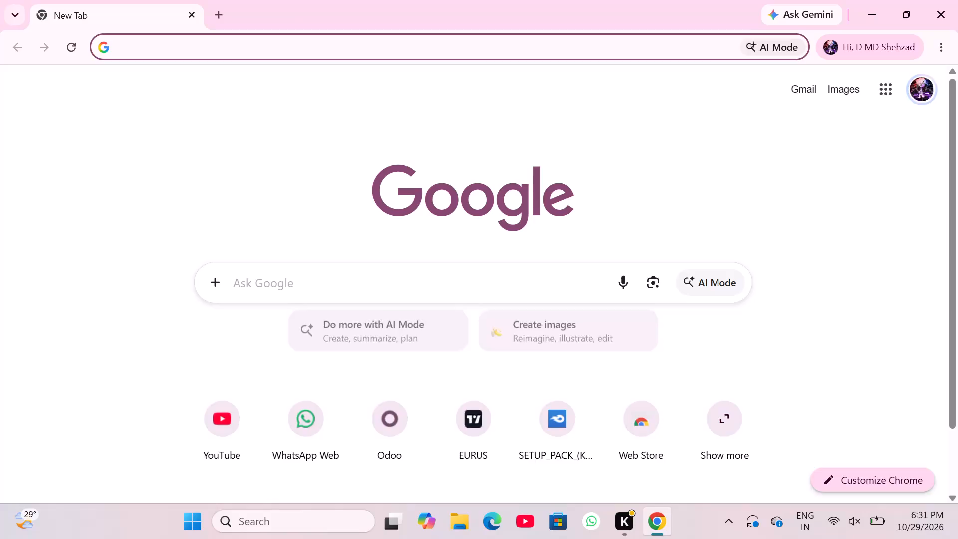
# Search Google for backtestingmax and open the BacktestingMax website.
pyautogui.click(293, 290)
pyautogui.click(284, 376)
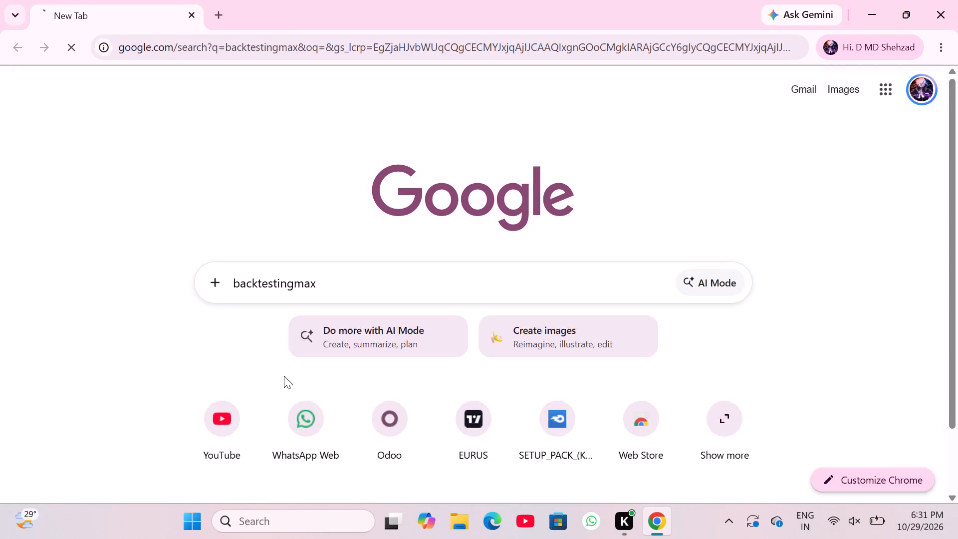
pyautogui.doubleClick(216, 237)
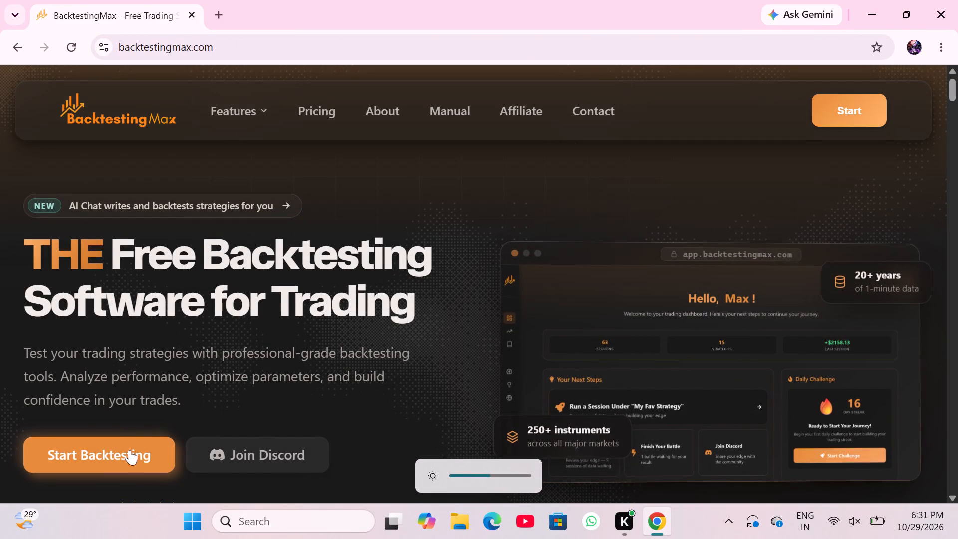
# Start backtesting, open the XAUUSD NY SESSION STRATEGY session and continue its playback.
pyautogui.click(130, 450)
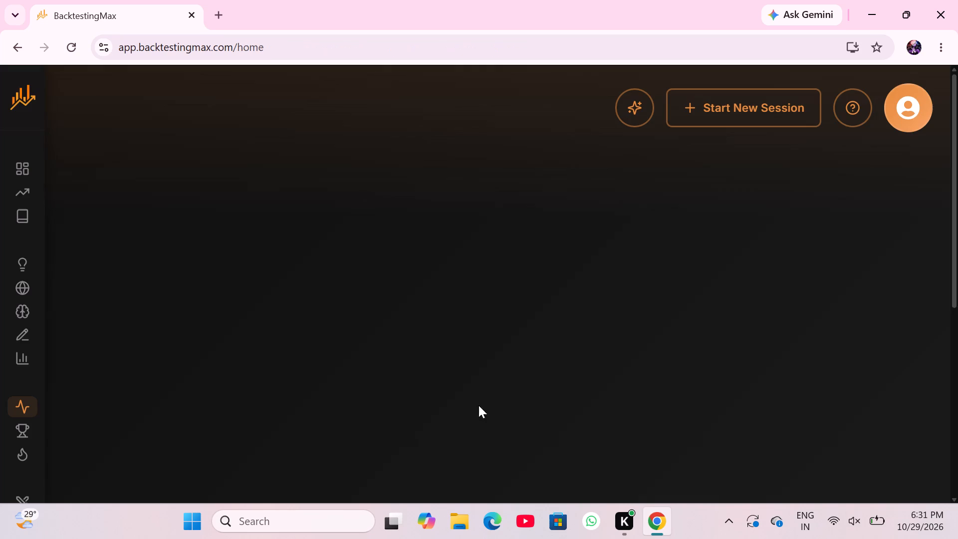
pyautogui.click(554, 340)
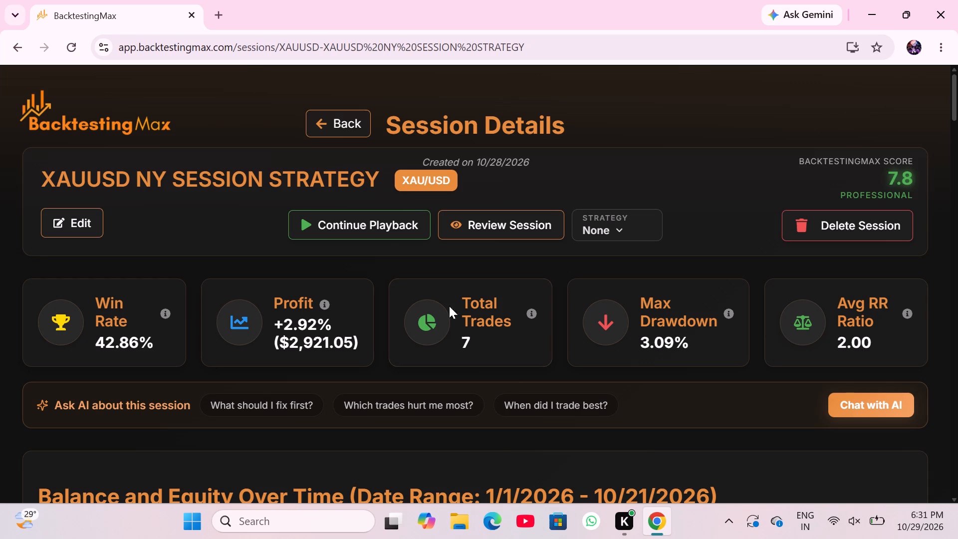
pyautogui.click(373, 214)
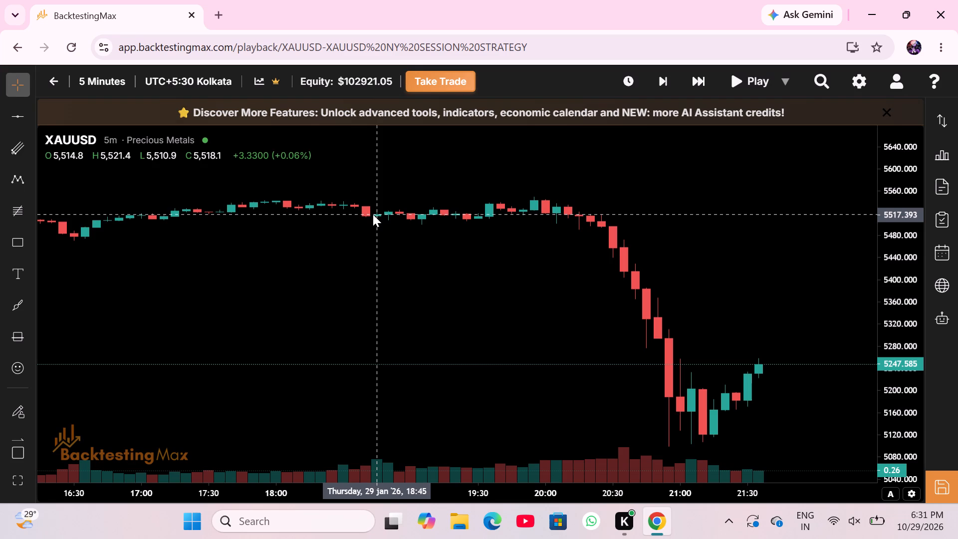
# Move the red zone on the XAUUSD chart up to about 5295–5305.
pyautogui.moveTo(525, 281); pyautogui.dragTo(448, 255)
pyautogui.moveTo(622, 317); pyautogui.dragTo(484, 291)
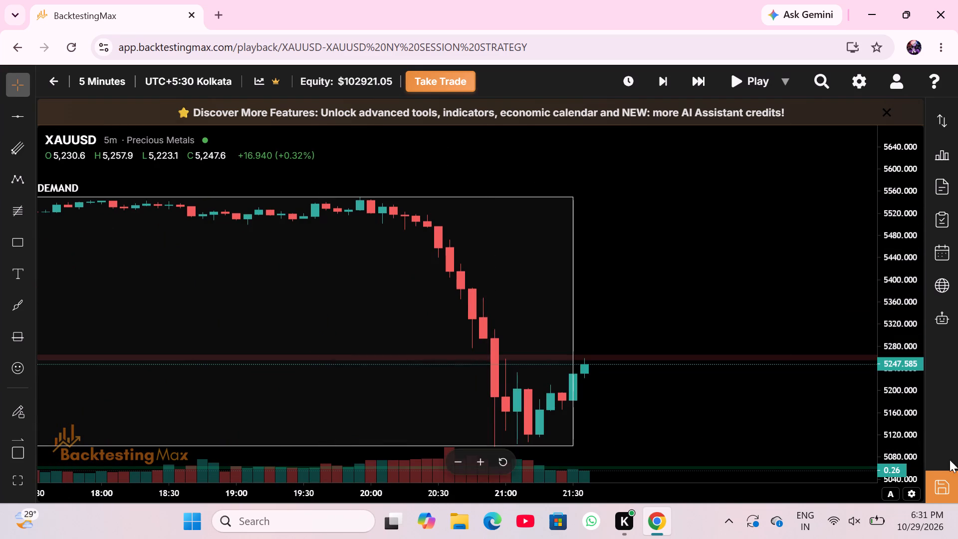
pyautogui.moveTo(913, 412); pyautogui.dragTo(902, 374)
pyautogui.moveTo(778, 370); pyautogui.dragTo(673, 342)
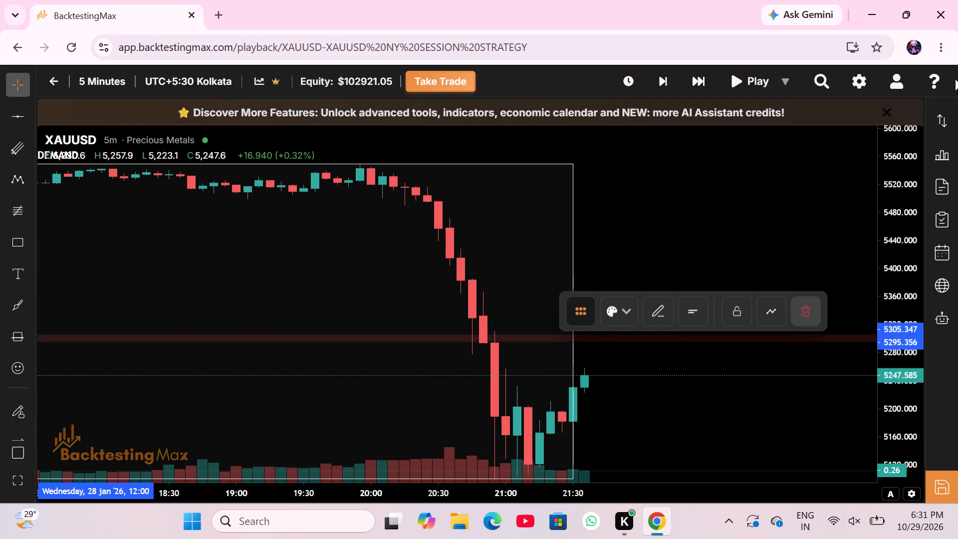
# Clear the chart by dismissing the Discover More Features banner and moving the floating drawing controls to the chart's upper-left corner.
pyautogui.click(889, 112)
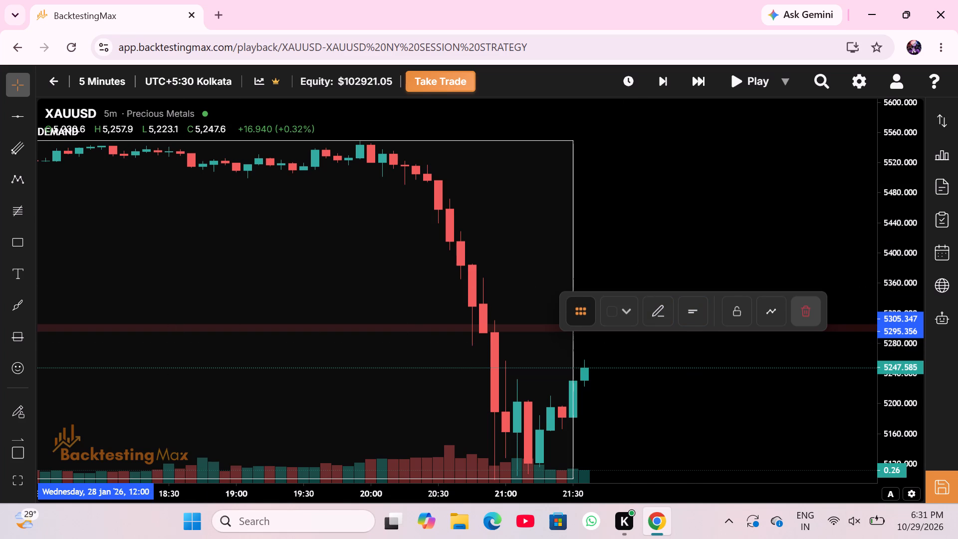
pyautogui.moveTo(585, 316); pyautogui.dragTo(66, 168)
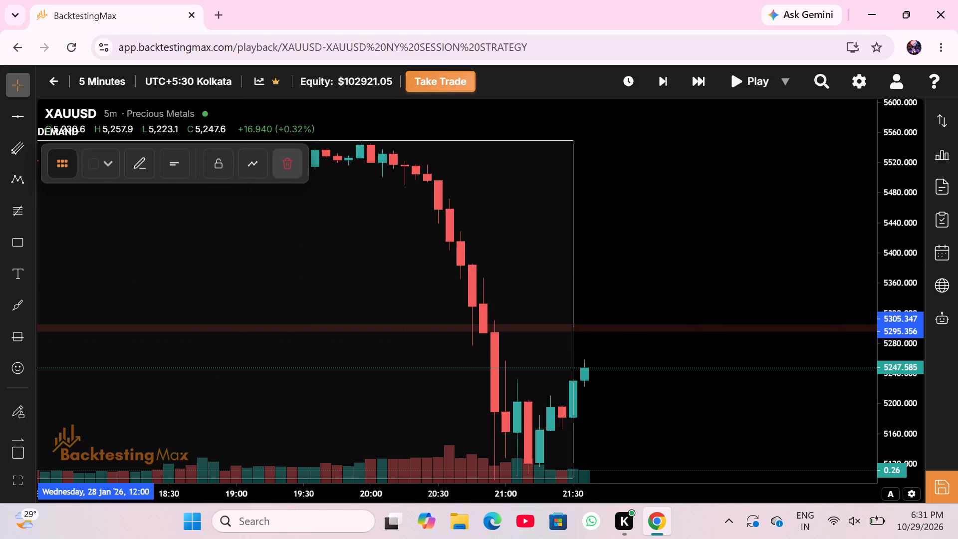
pyautogui.moveTo(66, 168); pyautogui.dragTo(66, 166)
# Switch the XAUUSD playback chart to full screen.
pyautogui.moveTo(298, 316); pyautogui.dragTo(203, 297)
pyautogui.moveTo(665, 412); pyautogui.dragTo(545, 314)
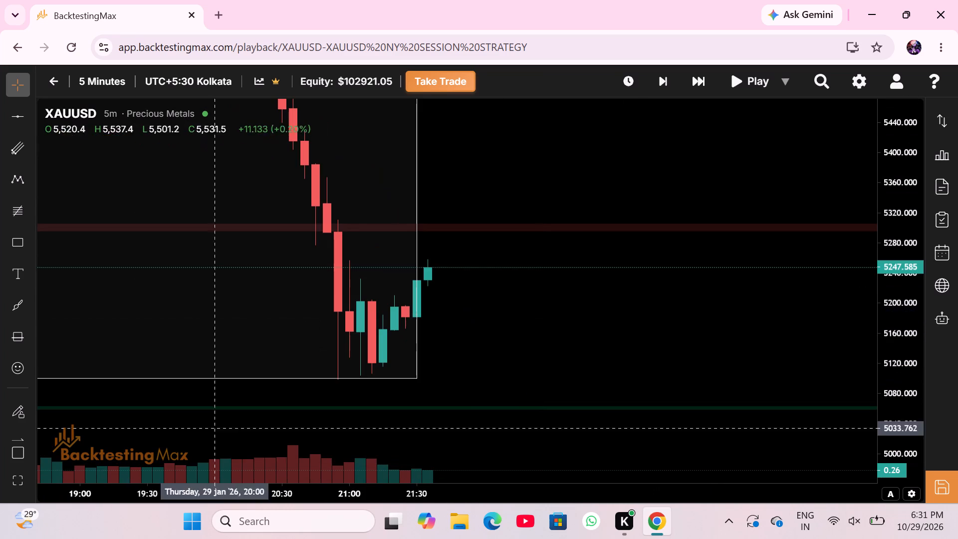
pyautogui.click(19, 475)
# Examine the XAUUSD five-minute candles inside the DEMAND box at an enlarged price scale.
pyautogui.moveTo(228, 261); pyautogui.dragTo(398, 408)
pyautogui.moveTo(269, 127); pyautogui.dragTo(613, 207)
pyautogui.moveTo(443, 302); pyautogui.dragTo(304, 261)
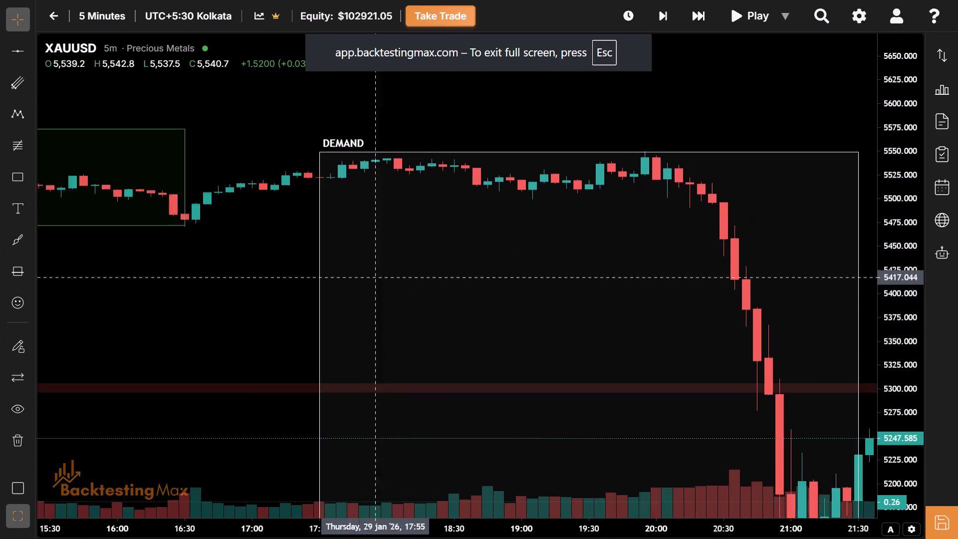
pyautogui.moveTo(304, 261); pyautogui.dragTo(295, 259)
pyautogui.moveTo(891, 436); pyautogui.dragTo(843, 76)
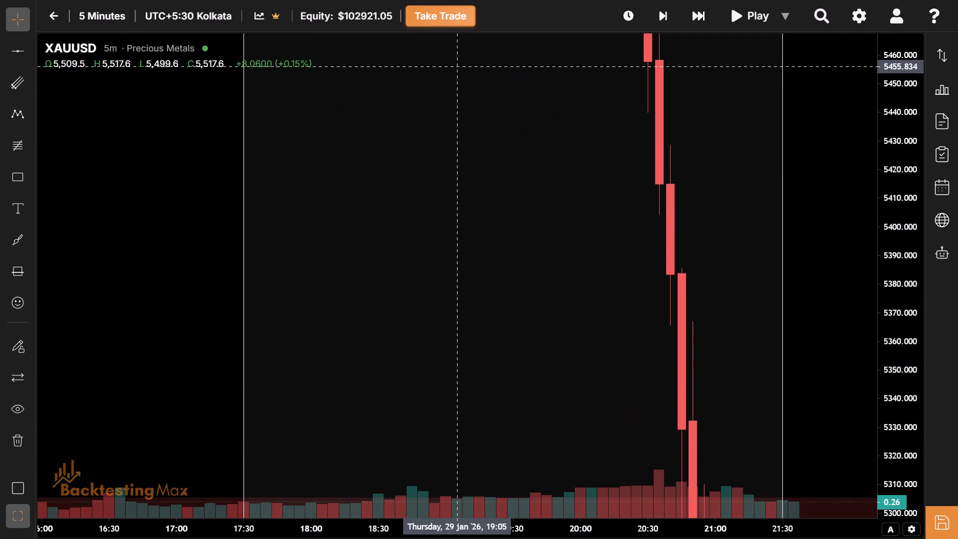
pyautogui.moveTo(456, 67); pyautogui.dragTo(430, 479)
pyautogui.moveTo(902, 431); pyautogui.dragTo(891, 205)
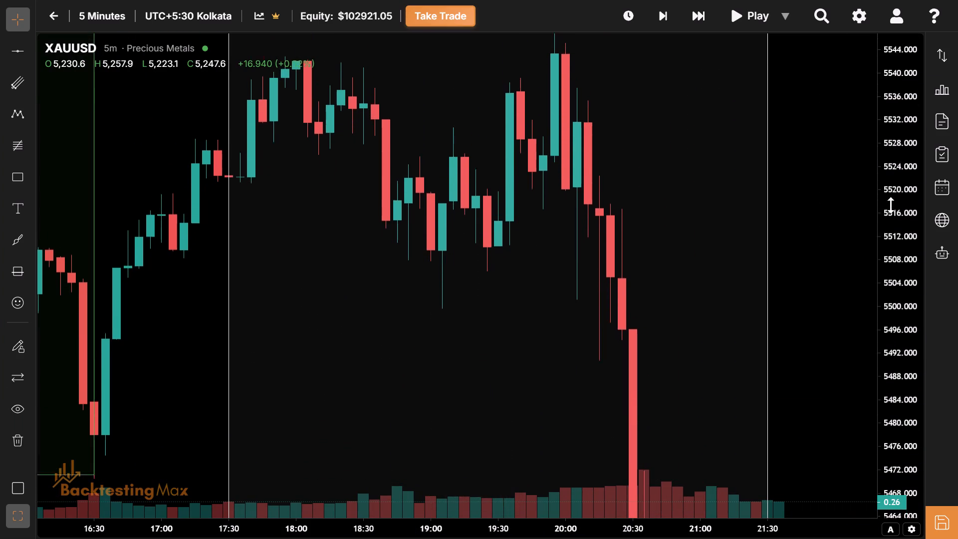
pyautogui.moveTo(891, 205); pyautogui.dragTo(877, 218)
pyautogui.moveTo(393, 291); pyautogui.dragTo(332, 211)
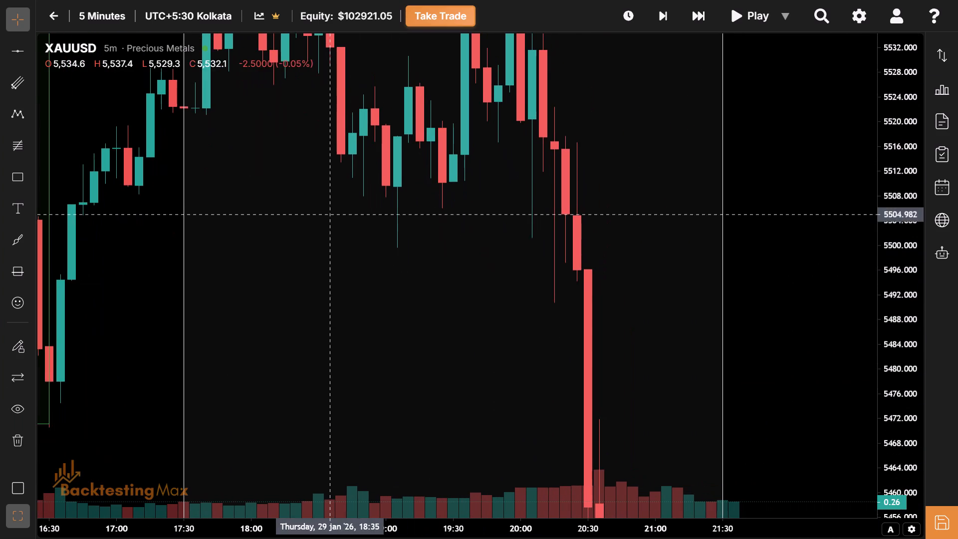
pyautogui.moveTo(796, 301); pyautogui.dragTo(580, 137)
pyautogui.moveTo(664, 391); pyautogui.dragTo(535, 125)
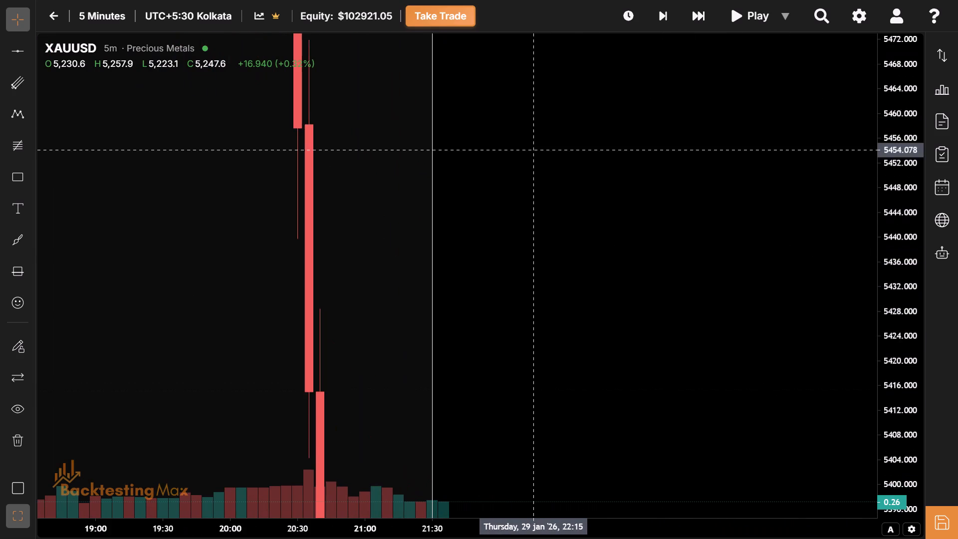
# Examine the price decline through the red zone, past the DEMAND box's lower edge and down to the green zone.
pyautogui.moveTo(544, 357); pyautogui.dragTo(530, 37)
pyautogui.moveTo(560, 355); pyautogui.dragTo(538, 0)
pyautogui.moveTo(503, 390); pyautogui.dragTo(500, 197)
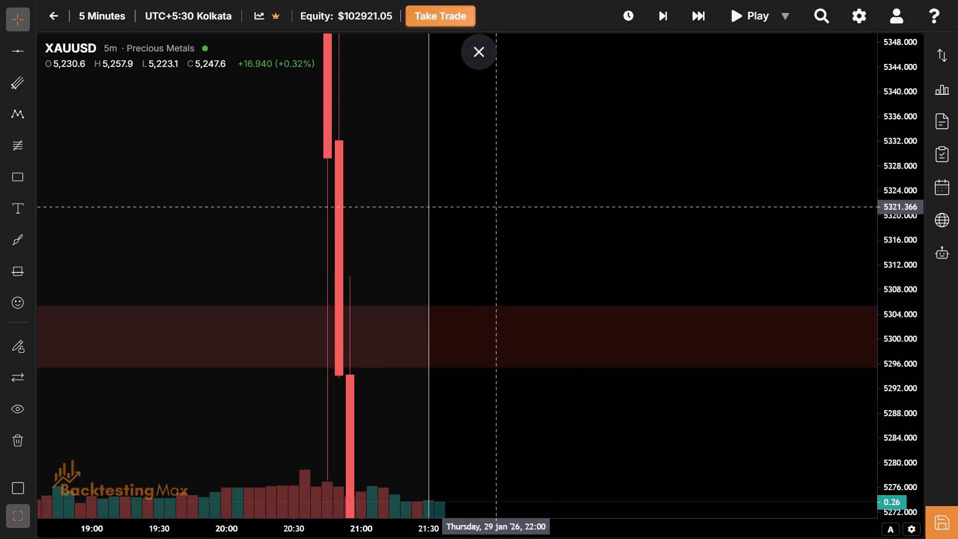
pyautogui.moveTo(500, 197); pyautogui.dragTo(495, 127)
pyautogui.moveTo(499, 452); pyautogui.dragTo(505, 30)
pyautogui.moveTo(519, 358); pyautogui.dragTo(485, 41)
pyautogui.moveTo(475, 261); pyautogui.dragTo(500, 0)
pyautogui.moveTo(479, 209); pyautogui.dragTo(513, 0)
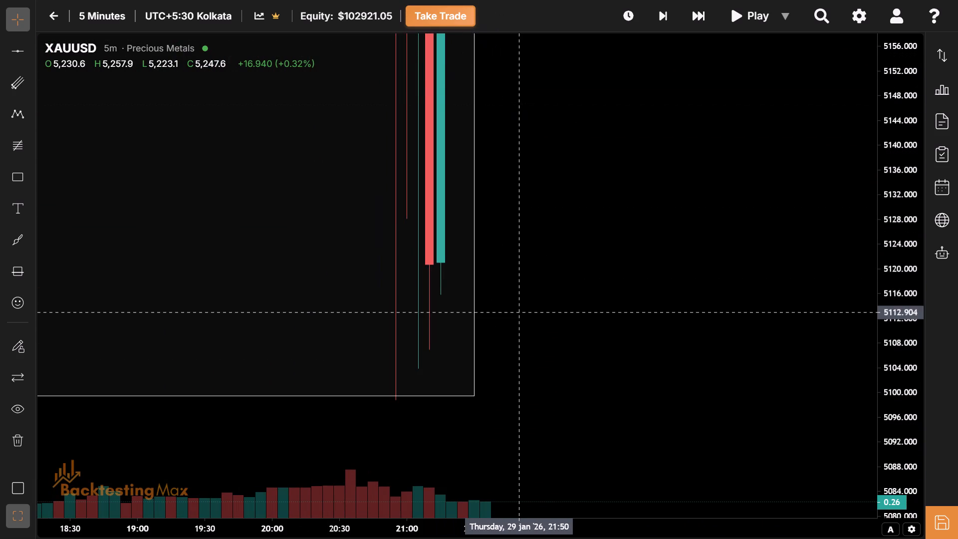
pyautogui.moveTo(517, 312); pyautogui.dragTo(515, 457)
pyautogui.moveTo(566, 152); pyautogui.dragTo(536, 9)
pyautogui.moveTo(593, 327); pyautogui.dragTo(566, 0)
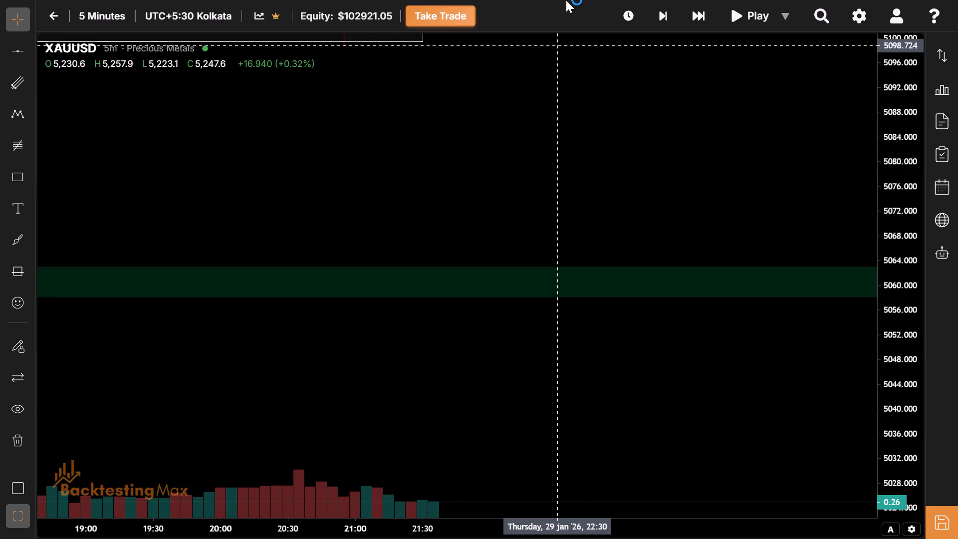
pyautogui.moveTo(566, 0); pyautogui.dragTo(579, 334)
# Advance the replay in five-bar skips to 01:50 on 30 January 2026.
pyautogui.moveTo(887, 70); pyautogui.dragTo(904, 369)
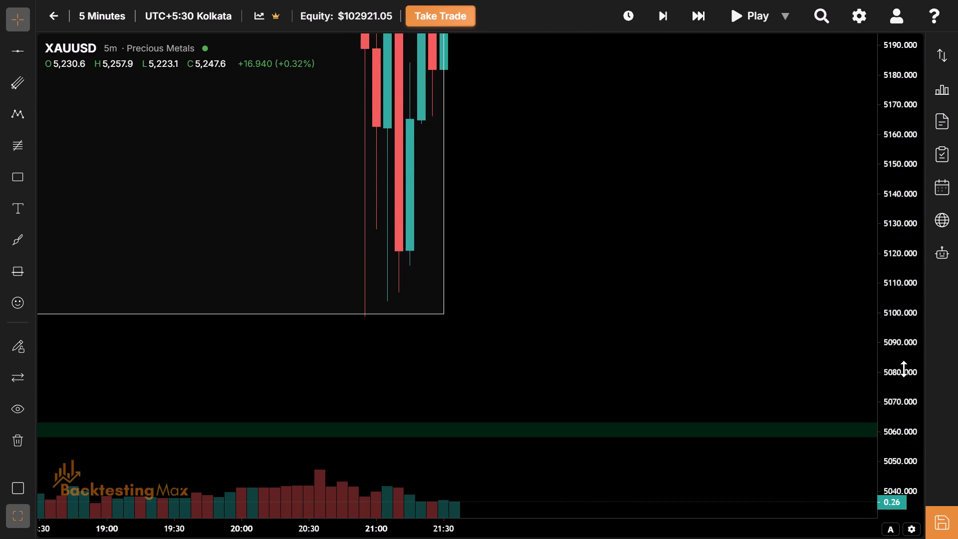
pyautogui.moveTo(904, 369); pyautogui.dragTo(906, 437)
pyautogui.moveTo(706, 207); pyautogui.dragTo(679, 460)
pyautogui.moveTo(660, 258); pyautogui.dragTo(644, 347)
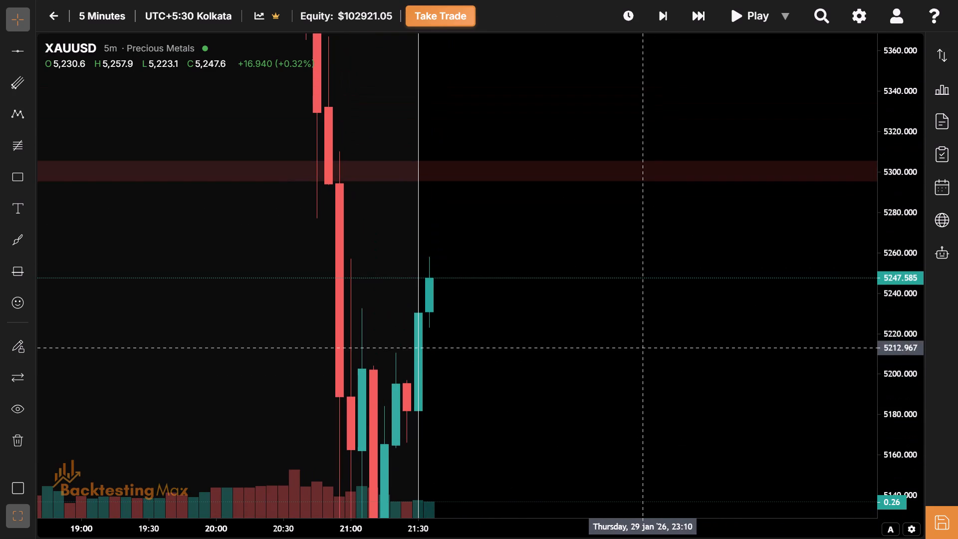
pyautogui.click(644, 347)
pyautogui.moveTo(587, 397); pyautogui.dragTo(501, 325)
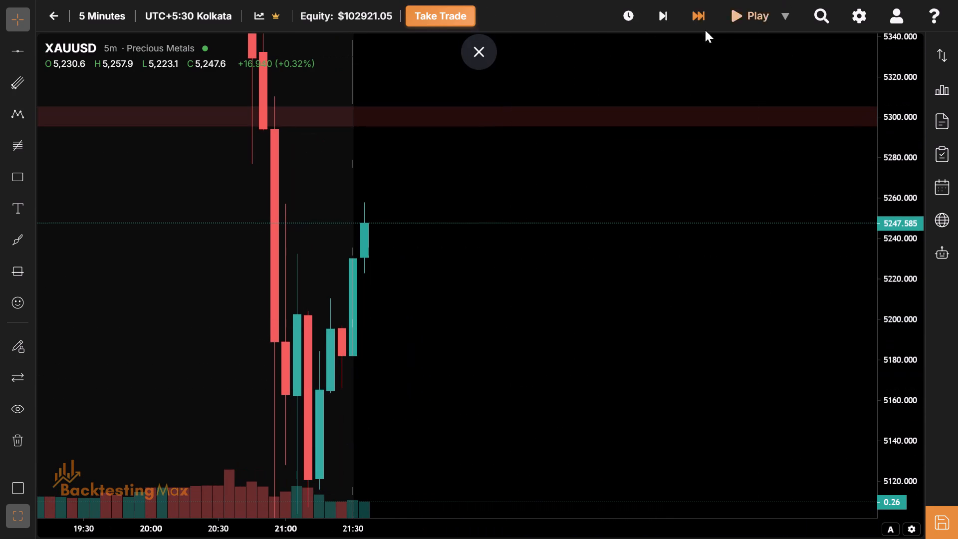
pyautogui.click(700, 10)
pyautogui.click(700, 10)
pyautogui.moveTo(508, 254); pyautogui.dragTo(508, 272)
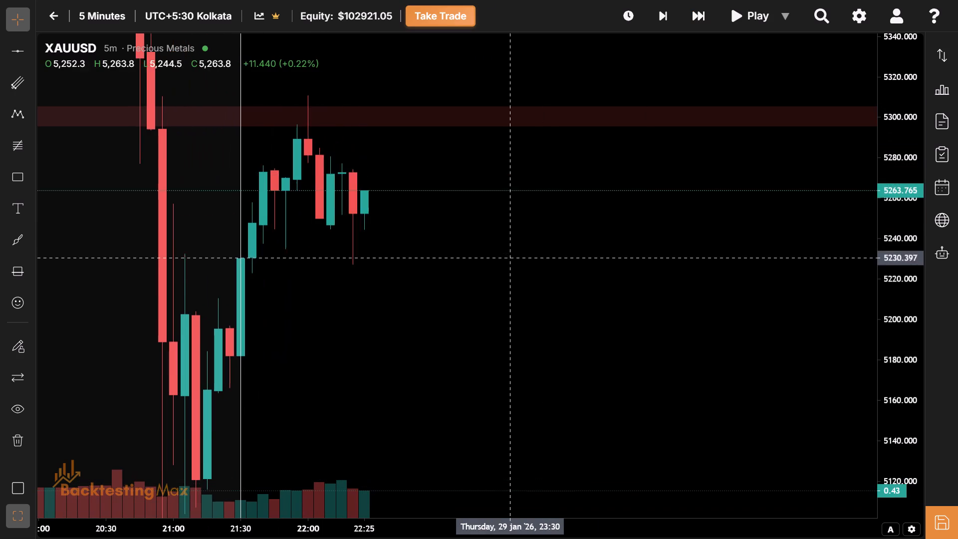
pyautogui.moveTo(508, 272); pyautogui.dragTo(508, 387)
pyautogui.tripleClick(703, 11)
pyautogui.tripleClick(703, 11)
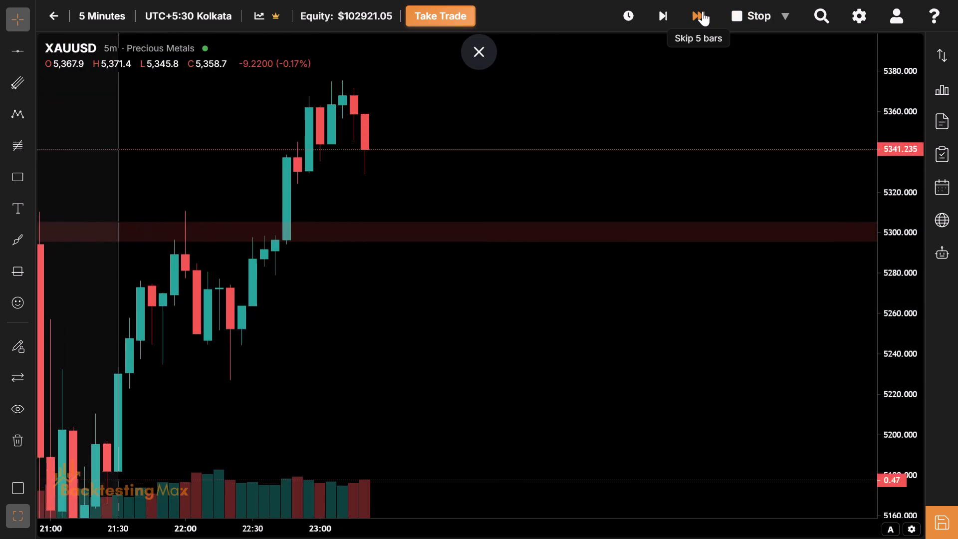
pyautogui.tripleClick(703, 11)
pyautogui.tripleClick(703, 11)
pyautogui.tripleClick(703, 11)
pyautogui.tripleClick(703, 11)
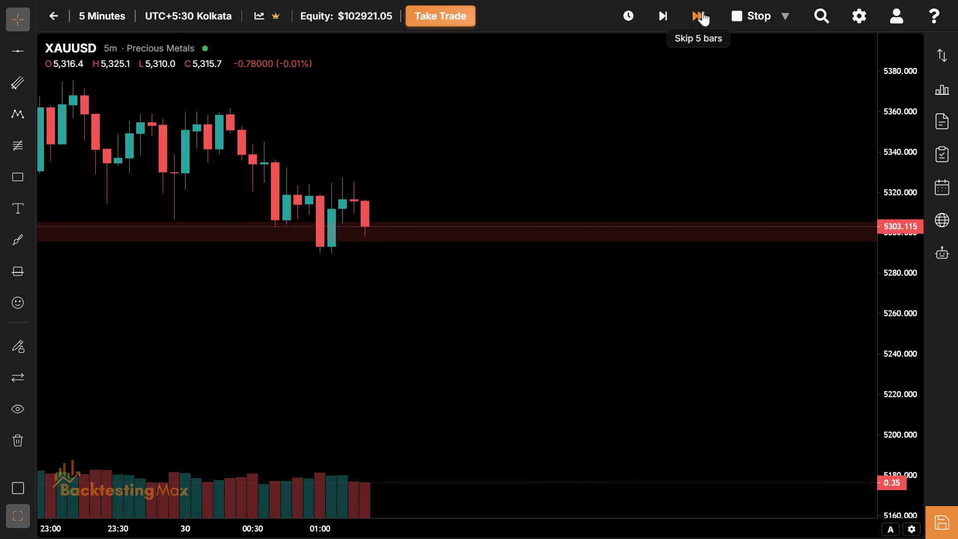
# Change the colour of the red zone around 5295–5305 to green.
pyautogui.moveTo(108, 400); pyautogui.dragTo(148, 409)
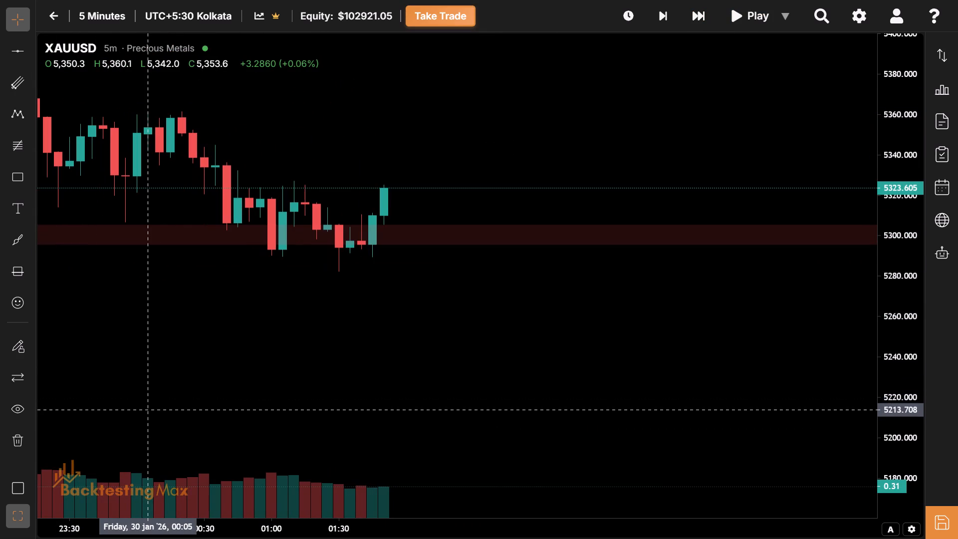
pyautogui.moveTo(156, 410); pyautogui.dragTo(155, 405)
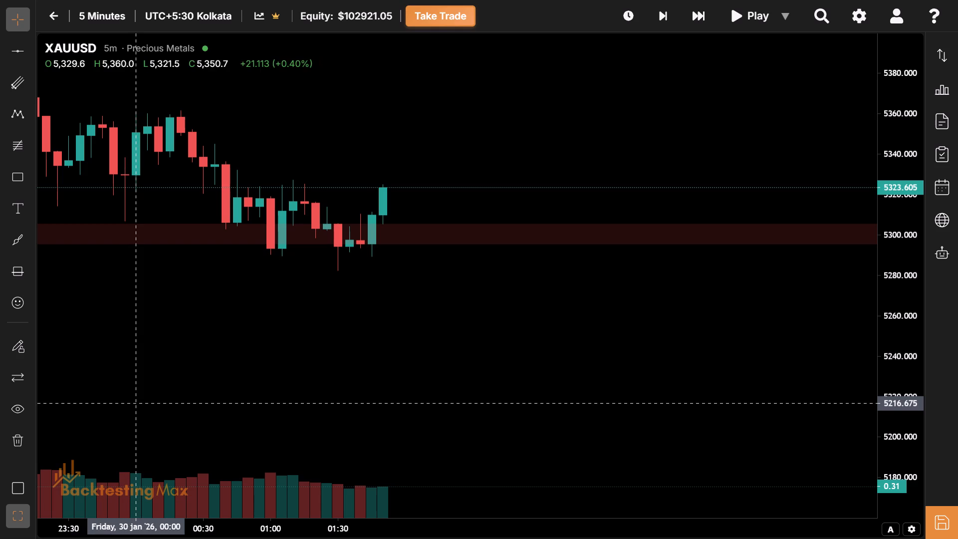
pyautogui.moveTo(135, 403); pyautogui.dragTo(113, 438)
pyautogui.moveTo(353, 402); pyautogui.dragTo(682, 393)
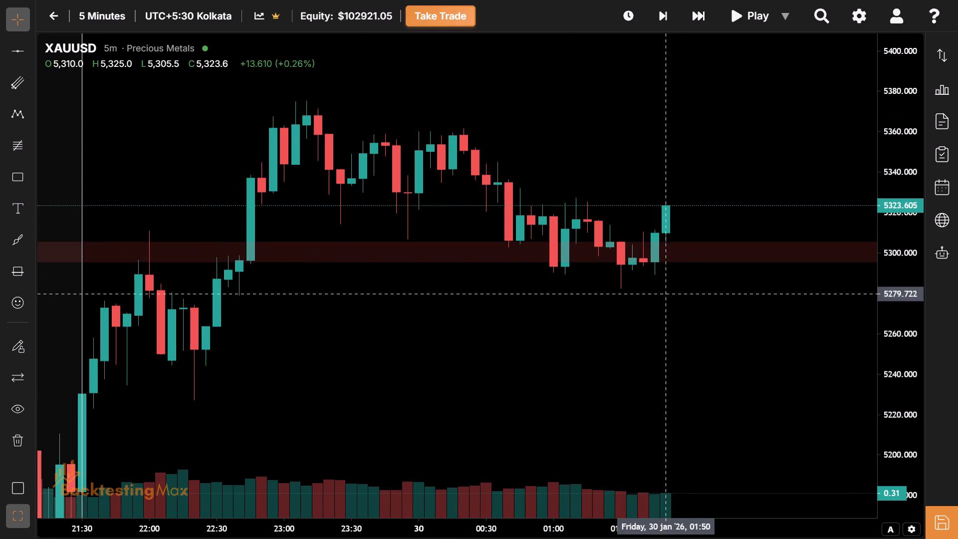
pyautogui.click(673, 243)
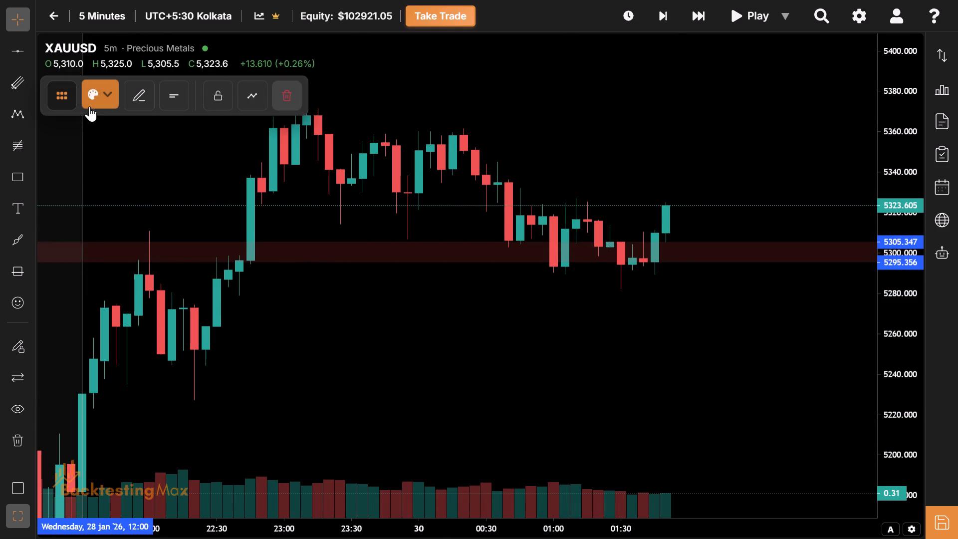
pyautogui.click(89, 106)
pyautogui.click(165, 304)
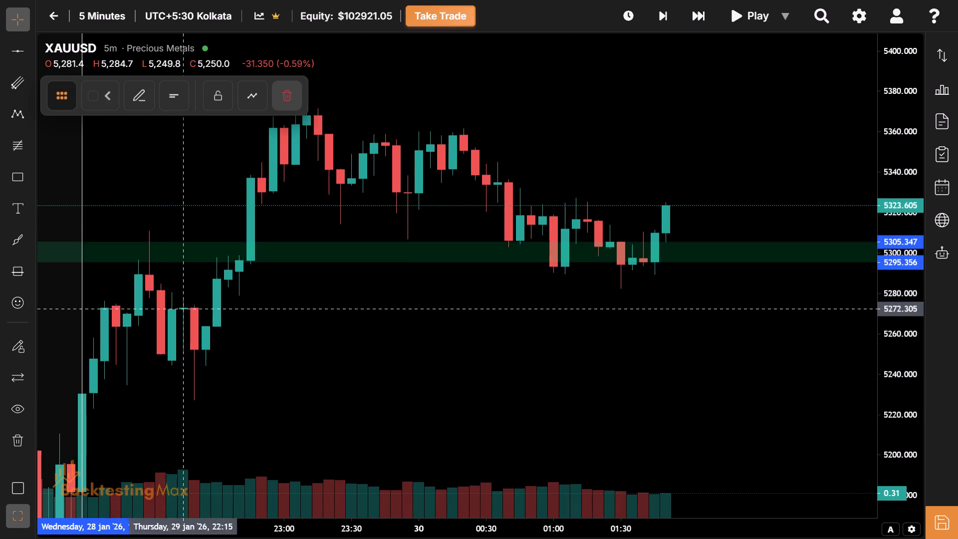
# Advance the replay in five-bar skips to 05:25 on 30 January 2026.
pyautogui.moveTo(521, 354); pyautogui.dragTo(319, 398)
pyautogui.moveTo(712, 196); pyautogui.dragTo(411, 145)
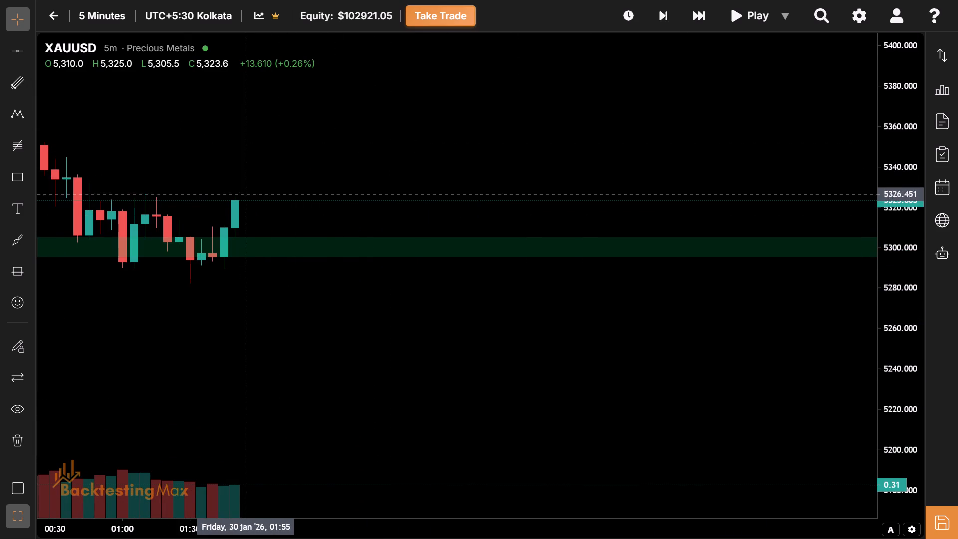
pyautogui.moveTo(239, 190); pyautogui.dragTo(198, 193)
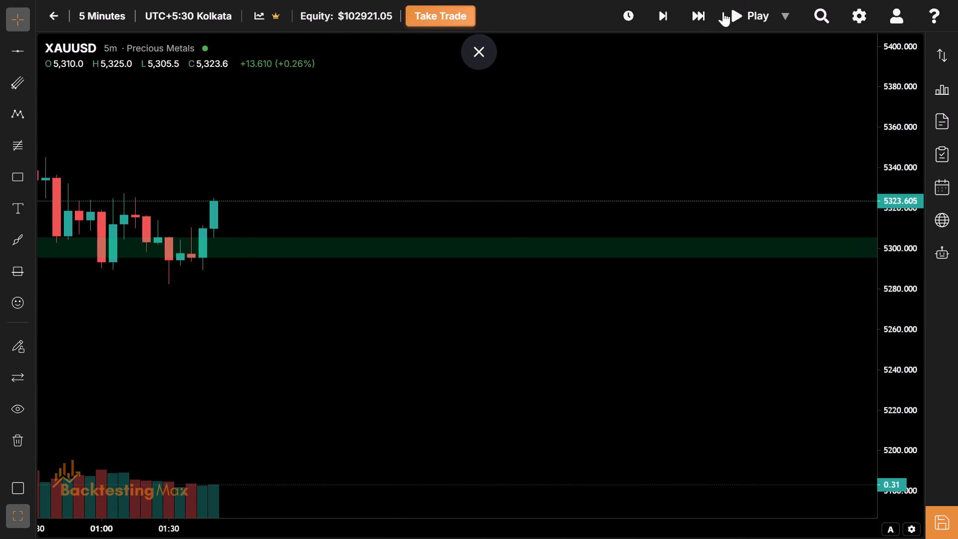
pyautogui.tripleClick(694, 22)
pyautogui.tripleClick(694, 22)
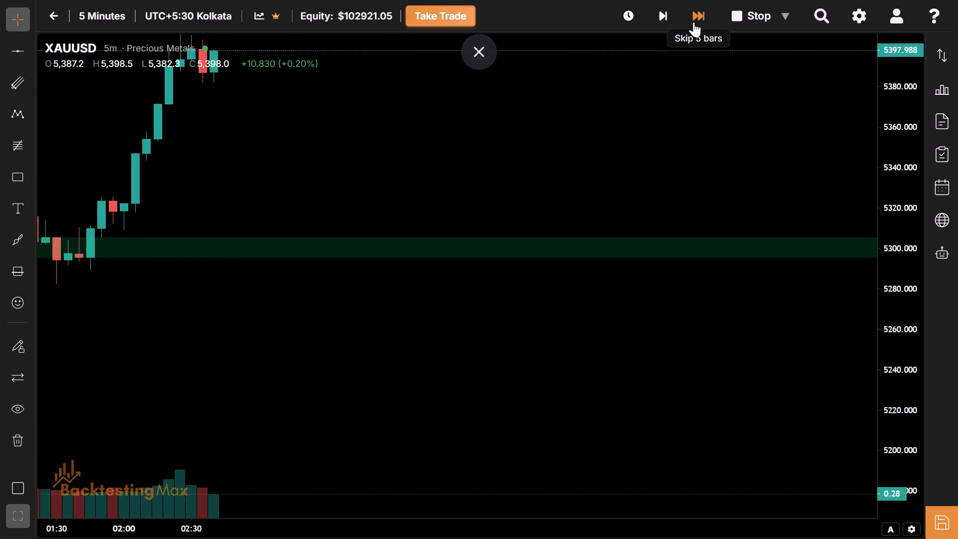
pyautogui.tripleClick(694, 22)
pyautogui.tripleClick(694, 22)
pyautogui.doubleClick(694, 22)
pyautogui.moveTo(694, 22); pyautogui.dragTo(275, 311)
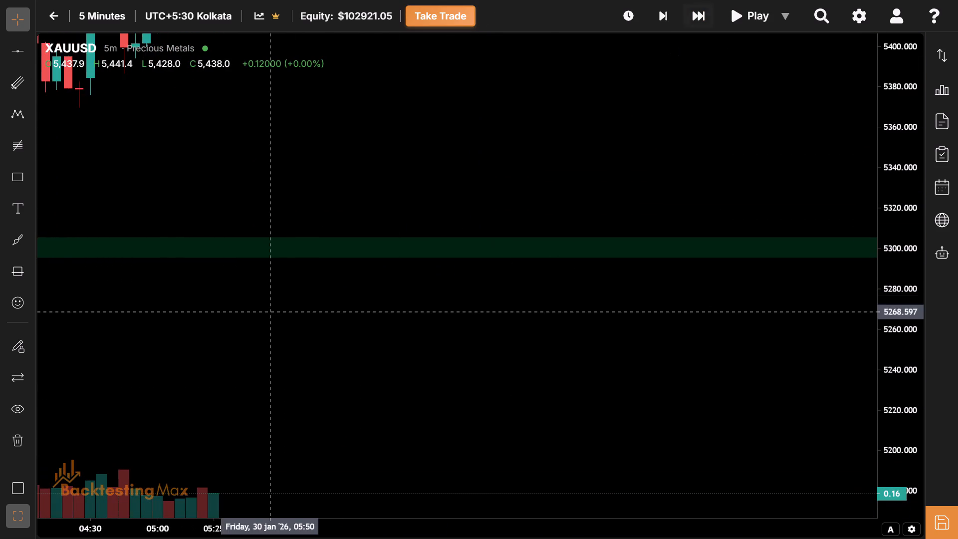
# Advance the replay by a single bar to 05:30 on 30 January 2026.
pyautogui.moveTo(275, 311); pyautogui.dragTo(502, 538)
pyautogui.moveTo(499, 259); pyautogui.dragTo(292, 326)
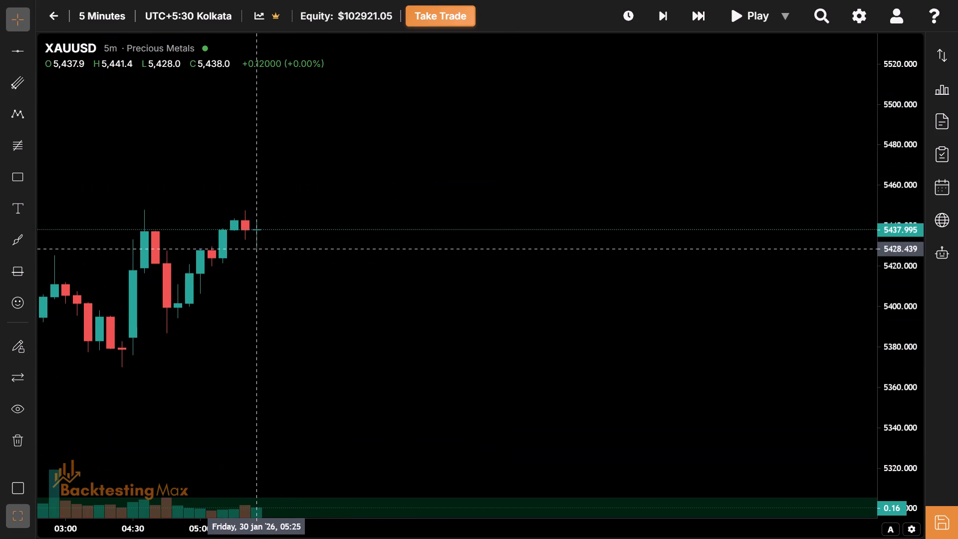
pyautogui.moveTo(258, 249); pyautogui.dragTo(215, 248)
pyautogui.click(663, 16)
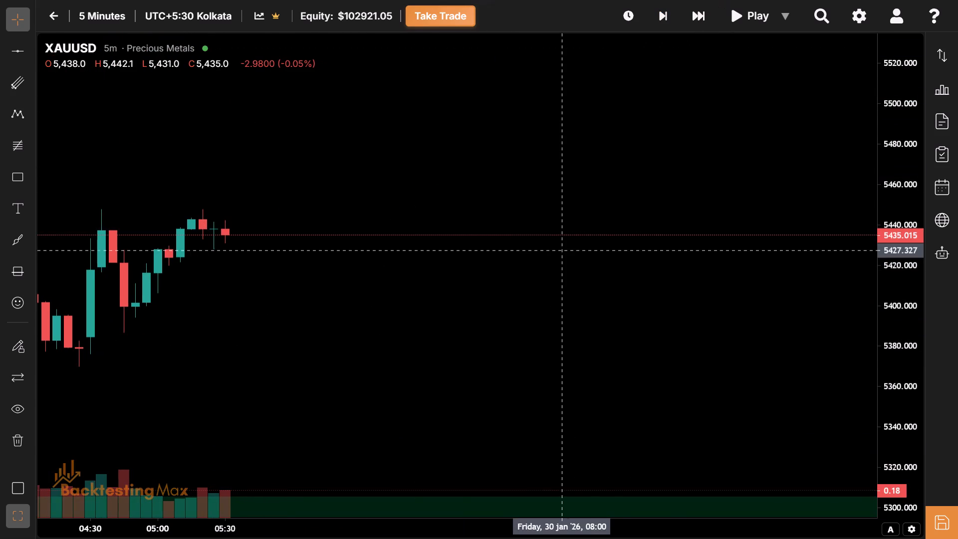
# Examine the price action leading up to 05:30 on 30 January 2026, including the green zone around 5295–5305.
pyautogui.moveTo(566, 251); pyautogui.dragTo(417, 256)
pyautogui.moveTo(284, 323); pyautogui.dragTo(817, 328)
pyautogui.moveTo(891, 437); pyautogui.dragTo(850, 242)
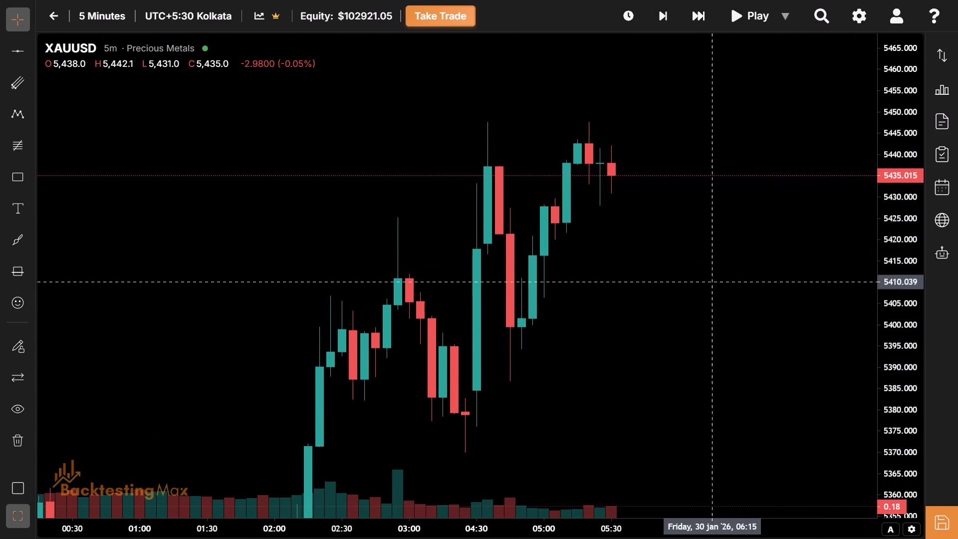
pyautogui.moveTo(714, 281); pyautogui.dragTo(792, 0)
pyautogui.moveTo(421, 433); pyautogui.dragTo(611, 309)
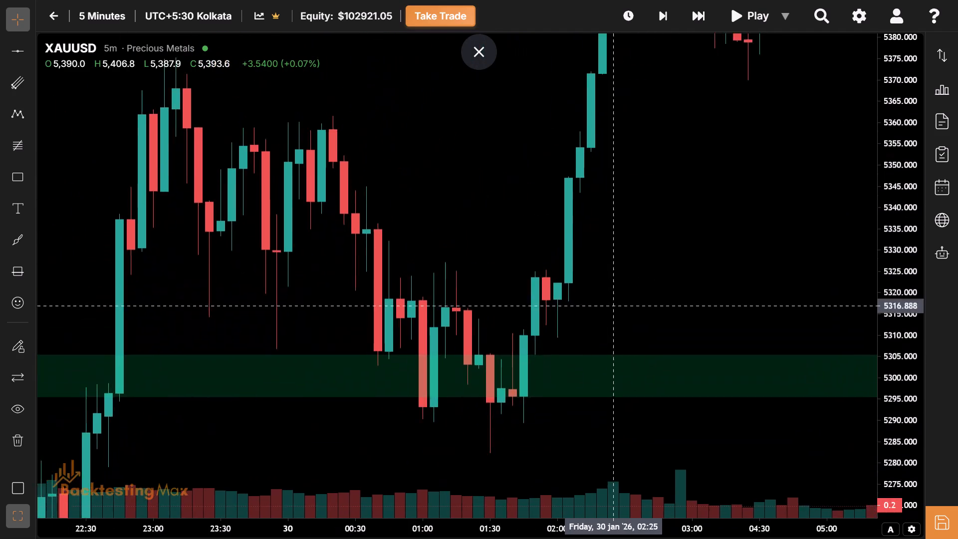
pyautogui.moveTo(611, 309); pyautogui.dragTo(594, 343)
pyautogui.moveTo(659, 201); pyautogui.dragTo(440, 361)
pyautogui.moveTo(548, 269); pyautogui.dragTo(370, 381)
pyautogui.moveTo(556, 227); pyautogui.dragTo(216, 362)
pyautogui.moveTo(216, 362); pyautogui.dragTo(206, 387)
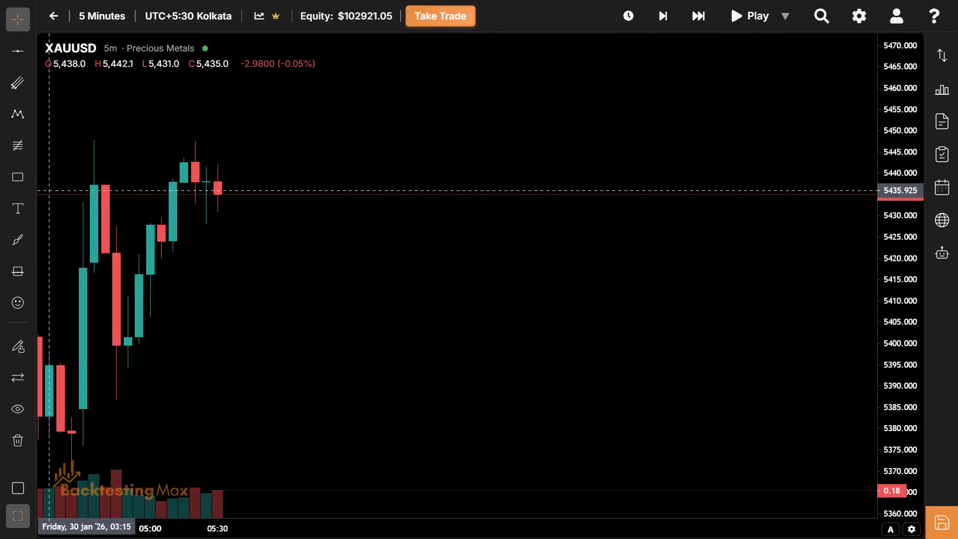
# Draw a rectangle starting at the 05:30 candle on 30 January, spanning about 5442 down to about 5395.
pyautogui.moveTo(149, 214); pyautogui.dragTo(41, 267)
pyautogui.click(24, 177)
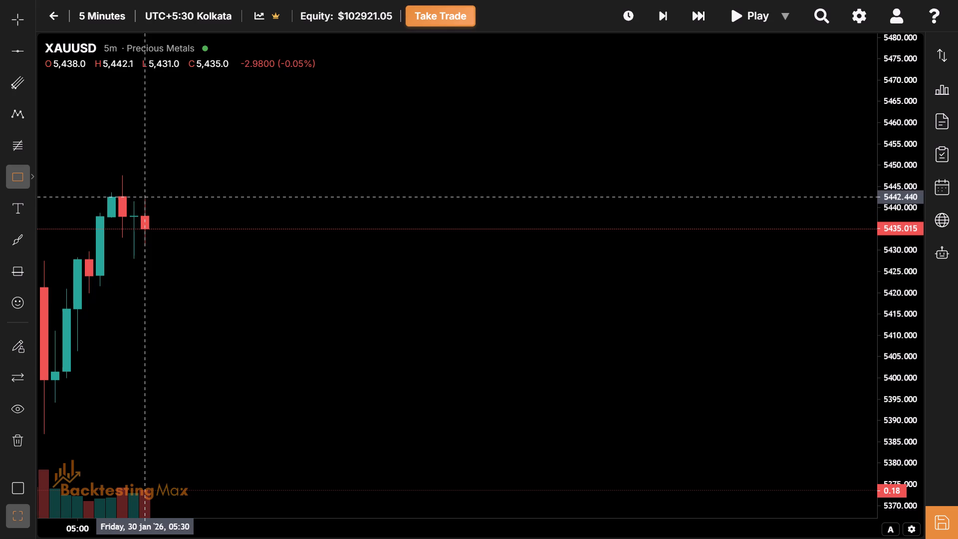
pyautogui.moveTo(143, 197); pyautogui.dragTo(258, 266)
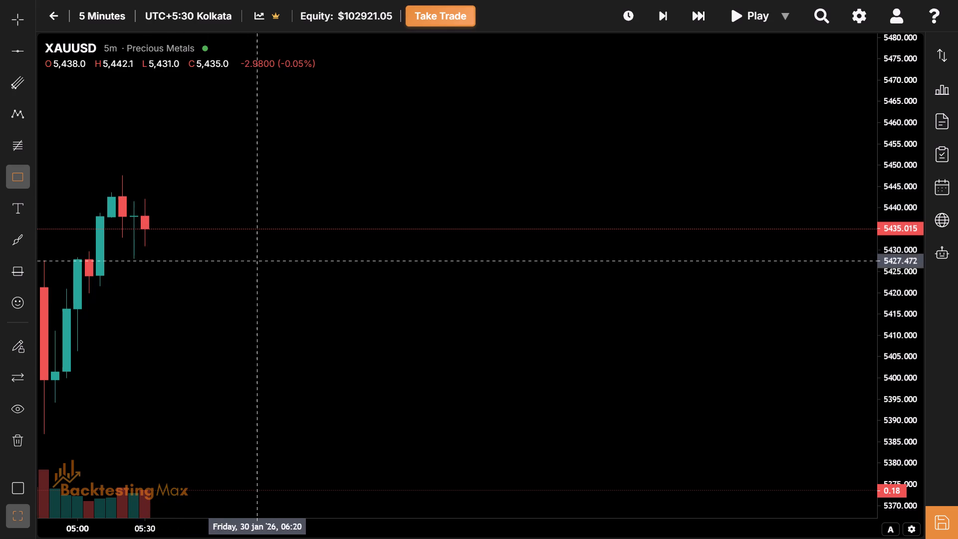
pyautogui.moveTo(258, 266); pyautogui.dragTo(282, 288)
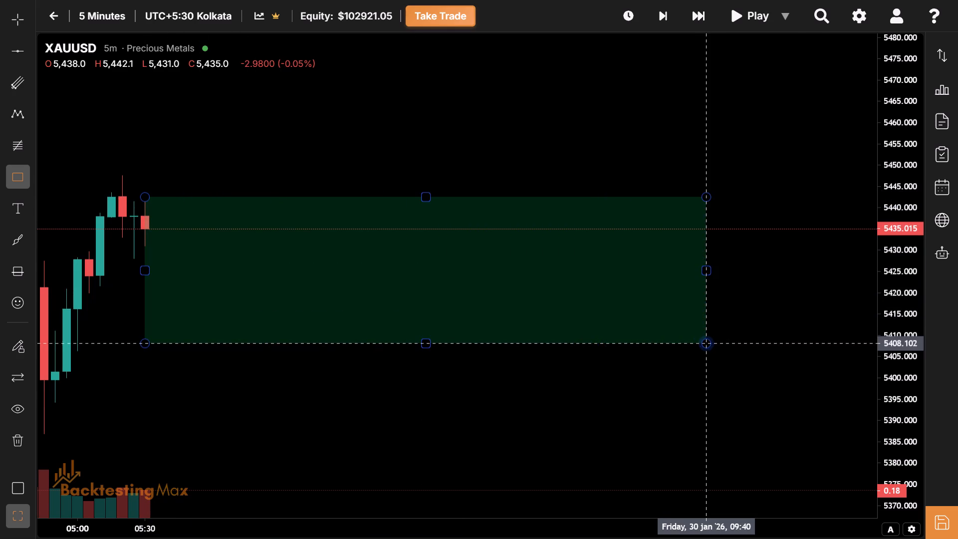
pyautogui.click(826, 400)
# Extend the rectangle's end time to 11:30 on 30 January 2026.
pyautogui.moveTo(766, 309); pyautogui.dragTo(632, 309)
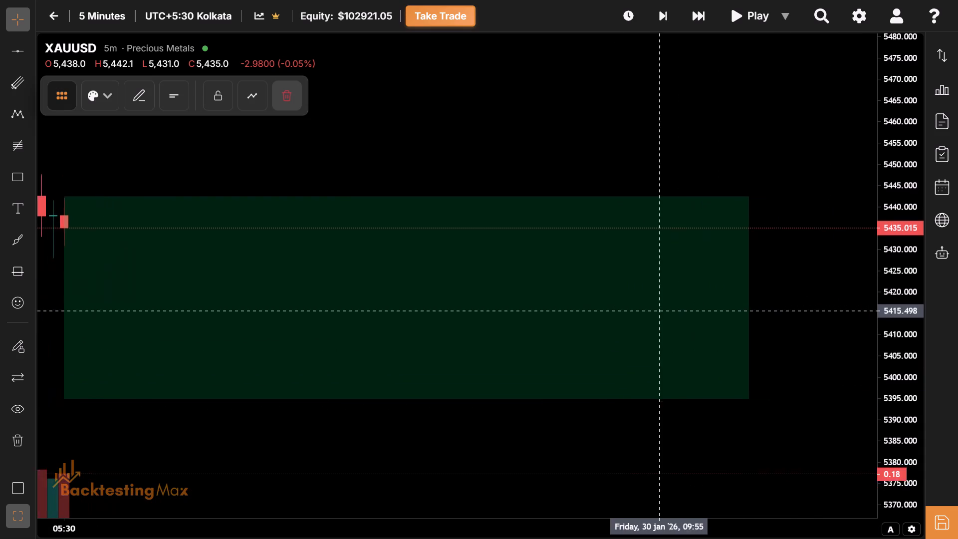
pyautogui.moveTo(632, 309); pyautogui.dragTo(547, 320)
pyautogui.moveTo(737, 303); pyautogui.dragTo(826, 309)
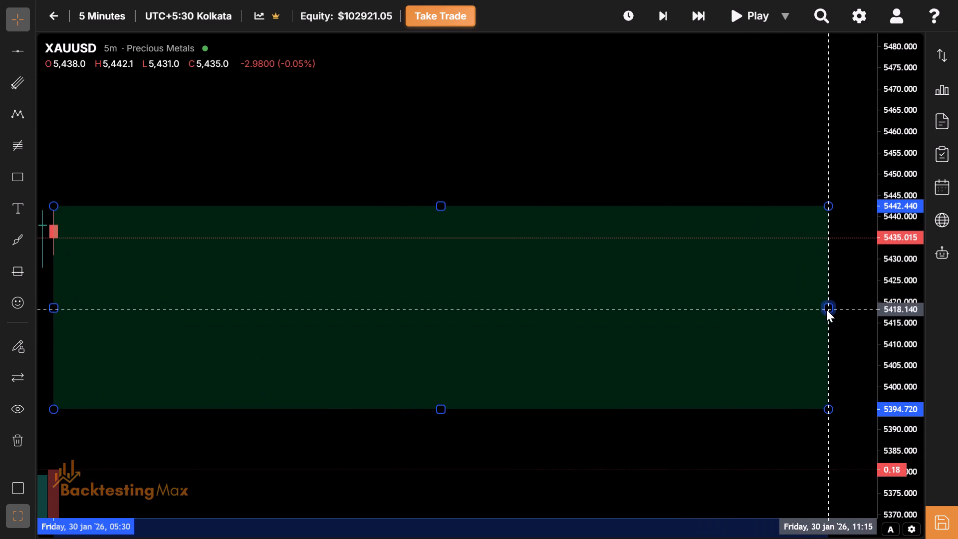
pyautogui.moveTo(826, 309); pyautogui.dragTo(853, 311)
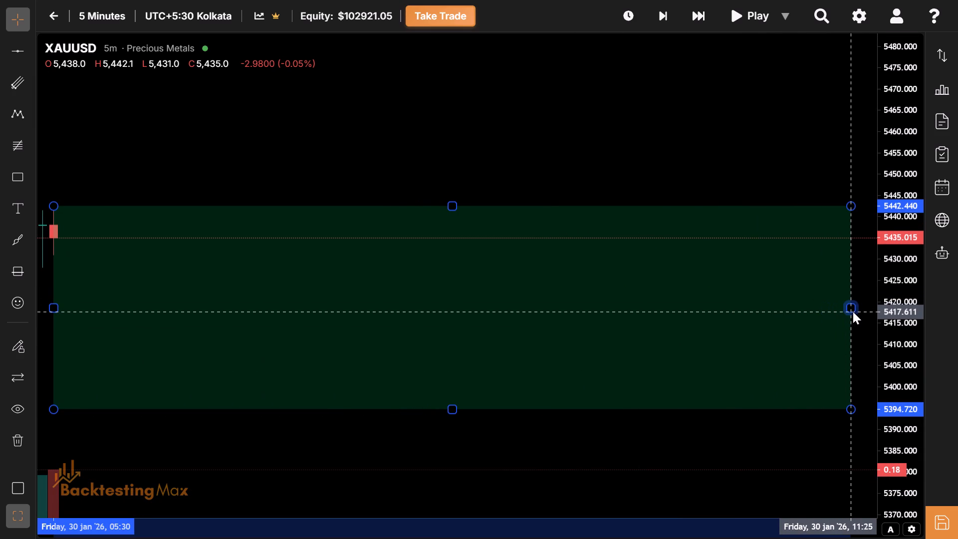
pyautogui.moveTo(853, 311); pyautogui.dragTo(861, 311)
pyautogui.moveTo(539, 317); pyautogui.dragTo(603, 336)
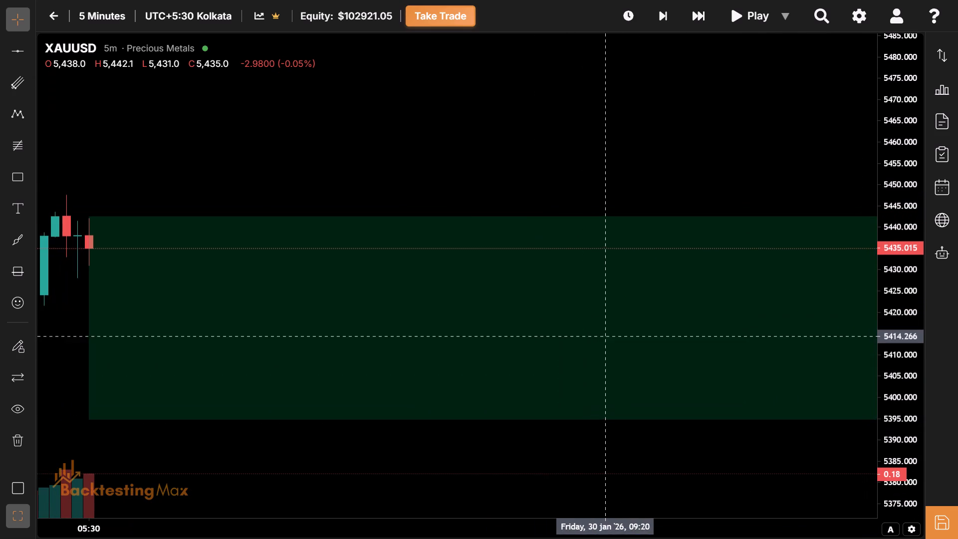
# Apply the Asian Session template to the new rectangle starting at 05:30.
pyautogui.click(388, 219)
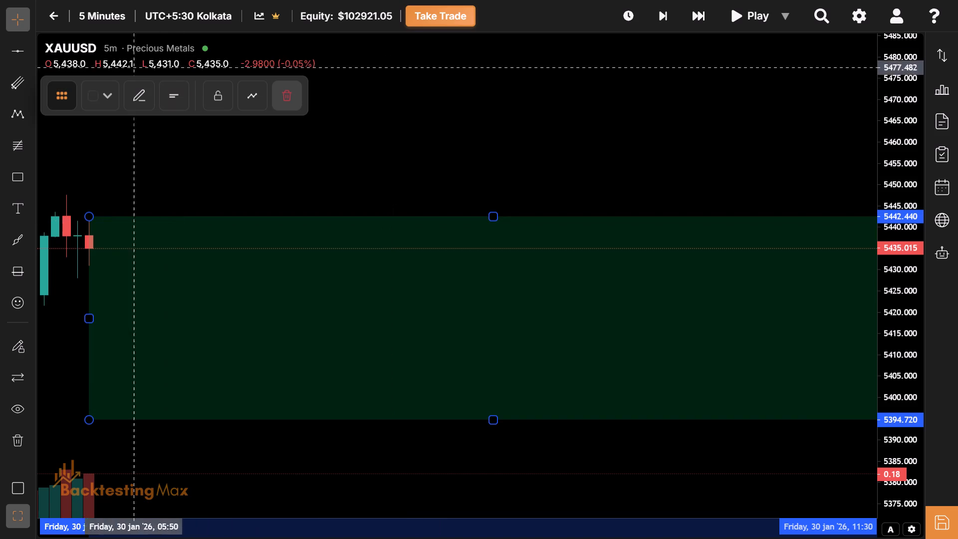
pyautogui.click(115, 90)
pyautogui.click(179, 379)
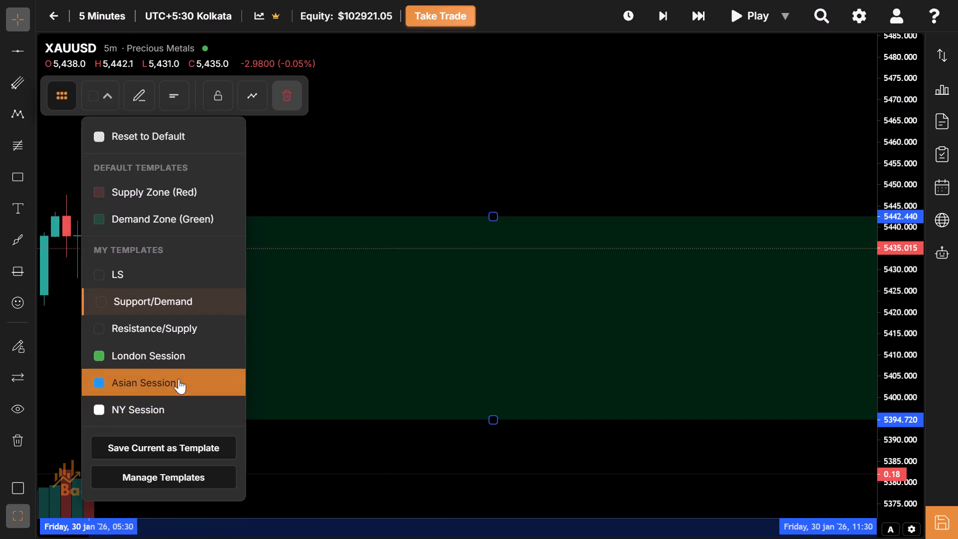
pyautogui.click(208, 328)
pyautogui.moveTo(208, 328); pyautogui.dragTo(239, 300)
pyautogui.moveTo(338, 229); pyautogui.dragTo(322, 228)
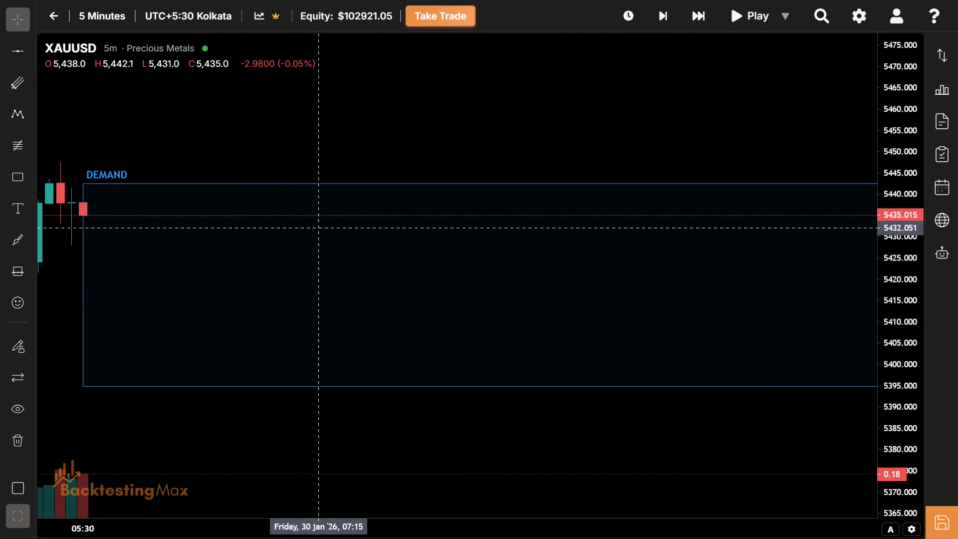
# Examine the whole 05:30–11:30 Asian session box with the preceding candles on compressed time and price scales.
pyautogui.click(134, 531)
pyautogui.moveTo(134, 531); pyautogui.dragTo(342, 538)
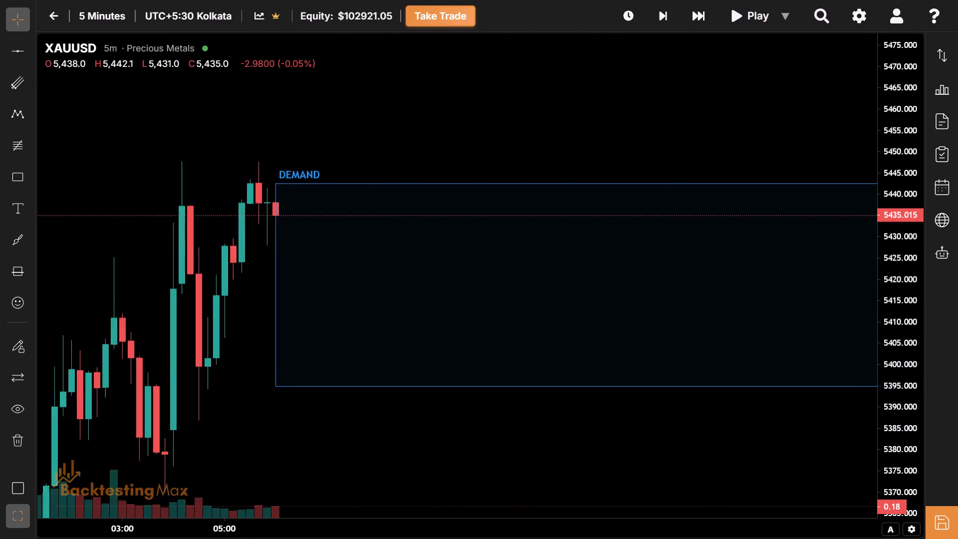
pyautogui.moveTo(342, 538); pyautogui.dragTo(400, 538)
pyautogui.moveTo(521, 292); pyautogui.dragTo(494, 173)
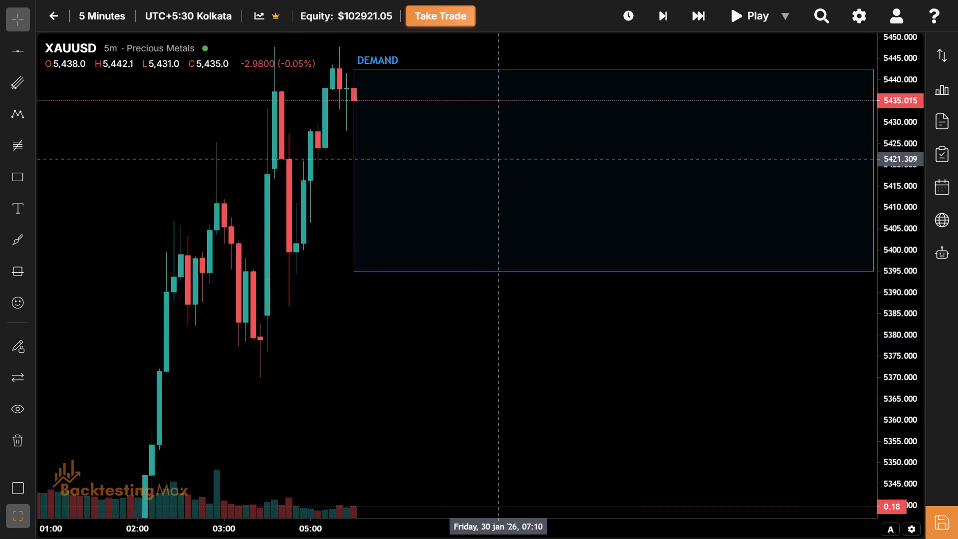
pyautogui.moveTo(494, 173); pyautogui.dragTo(397, 277)
pyautogui.moveTo(502, 297); pyautogui.dragTo(266, 289)
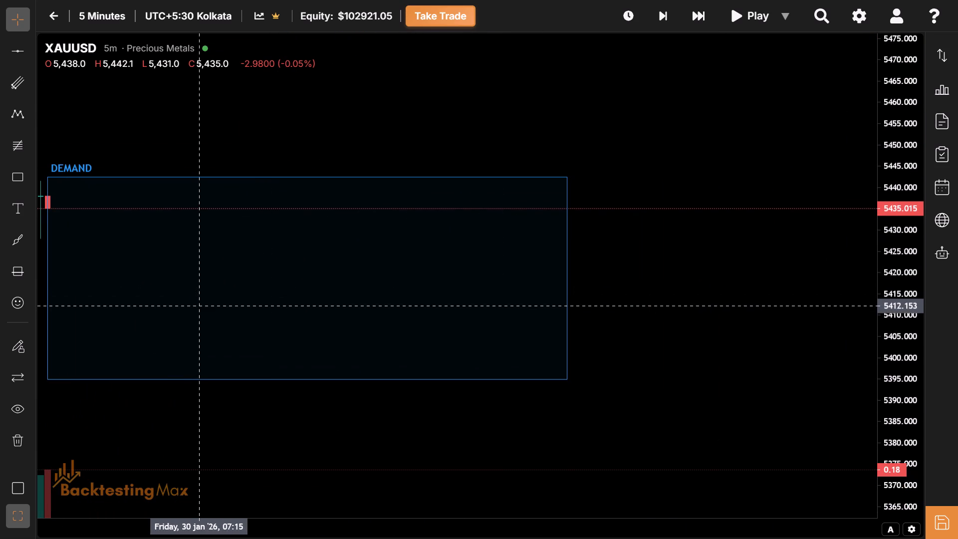
pyautogui.moveTo(920, 136); pyautogui.dragTo(920, 264)
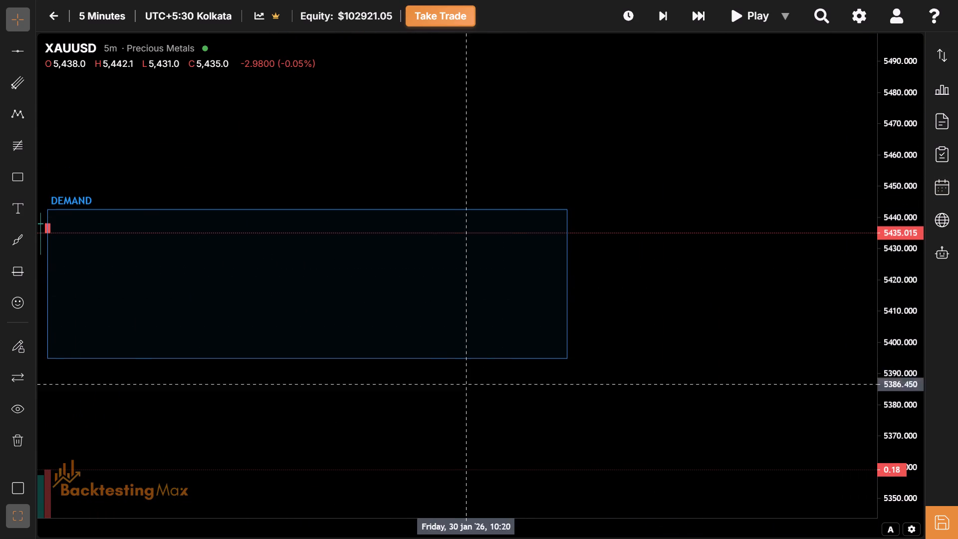
pyautogui.moveTo(344, 440); pyautogui.dragTo(670, 332)
pyautogui.click(514, 404)
pyautogui.moveTo(445, 426); pyautogui.dragTo(240, 532)
pyautogui.moveTo(210, 522); pyautogui.dragTo(276, 535)
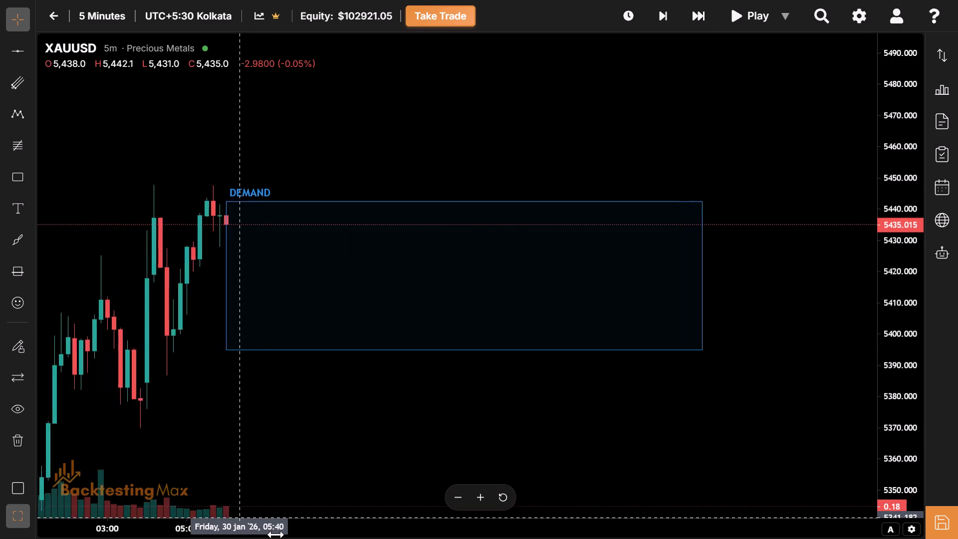
pyautogui.moveTo(276, 535); pyautogui.dragTo(302, 534)
pyautogui.click(343, 474)
pyautogui.moveTo(343, 474); pyautogui.dragTo(260, 485)
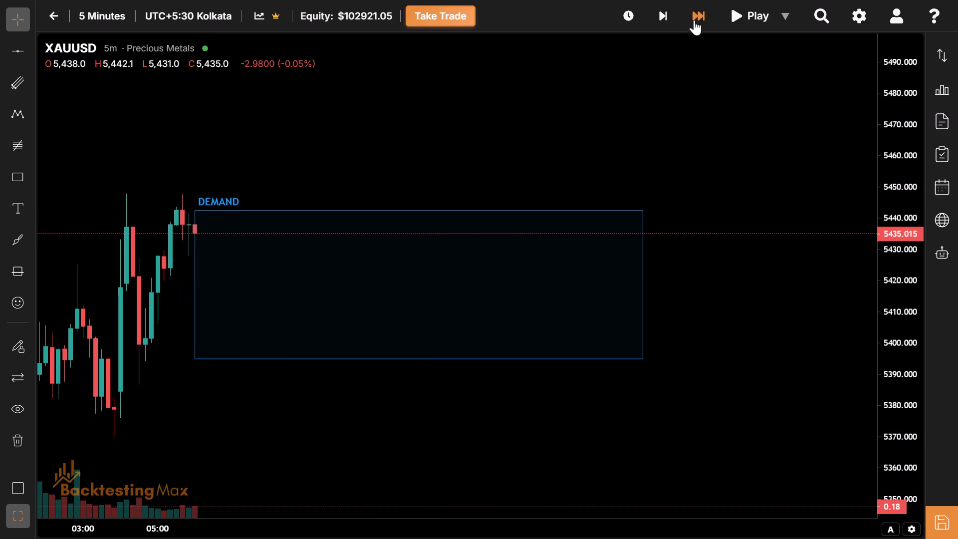
# Advance the replay in five-bar skips to 11:35 on 30 January 2026, just past the end of the Asian session box.
pyautogui.tripleClick(691, 20)
pyautogui.tripleClick(691, 20)
pyautogui.tripleClick(691, 20)
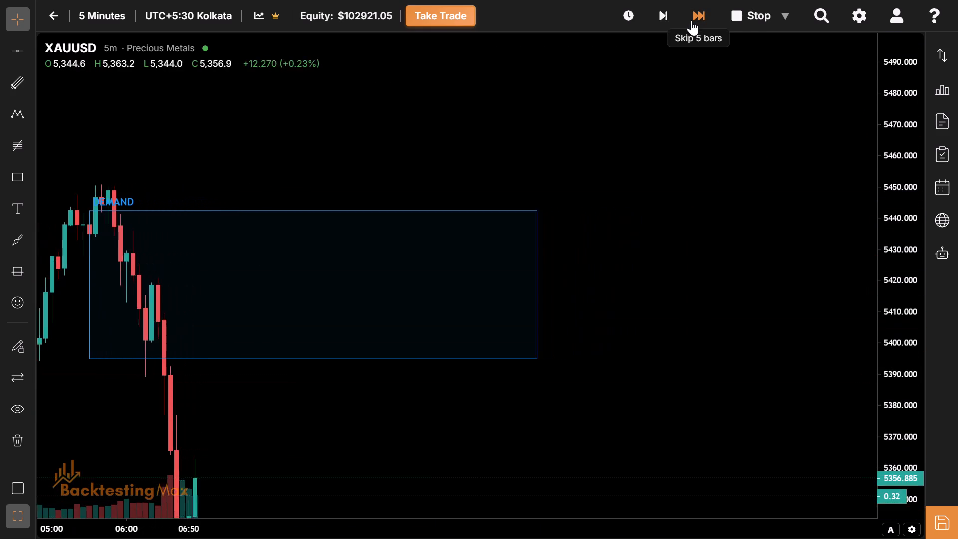
pyautogui.tripleClick(691, 20)
pyautogui.tripleClick(691, 20)
pyautogui.tripleClick(691, 20)
pyautogui.tripleClick(691, 20)
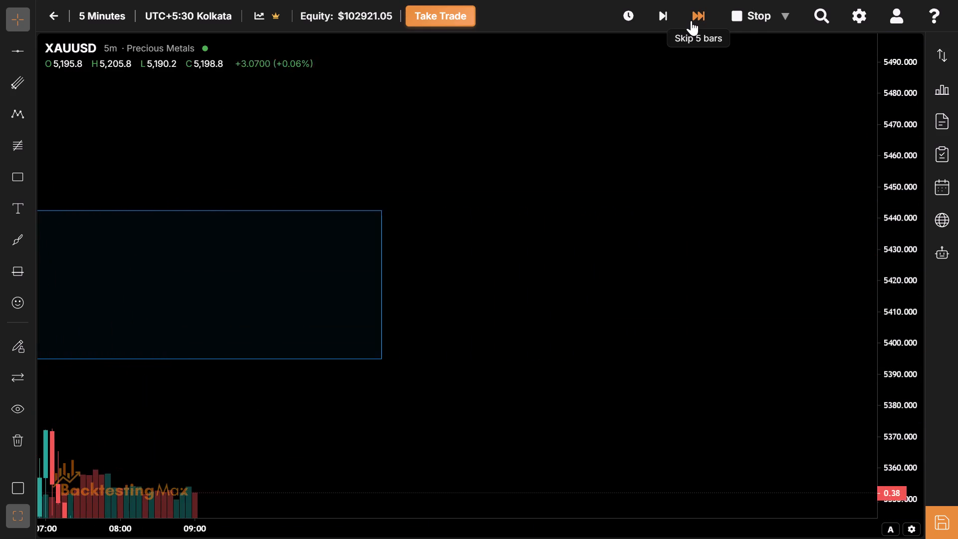
pyautogui.tripleClick(691, 20)
pyautogui.tripleClick(691, 20)
pyautogui.tripleClick(691, 20)
pyautogui.tripleClick(691, 20)
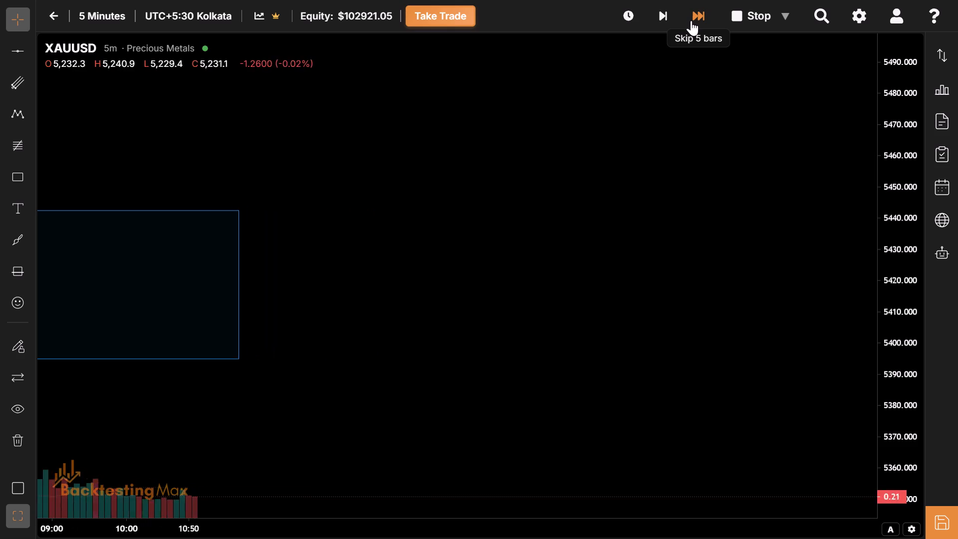
pyautogui.click(691, 20)
# Raise the top edge of the Asian session box to the session high at about 5451.
pyautogui.moveTo(213, 401); pyautogui.dragTo(711, 273)
pyautogui.moveTo(479, 299); pyautogui.dragTo(464, 409)
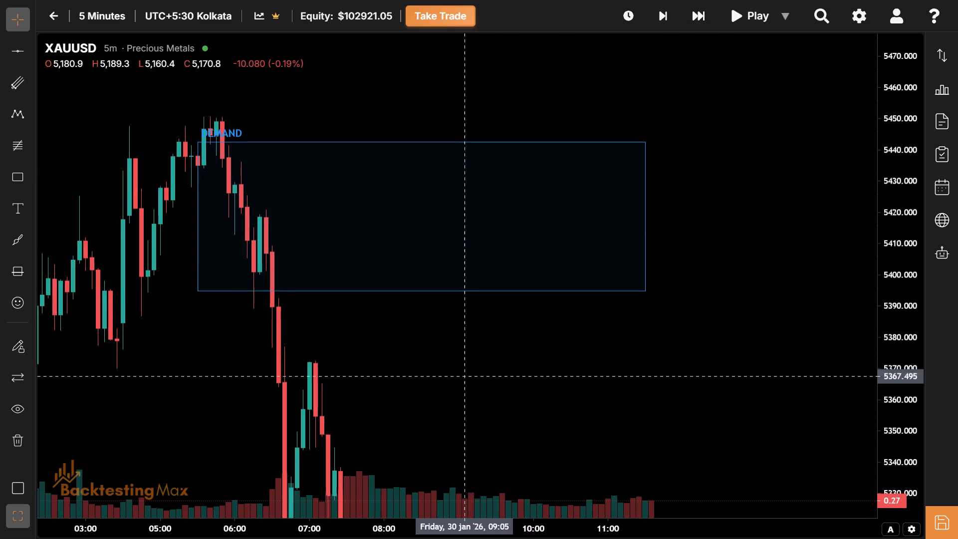
pyautogui.moveTo(464, 409); pyautogui.dragTo(454, 493)
pyautogui.moveTo(410, 256); pyautogui.dragTo(412, 180)
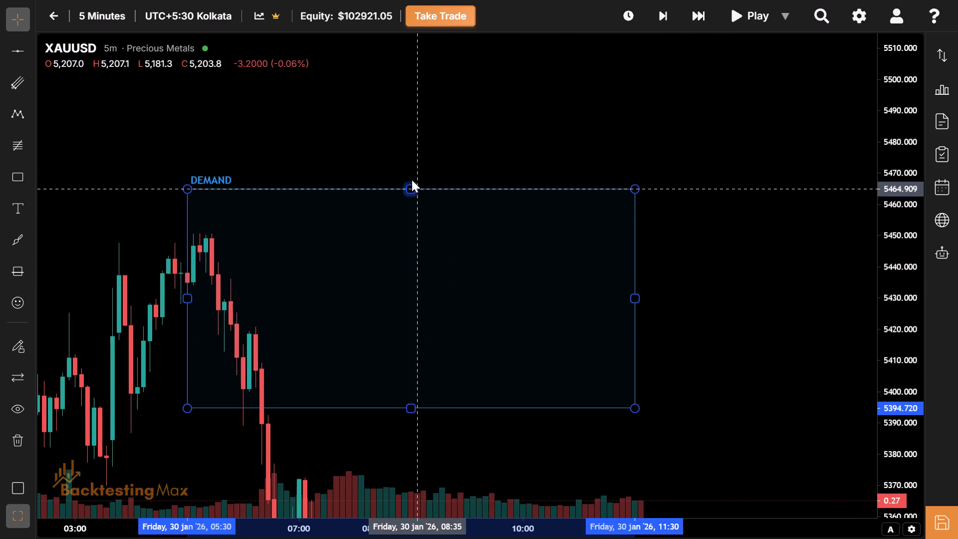
pyautogui.moveTo(412, 180); pyautogui.dragTo(398, 233)
# Lower the bottom edge of the Asian session box to the session low at about 5112.
pyautogui.moveTo(381, 323); pyautogui.dragTo(403, 97)
pyautogui.moveTo(439, 281); pyautogui.dragTo(400, 231)
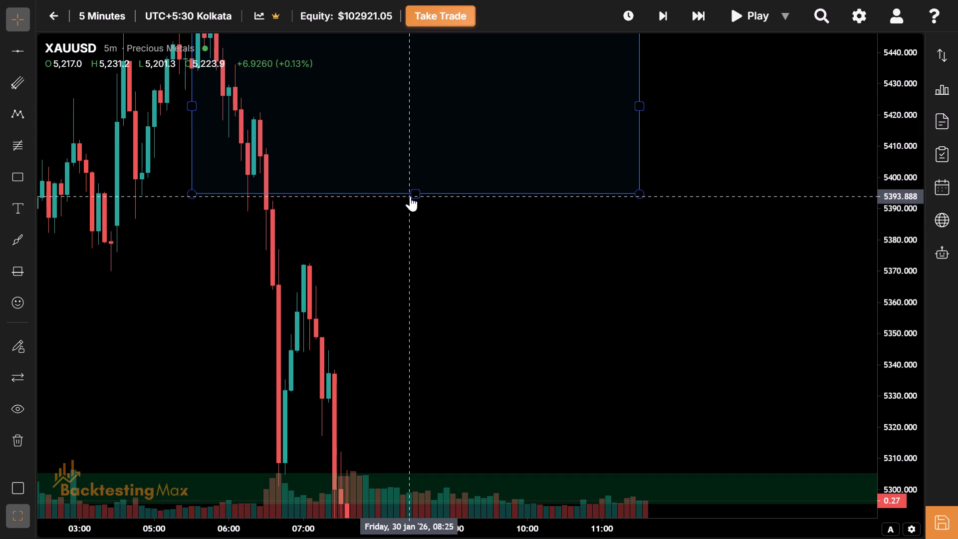
pyautogui.moveTo(415, 194); pyautogui.dragTo(442, 482)
pyautogui.moveTo(474, 432); pyautogui.dragTo(445, 166)
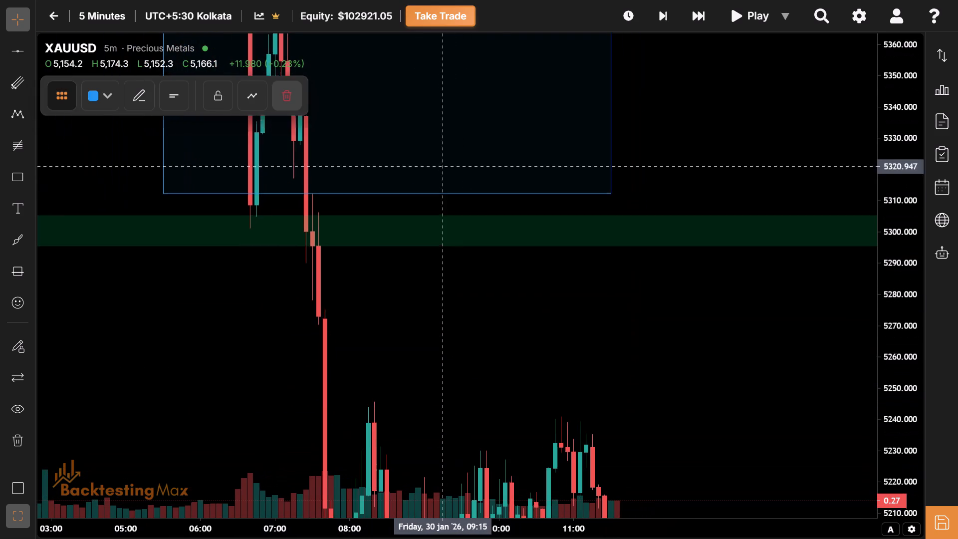
pyautogui.moveTo(449, 401); pyautogui.dragTo(471, 349)
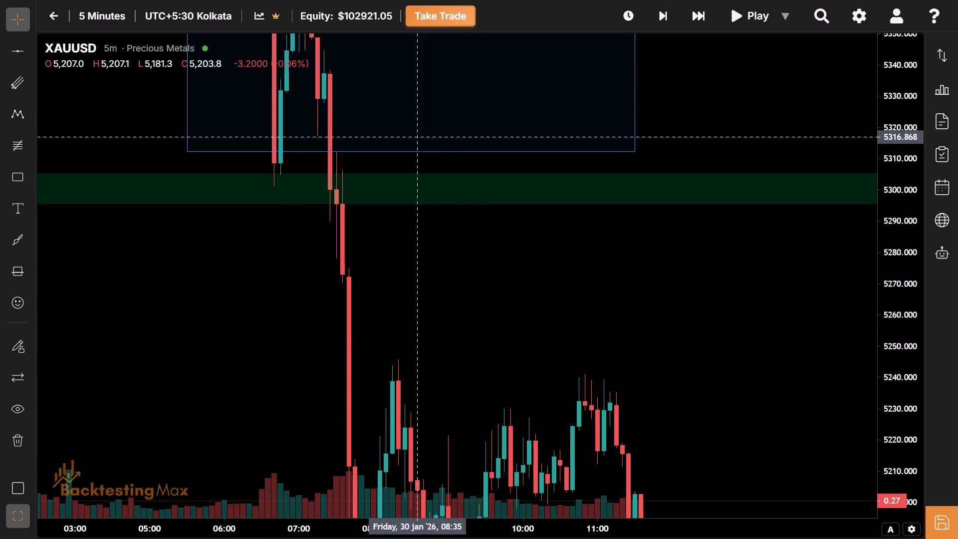
pyautogui.moveTo(413, 151); pyautogui.dragTo(471, 483)
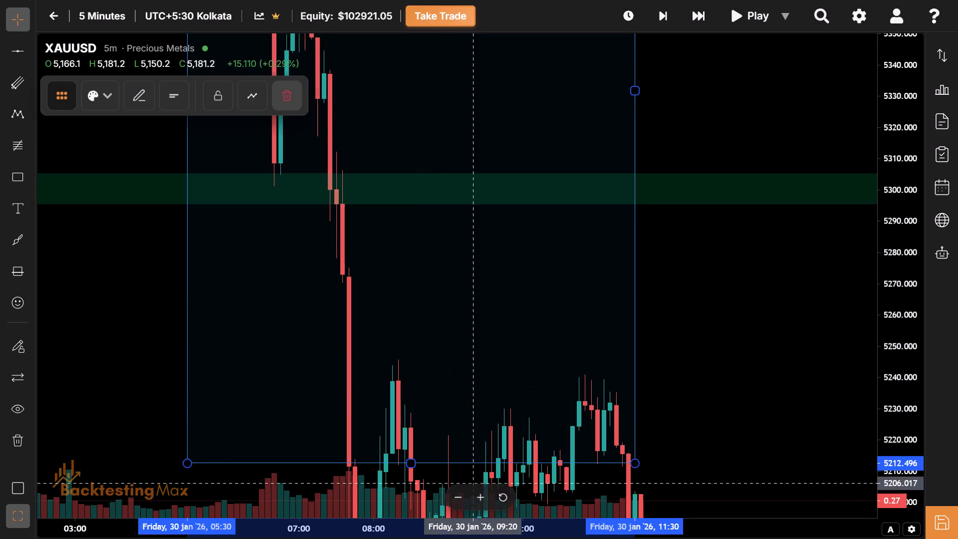
pyautogui.moveTo(529, 414); pyautogui.dragTo(519, 156)
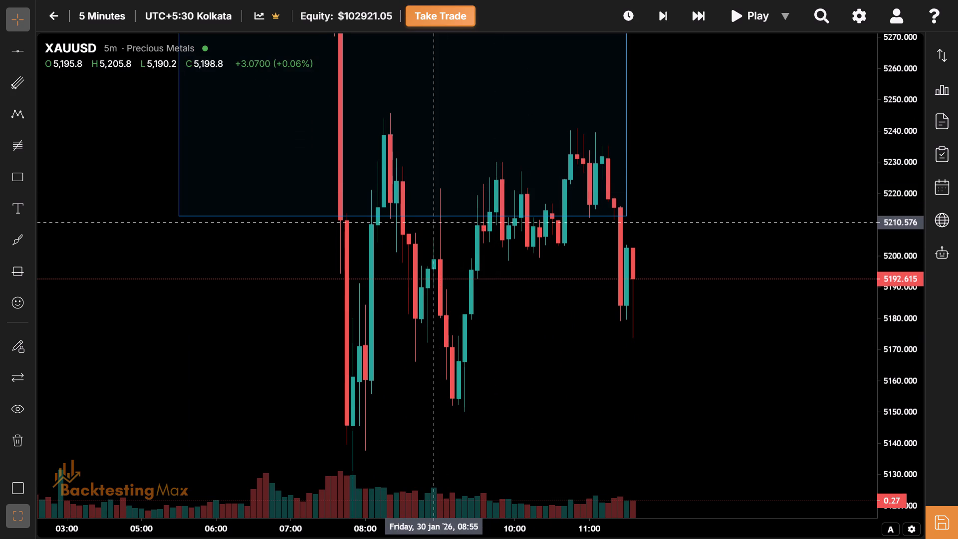
pyautogui.moveTo(400, 216); pyautogui.dragTo(501, 495)
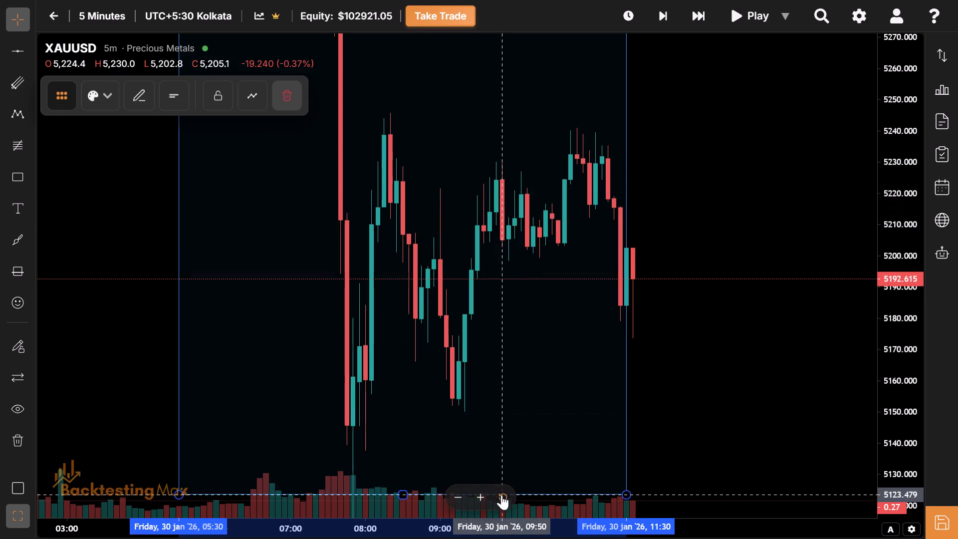
pyautogui.moveTo(532, 421); pyautogui.dragTo(507, 224)
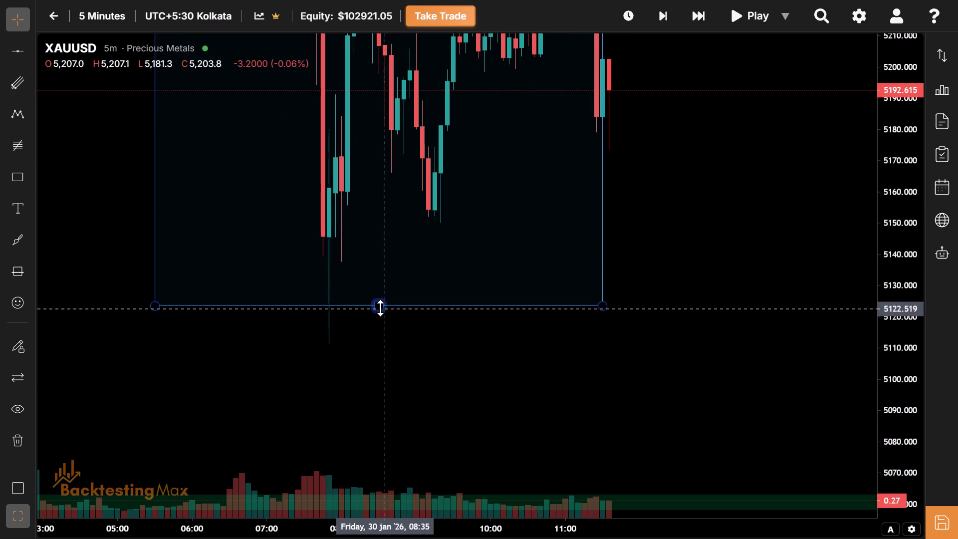
pyautogui.moveTo(379, 307); pyautogui.dragTo(382, 341)
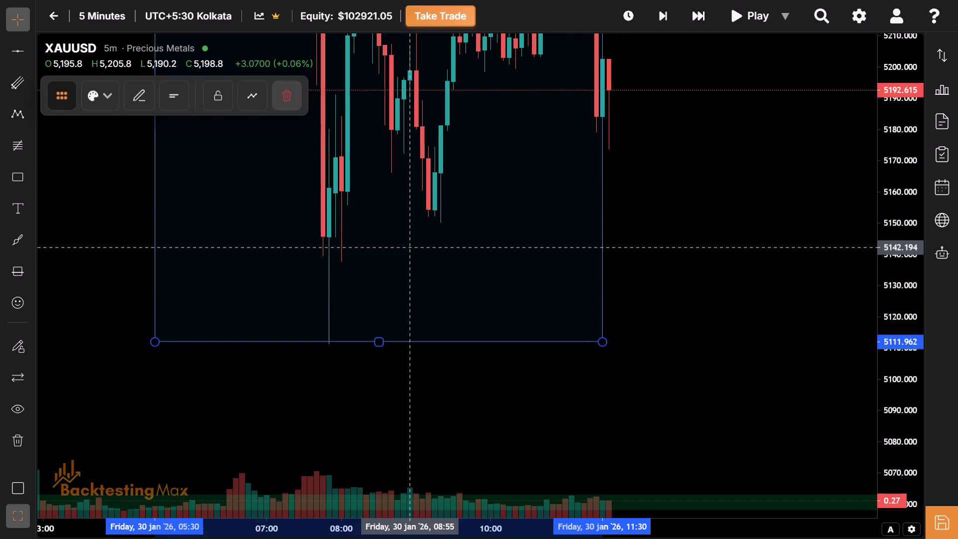
# Apply the Resistance/Supply template to the green zone between about 5295 and 5305.
pyautogui.moveTo(409, 248); pyautogui.dragTo(423, 353)
pyautogui.moveTo(442, 280); pyautogui.dragTo(341, 443)
pyautogui.moveTo(637, 201); pyautogui.dragTo(536, 468)
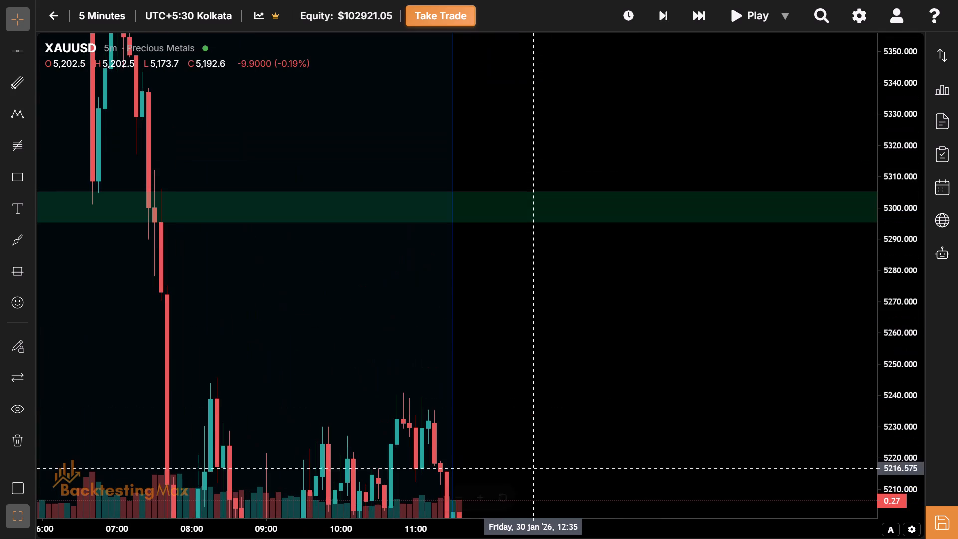
pyautogui.click(523, 223)
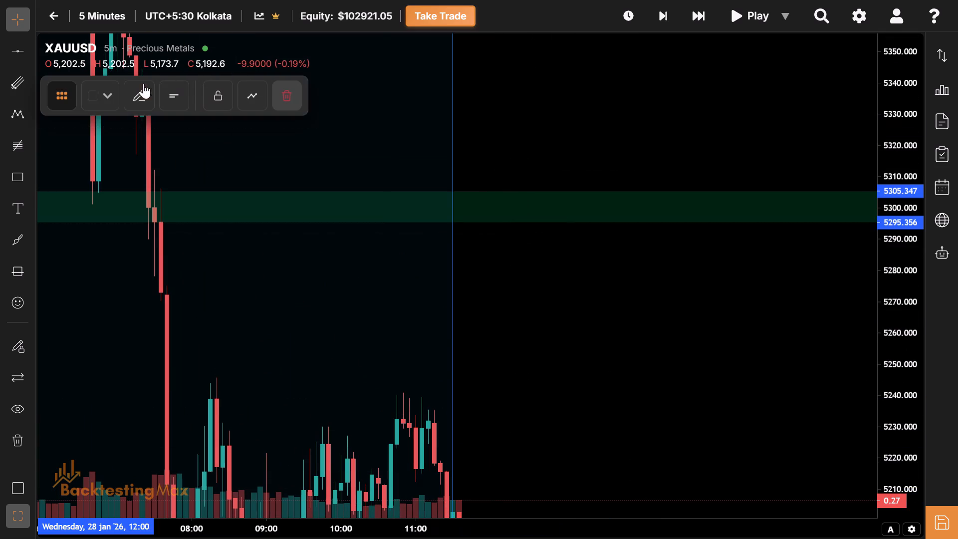
pyautogui.click(108, 100)
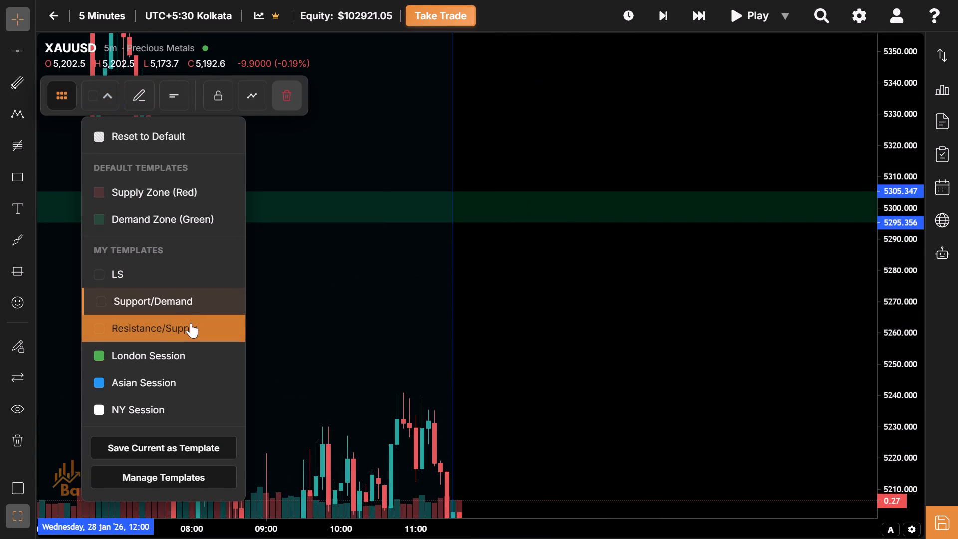
pyautogui.click(191, 323)
# Examine the five-minute candles around the 30 January Asian session box and the demand zone beneath it.
pyautogui.moveTo(412, 383); pyautogui.dragTo(291, 219)
pyautogui.moveTo(480, 341); pyautogui.dragTo(530, 279)
pyautogui.moveTo(530, 279); pyautogui.dragTo(562, 269)
pyautogui.moveTo(562, 269); pyautogui.dragTo(656, 177)
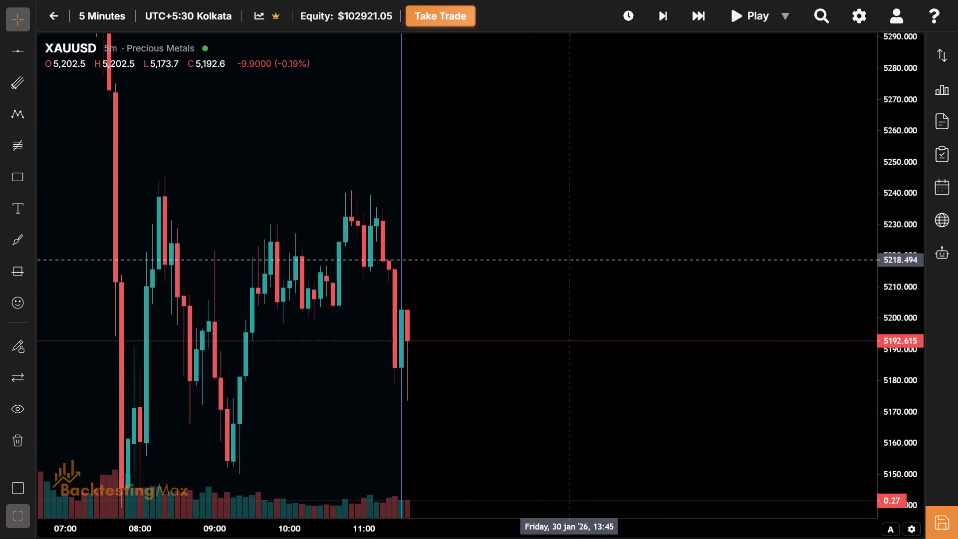
pyautogui.moveTo(656, 177); pyautogui.dragTo(774, 101)
pyautogui.moveTo(717, 237); pyautogui.dragTo(763, 99)
pyautogui.moveTo(688, 274); pyautogui.dragTo(684, 239)
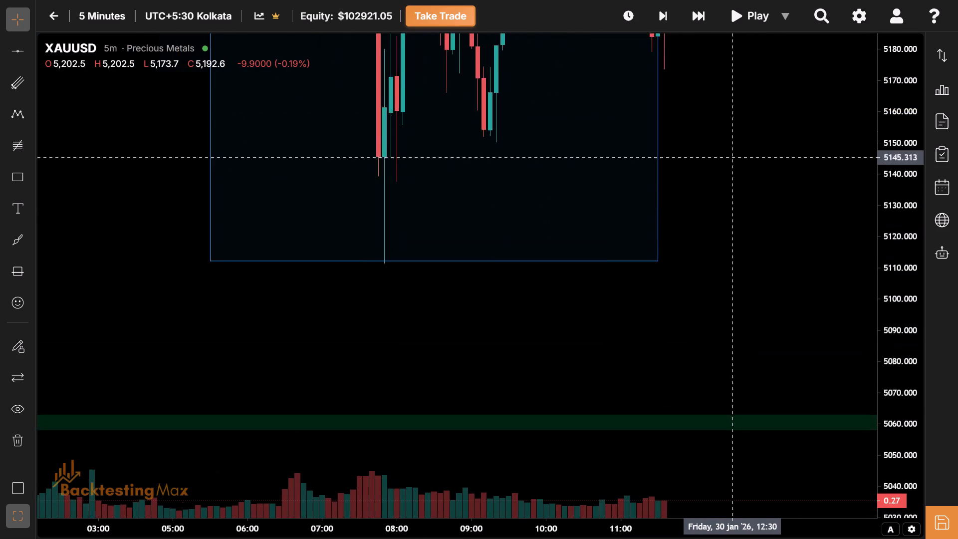
pyautogui.moveTo(684, 239); pyautogui.dragTo(659, 280)
pyautogui.moveTo(659, 280); pyautogui.dragTo(615, 371)
pyautogui.moveTo(726, 205); pyautogui.dragTo(596, 215)
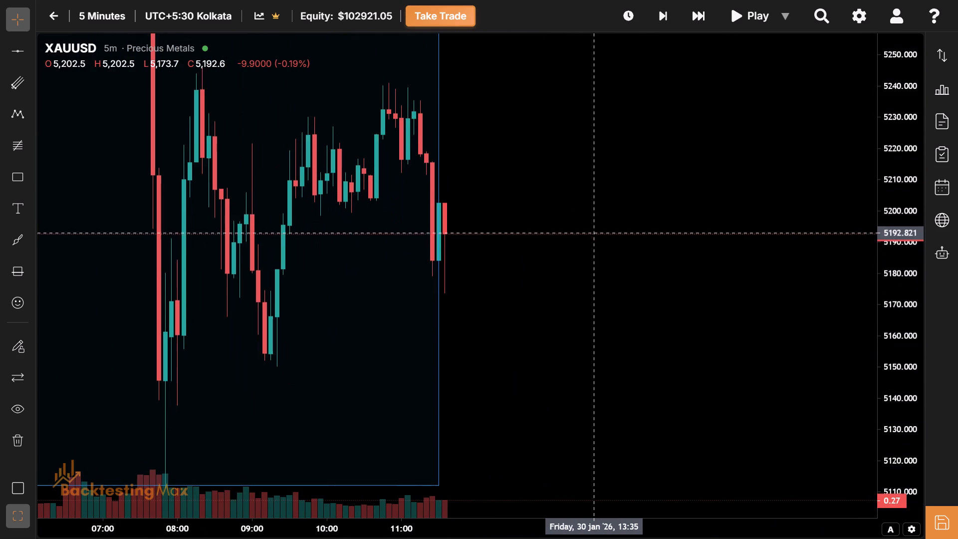
pyautogui.click(896, 49)
pyautogui.moveTo(896, 49); pyautogui.dragTo(895, 217)
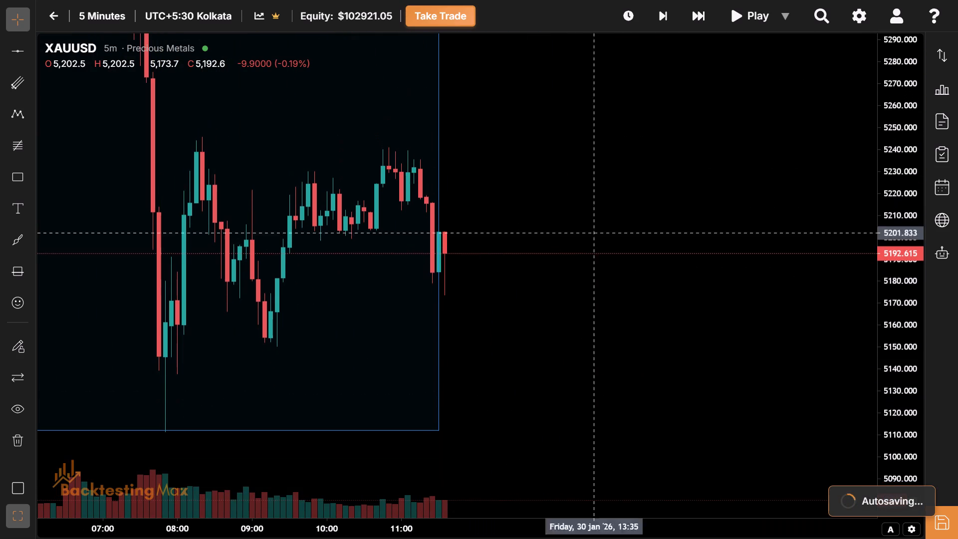
# Switch the chart to the 4-hour timeframe and examine price against the marked supply and demand zones.
pyautogui.click(100, 22)
pyautogui.click(138, 274)
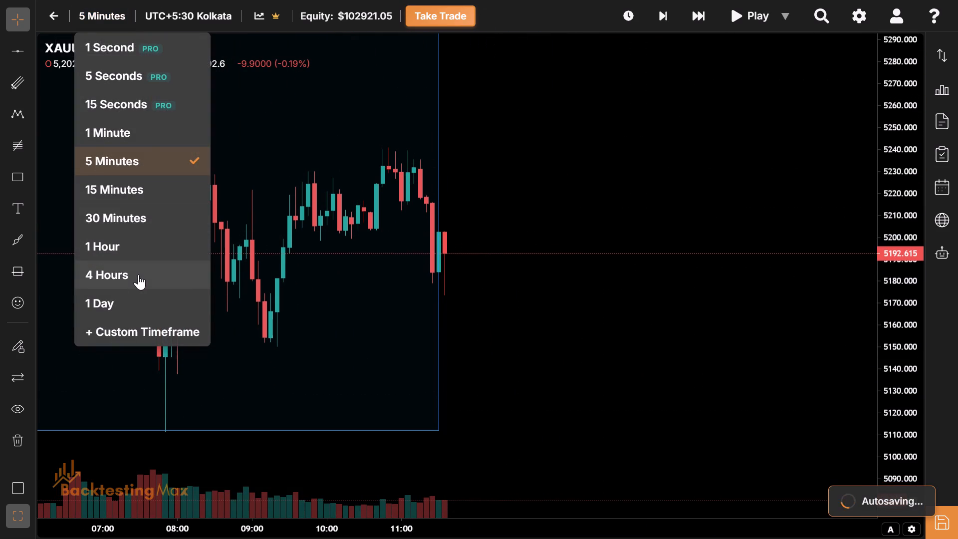
pyautogui.moveTo(885, 47); pyautogui.dragTo(916, 463)
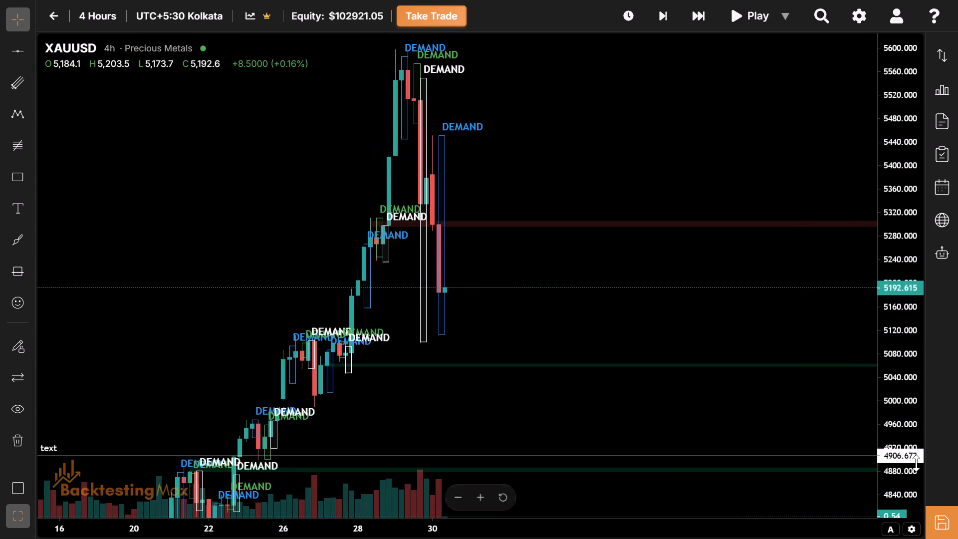
pyautogui.moveTo(581, 418); pyautogui.dragTo(688, 241)
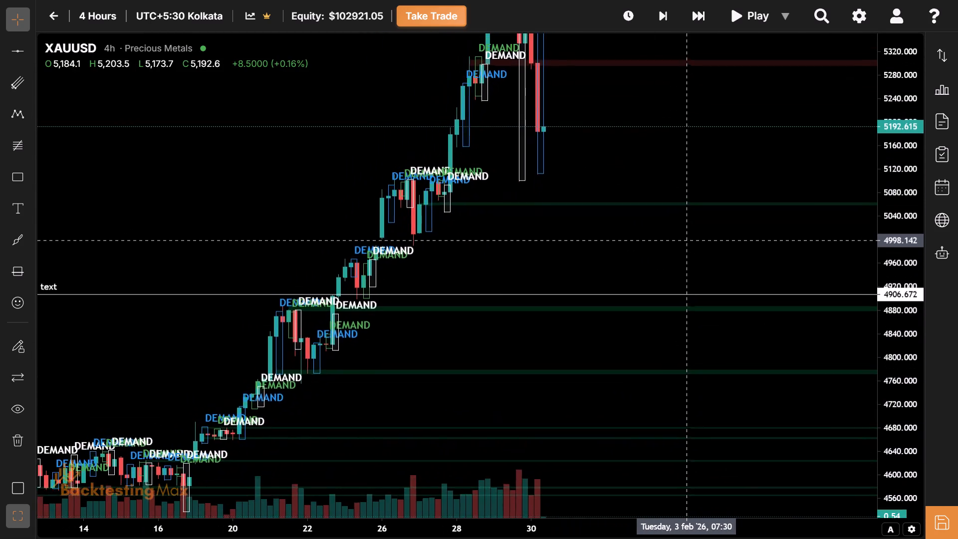
pyautogui.moveTo(688, 241); pyautogui.dragTo(516, 386)
pyautogui.moveTo(516, 386); pyautogui.dragTo(468, 433)
pyautogui.moveTo(468, 433); pyautogui.dragTo(490, 409)
pyautogui.moveTo(466, 424); pyautogui.dragTo(478, 341)
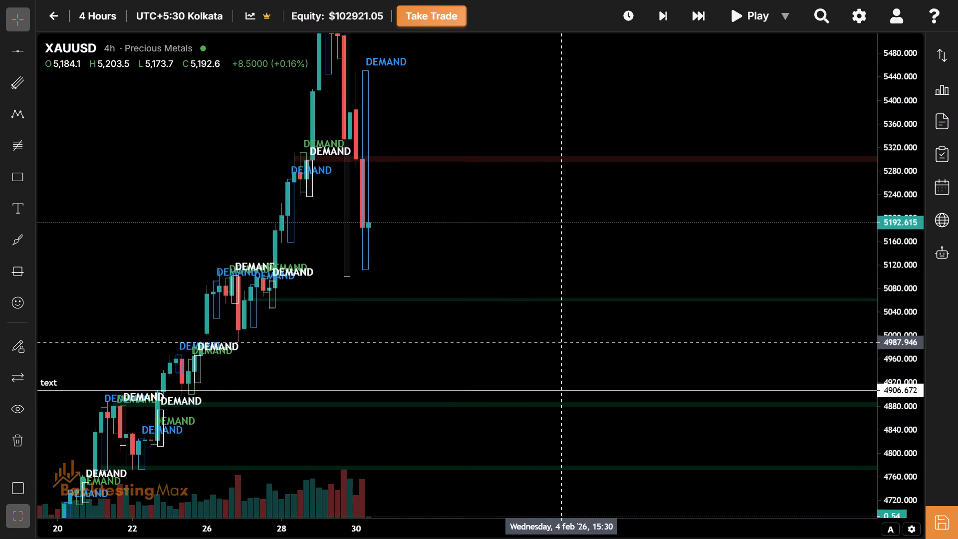
pyautogui.moveTo(561, 342); pyautogui.dragTo(538, 398)
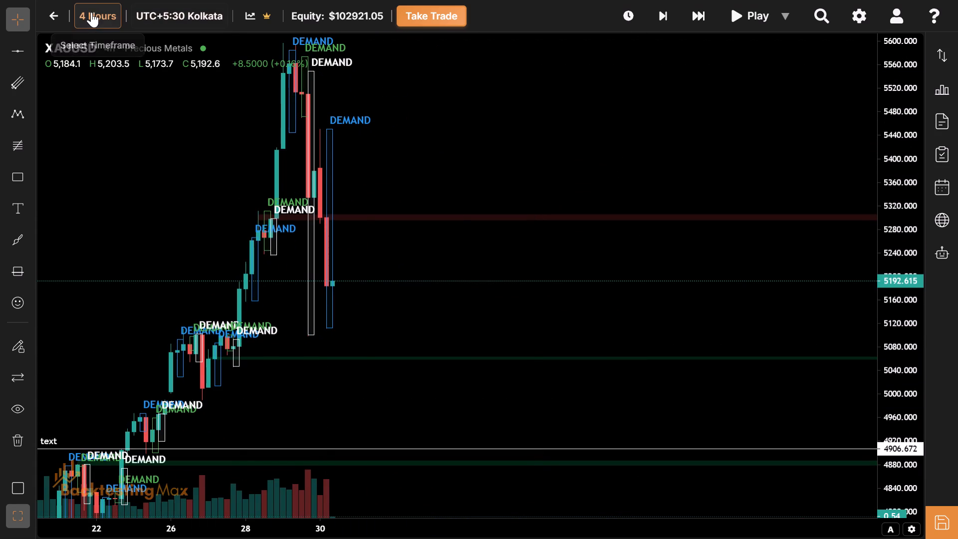
# Switch back to the 5-minute timeframe and examine price between the supply zone near 5300 and the demand zone near 5060.
pyautogui.click(91, 10)
pyautogui.click(154, 162)
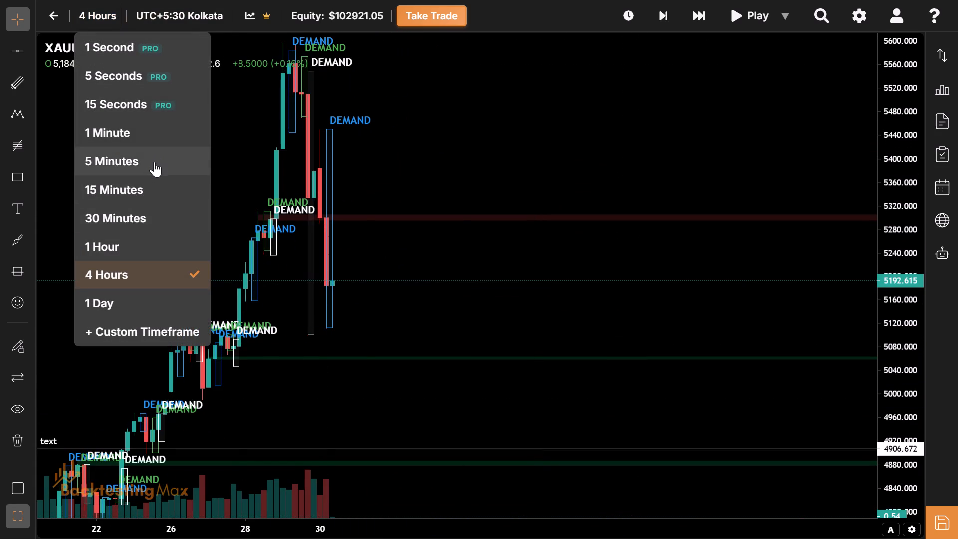
pyautogui.moveTo(333, 298); pyautogui.dragTo(546, 323)
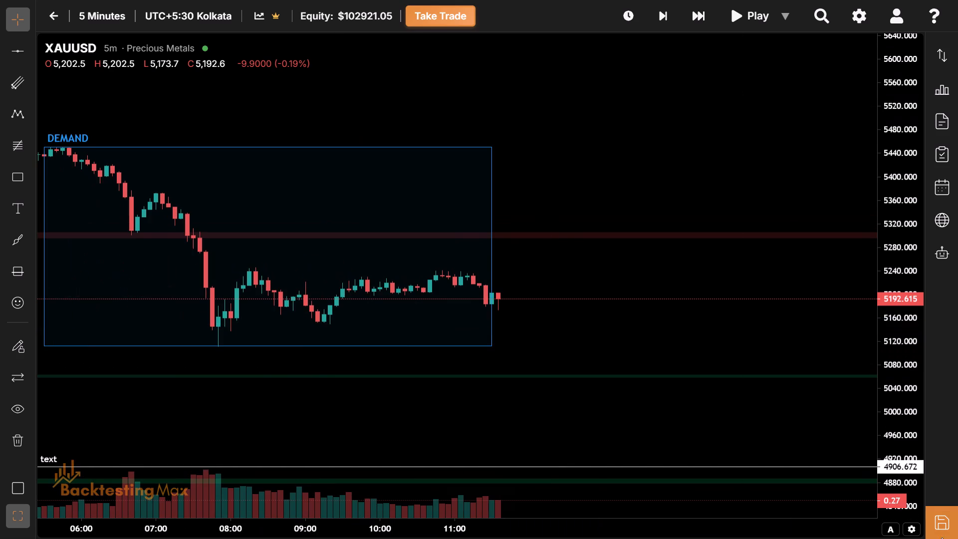
pyautogui.moveTo(899, 438); pyautogui.dragTo(873, 134)
pyautogui.moveTo(599, 163); pyautogui.dragTo(572, 176)
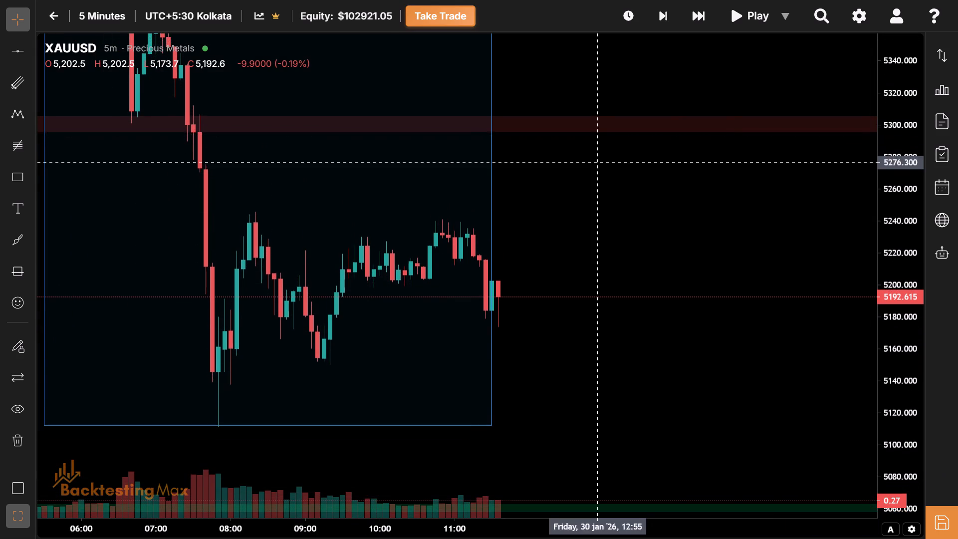
pyautogui.moveTo(572, 176); pyautogui.dragTo(471, 205)
pyautogui.moveTo(579, 299); pyautogui.dragTo(468, 292)
pyautogui.moveTo(907, 443); pyautogui.dragTo(908, 388)
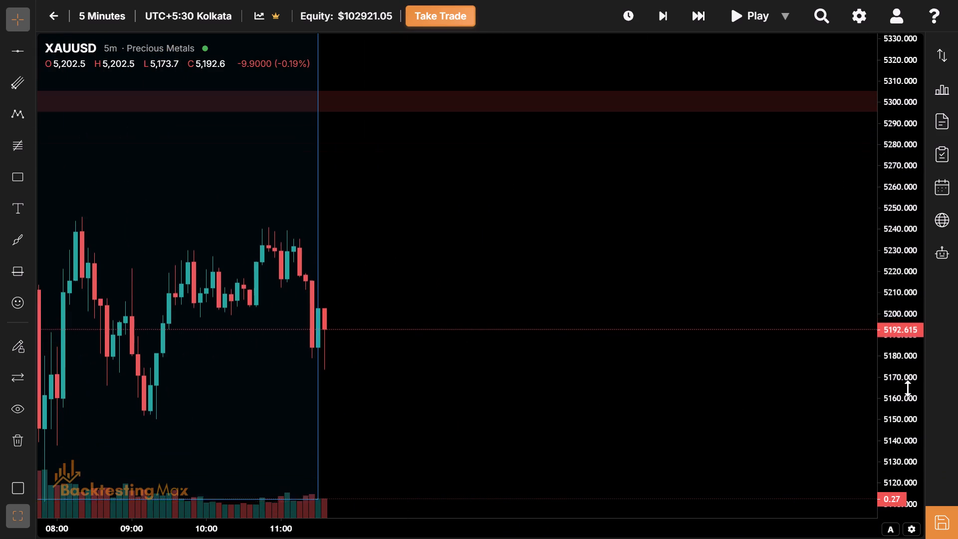
pyautogui.moveTo(908, 388); pyautogui.dragTo(908, 393)
pyautogui.moveTo(545, 314); pyautogui.dragTo(665, 279)
pyautogui.moveTo(383, 535); pyautogui.dragTo(319, 538)
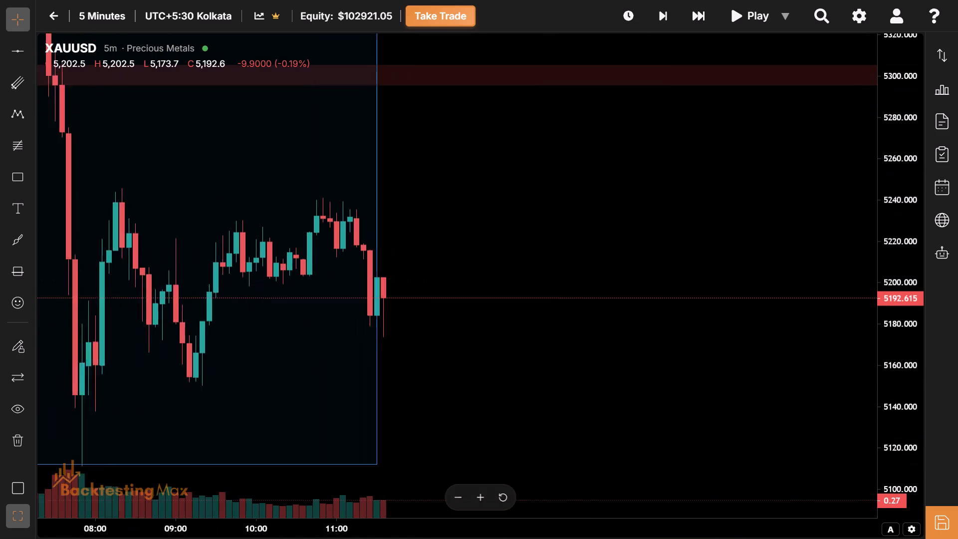
pyautogui.moveTo(319, 538); pyautogui.dragTo(304, 538)
pyautogui.moveTo(425, 409); pyautogui.dragTo(659, 223)
pyautogui.moveTo(254, 354); pyautogui.dragTo(445, 408)
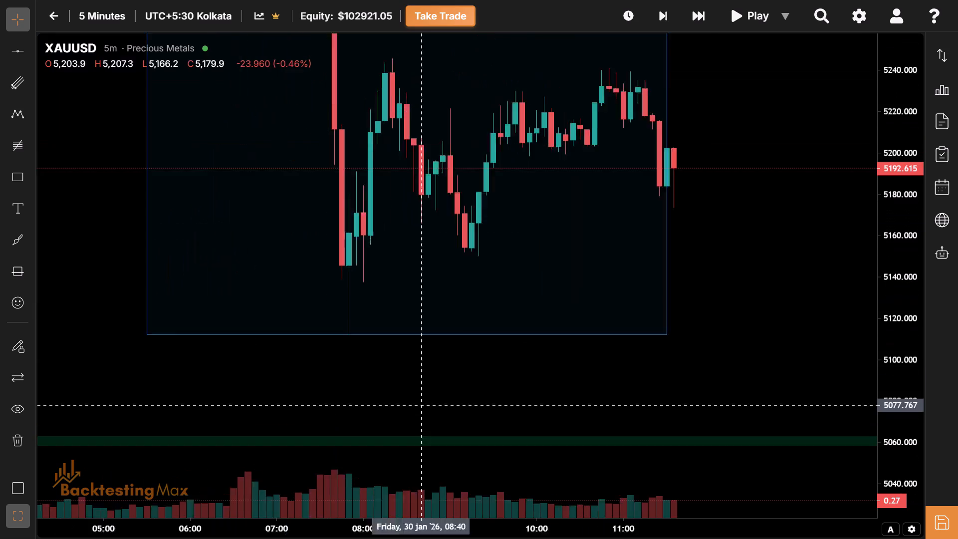
pyautogui.moveTo(445, 408); pyautogui.dragTo(466, 410)
# Examine the price history from 28 to 30 January on a compressed time scale for levels below the current price.
pyautogui.moveTo(340, 538); pyautogui.dragTo(591, 538)
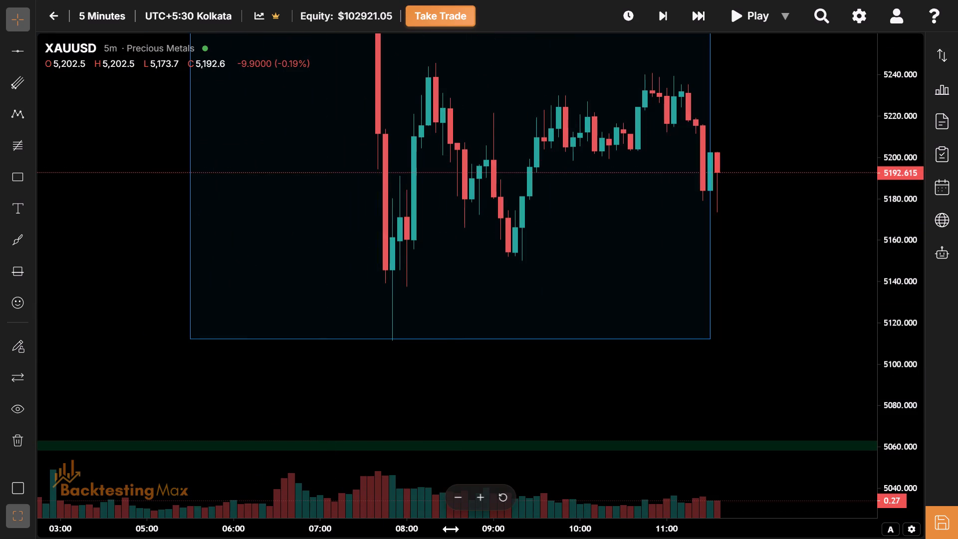
pyautogui.moveTo(362, 526); pyautogui.dragTo(682, 528)
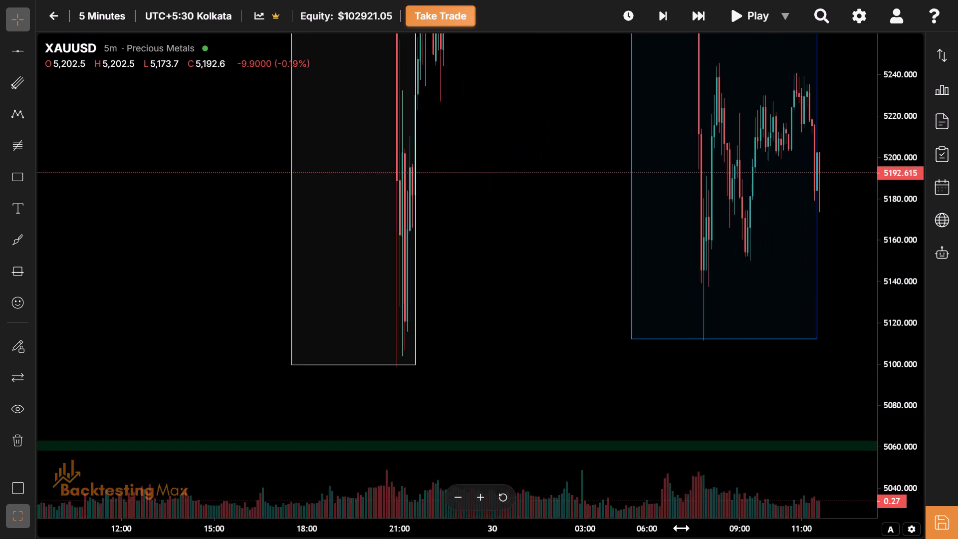
pyautogui.moveTo(682, 528); pyautogui.dragTo(567, 533)
pyautogui.moveTo(885, 70); pyautogui.dragTo(888, 87)
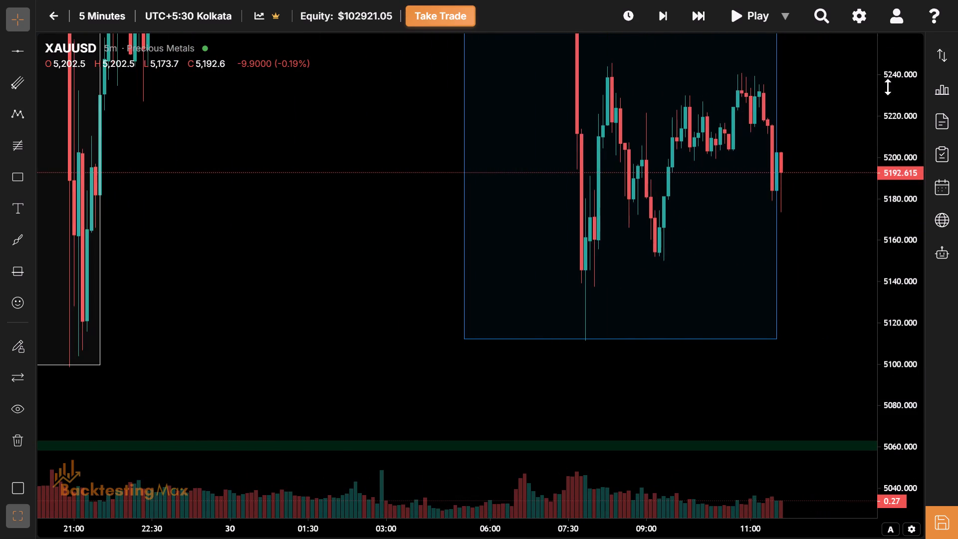
pyautogui.moveTo(888, 87); pyautogui.dragTo(904, 250)
pyautogui.moveTo(315, 269); pyautogui.dragTo(456, 316)
pyautogui.moveTo(456, 316); pyautogui.dragTo(422, 324)
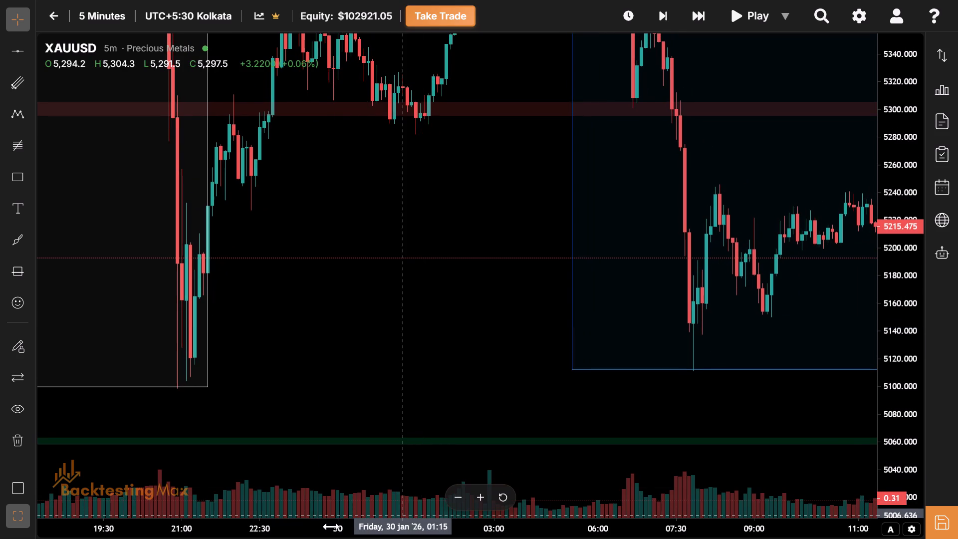
pyautogui.moveTo(326, 526); pyautogui.dragTo(722, 532)
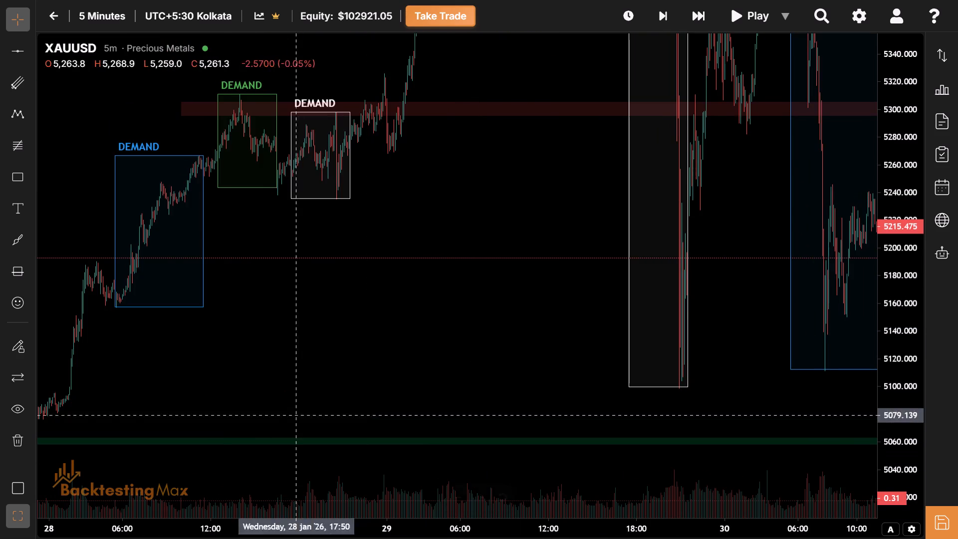
pyautogui.moveTo(206, 335); pyautogui.dragTo(252, 340)
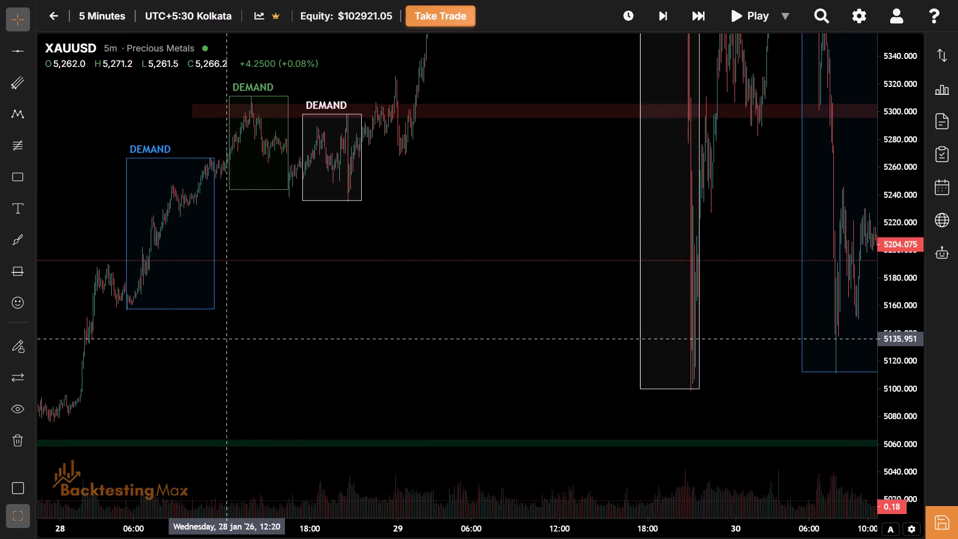
pyautogui.moveTo(252, 340); pyautogui.dragTo(215, 335)
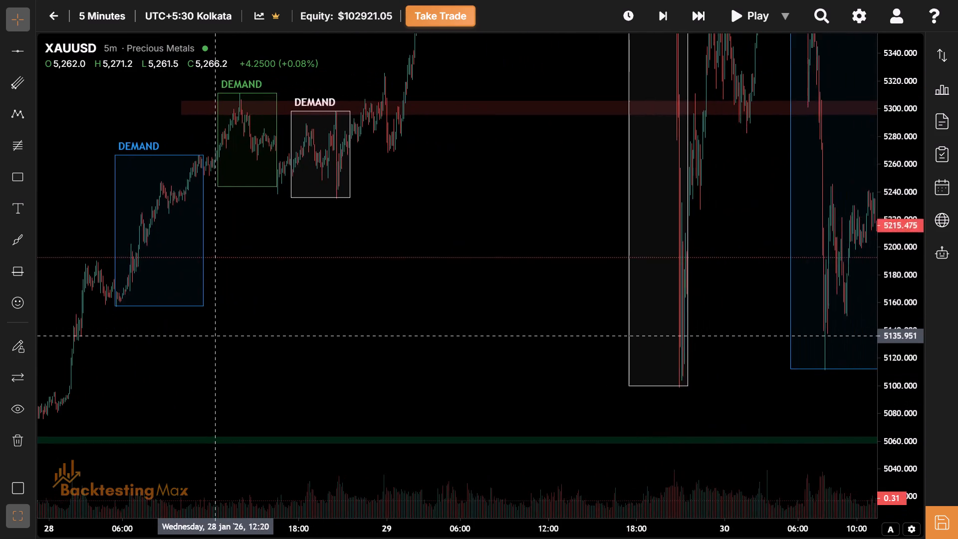
# Draw a Support/Demand rectangle from about 5135 to 5148 over the 28 January candles between 01:45 and 02:50.
pyautogui.moveTo(215, 335); pyautogui.dragTo(192, 347)
pyautogui.click(14, 178)
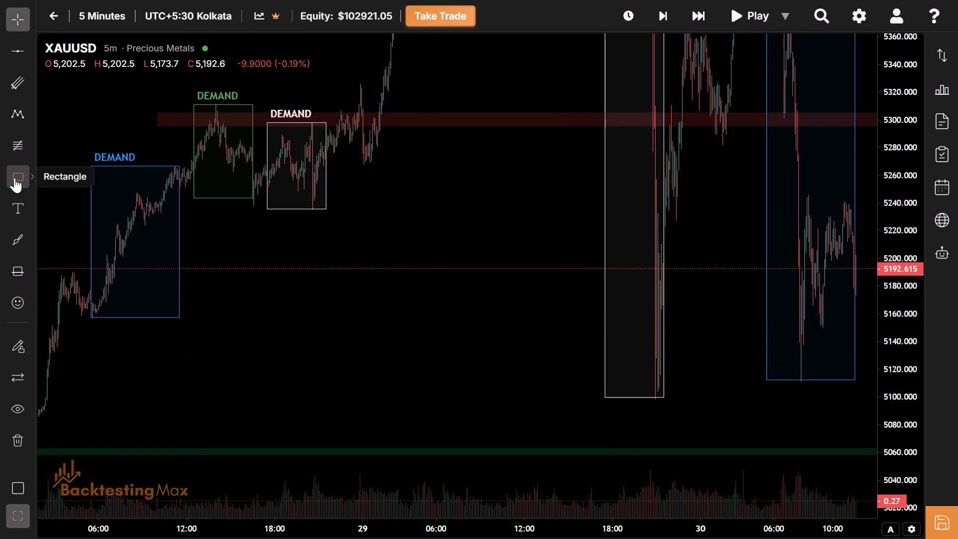
pyautogui.click(51, 348)
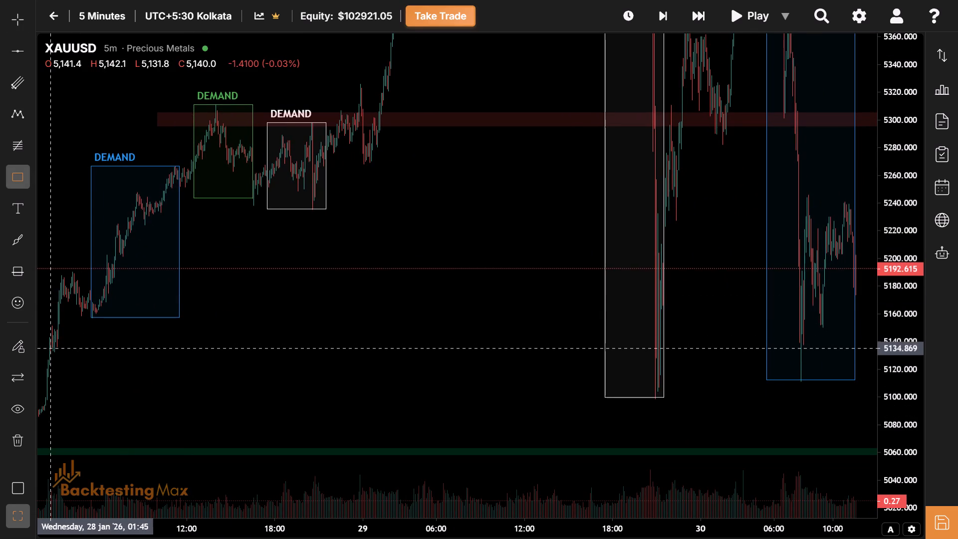
pyautogui.click(67, 330)
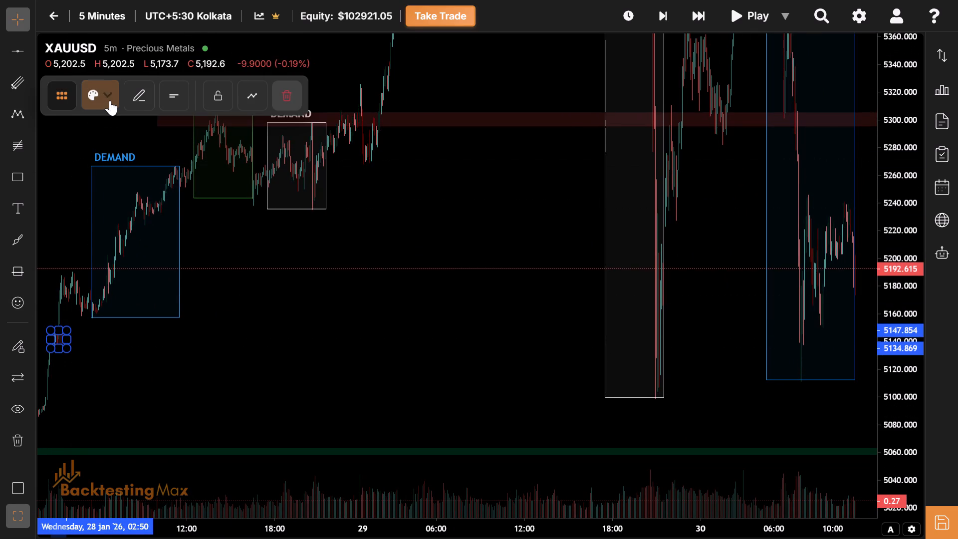
pyautogui.click(110, 100)
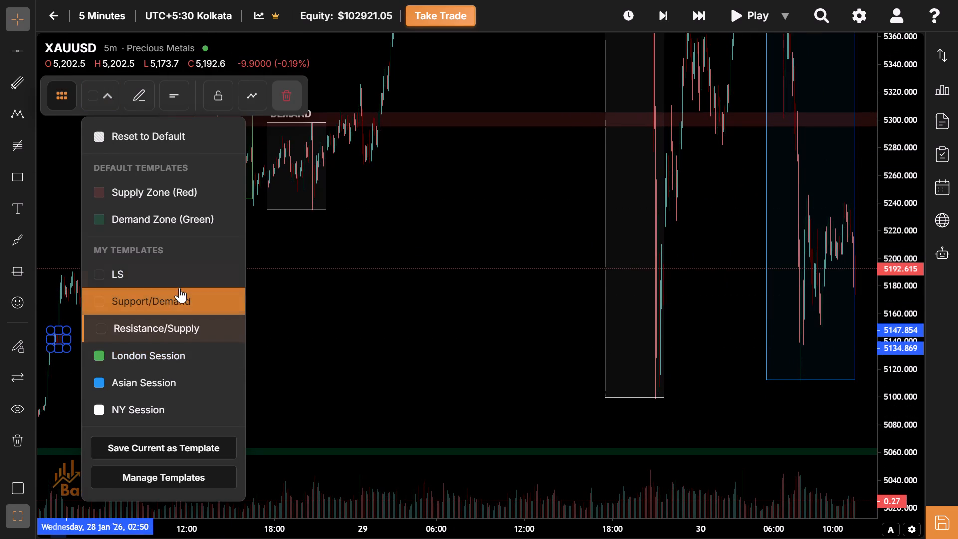
pyautogui.click(179, 288)
# Extend the new demand zone to the right.
pyautogui.click(149, 101)
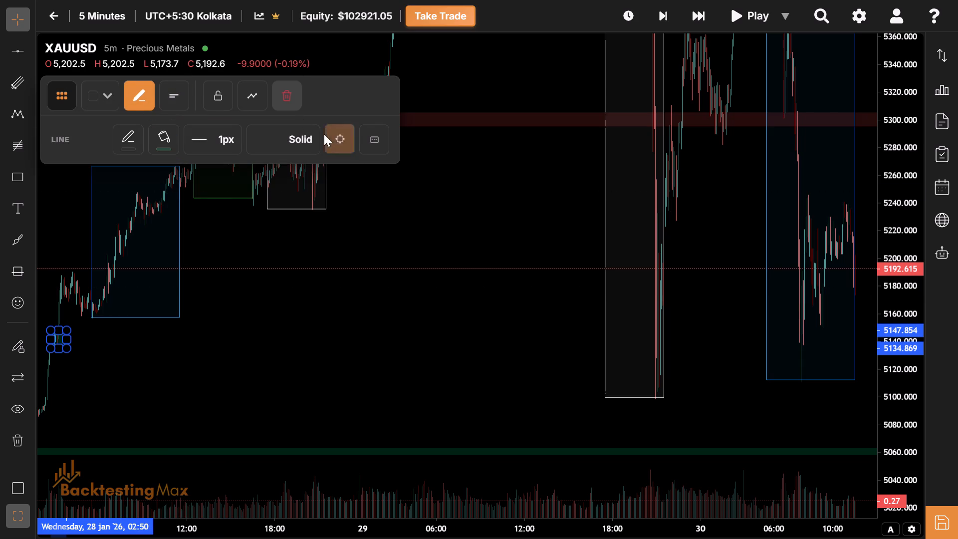
pyautogui.click(330, 136)
pyautogui.click(426, 178)
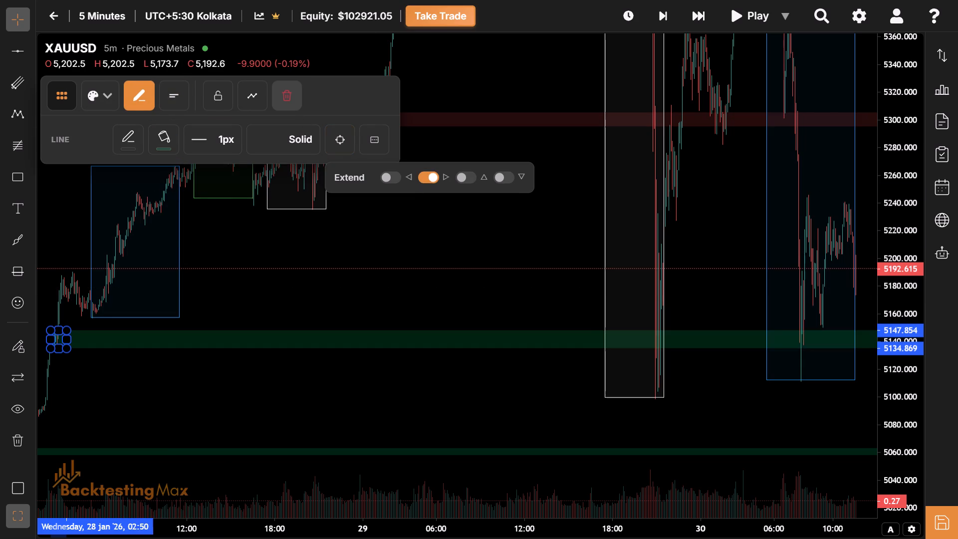
pyautogui.click(443, 463)
# Examine the price action from 24 to 30 January around the demand zones near 5140 and 5060.
pyautogui.moveTo(540, 421); pyautogui.dragTo(289, 426)
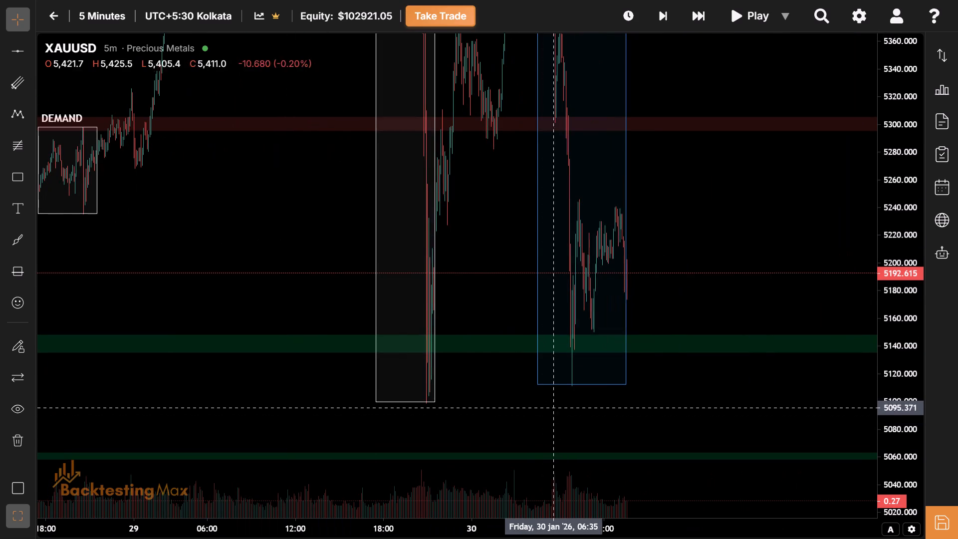
pyautogui.moveTo(559, 410); pyautogui.dragTo(746, 419)
pyautogui.moveTo(217, 388); pyautogui.dragTo(708, 415)
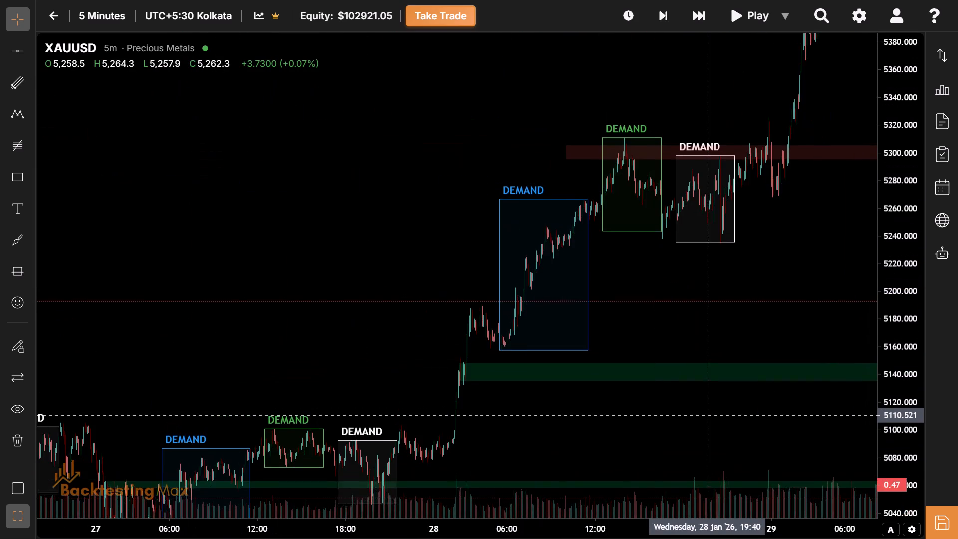
pyautogui.moveTo(708, 415); pyautogui.dragTo(908, 332)
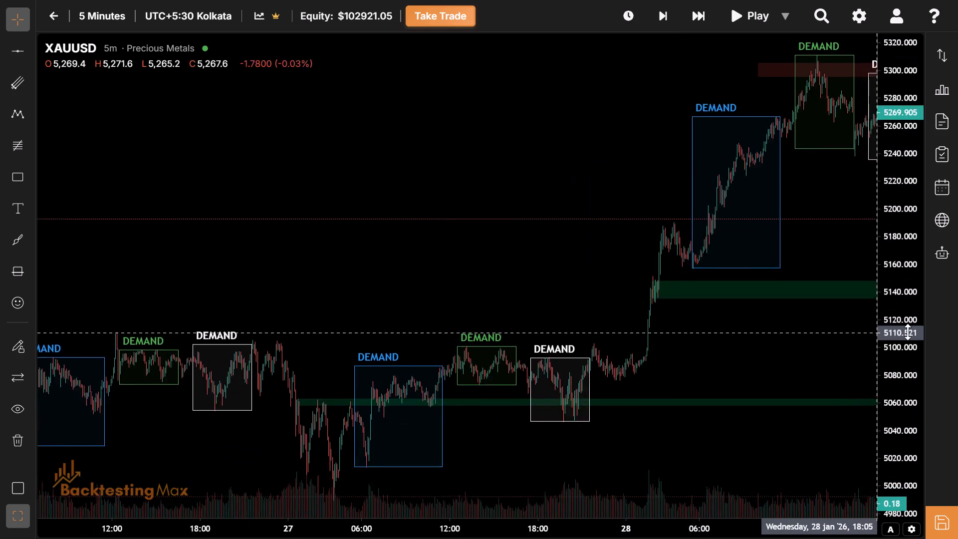
pyautogui.moveTo(908, 332); pyautogui.dragTo(943, 331)
pyautogui.moveTo(504, 319); pyautogui.dragTo(846, 320)
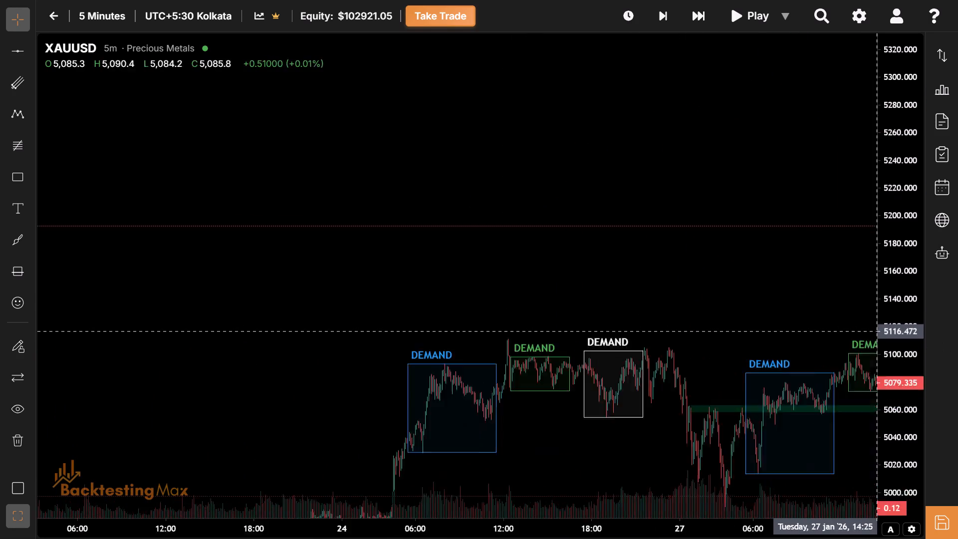
pyautogui.moveTo(846, 320); pyautogui.dragTo(527, 308)
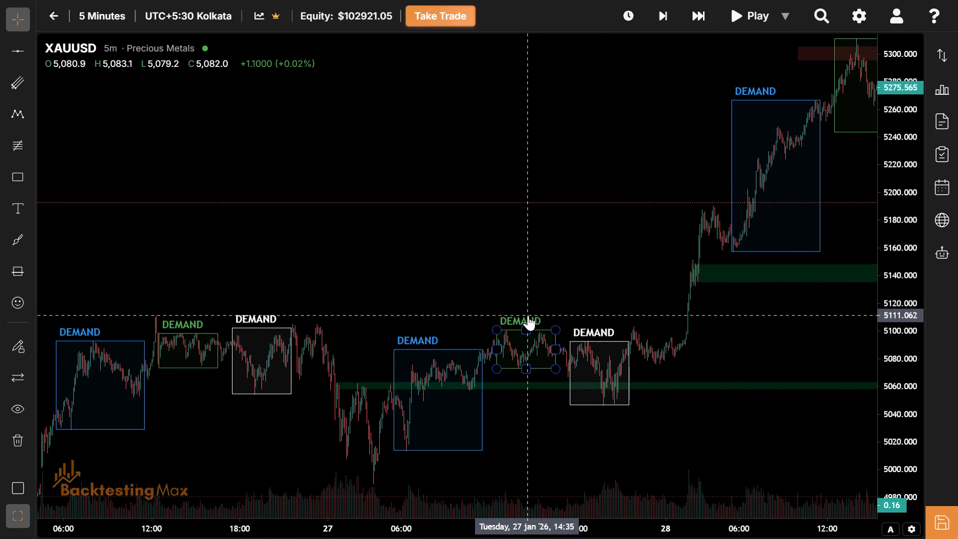
pyautogui.moveTo(841, 313); pyautogui.dragTo(607, 317)
pyautogui.moveTo(681, 352); pyautogui.dragTo(479, 365)
pyautogui.moveTo(690, 376); pyautogui.dragTo(396, 395)
pyautogui.moveTo(553, 372); pyautogui.dragTo(326, 370)
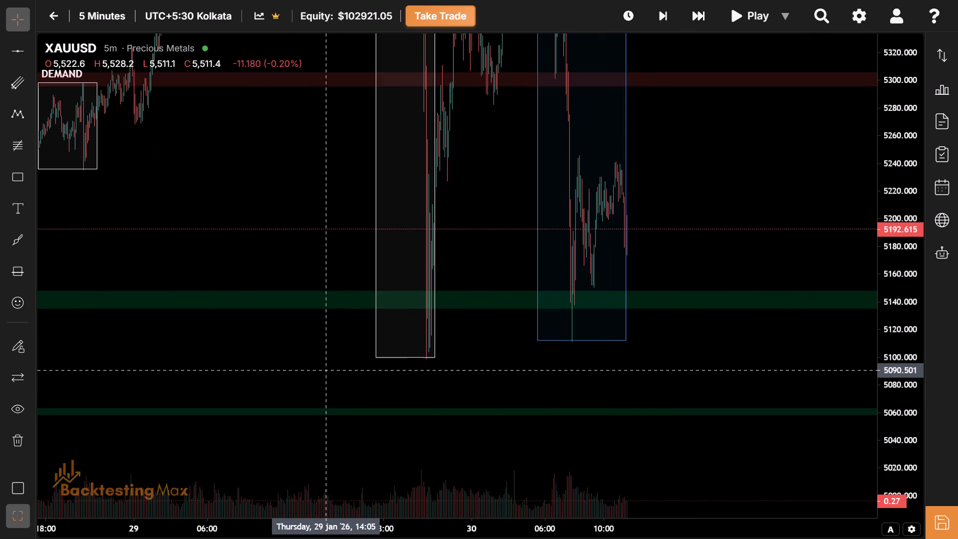
pyautogui.moveTo(688, 357); pyautogui.dragTo(568, 385)
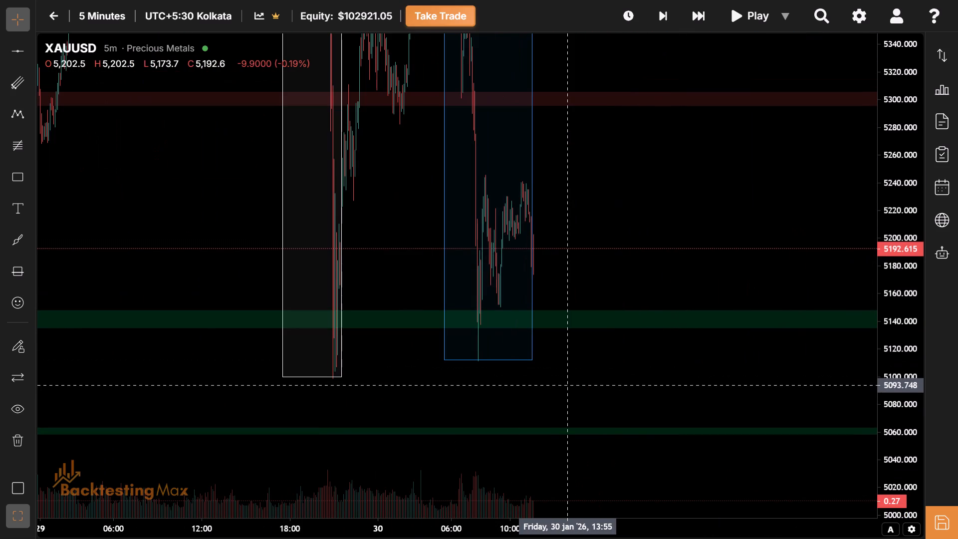
pyautogui.moveTo(633, 269); pyautogui.dragTo(408, 252)
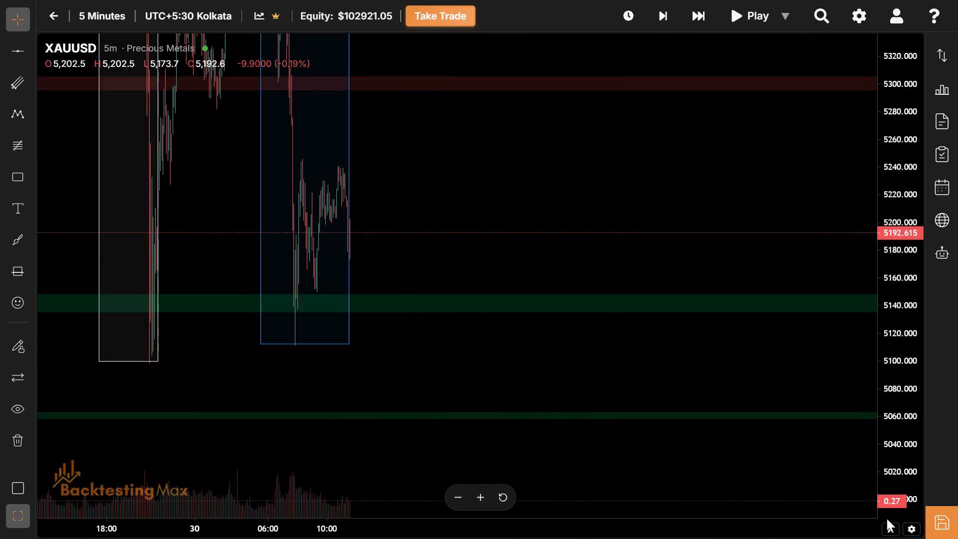
# Replay the five-minute candles in five-bar skips from 11:35 to about 12:45 on 30 January, towards the demand zone near 5140.
pyautogui.moveTo(878, 525); pyautogui.dragTo(862, 528)
pyautogui.moveTo(862, 528); pyautogui.dragTo(624, 538)
pyautogui.moveTo(156, 186); pyautogui.dragTo(645, 231)
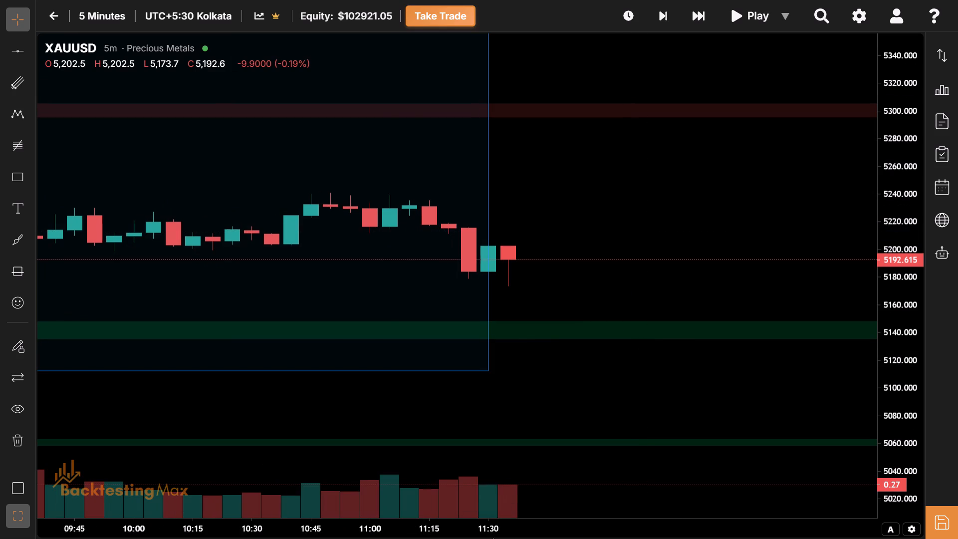
pyautogui.moveTo(451, 530); pyautogui.dragTo(792, 538)
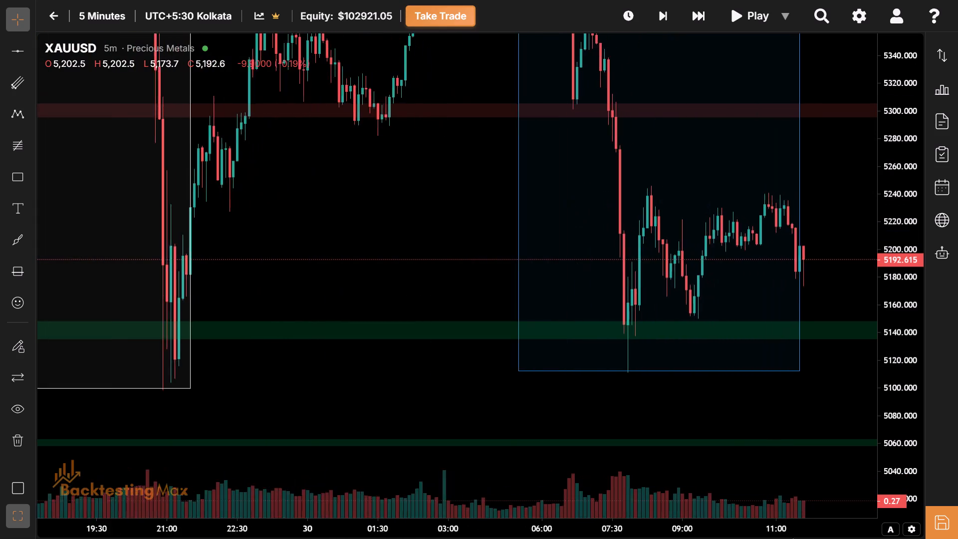
pyautogui.moveTo(792, 538); pyautogui.dragTo(782, 536)
pyautogui.moveTo(690, 273); pyautogui.dragTo(536, 429)
pyautogui.moveTo(639, 322); pyautogui.dragTo(471, 347)
pyautogui.moveTo(909, 90); pyautogui.dragTo(912, 147)
pyautogui.moveTo(724, 331); pyautogui.dragTo(482, 301)
pyautogui.tripleClick(696, 14)
pyautogui.moveTo(696, 14); pyautogui.dragTo(673, 49)
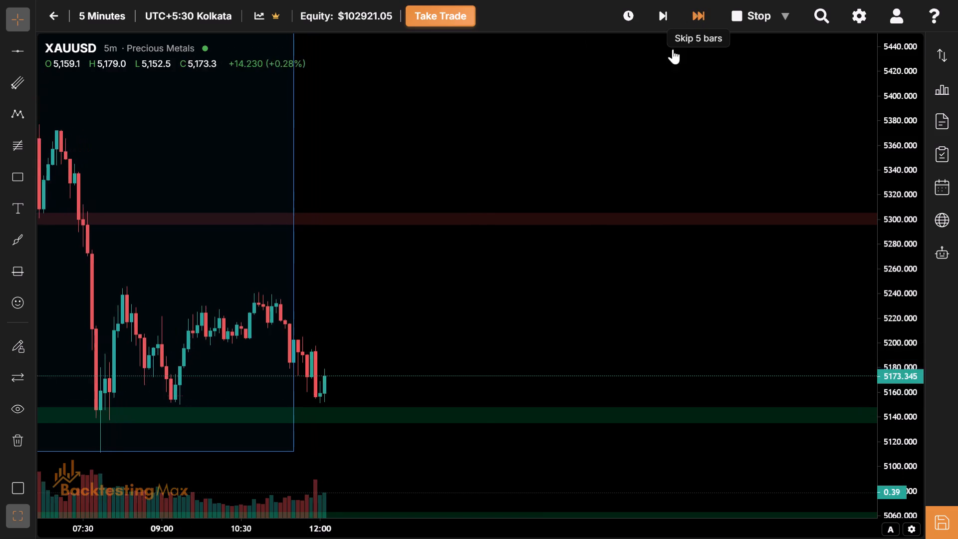
pyautogui.moveTo(673, 49); pyautogui.dragTo(471, 355)
pyautogui.moveTo(471, 355); pyautogui.dragTo(381, 268)
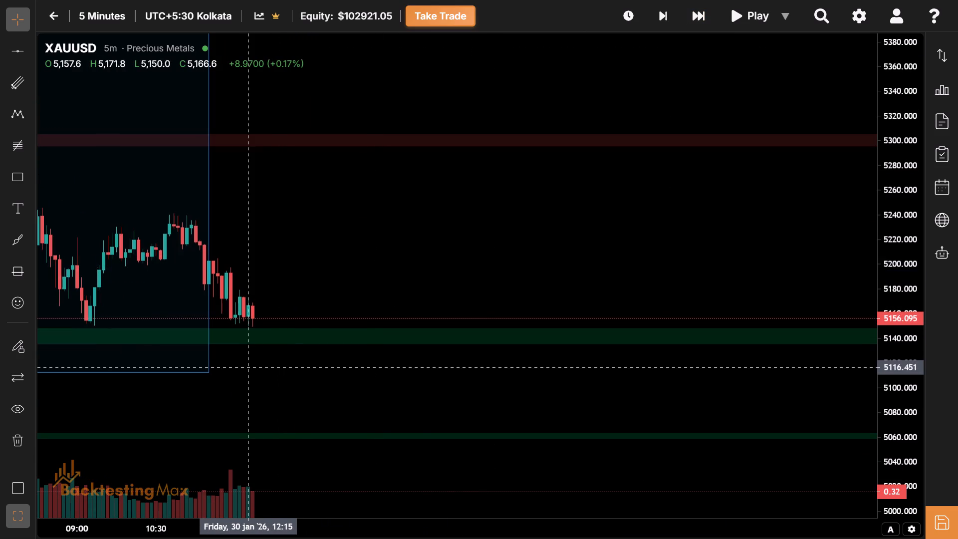
pyautogui.click(698, 13)
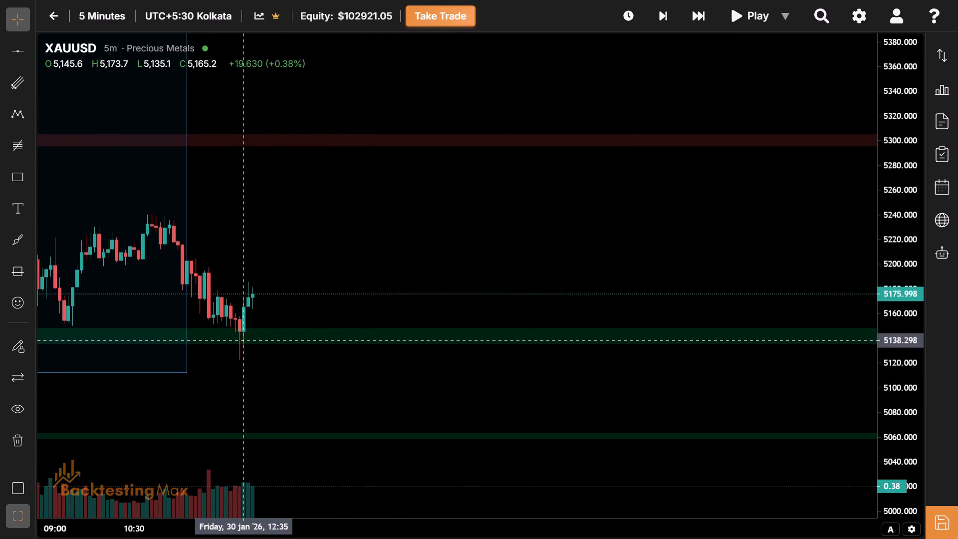
# Draw a Support/Demand rectangle from the 12:30 candle on 30 January at about 5160, just above the existing demand zone.
pyautogui.click(10, 174)
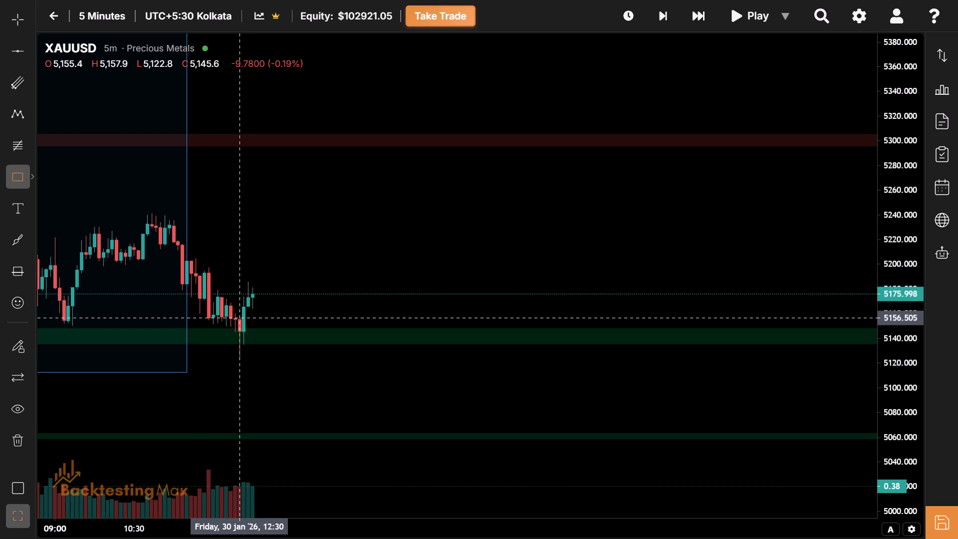
pyautogui.click(239, 314)
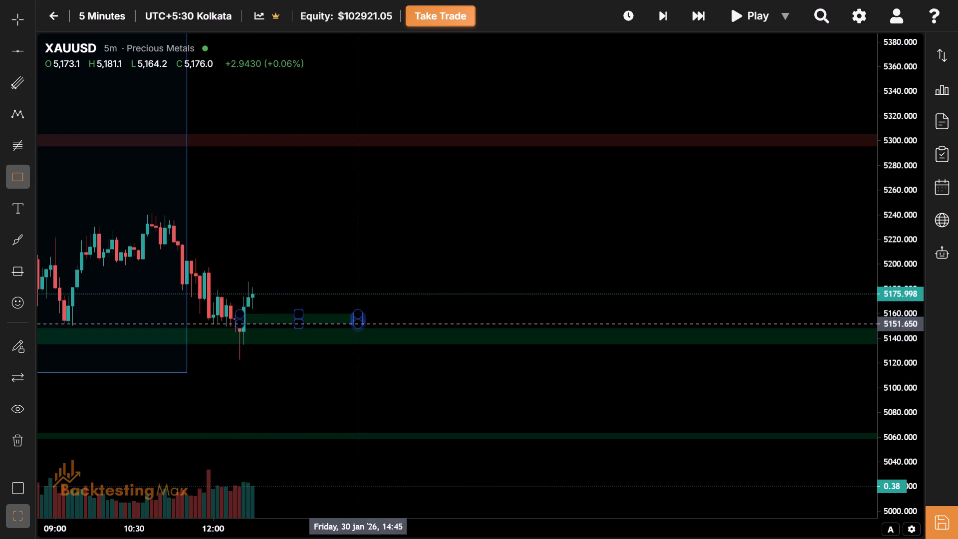
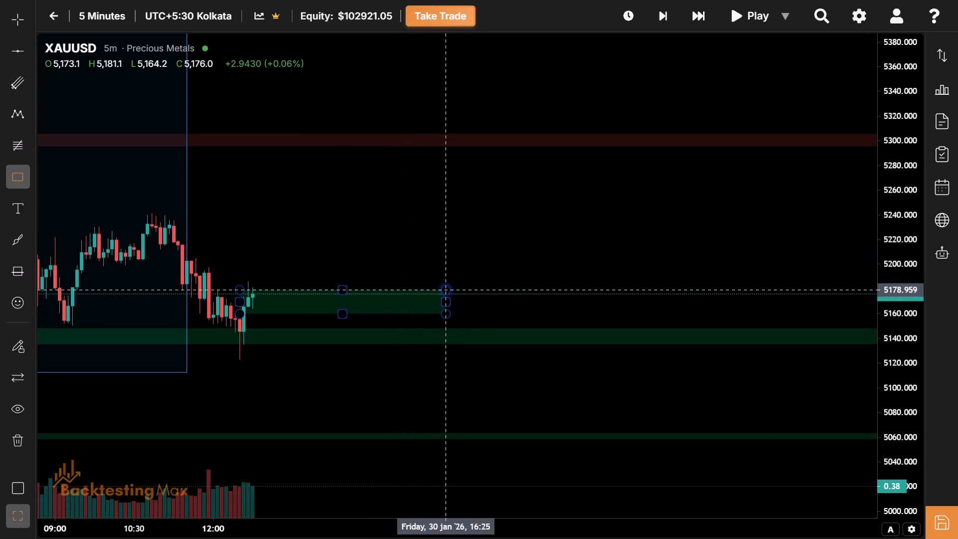
# Finish the rectangle spanning 12:30 to 16:30 on 30 January and apply the London Session template to it.
pyautogui.click(450, 290)
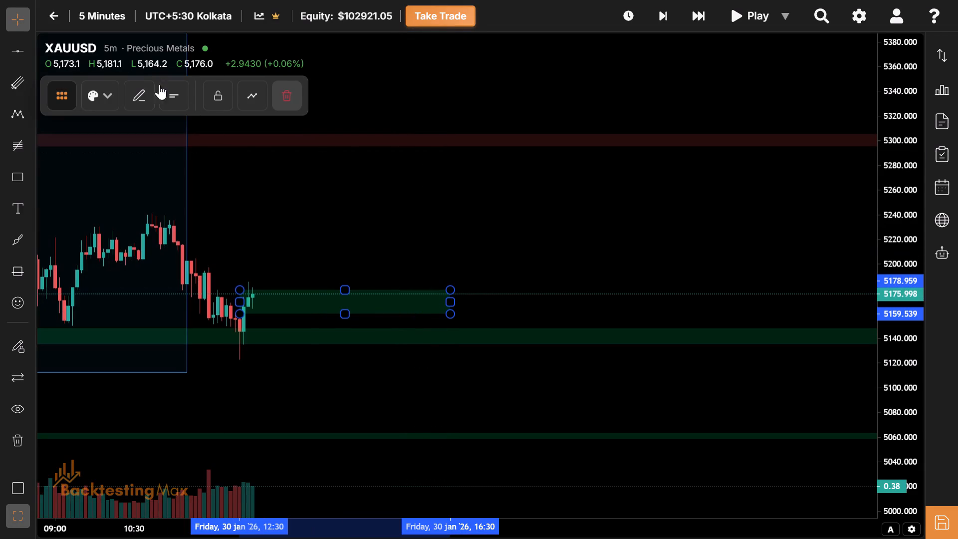
pyautogui.click(89, 93)
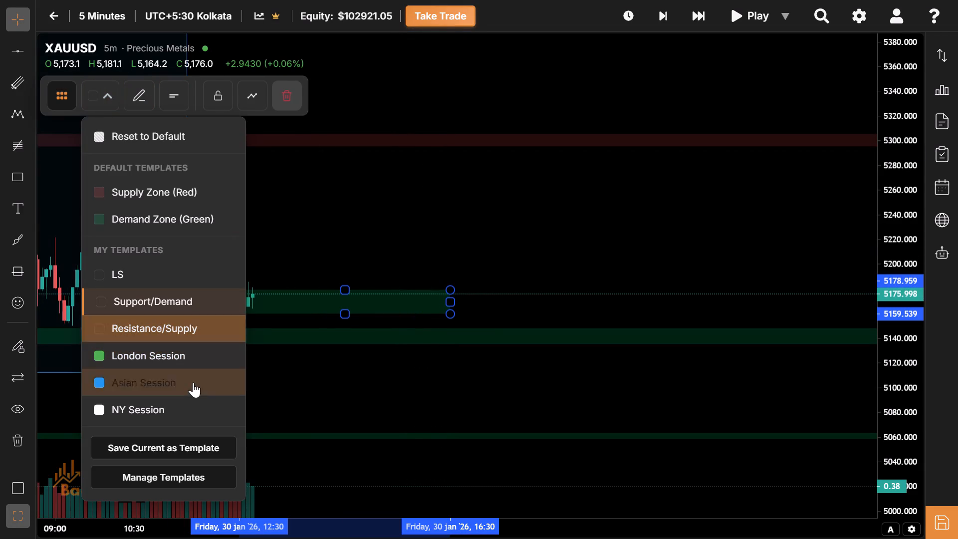
pyautogui.click(197, 368)
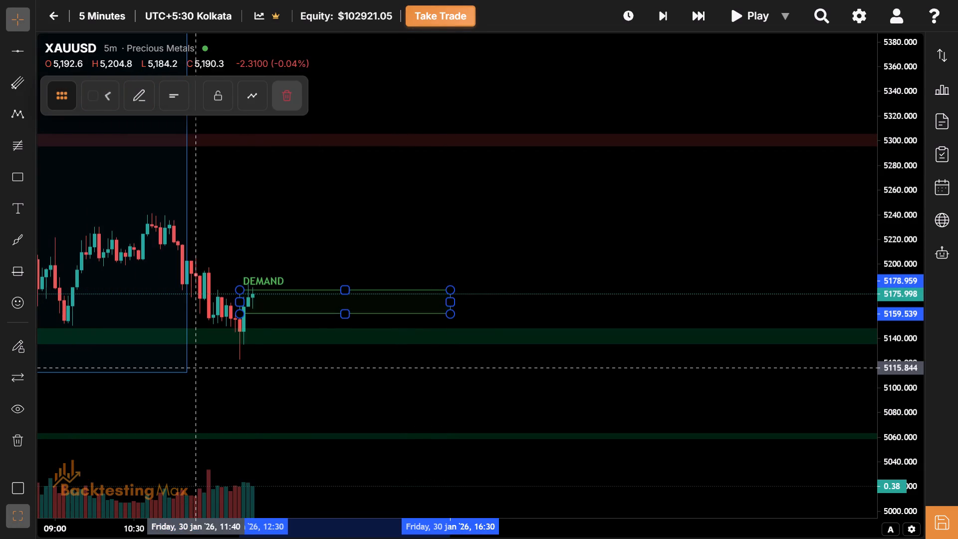
# Resize the London session rectangle so its upper edge sits at about 5185 and its lower edge at about 5136.
pyautogui.moveTo(343, 199); pyautogui.dragTo(317, 167)
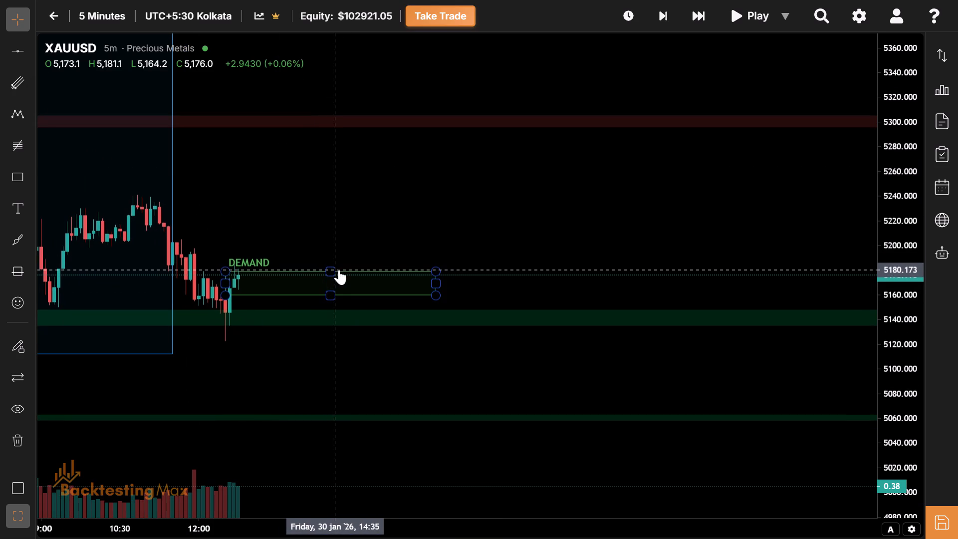
pyautogui.moveTo(331, 269); pyautogui.dragTo(333, 264)
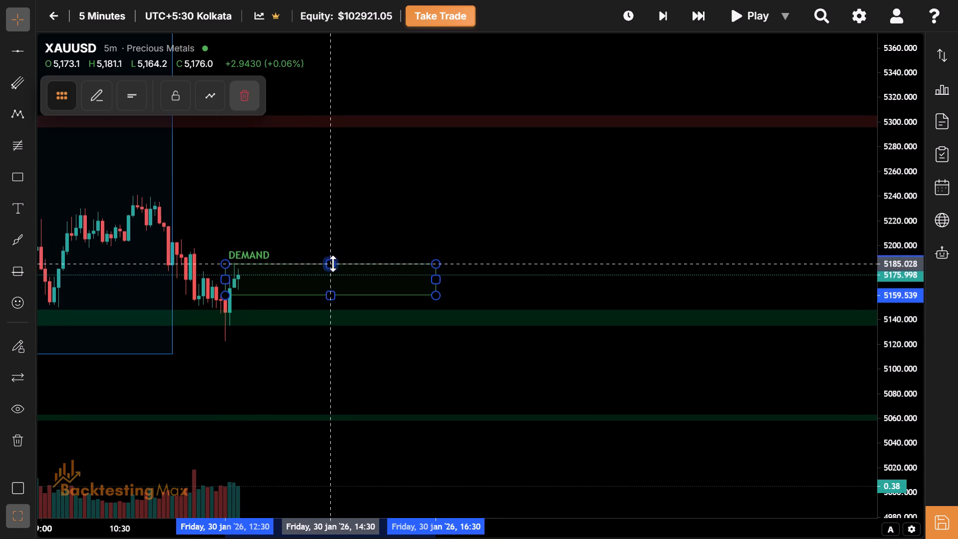
pyautogui.moveTo(290, 361); pyautogui.dragTo(483, 410)
pyautogui.moveTo(444, 535); pyautogui.dragTo(350, 530)
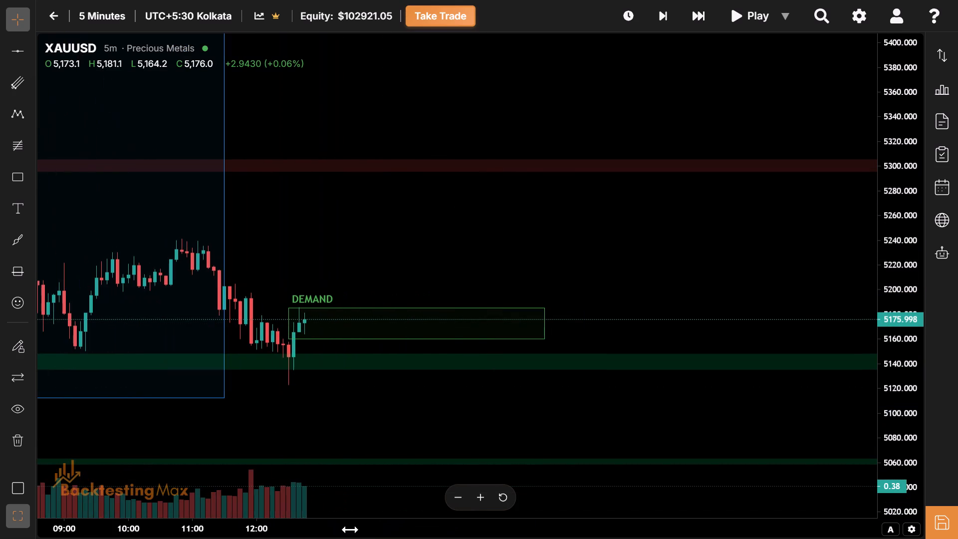
pyautogui.moveTo(339, 455); pyautogui.dragTo(404, 425)
pyautogui.moveTo(411, 532); pyautogui.dragTo(328, 538)
pyautogui.moveTo(293, 421); pyautogui.dragTo(479, 463)
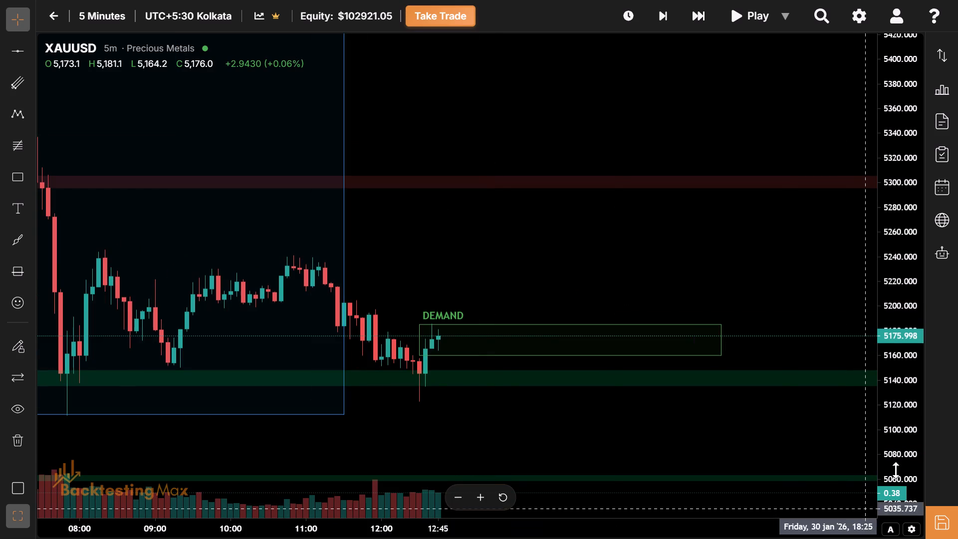
pyautogui.moveTo(894, 451); pyautogui.dragTo(889, 346)
pyautogui.moveTo(688, 261); pyautogui.dragTo(485, 150)
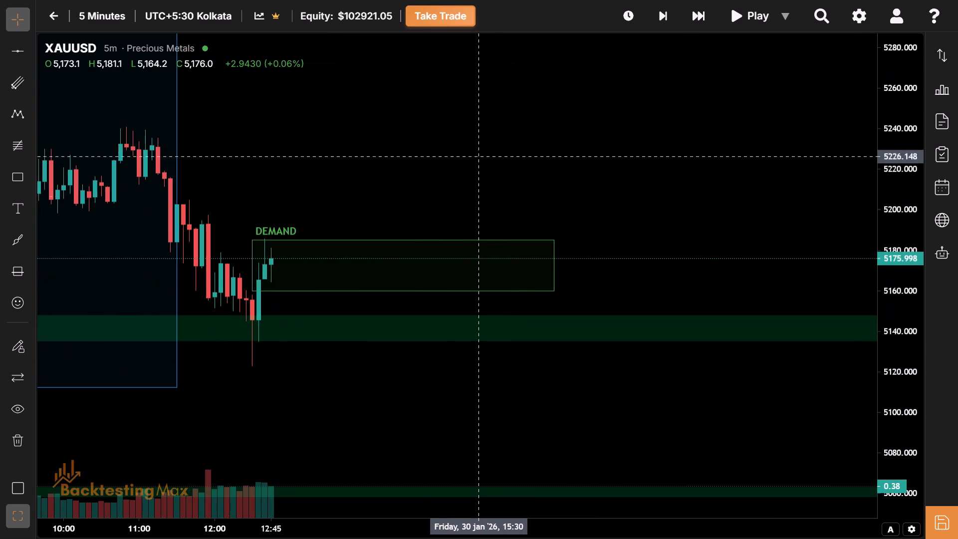
pyautogui.moveTo(398, 290); pyautogui.dragTo(578, 343)
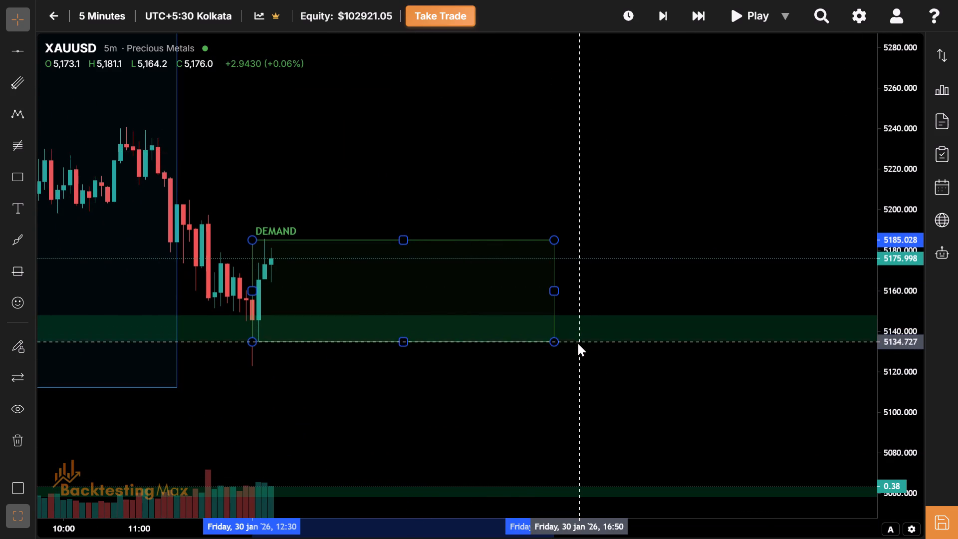
pyautogui.moveTo(578, 343); pyautogui.dragTo(580, 339)
# Replay the five-minute candles in five-bar skips from 12:45 to 16:45 on 30 January.
pyautogui.moveTo(436, 273); pyautogui.dragTo(590, 283)
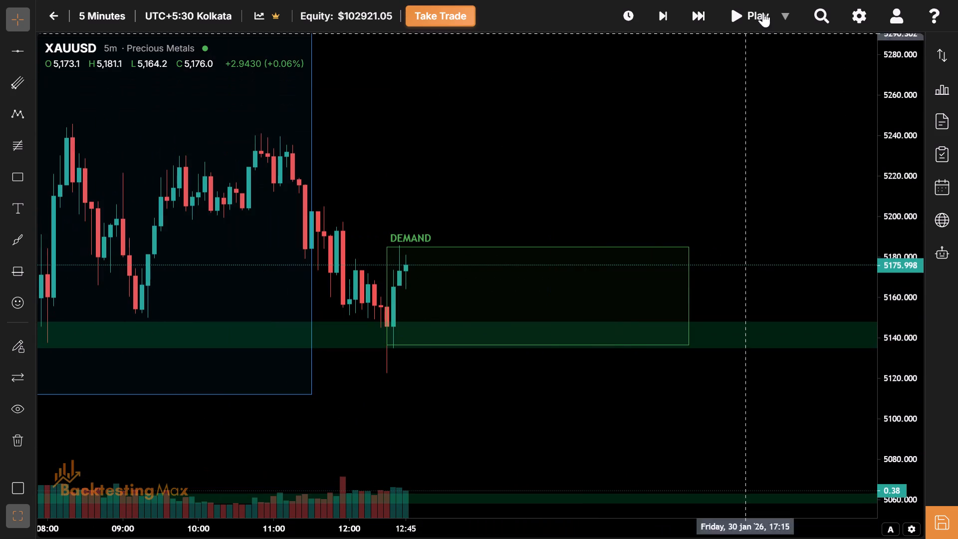
pyautogui.tripleClick(695, 21)
pyautogui.tripleClick(695, 21)
pyautogui.tripleClick(695, 21)
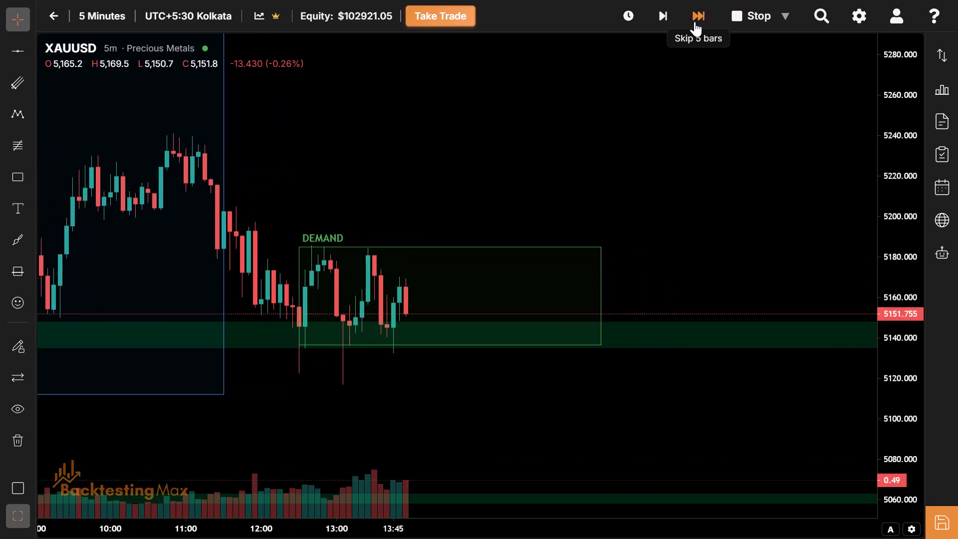
pyautogui.tripleClick(695, 21)
pyautogui.tripleClick(695, 21)
pyautogui.tripleClick(695, 21)
pyautogui.tripleClick(695, 21)
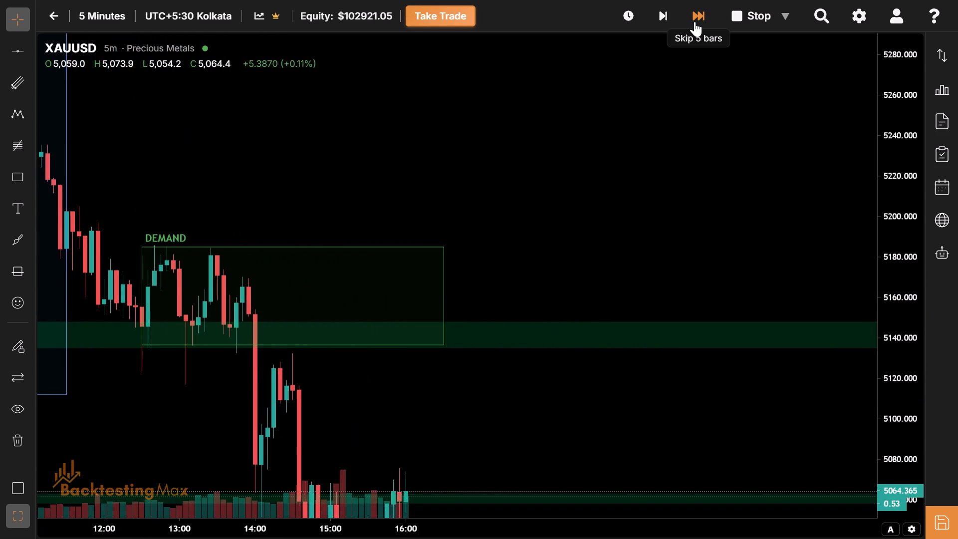
pyautogui.doubleClick(695, 21)
# Extend the London session rectangle's lower edge down to the session low at about 4939.
pyautogui.moveTo(340, 381); pyautogui.dragTo(541, 184)
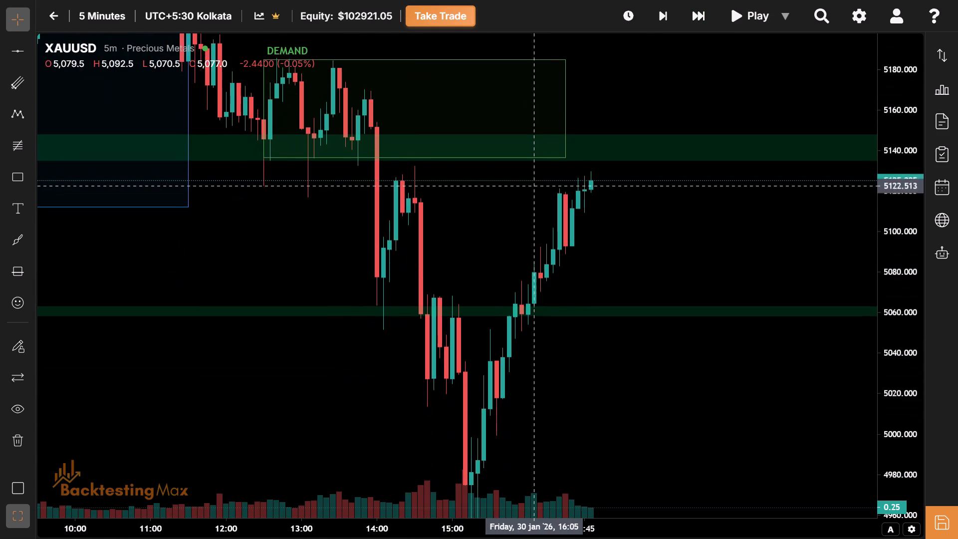
pyautogui.moveTo(413, 158); pyautogui.dragTo(429, 429)
pyautogui.moveTo(661, 415); pyautogui.dragTo(640, 287)
pyautogui.moveTo(405, 317); pyautogui.dragTo(512, 449)
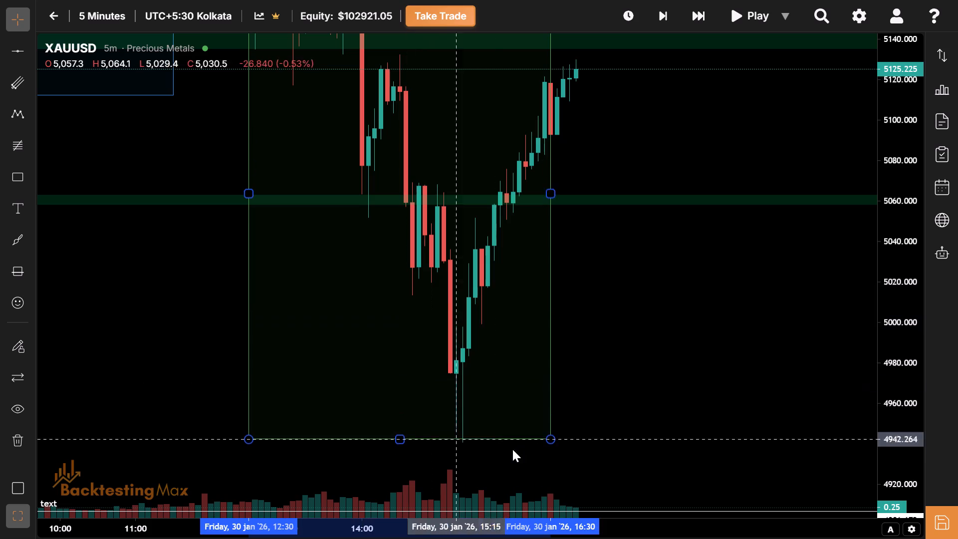
pyautogui.moveTo(512, 449); pyautogui.dragTo(592, 445)
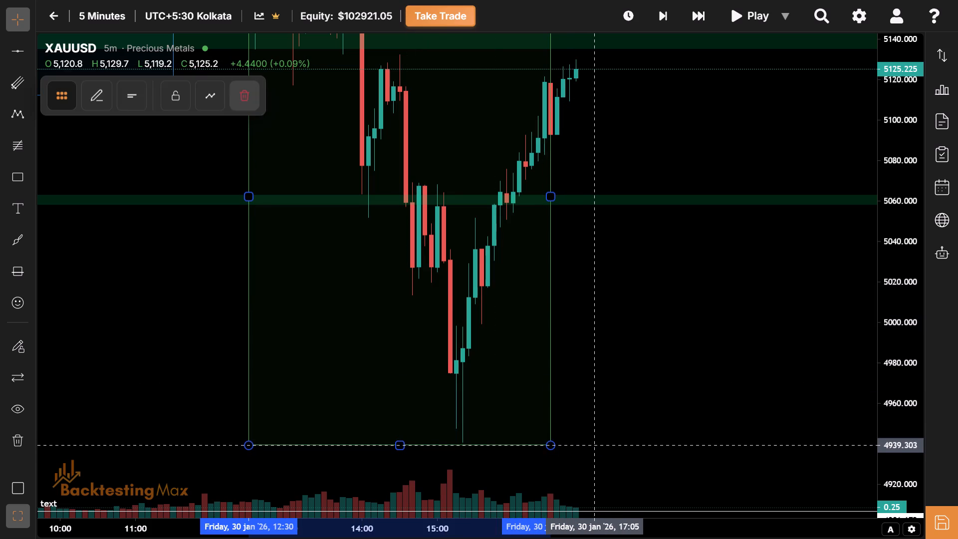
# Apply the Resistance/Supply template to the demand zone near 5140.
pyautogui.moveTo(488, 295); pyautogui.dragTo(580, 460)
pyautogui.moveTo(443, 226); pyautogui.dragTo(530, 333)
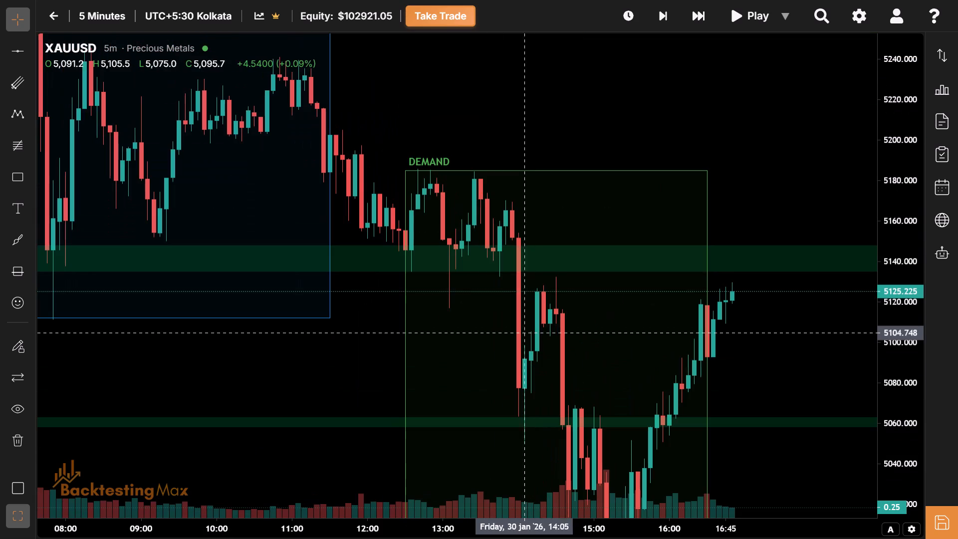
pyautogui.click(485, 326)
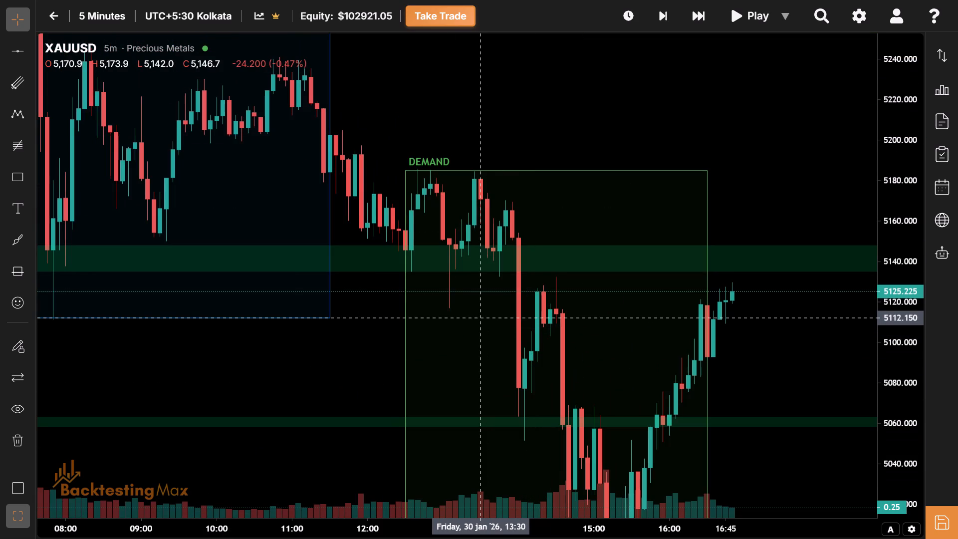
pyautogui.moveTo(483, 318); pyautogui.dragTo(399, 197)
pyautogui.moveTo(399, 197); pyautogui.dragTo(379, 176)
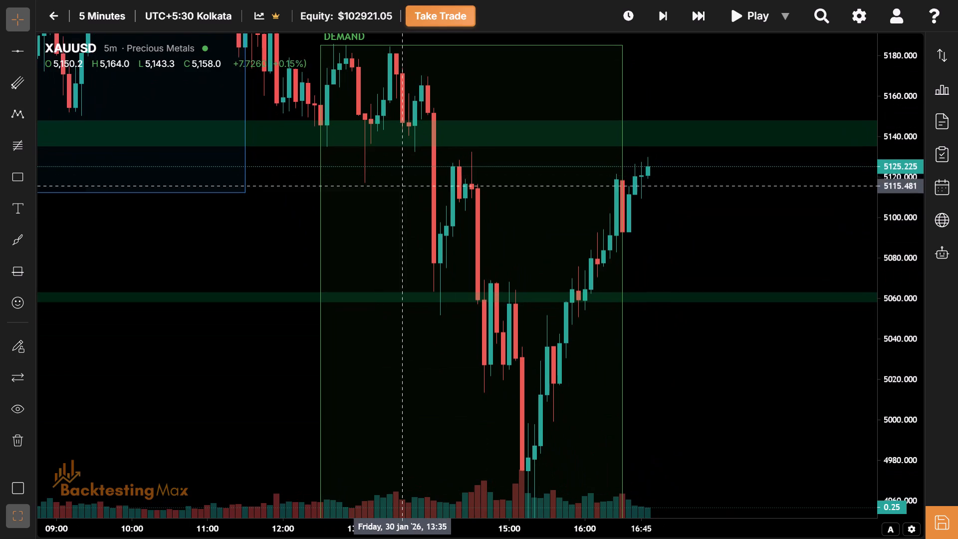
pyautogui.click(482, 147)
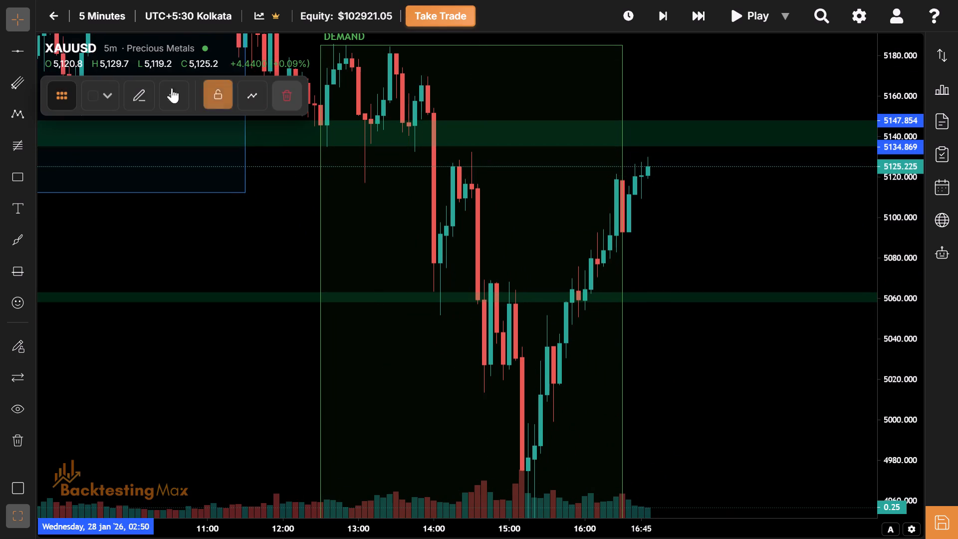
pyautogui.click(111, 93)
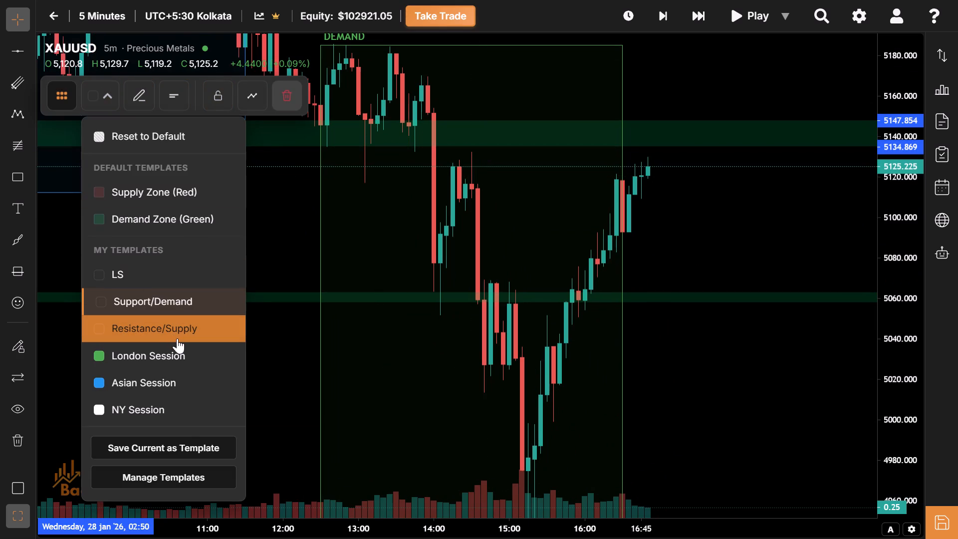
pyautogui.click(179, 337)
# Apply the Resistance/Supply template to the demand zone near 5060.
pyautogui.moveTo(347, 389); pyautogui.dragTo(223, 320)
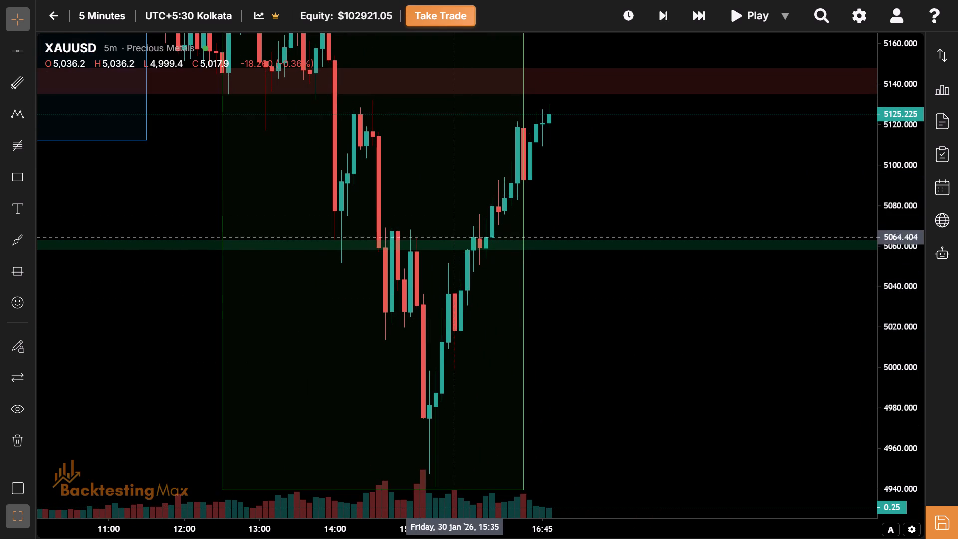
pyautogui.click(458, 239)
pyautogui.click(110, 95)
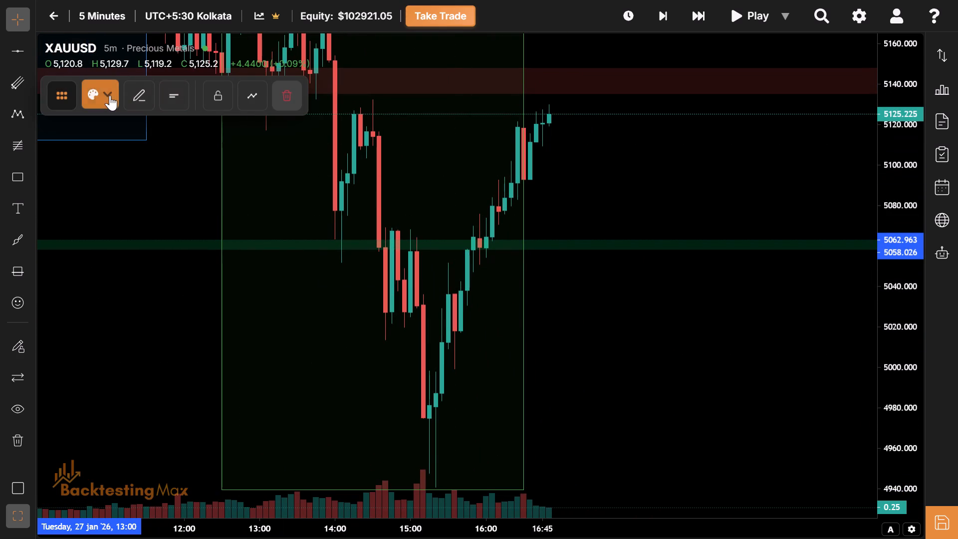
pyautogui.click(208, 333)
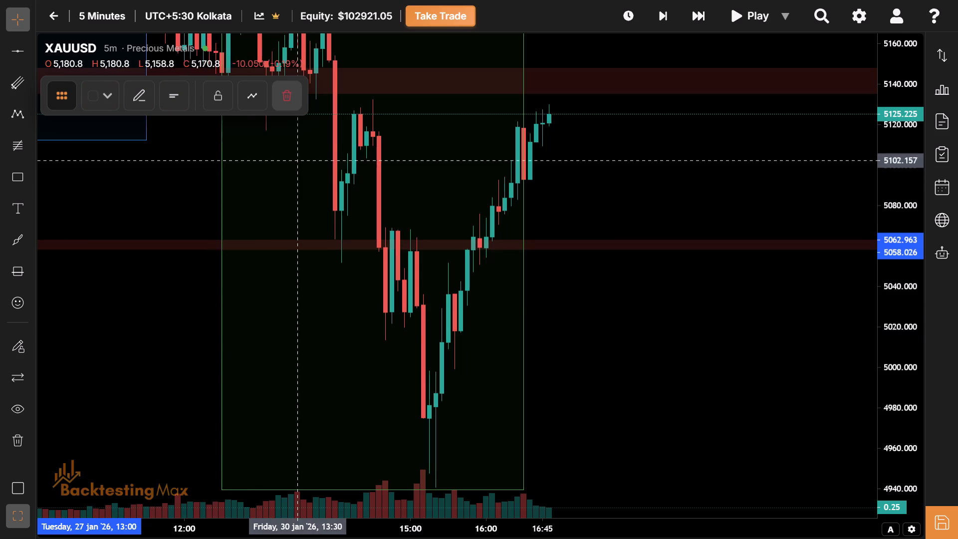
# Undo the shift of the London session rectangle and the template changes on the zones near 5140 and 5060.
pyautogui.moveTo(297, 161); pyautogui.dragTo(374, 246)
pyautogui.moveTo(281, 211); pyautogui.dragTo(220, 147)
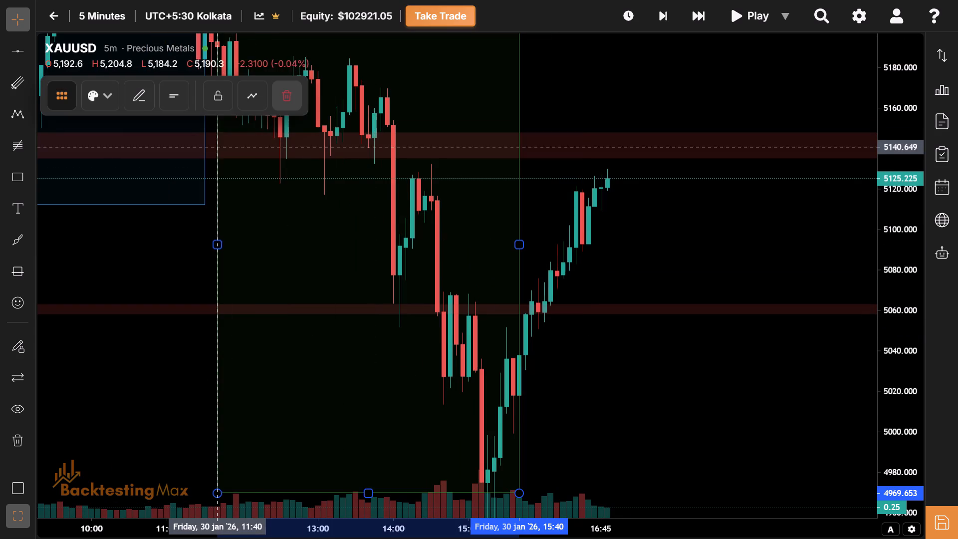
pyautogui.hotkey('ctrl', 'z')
# Examine the London session price action against the demand zones near 5140, 5060 and 4880.
pyautogui.moveTo(428, 223); pyautogui.dragTo(322, 139)
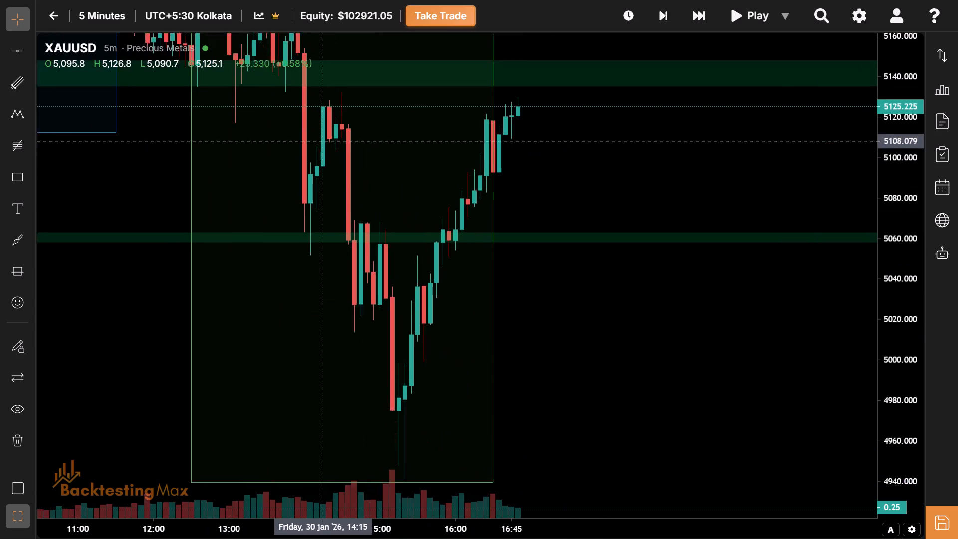
pyautogui.moveTo(322, 139); pyautogui.dragTo(280, 89)
pyautogui.moveTo(661, 415); pyautogui.dragTo(714, 263)
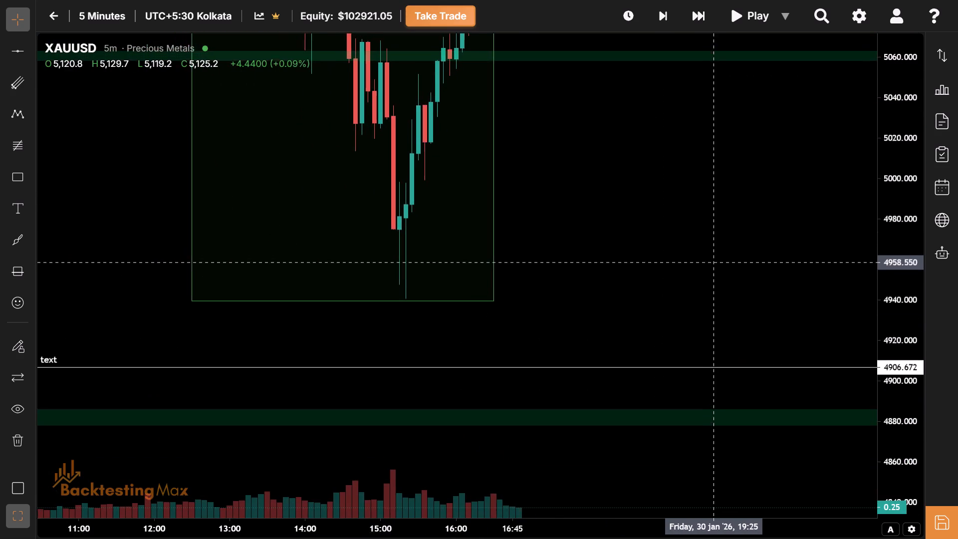
pyautogui.moveTo(714, 263); pyautogui.dragTo(677, 410)
pyautogui.moveTo(688, 329); pyautogui.dragTo(656, 437)
pyautogui.moveTo(685, 357); pyautogui.dragTo(636, 380)
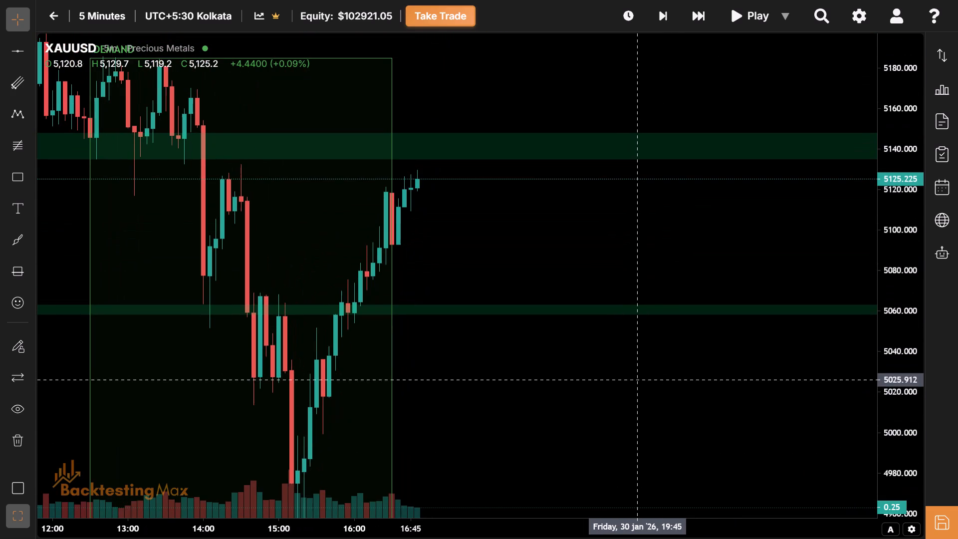
pyautogui.moveTo(703, 384); pyautogui.dragTo(660, 404)
pyautogui.moveTo(474, 268); pyautogui.dragTo(653, 224)
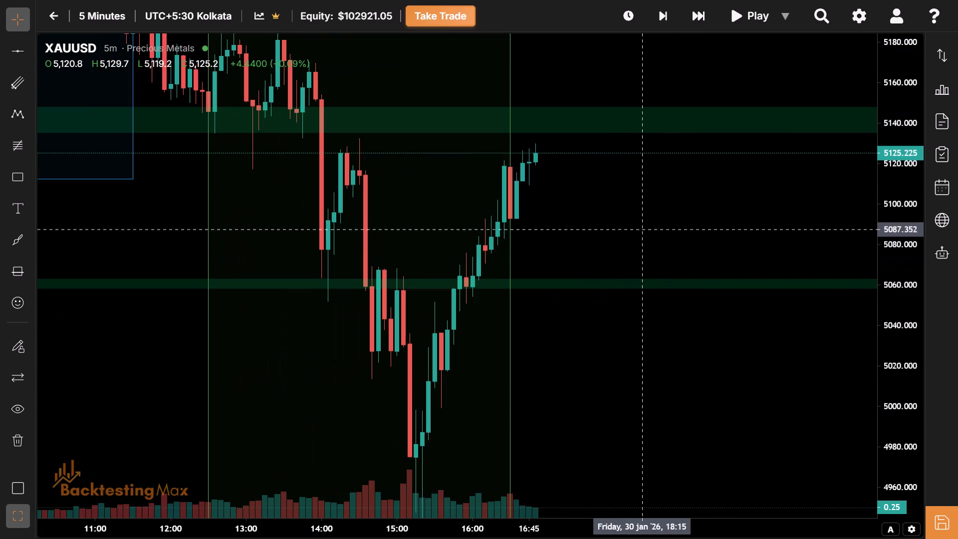
# Convert the demand zone near 5140 to supply by applying the Resistance/Supply template.
pyautogui.click(595, 133)
pyautogui.click(93, 97)
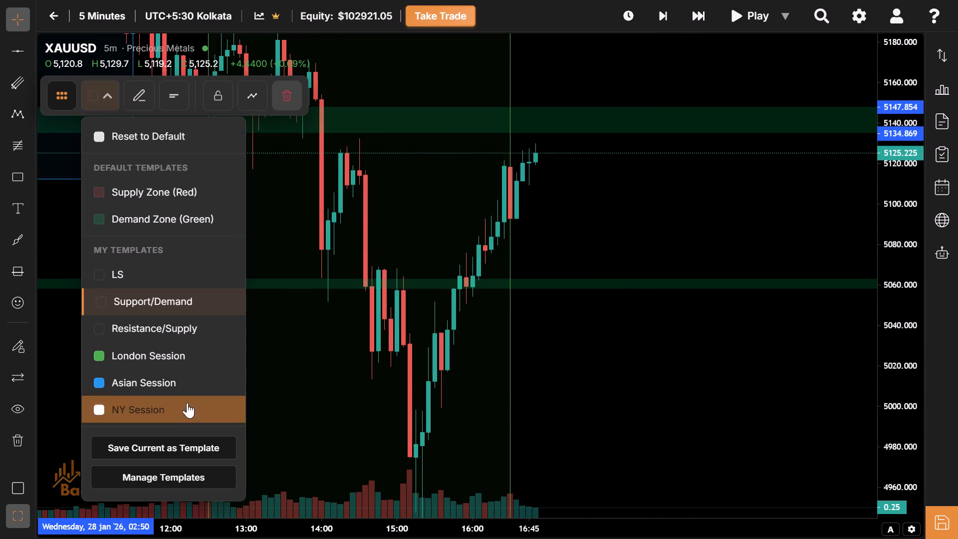
pyautogui.moveTo(203, 335); pyautogui.dragTo(161, 336)
pyautogui.click(161, 336)
# Examine the 30 January price action between the supply zone near 5140 and the demand zone near 5060.
pyautogui.moveTo(593, 221); pyautogui.dragTo(513, 244)
pyautogui.moveTo(573, 209); pyautogui.dragTo(577, 199)
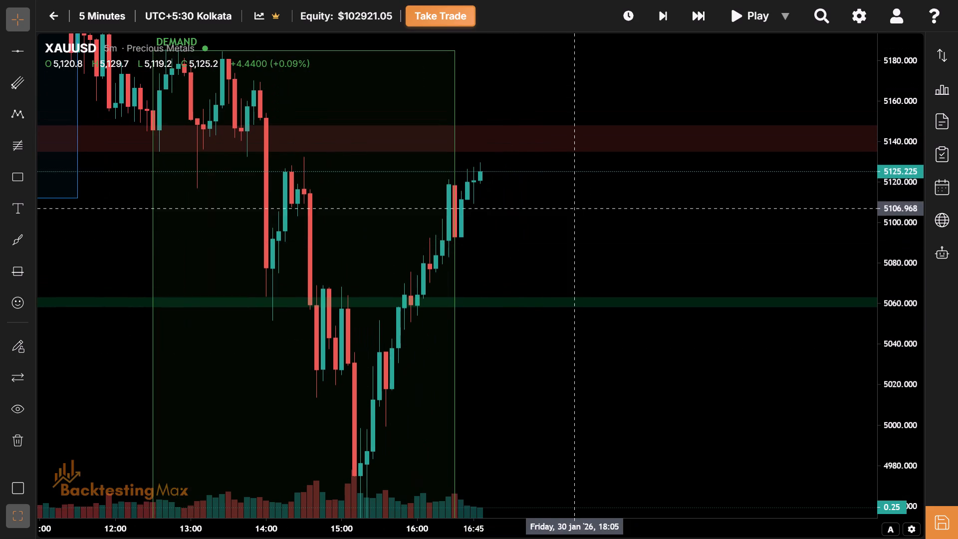
pyautogui.moveTo(577, 199); pyautogui.dragTo(485, 248)
pyautogui.click(485, 248)
pyautogui.moveTo(485, 248); pyautogui.dragTo(438, 267)
pyautogui.moveTo(438, 267); pyautogui.dragTo(636, 216)
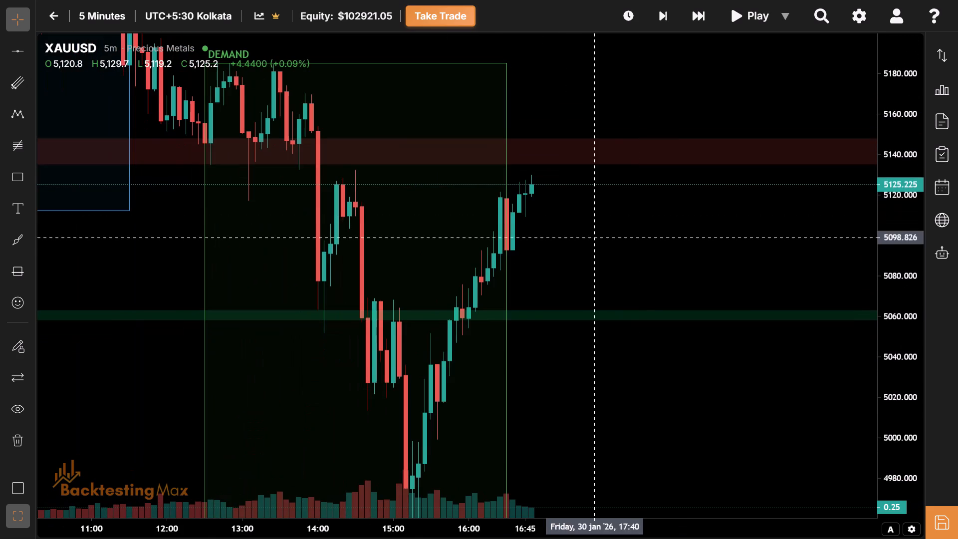
pyautogui.moveTo(594, 238); pyautogui.dragTo(497, 172)
pyautogui.moveTo(598, 202); pyautogui.dragTo(590, 182)
pyautogui.moveTo(510, 211); pyautogui.dragTo(559, 217)
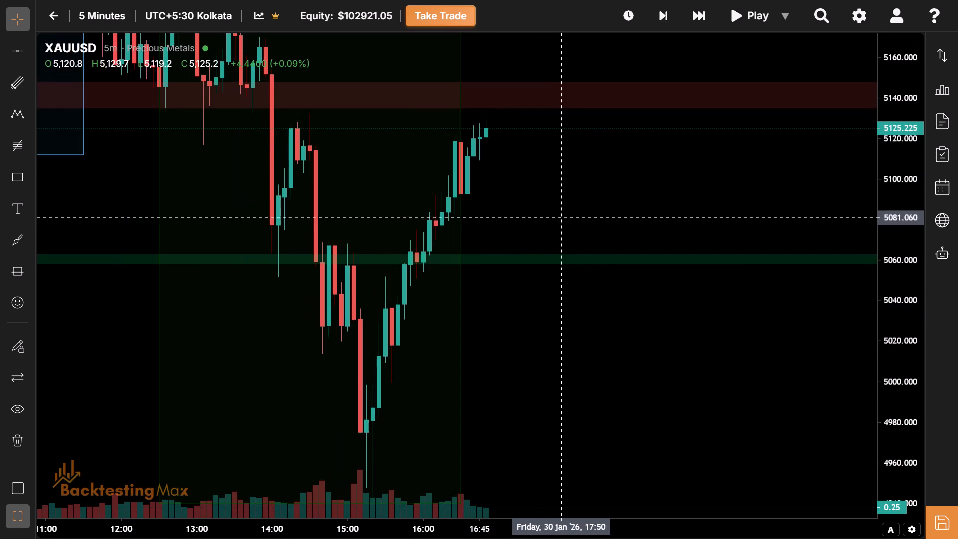
pyautogui.moveTo(549, 249); pyautogui.dragTo(541, 274)
pyautogui.moveTo(554, 212); pyautogui.dragTo(501, 368)
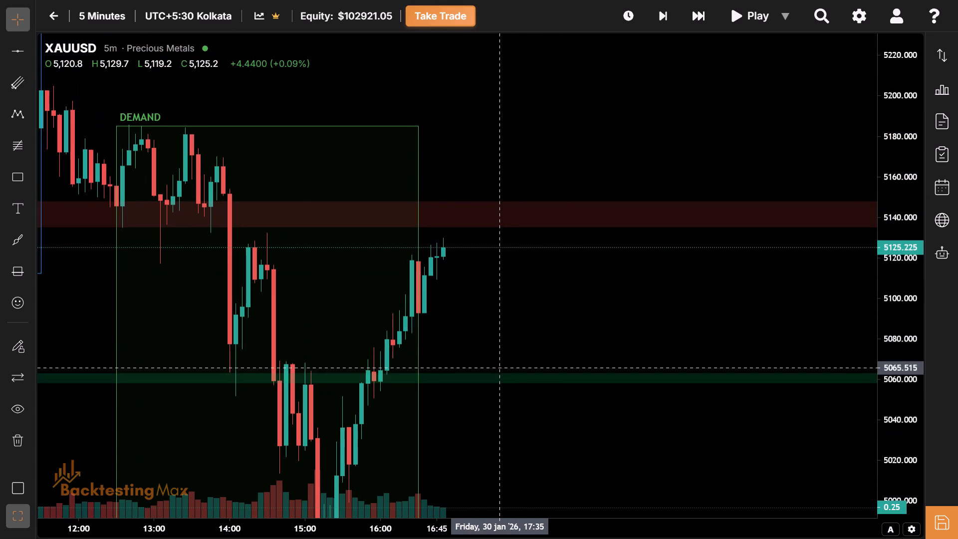
pyautogui.moveTo(534, 280); pyautogui.dragTo(471, 269)
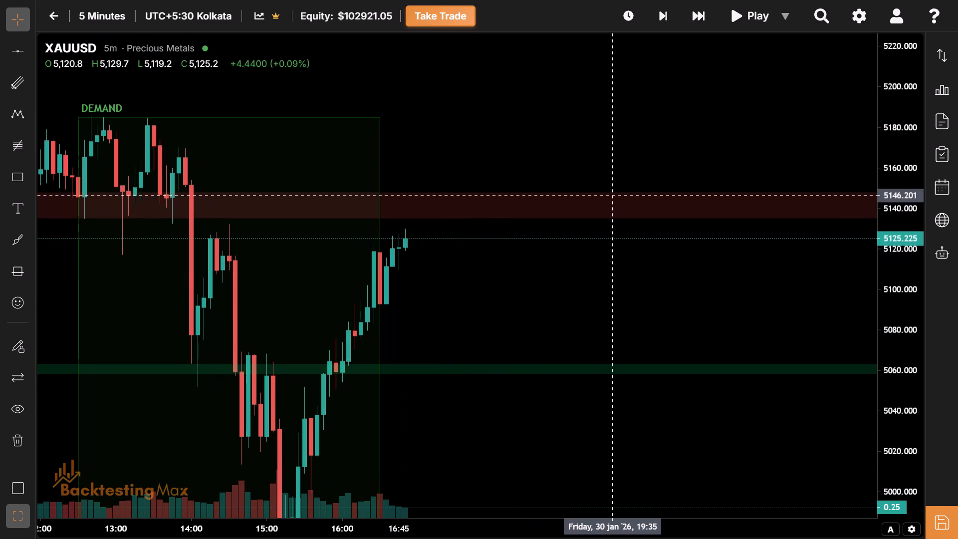
# Advance the five-minute replay to the 17:30 candle on 30 January.
pyautogui.click(663, 20)
pyautogui.click(663, 20)
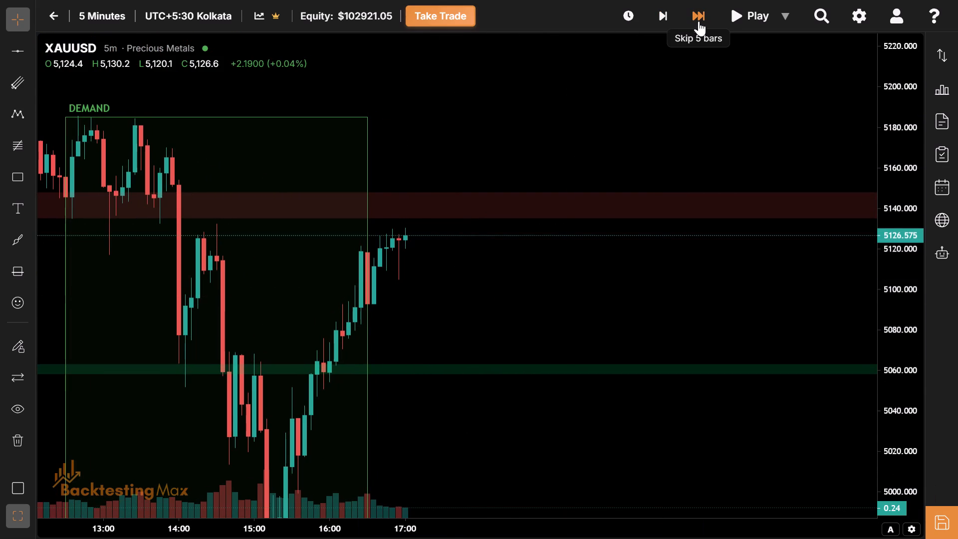
pyautogui.click(699, 21)
pyautogui.click(661, 20)
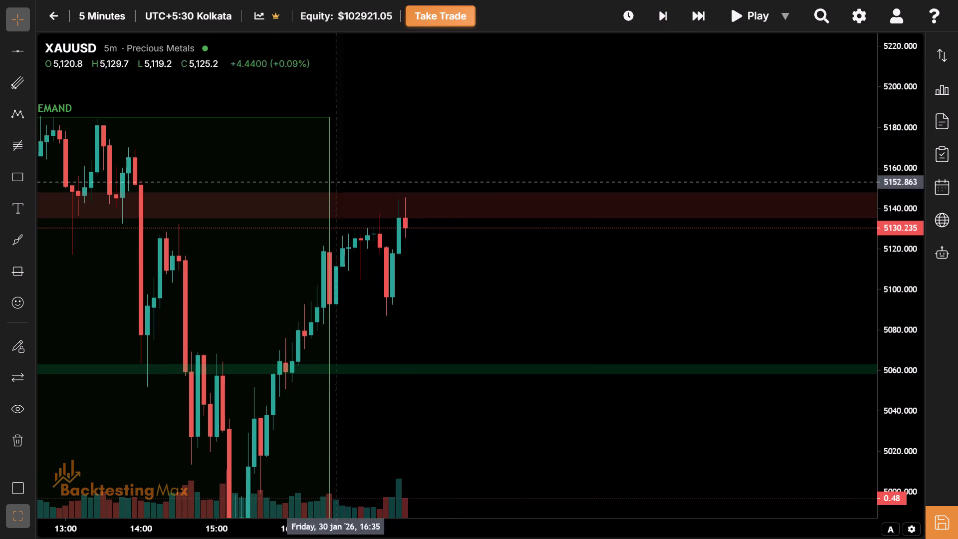
# Draw a rectangle from 17:30 to 21:30 between about 5144 and 5080 and apply the NY Session template.
pyautogui.click(14, 179)
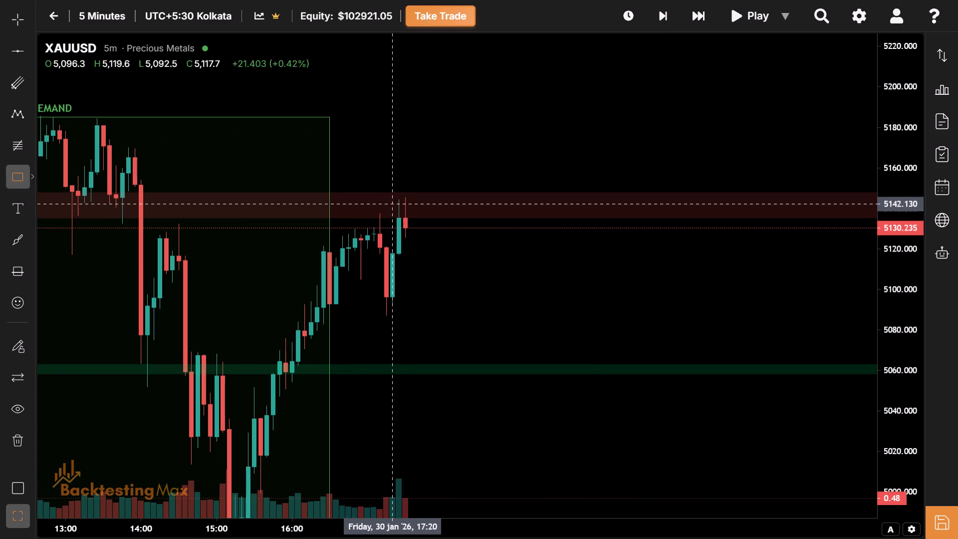
pyautogui.click(405, 199)
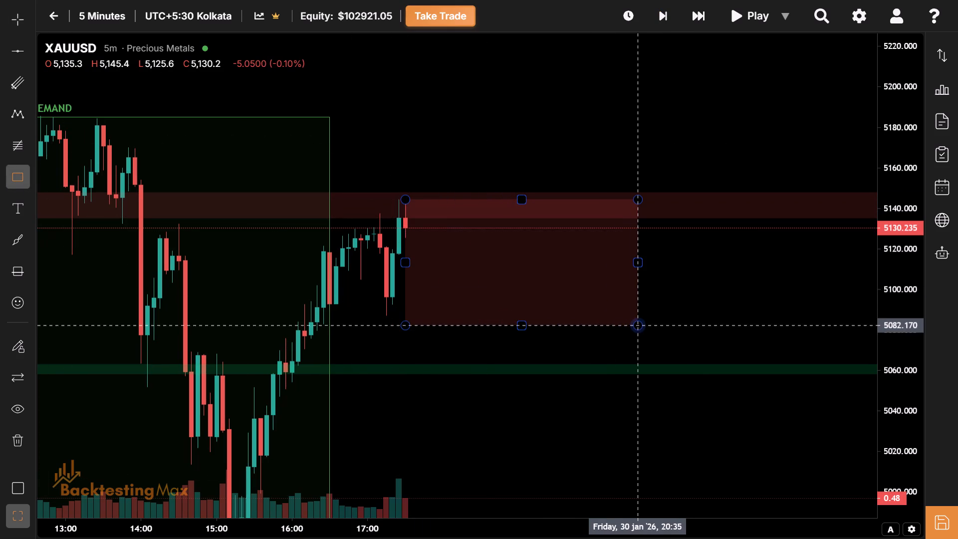
pyautogui.click(709, 330)
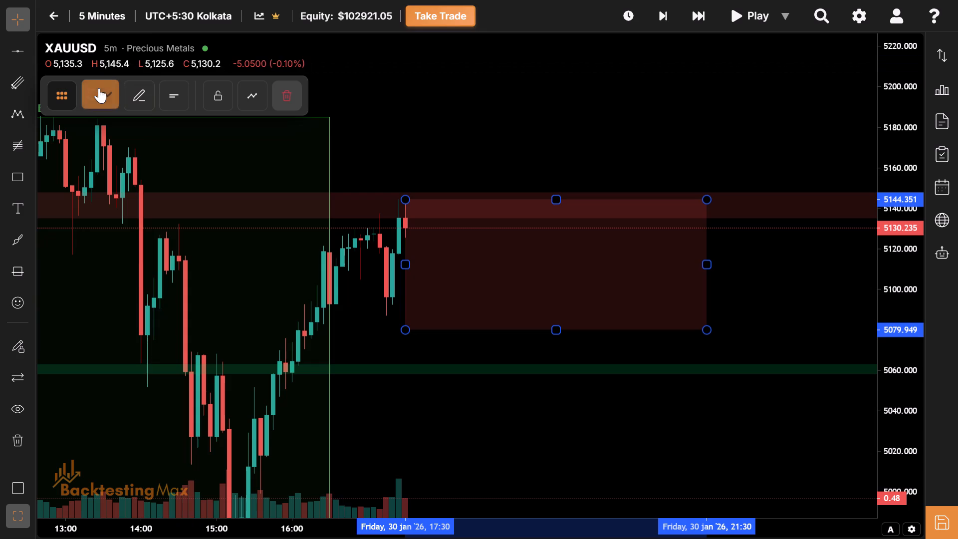
pyautogui.click(99, 88)
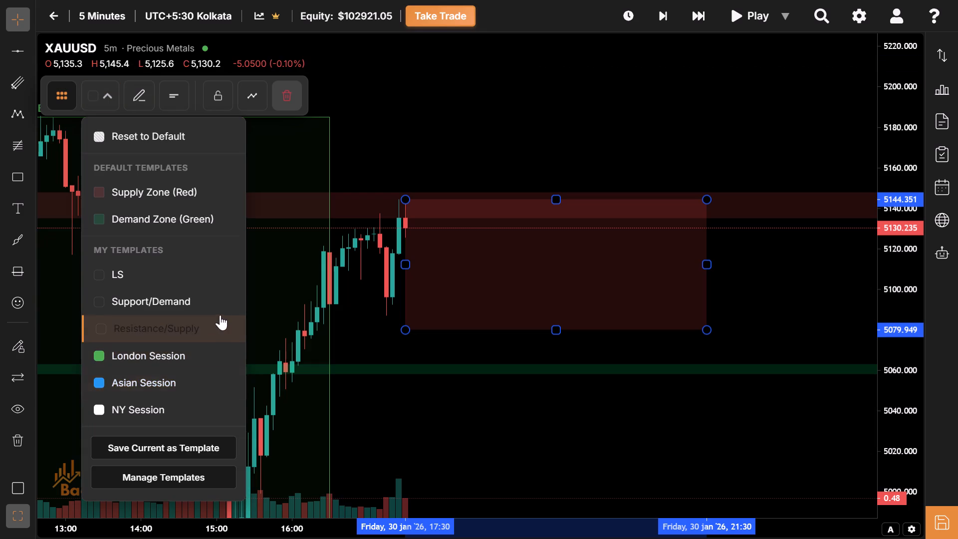
pyautogui.click(212, 405)
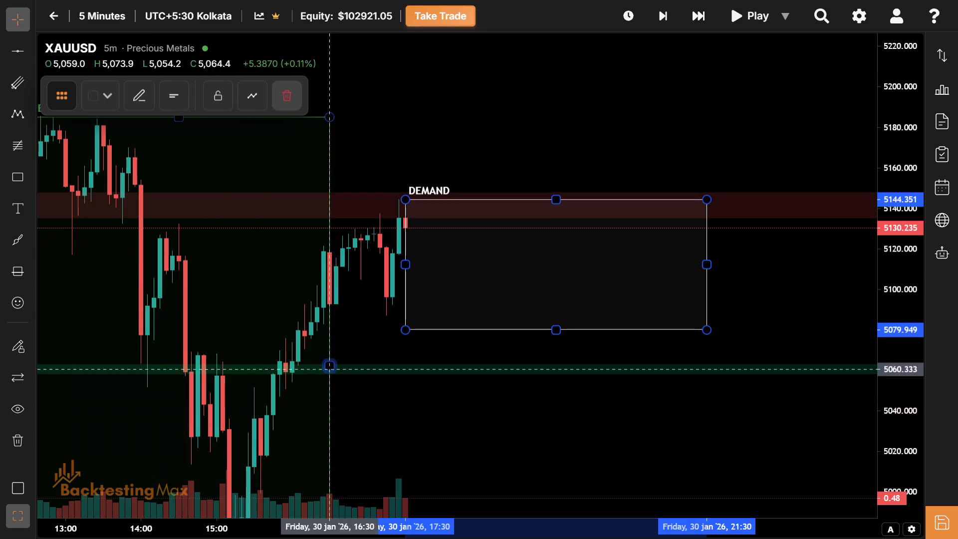
# Examine the Asian and London session ranges against the supply zone near 5140 and the demand zone near 5060.
pyautogui.moveTo(507, 285); pyautogui.dragTo(675, 148)
pyautogui.moveTo(329, 216); pyautogui.dragTo(469, 436)
pyautogui.moveTo(365, 350); pyautogui.dragTo(670, 270)
pyautogui.moveTo(460, 307); pyautogui.dragTo(777, 281)
pyautogui.moveTo(659, 275); pyautogui.dragTo(286, 281)
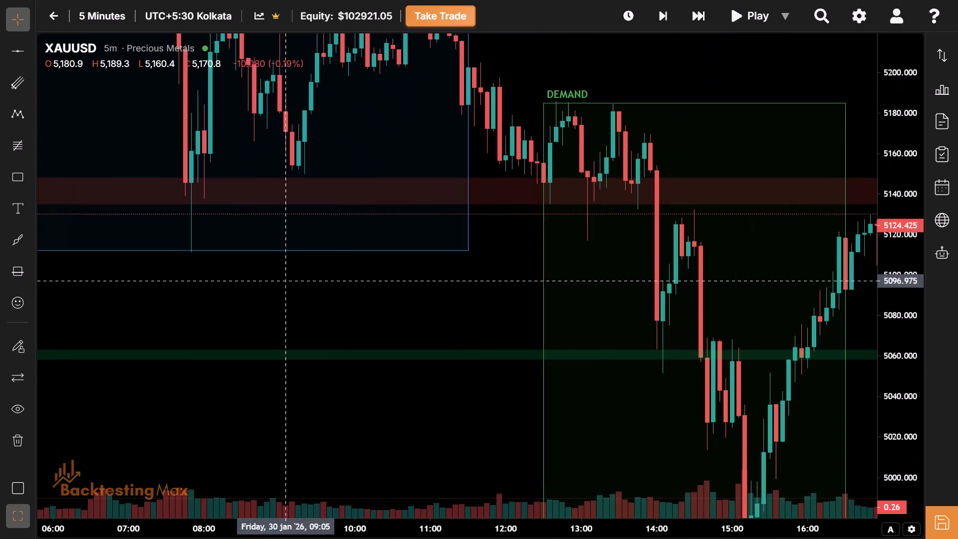
pyautogui.moveTo(667, 287); pyautogui.dragTo(446, 207)
pyautogui.moveTo(644, 401); pyautogui.dragTo(488, 286)
pyautogui.moveTo(619, 340); pyautogui.dragTo(567, 240)
pyautogui.moveTo(358, 237); pyautogui.dragTo(375, 329)
pyautogui.moveTo(650, 328); pyautogui.dragTo(624, 343)
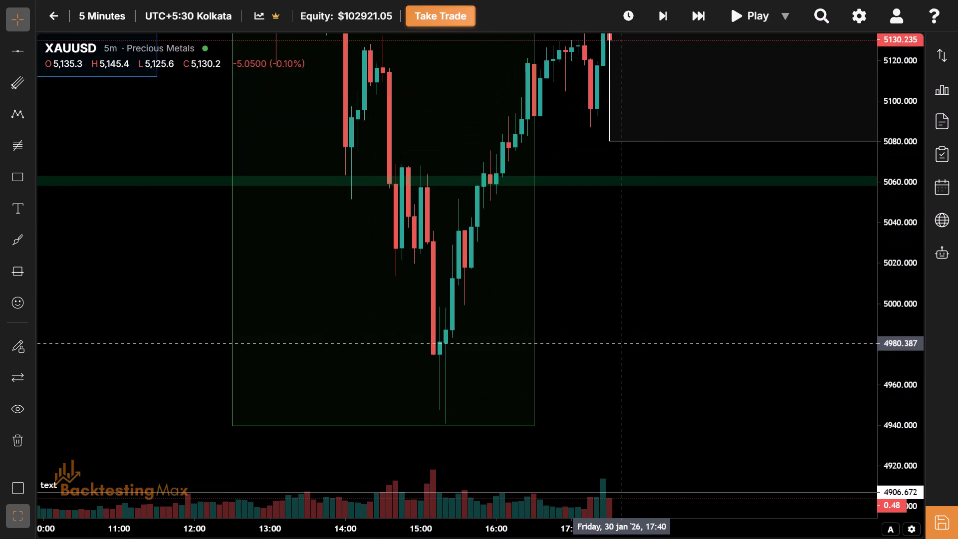
# Examine the space below the NY session rectangle down to the London session low, the 4906.672 line and the demand zone near 4880.
pyautogui.moveTo(624, 343); pyautogui.dragTo(584, 442)
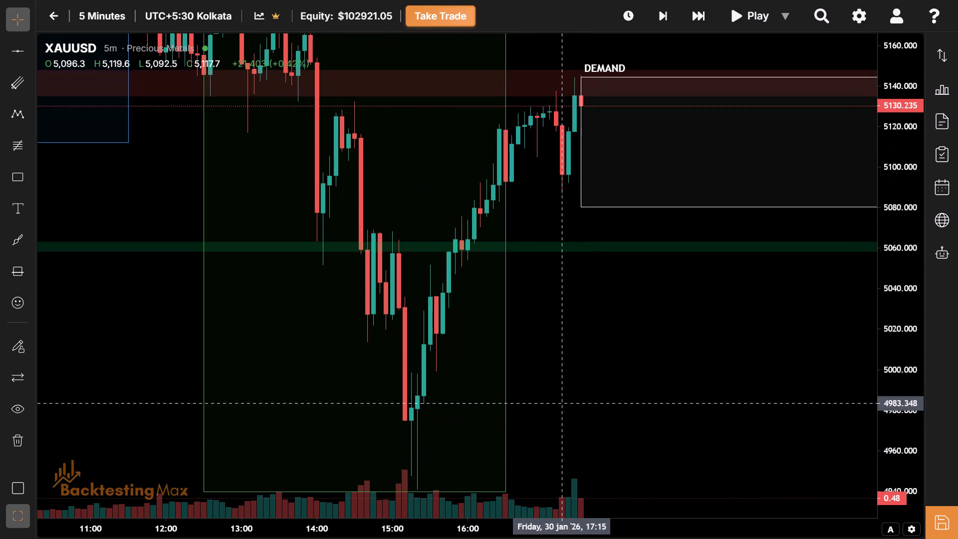
pyautogui.moveTo(569, 381); pyautogui.dragTo(569, 408)
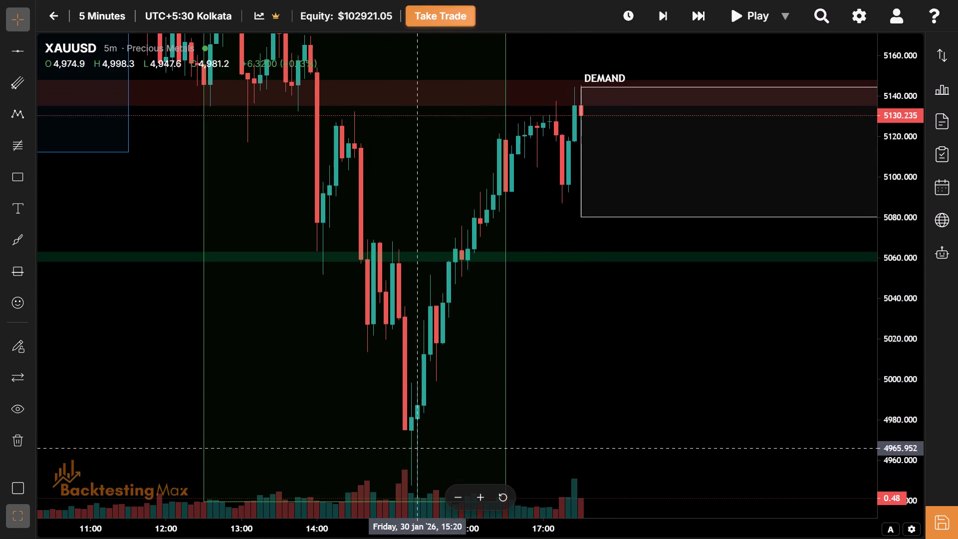
pyautogui.click(661, 404)
pyautogui.moveTo(661, 404); pyautogui.dragTo(582, 337)
pyautogui.moveTo(582, 337); pyautogui.dragTo(682, 190)
pyautogui.moveTo(612, 254); pyautogui.dragTo(606, 310)
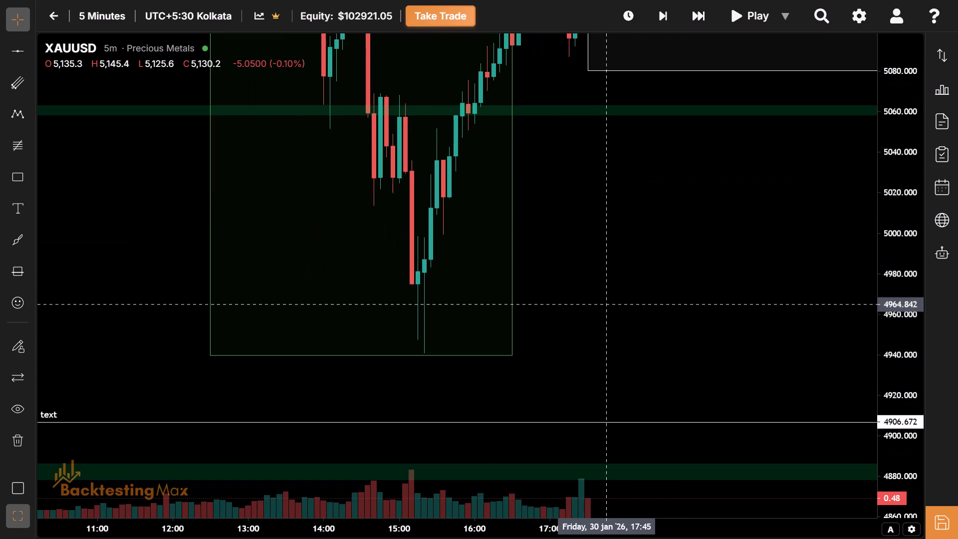
pyautogui.click(693, 179)
pyautogui.moveTo(671, 243); pyautogui.dragTo(616, 352)
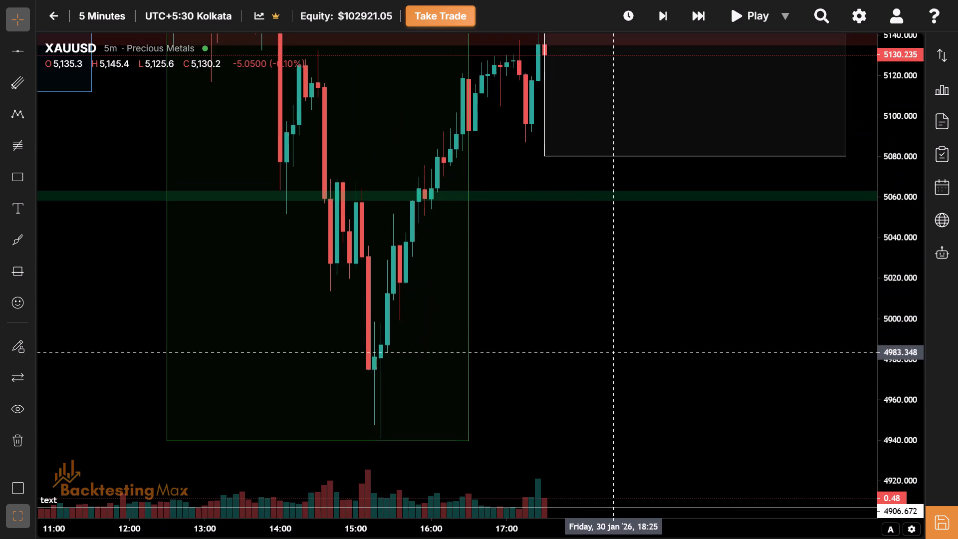
pyautogui.click(599, 325)
pyautogui.moveTo(599, 325); pyautogui.dragTo(486, 355)
pyautogui.moveTo(486, 355); pyautogui.dragTo(542, 324)
pyautogui.moveTo(542, 324); pyautogui.dragTo(466, 470)
pyautogui.moveTo(508, 376); pyautogui.dragTo(558, 334)
pyautogui.moveTo(558, 334); pyautogui.dragTo(571, 323)
pyautogui.moveTo(514, 402); pyautogui.dragTo(616, 252)
pyautogui.moveTo(586, 266); pyautogui.dragTo(585, 276)
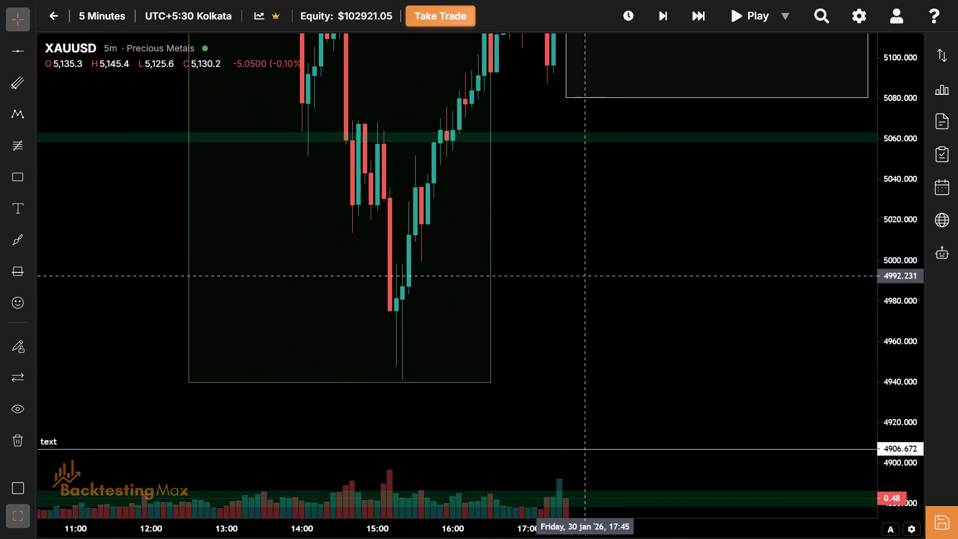
pyautogui.moveTo(589, 197); pyautogui.dragTo(576, 249)
pyautogui.moveTo(574, 221); pyautogui.dragTo(487, 305)
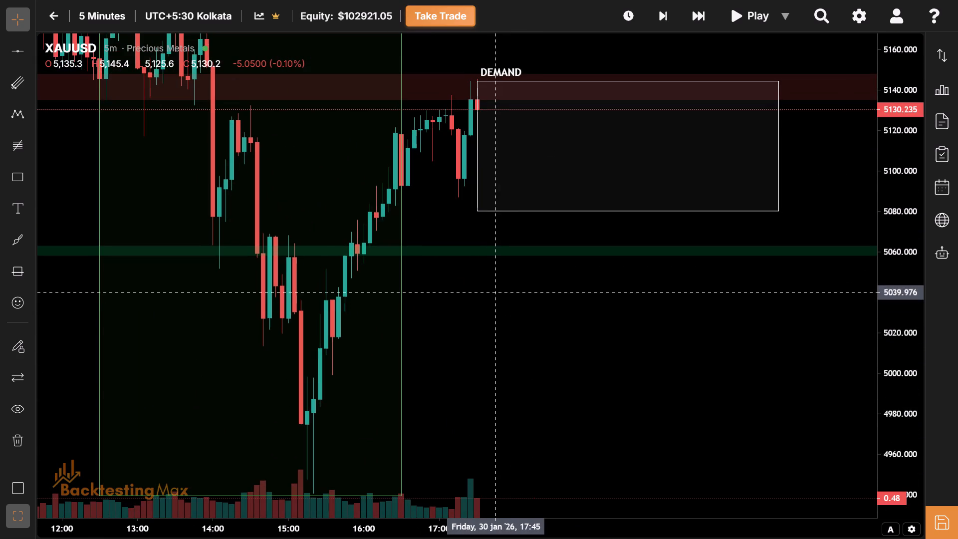
pyautogui.moveTo(469, 425); pyautogui.dragTo(496, 335)
pyautogui.moveTo(496, 335); pyautogui.dragTo(461, 428)
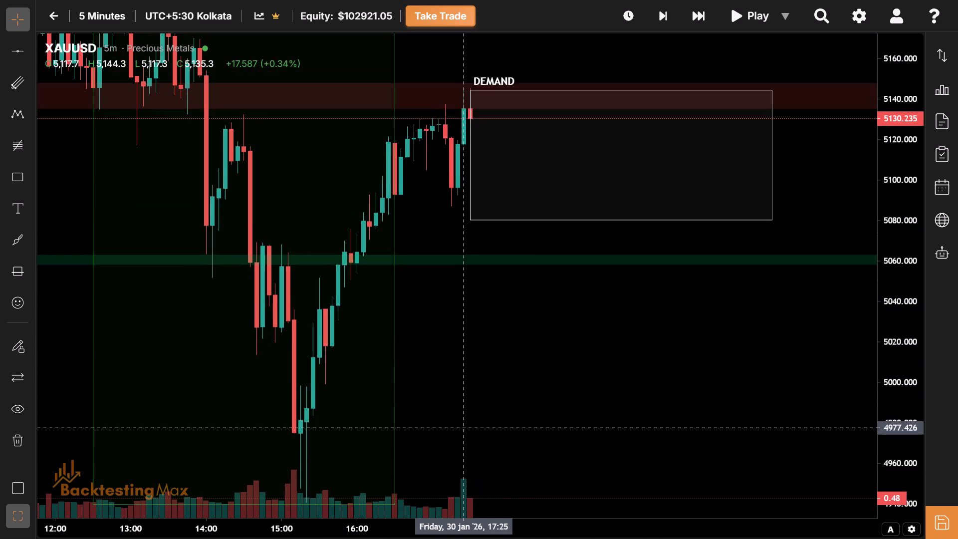
pyautogui.moveTo(534, 346); pyautogui.dragTo(491, 421)
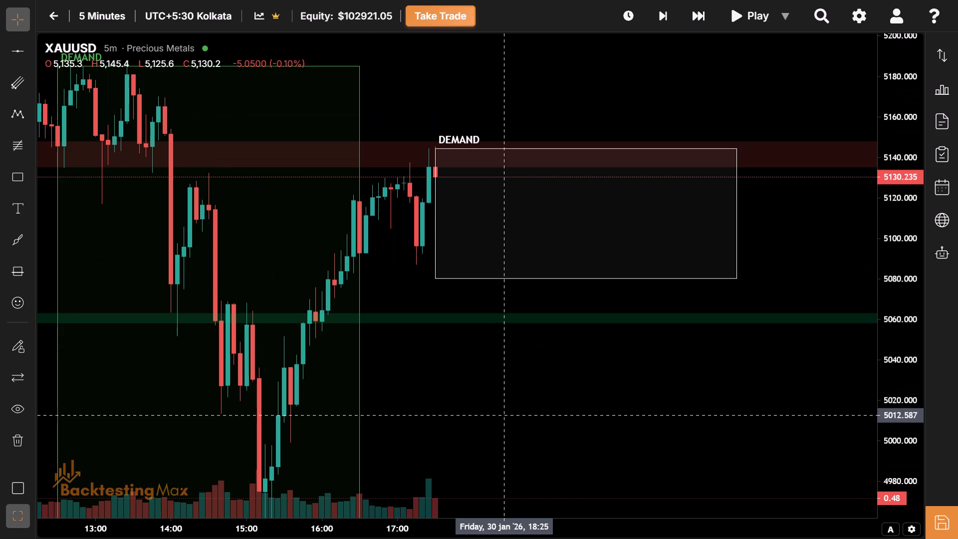
# Advance the replay candle by candle from the NY session start to 18:20.
pyautogui.click(672, 12)
pyautogui.click(672, 12)
pyautogui.click(672, 12)
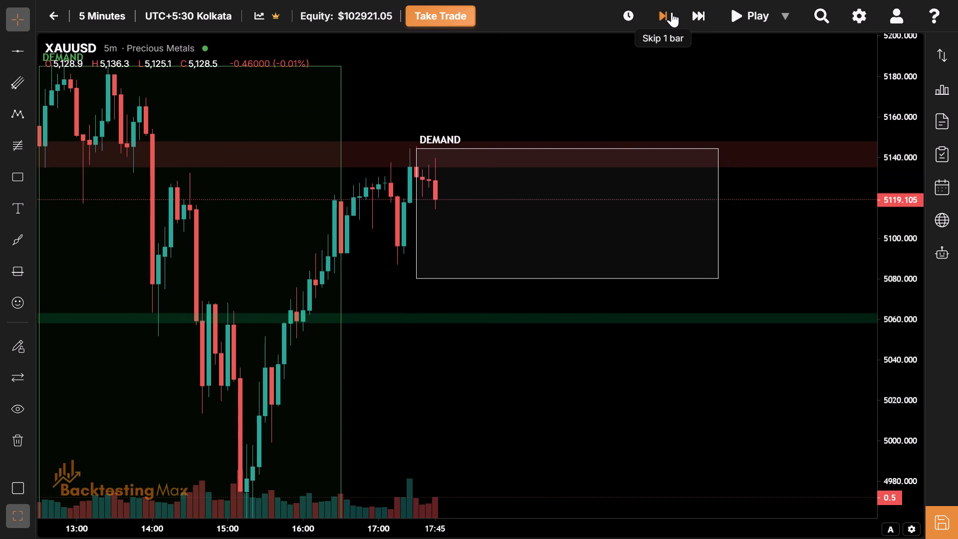
pyautogui.click(672, 12)
pyautogui.click(672, 12)
pyautogui.click(672, 12)
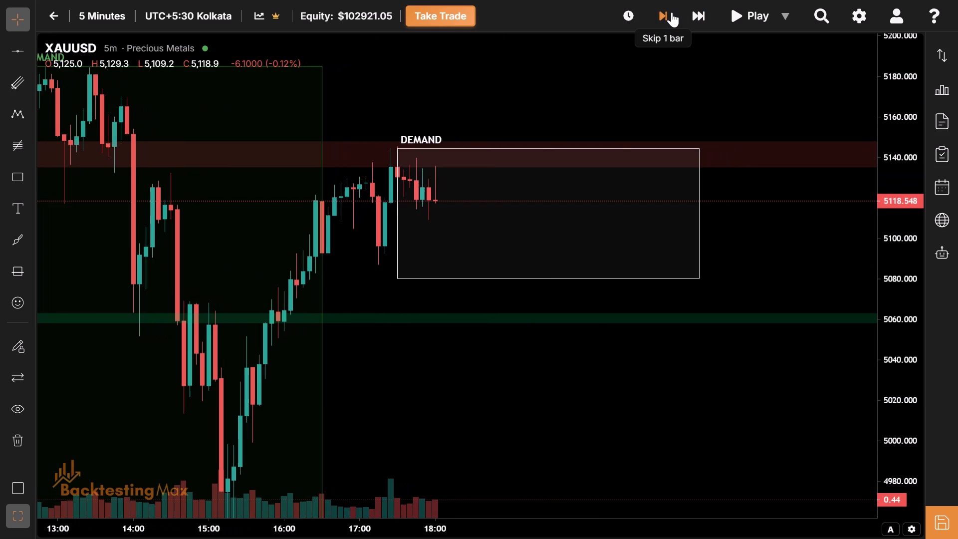
pyautogui.click(672, 12)
pyautogui.click(672, 12)
pyautogui.moveTo(479, 433); pyautogui.dragTo(507, 486)
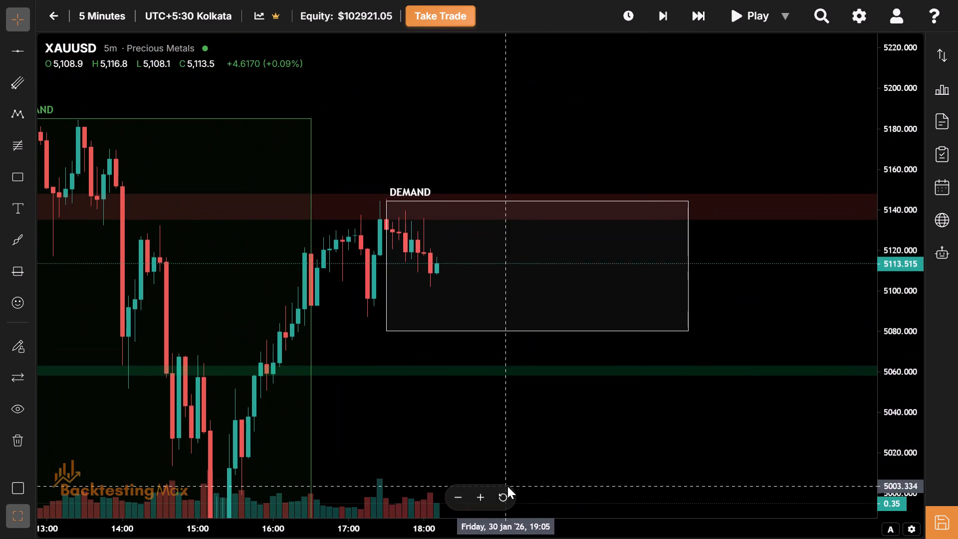
pyautogui.click(661, 17)
pyautogui.click(661, 17)
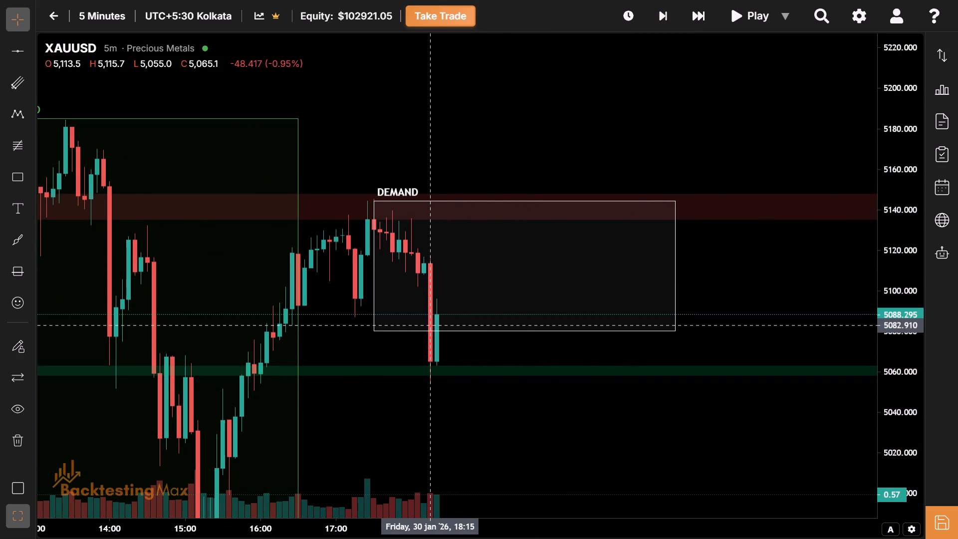
# Extend the NY session rectangle's lower edge to the session low at about 5055.
pyautogui.moveTo(522, 332); pyautogui.dragTo(547, 382)
pyautogui.moveTo(524, 318); pyautogui.dragTo(522, 360)
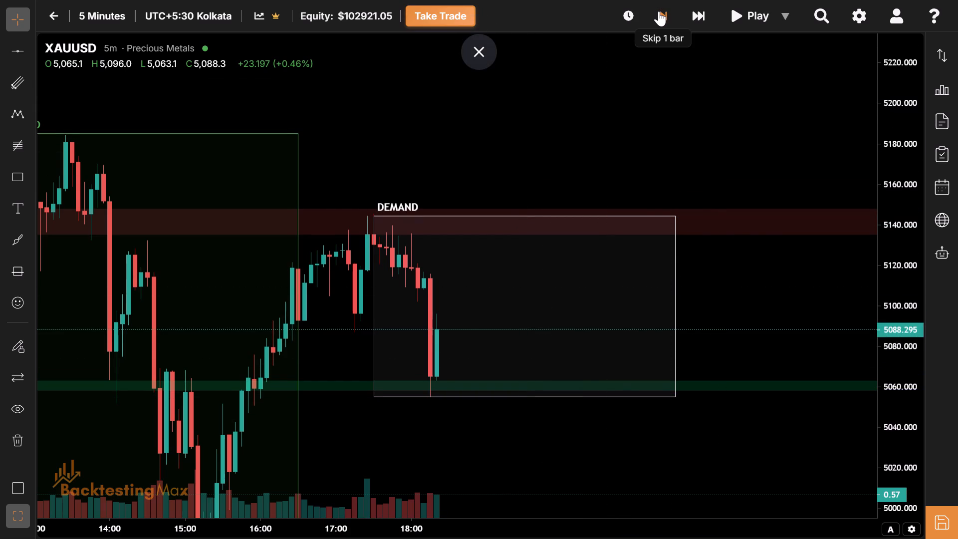
# Advance the replay two candles to 18:30.
pyautogui.click(659, 11)
pyautogui.moveTo(437, 374); pyautogui.dragTo(436, 369)
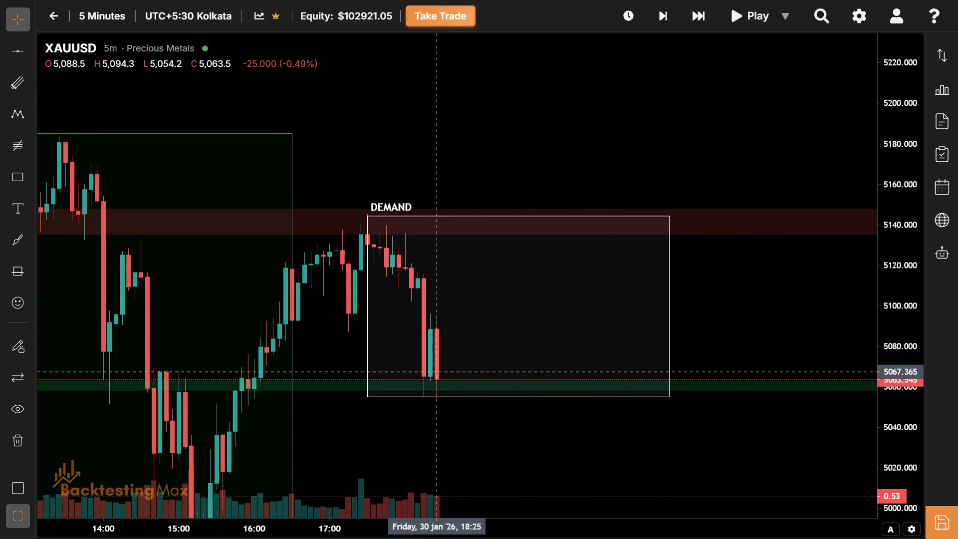
pyautogui.moveTo(436, 369); pyautogui.dragTo(405, 300)
pyautogui.click(653, 19)
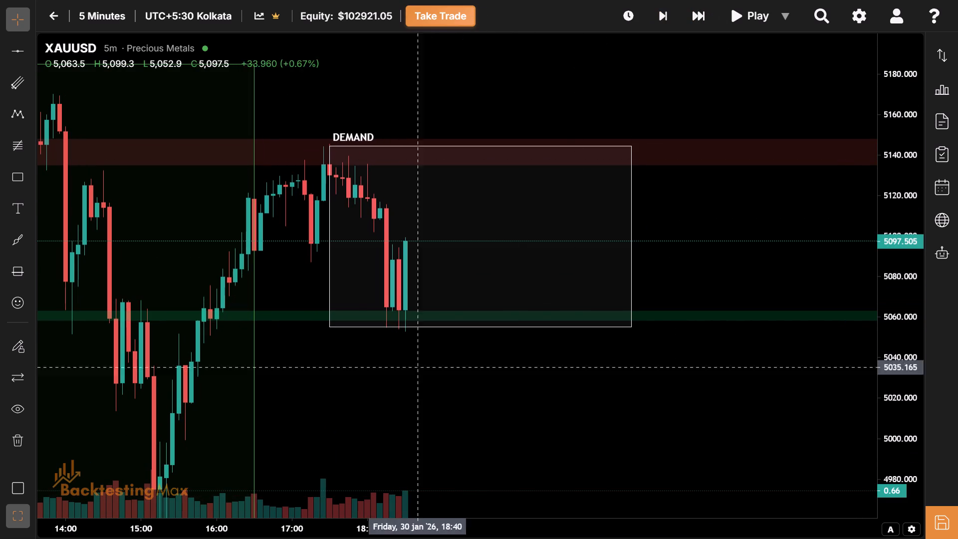
# Examine the price action from the Asian to the NY session against the zones near 5300, 5140 and 5060.
pyautogui.moveTo(386, 272); pyautogui.dragTo(378, 276)
pyautogui.moveTo(422, 264); pyautogui.dragTo(611, 361)
pyautogui.moveTo(571, 352); pyautogui.dragTo(745, 366)
pyautogui.moveTo(672, 159); pyautogui.dragTo(843, 351)
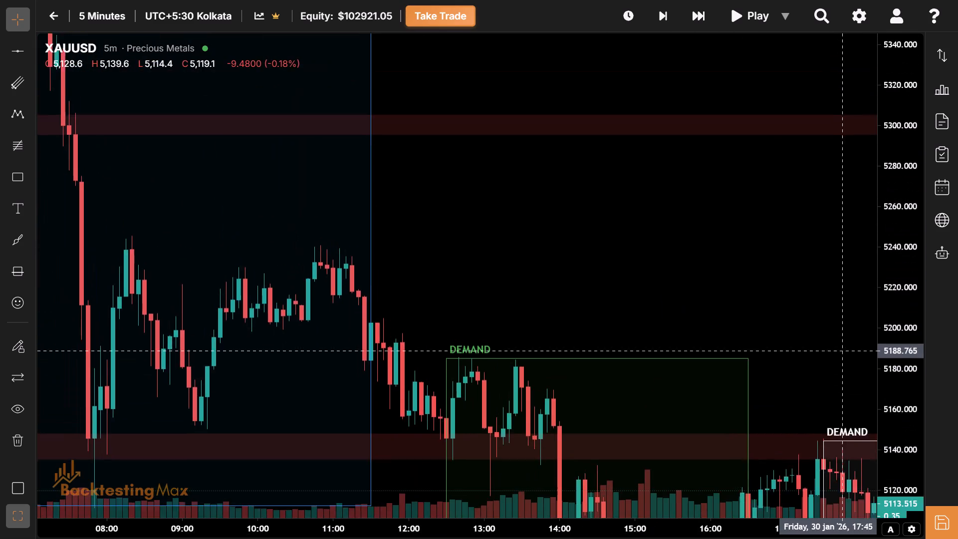
pyautogui.moveTo(843, 351); pyautogui.dragTo(371, 139)
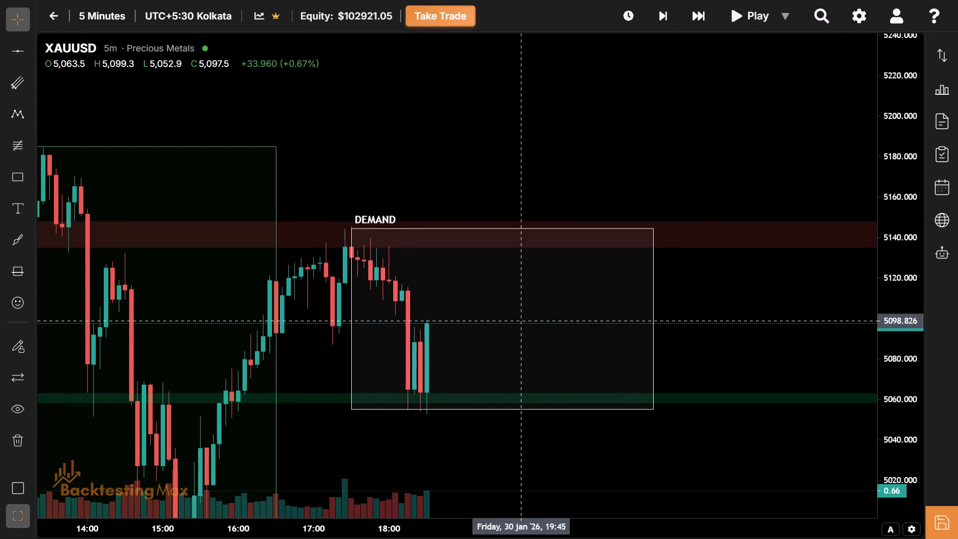
pyautogui.moveTo(444, 352); pyautogui.dragTo(451, 206)
pyautogui.moveTo(430, 363); pyautogui.dragTo(407, 278)
pyautogui.moveTo(407, 278); pyautogui.dragTo(399, 319)
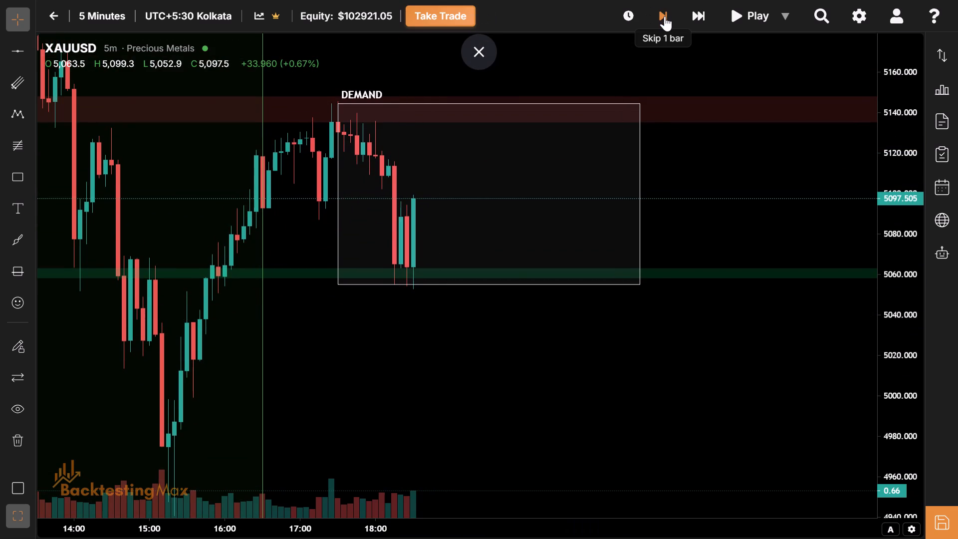
# Advance the replay four candles to 18:50.
pyautogui.click(665, 16)
pyautogui.click(665, 16)
pyautogui.click(665, 16)
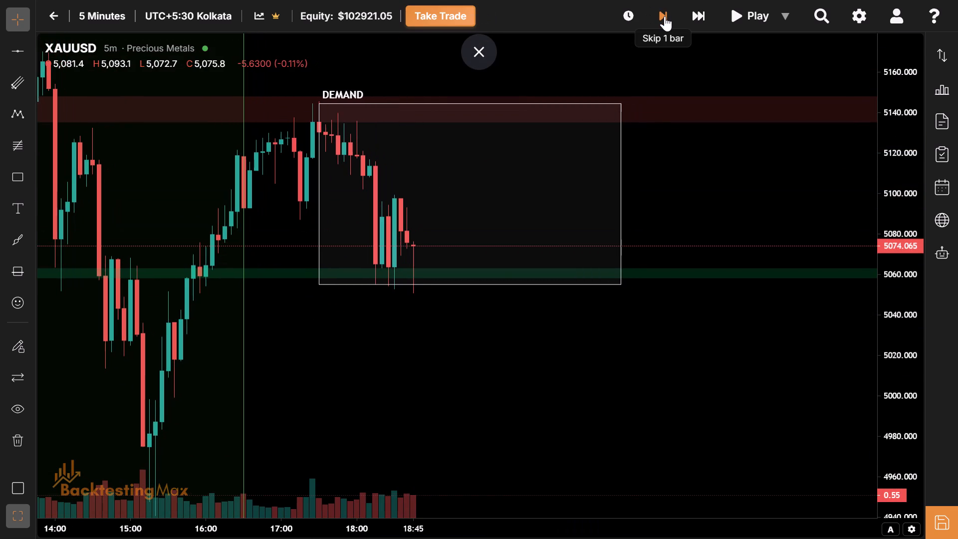
pyautogui.click(665, 16)
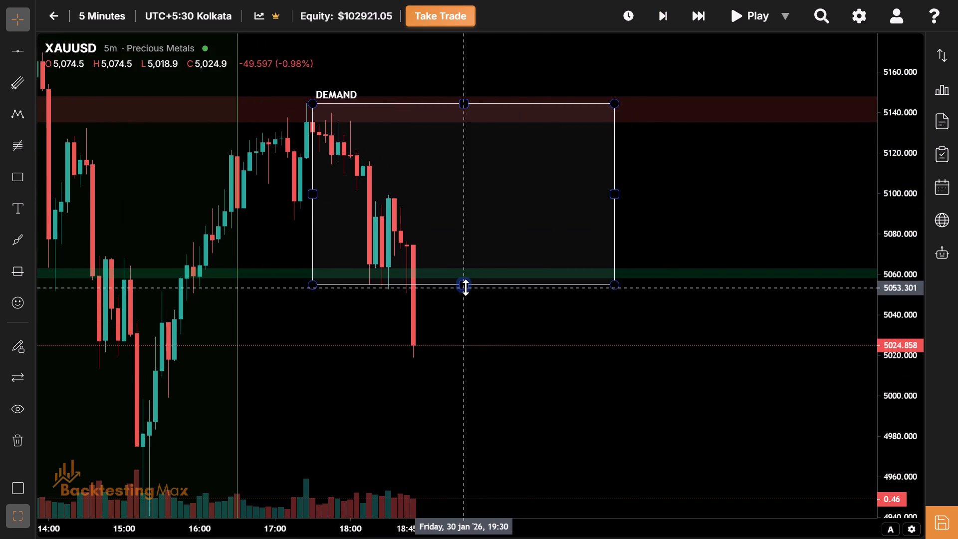
# Extend the NY session rectangle's lower edge to the 18:50 candle's low at about 5019.
pyautogui.moveTo(467, 283); pyautogui.dragTo(467, 362)
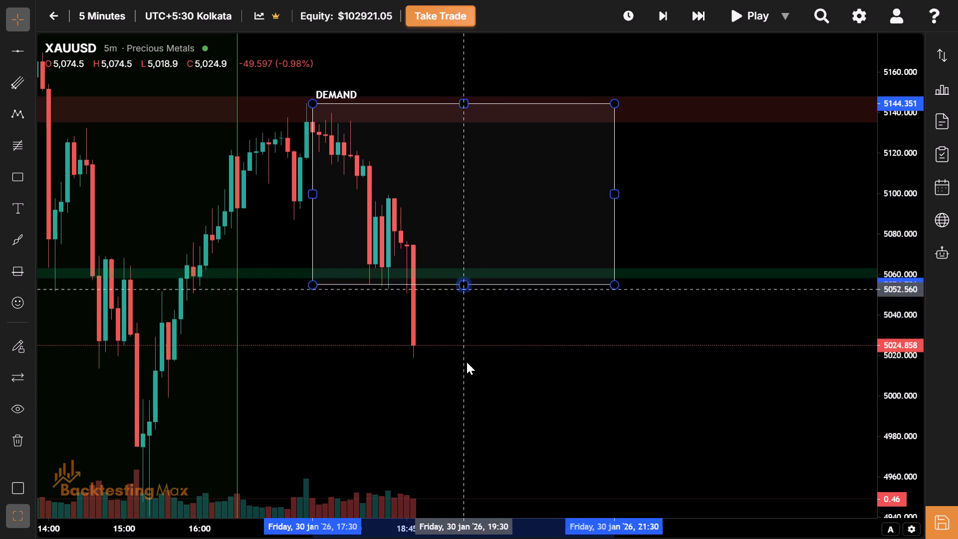
pyautogui.moveTo(467, 362); pyautogui.dragTo(493, 358)
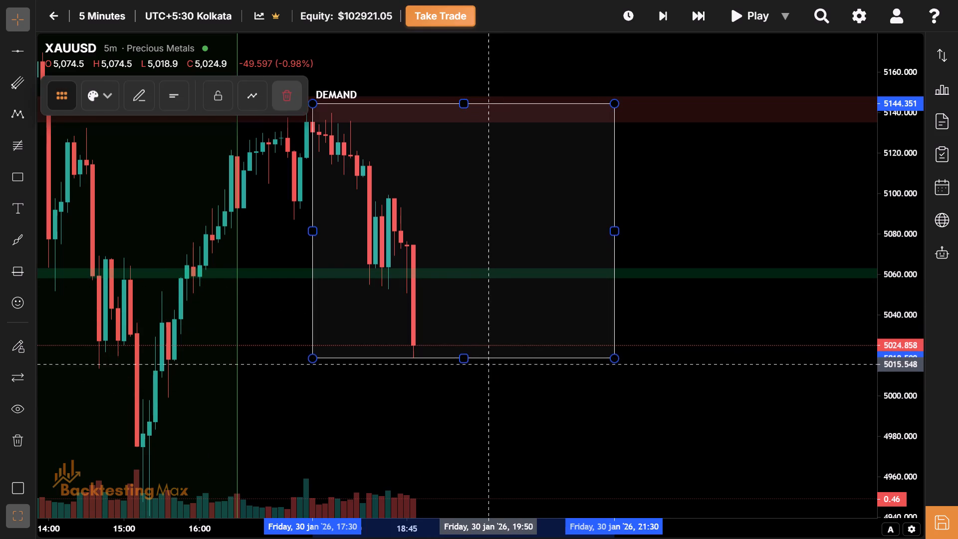
# Advance the replay candle by candle to 19:25, following price below the NY session rectangle.
pyautogui.moveTo(460, 403); pyautogui.dragTo(528, 282)
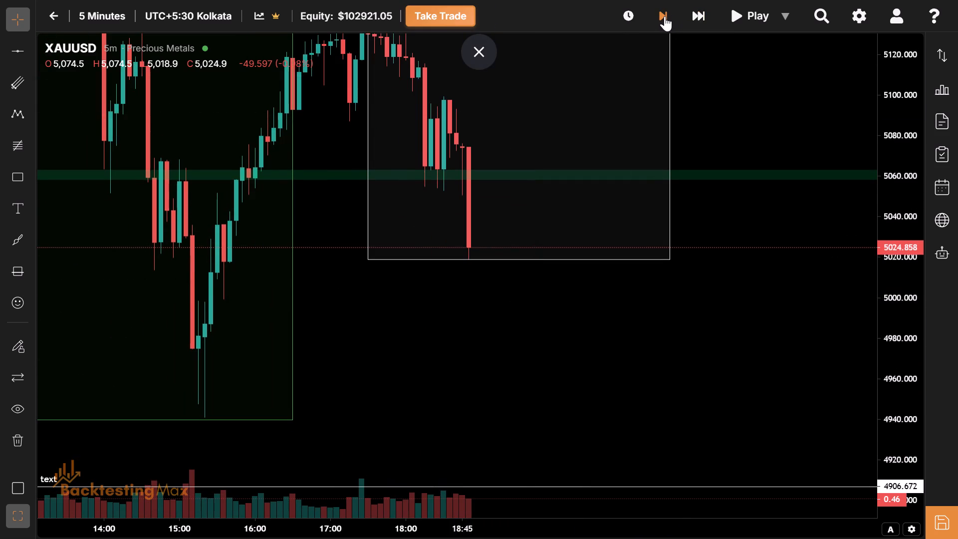
pyautogui.click(665, 16)
pyautogui.click(665, 16)
pyautogui.click(665, 16)
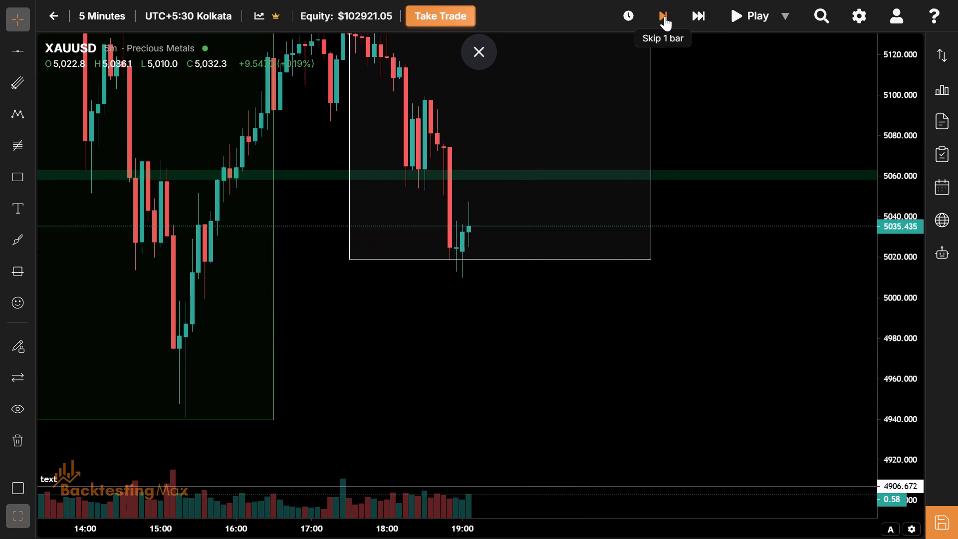
pyautogui.click(665, 16)
pyautogui.click(665, 16)
pyautogui.click(665, 16)
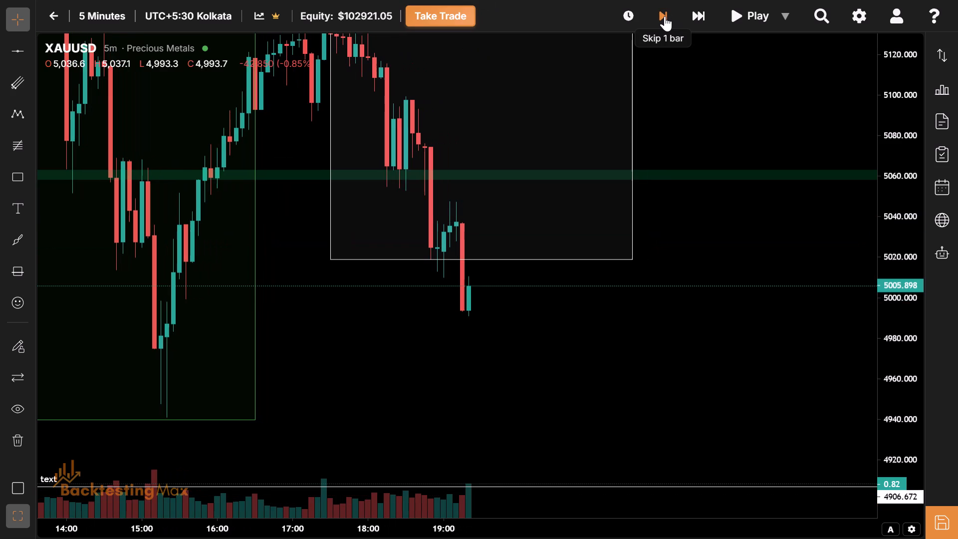
pyautogui.click(665, 16)
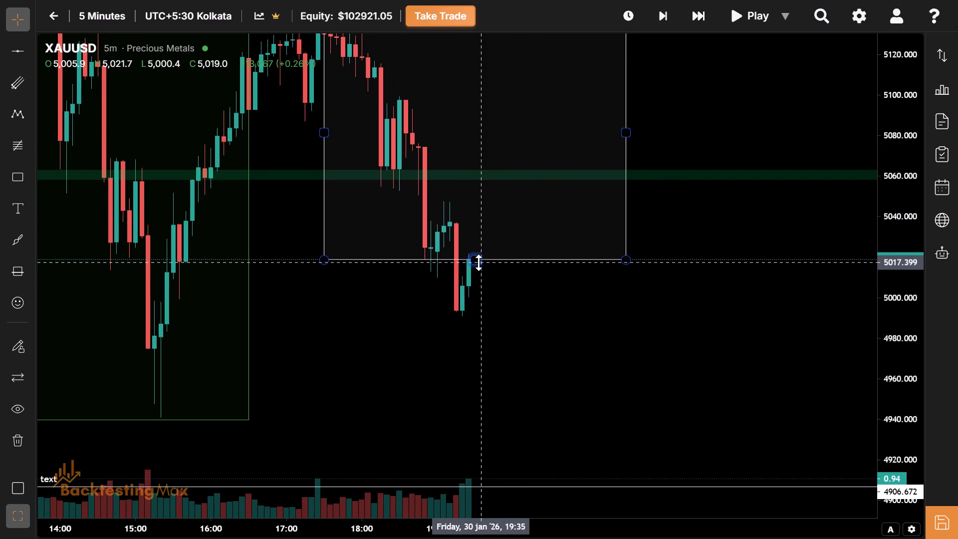
# Extend the NY session rectangle's lower edge to about 4989, at the low of the drop before 19:25.
pyautogui.moveTo(475, 261); pyautogui.dragTo(595, 320)
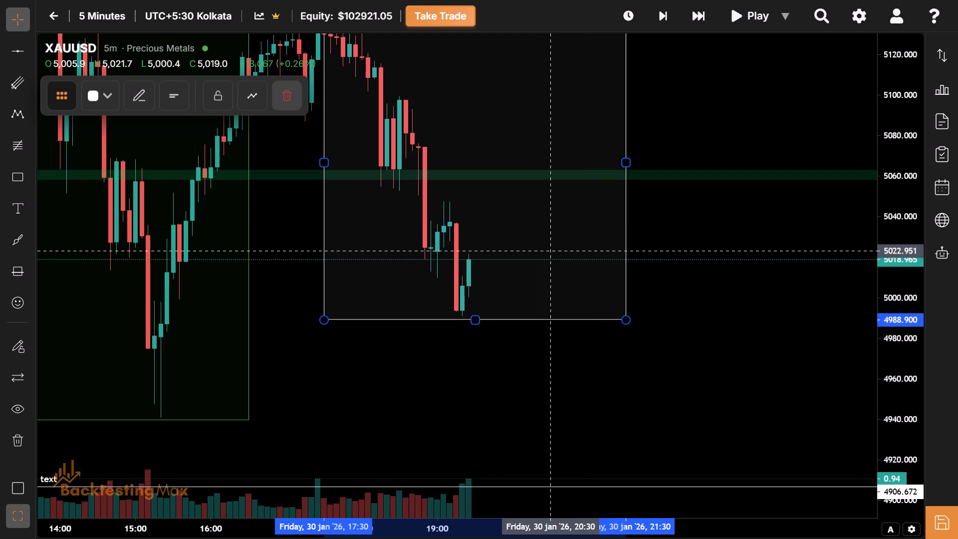
# Apply the Resistance/Supply template to the zone near 5060 that crosses the NY session rectangle.
pyautogui.moveTo(553, 195); pyautogui.dragTo(561, 297)
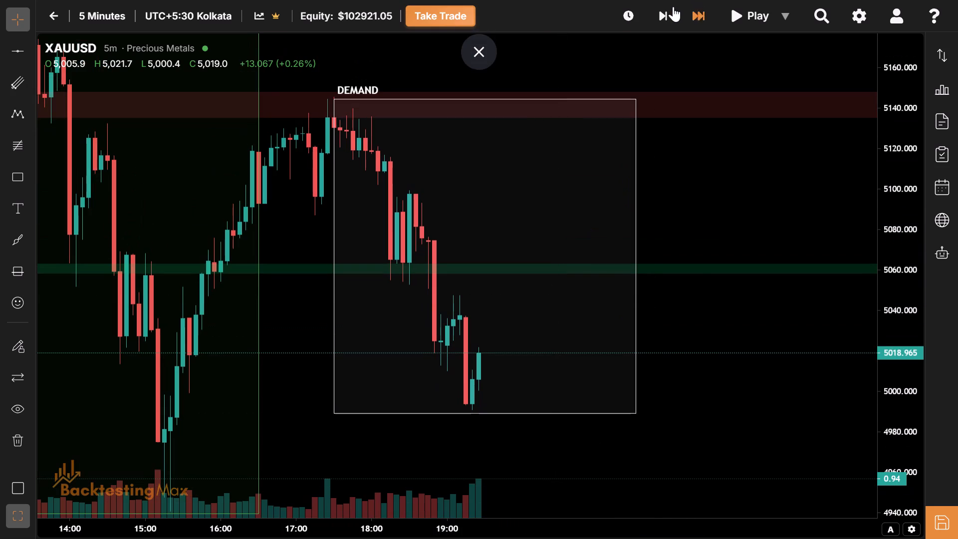
pyautogui.click(574, 261)
pyautogui.click(574, 264)
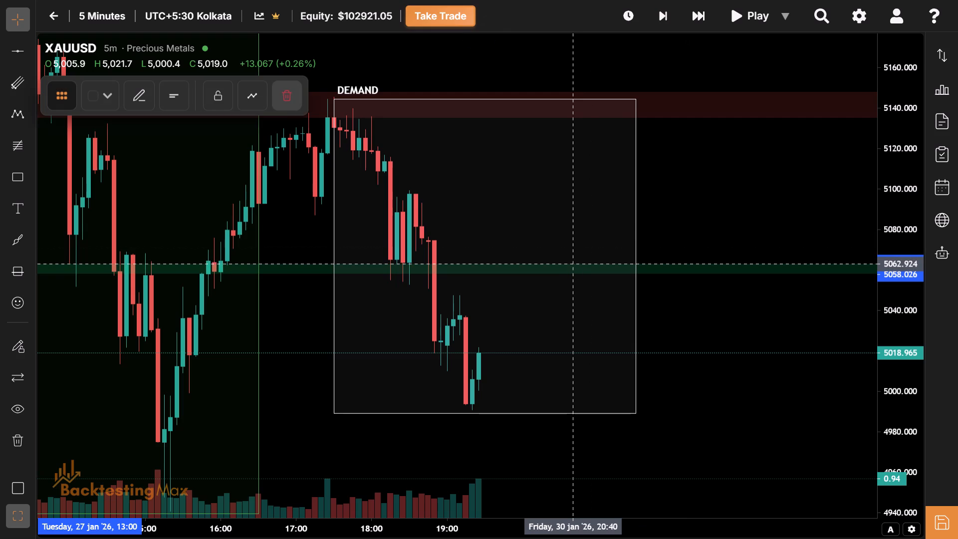
pyautogui.click(118, 104)
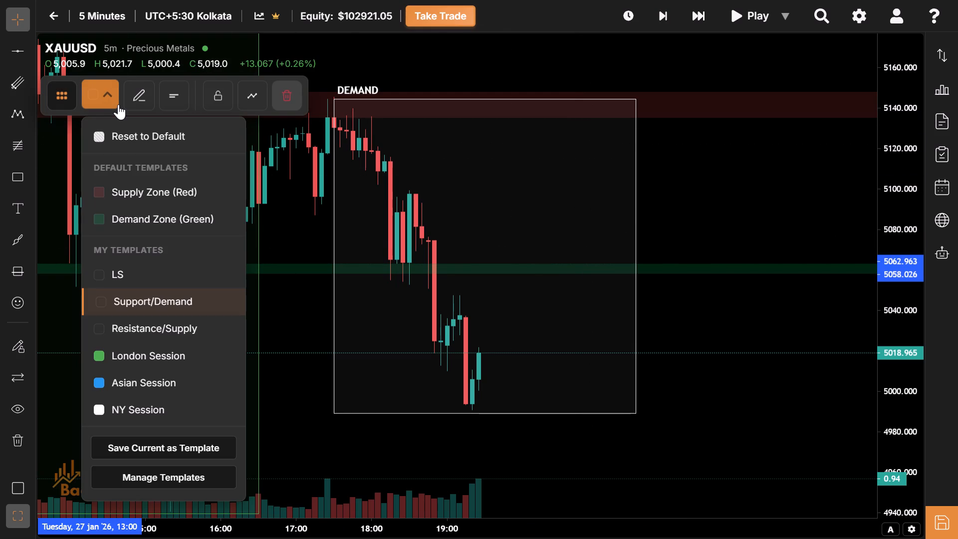
pyautogui.click(194, 327)
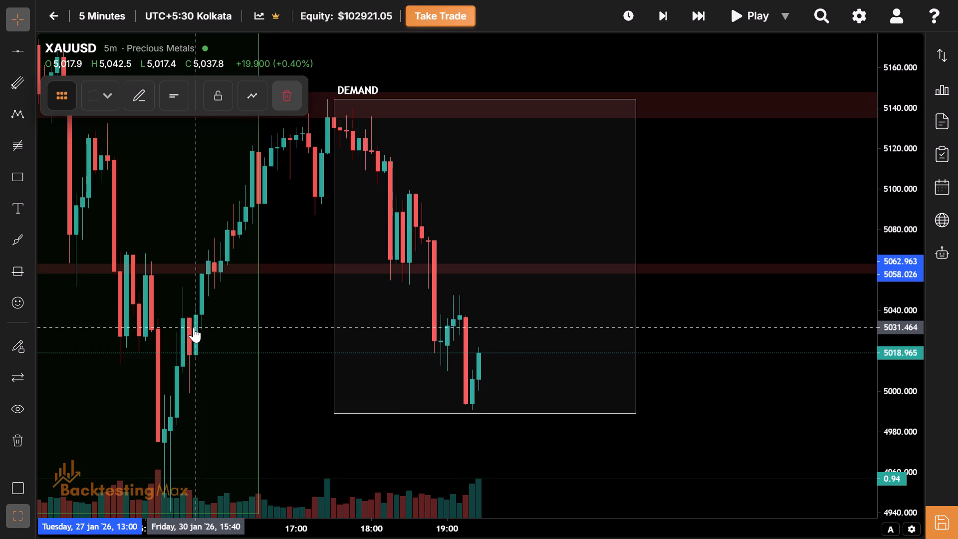
# Advance the replay candle by candle to 20:05, following price back up through the supply zone near 5060.
pyautogui.moveTo(406, 321); pyautogui.dragTo(552, 292)
pyautogui.moveTo(463, 461); pyautogui.dragTo(521, 446)
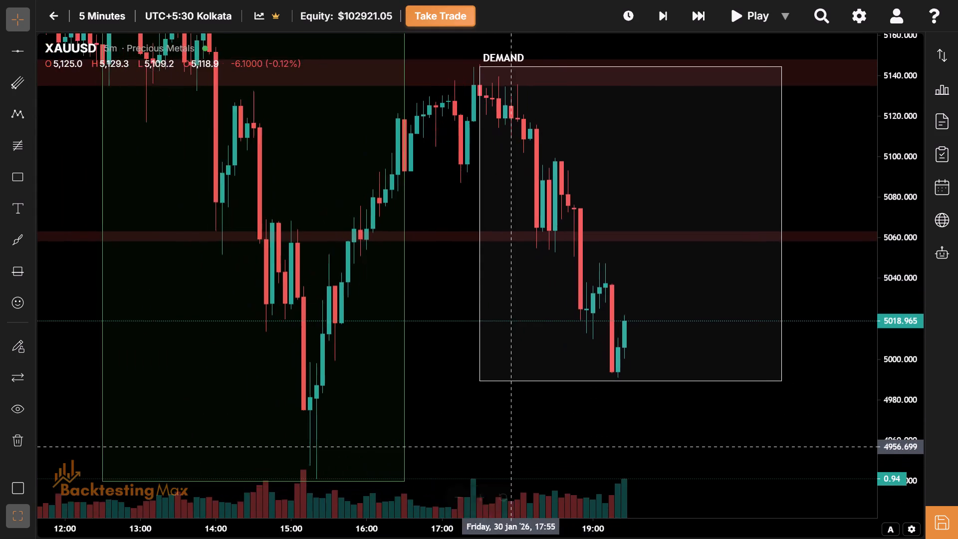
pyautogui.moveTo(521, 446); pyautogui.dragTo(435, 396)
pyautogui.click(658, 22)
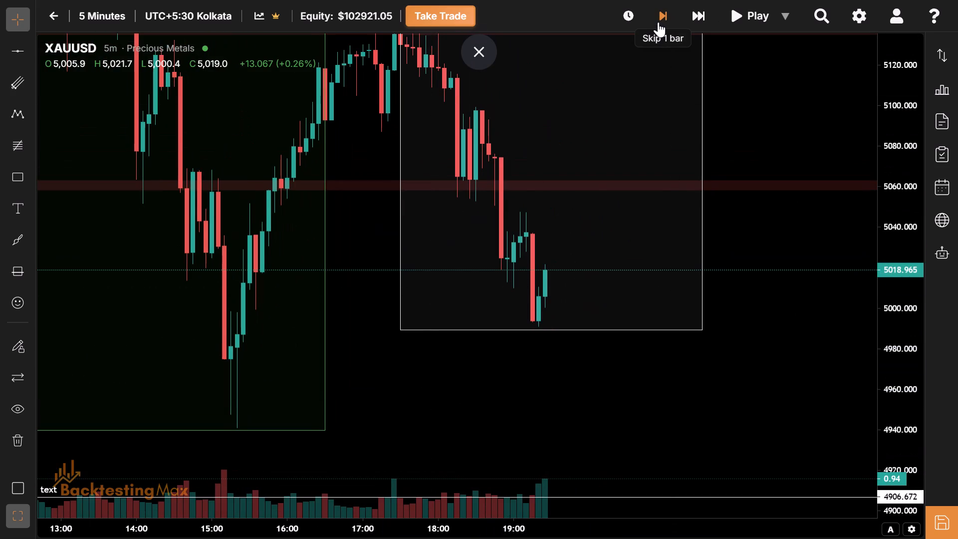
pyautogui.click(658, 22)
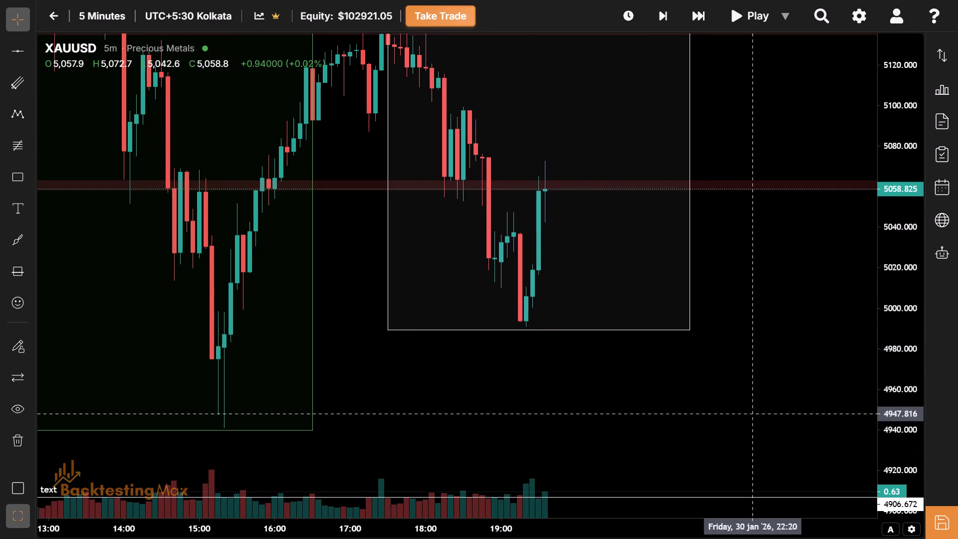
pyautogui.click(664, 15)
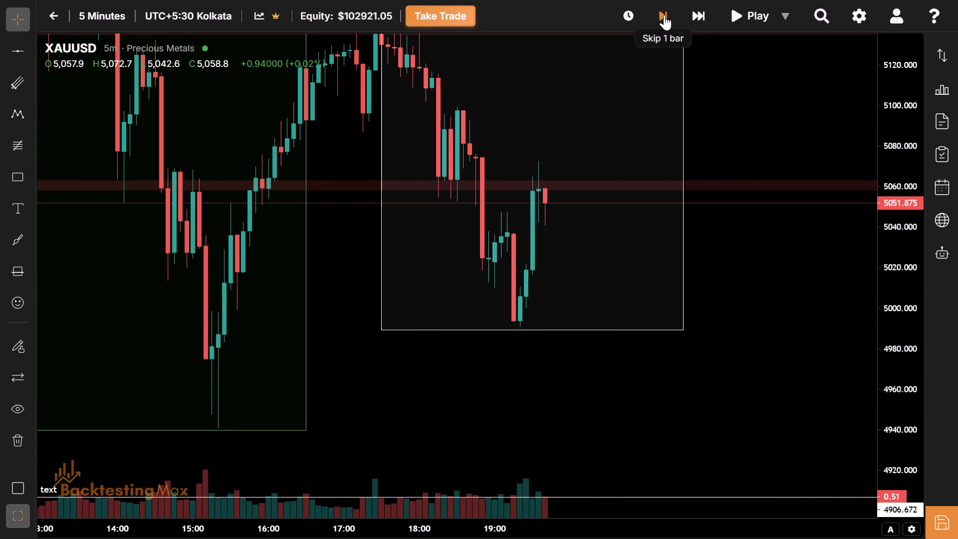
pyautogui.click(664, 15)
pyautogui.click(664, 15)
pyautogui.click(664, 15)
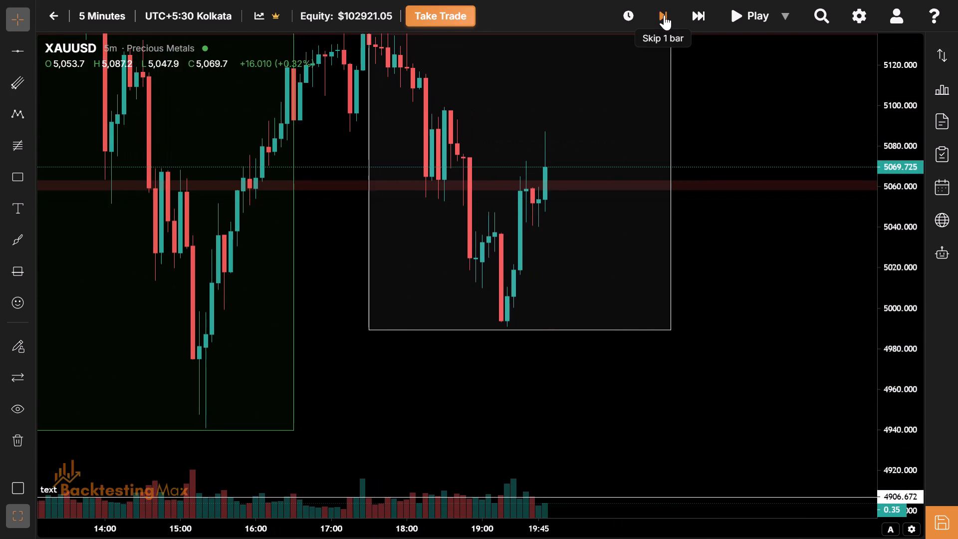
pyautogui.click(664, 15)
pyautogui.click(664, 15)
# Advance the replay candle by candle to 20:30, following price below the NY session rectangle.
pyautogui.moveTo(583, 111); pyautogui.dragTo(572, 149)
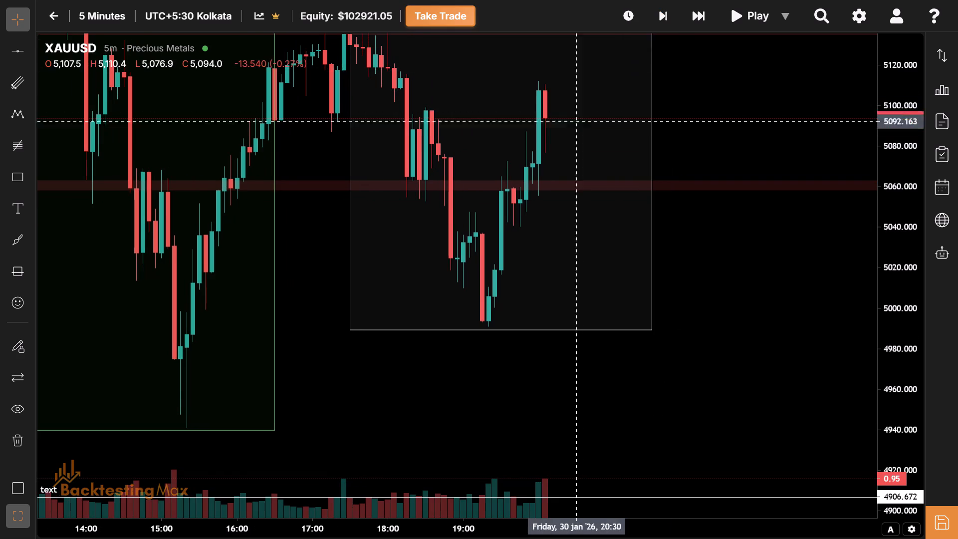
pyautogui.moveTo(572, 149); pyautogui.dragTo(539, 248)
pyautogui.click(660, 29)
pyautogui.click(662, 21)
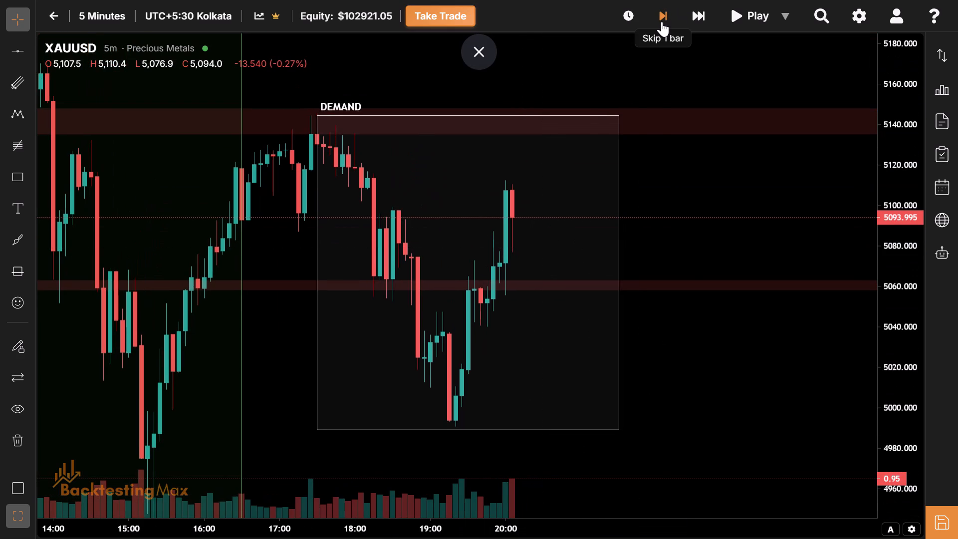
pyautogui.click(662, 21)
pyautogui.click(662, 21)
pyautogui.click(662, 21)
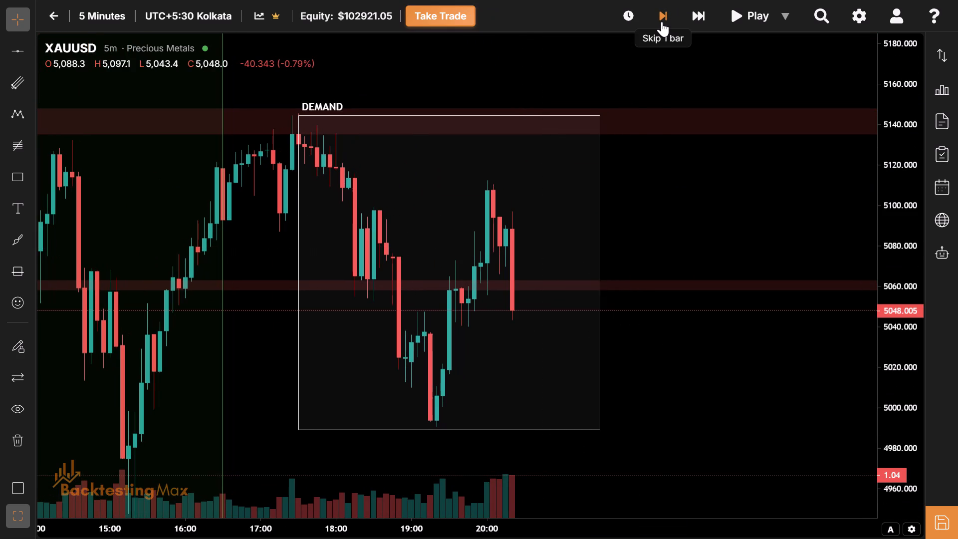
pyautogui.click(662, 21)
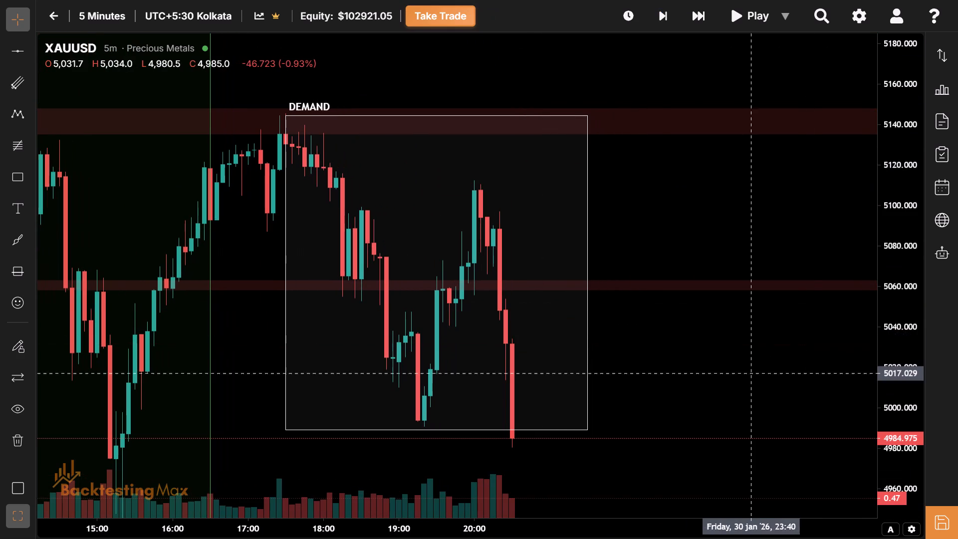
# Extend the NY session rectangle's lower edge to the 20:30 candle's low at about 4980.
pyautogui.moveTo(749, 373); pyautogui.dragTo(867, 238)
pyautogui.moveTo(606, 303); pyautogui.dragTo(580, 289)
pyautogui.moveTo(522, 323); pyautogui.dragTo(565, 364)
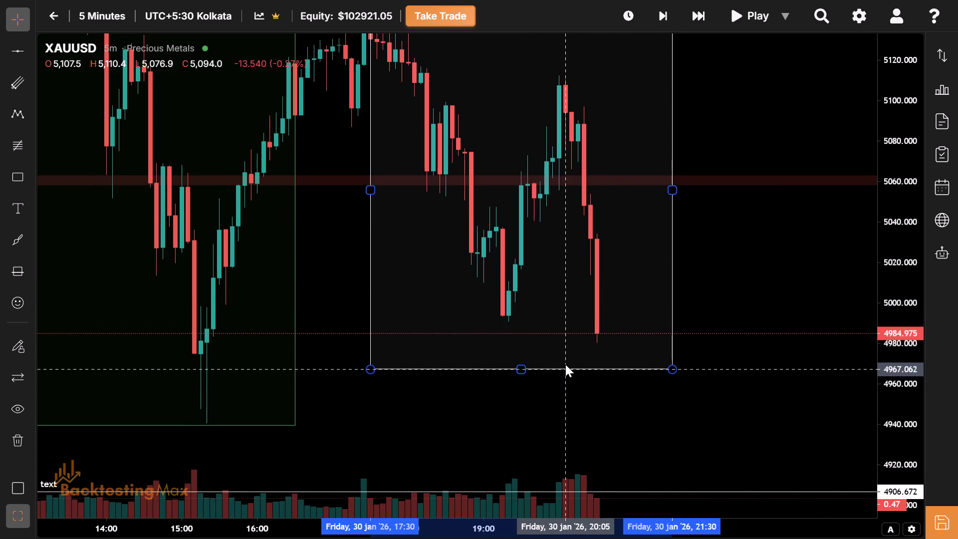
pyautogui.moveTo(565, 364); pyautogui.dragTo(637, 343)
# Advance the replay candle by candle to 21:35, just past the end of the NY session rectangle.
pyautogui.moveTo(605, 278); pyautogui.dragTo(599, 286)
pyautogui.moveTo(599, 286); pyautogui.dragTo(577, 351)
pyautogui.moveTo(591, 304); pyautogui.dragTo(585, 312)
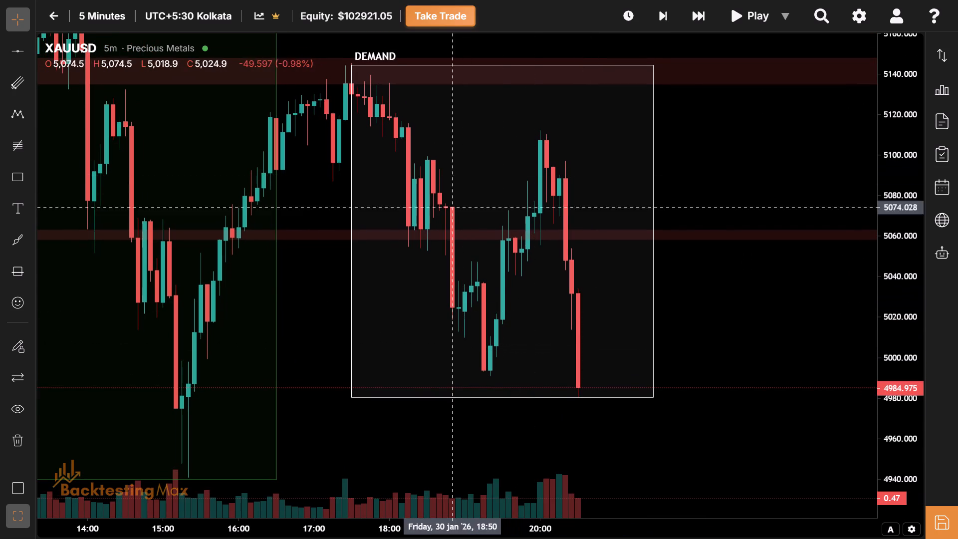
pyautogui.click(670, 21)
pyautogui.click(670, 21)
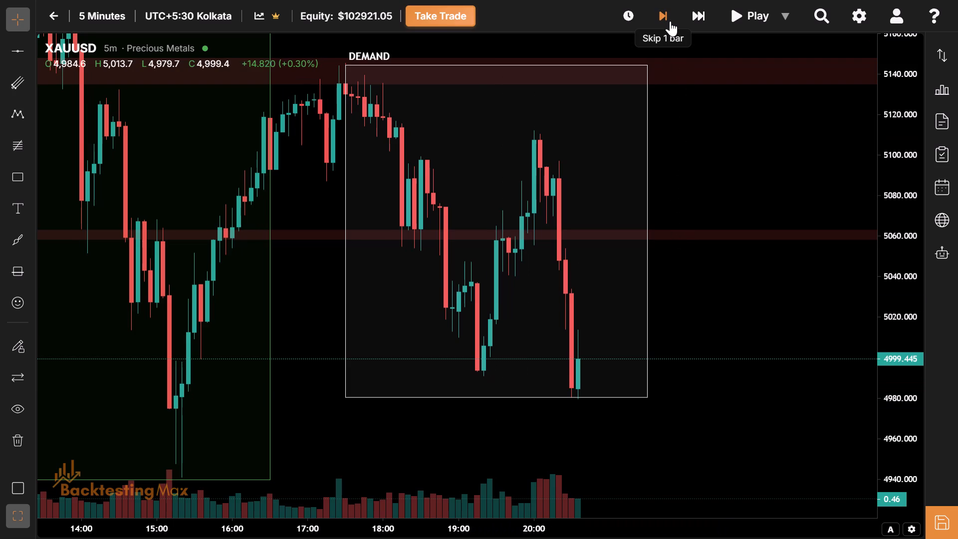
pyautogui.click(670, 21)
pyautogui.click(670, 21)
pyautogui.click(670, 21)
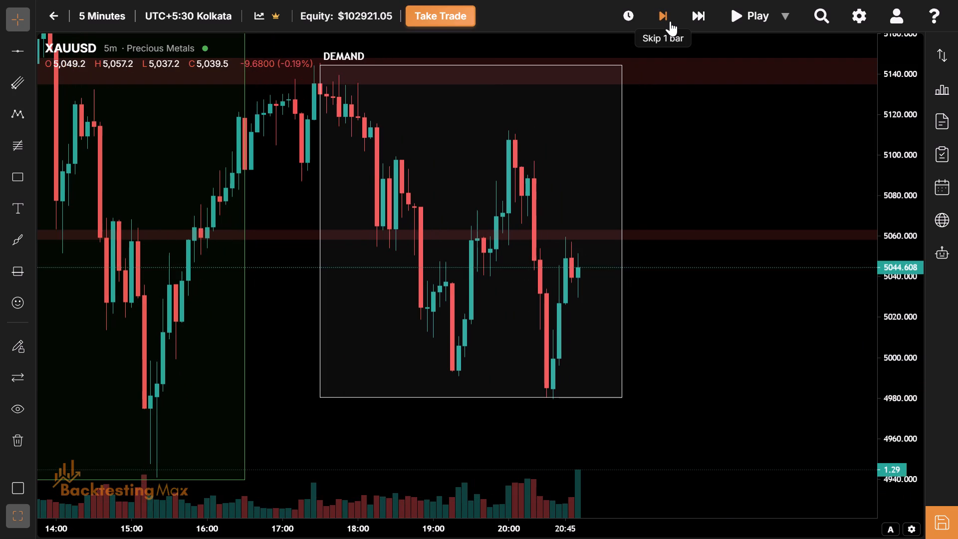
pyautogui.click(670, 21)
pyautogui.click(670, 21)
pyautogui.click(670, 21)
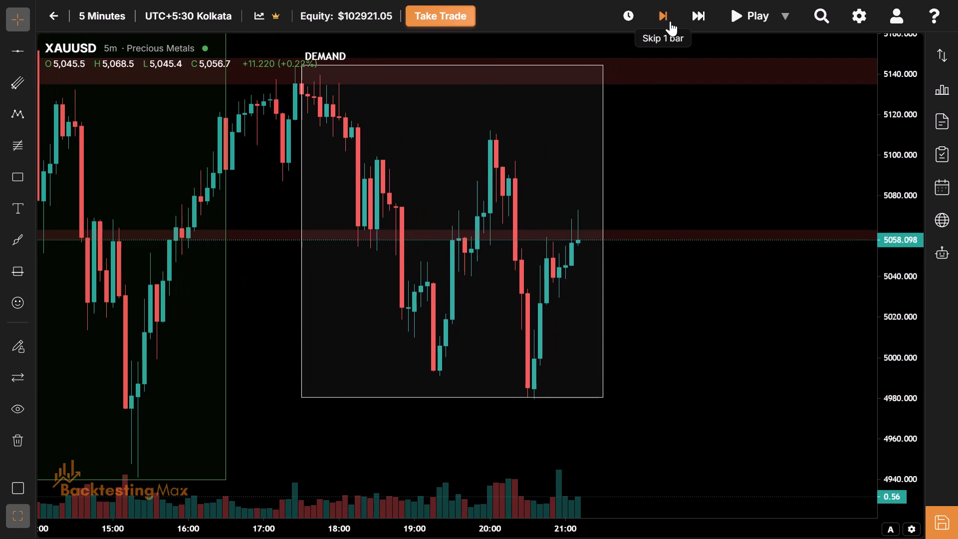
pyautogui.click(670, 21)
pyautogui.click(670, 21)
pyautogui.click(670, 21)
pyautogui.click(670, 21)
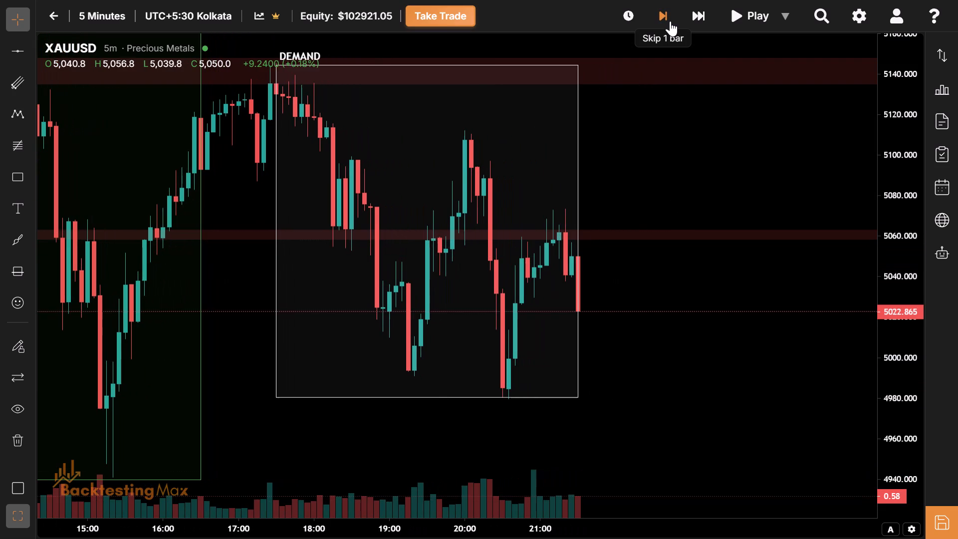
pyautogui.click(670, 21)
# Advance the replay in five-candle jumps from the NY session's end to 00:20 on 31 January.
pyautogui.moveTo(711, 355); pyautogui.dragTo(811, 314)
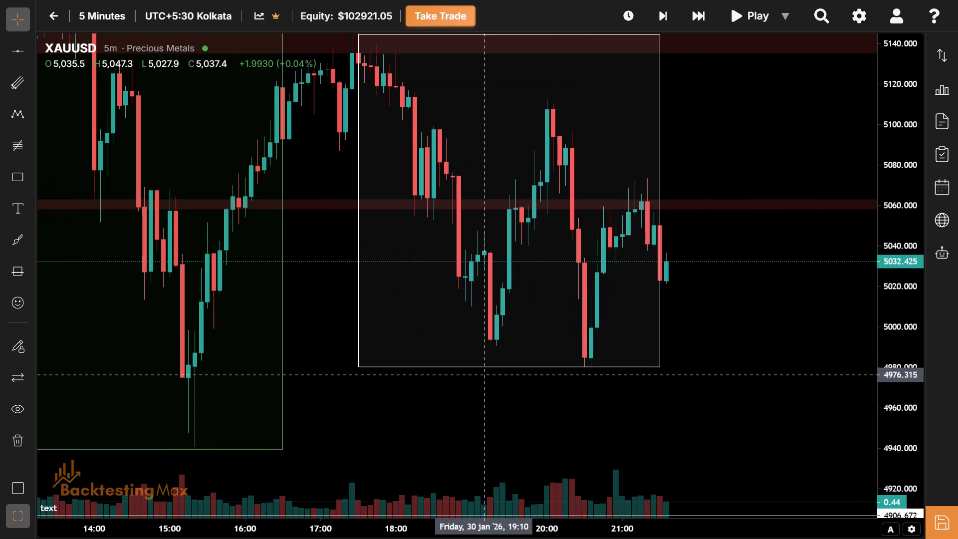
pyautogui.moveTo(484, 375); pyautogui.dragTo(751, 327)
pyautogui.moveTo(681, 365); pyautogui.dragTo(583, 441)
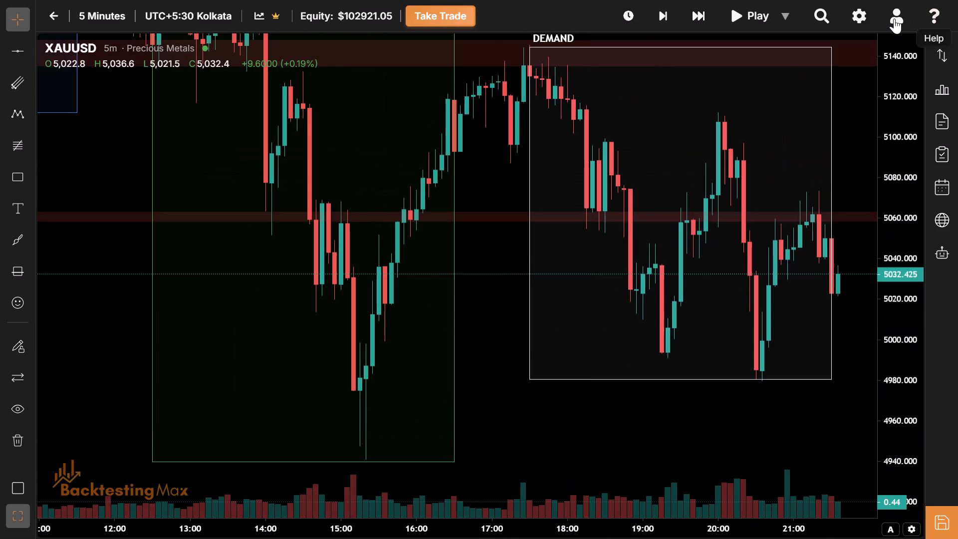
pyautogui.moveTo(901, 100); pyautogui.dragTo(883, 123)
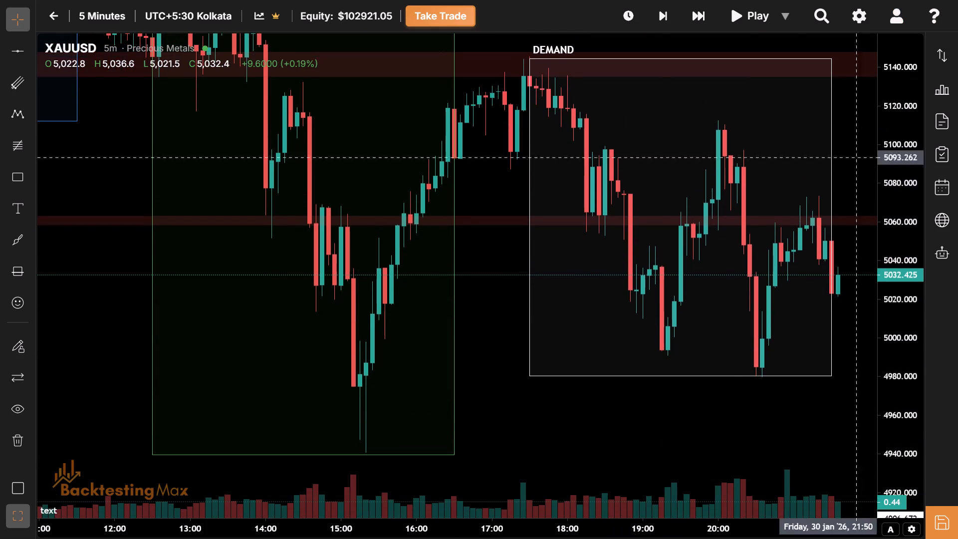
pyautogui.moveTo(661, 417); pyautogui.dragTo(368, 422)
pyautogui.moveTo(595, 414); pyautogui.dragTo(495, 429)
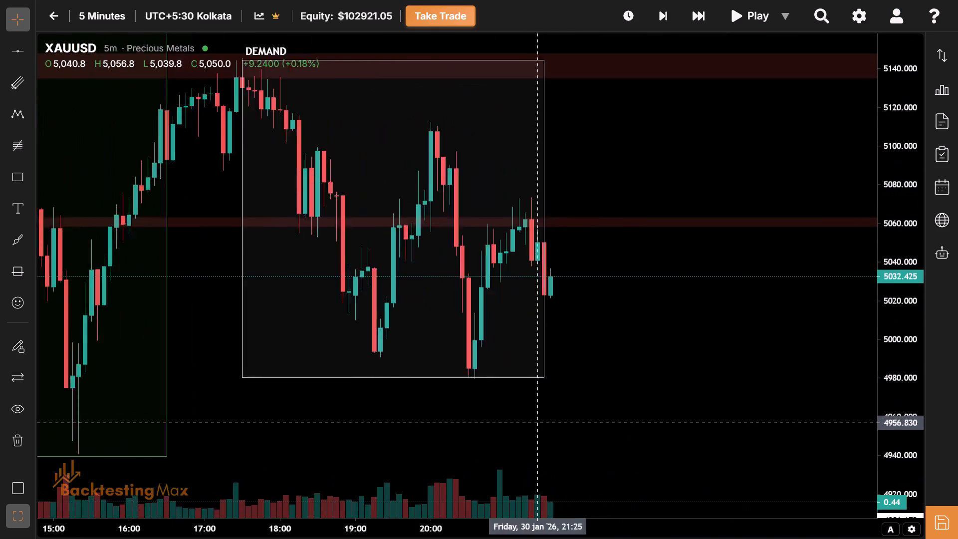
pyautogui.moveTo(495, 429); pyautogui.dragTo(375, 457)
pyautogui.moveTo(559, 399); pyautogui.dragTo(443, 384)
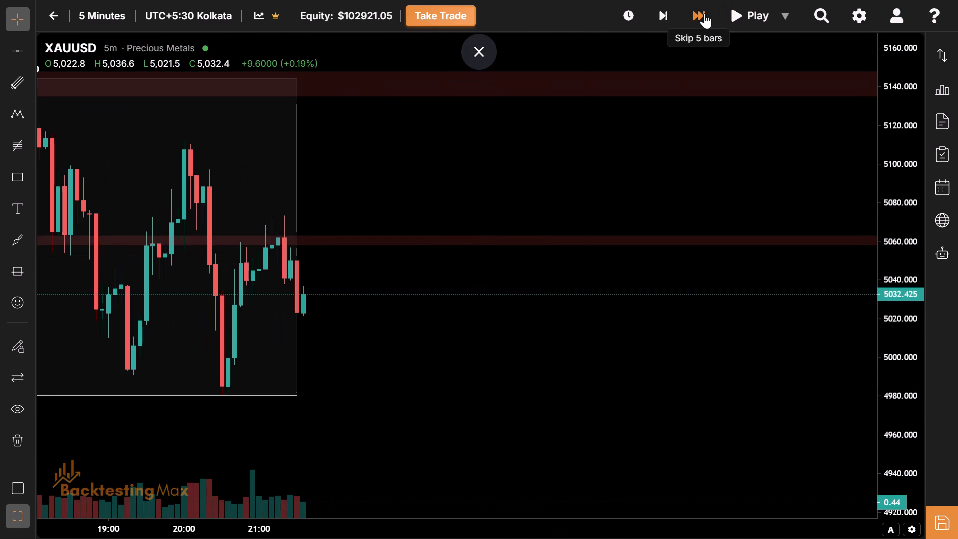
pyautogui.tripleClick(704, 13)
pyautogui.tripleClick(704, 13)
pyautogui.tripleClick(704, 13)
pyautogui.tripleClick(704, 13)
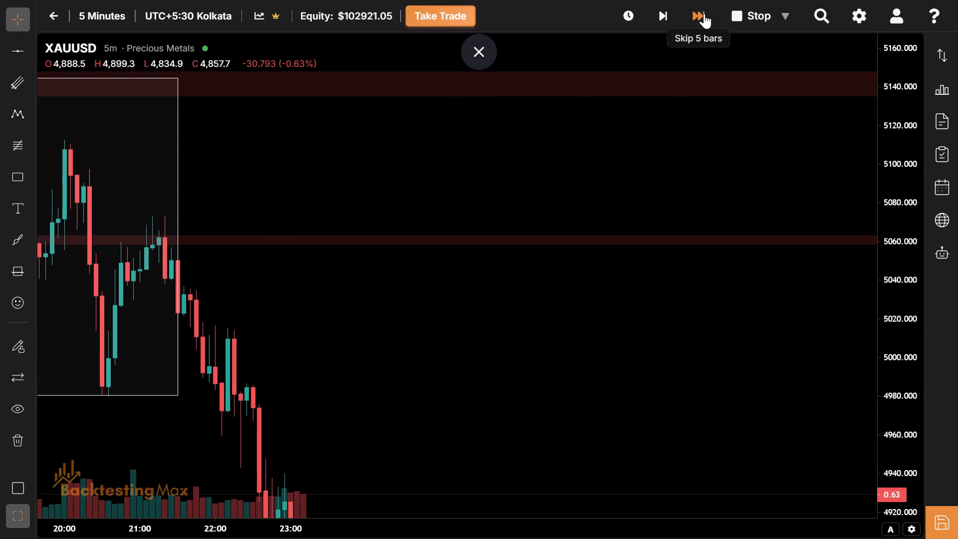
pyautogui.doubleClick(704, 13)
# Apply the Resistance/Supply template to the demand zone near 4880, just below the 4906.672 line.
pyautogui.moveTo(511, 302); pyautogui.dragTo(567, 132)
pyautogui.moveTo(504, 246); pyautogui.dragTo(532, 54)
pyautogui.moveTo(467, 388); pyautogui.dragTo(508, 421)
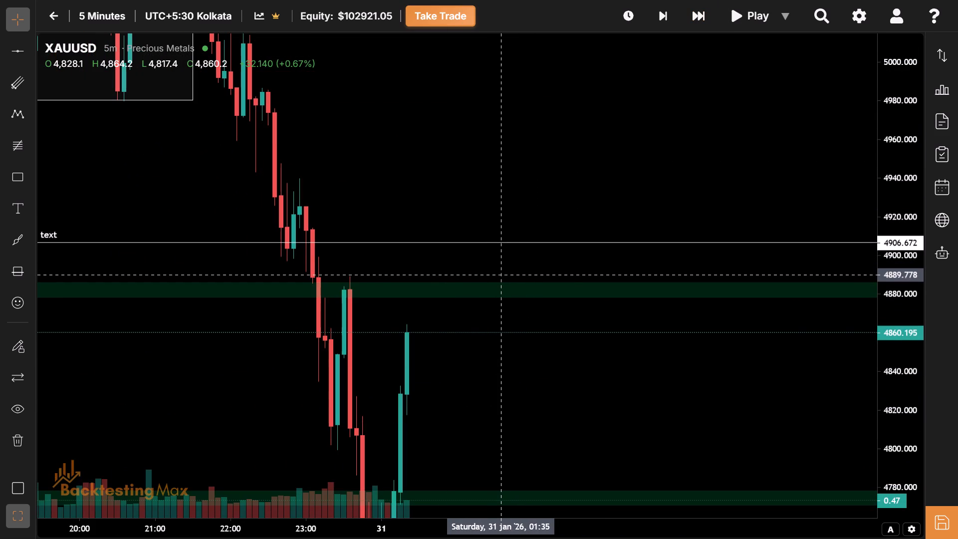
pyautogui.click(503, 283)
pyautogui.click(113, 101)
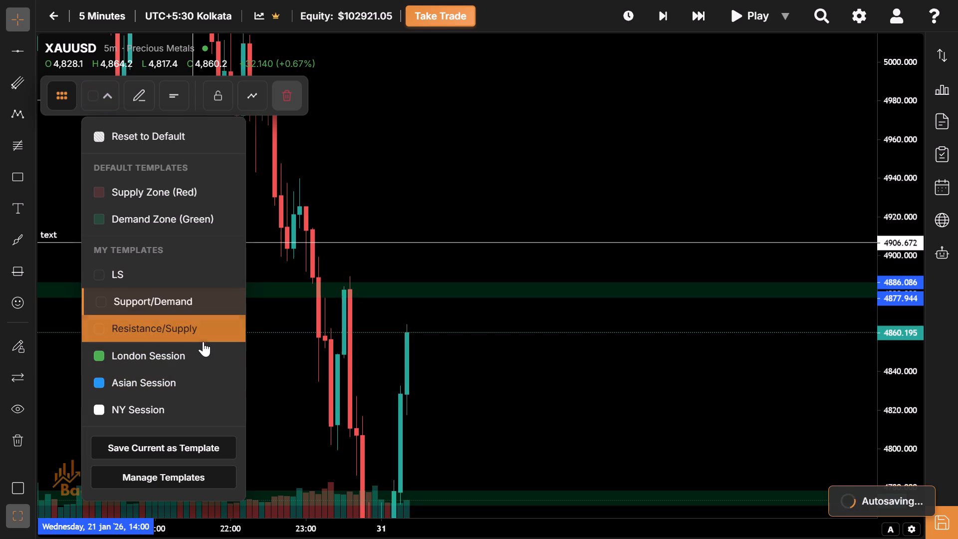
pyautogui.click(203, 339)
# Examine the late sell-off and rebound against the demand zones from about 4775 down to 4565.
pyautogui.moveTo(315, 366); pyautogui.dragTo(210, 119)
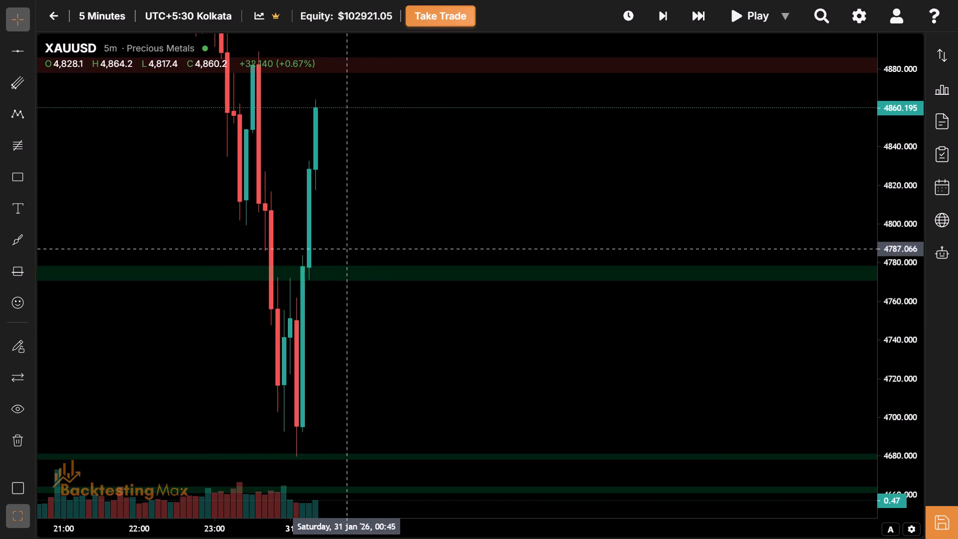
pyautogui.click(348, 269)
pyautogui.moveTo(392, 197); pyautogui.dragTo(544, 73)
pyautogui.moveTo(501, 212); pyautogui.dragTo(469, 282)
pyautogui.moveTo(473, 278); pyautogui.dragTo(434, 229)
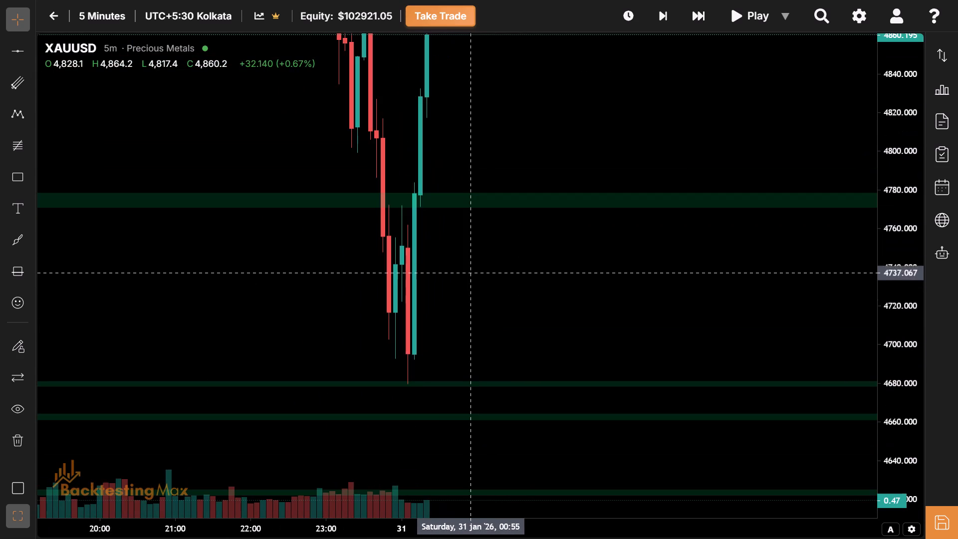
pyautogui.moveTo(434, 229); pyautogui.dragTo(482, 47)
pyautogui.moveTo(514, 323); pyautogui.dragTo(507, 416)
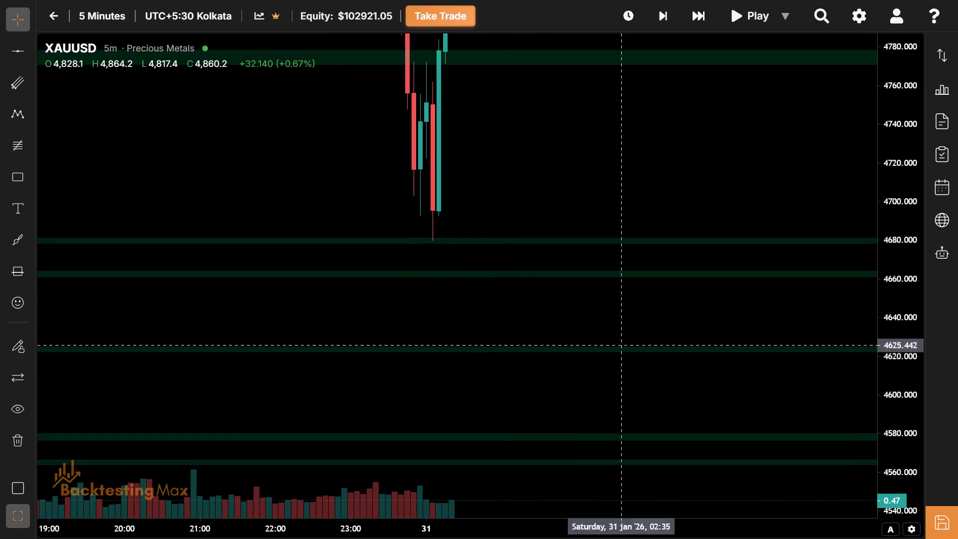
pyautogui.moveTo(895, 469); pyautogui.dragTo(885, 83)
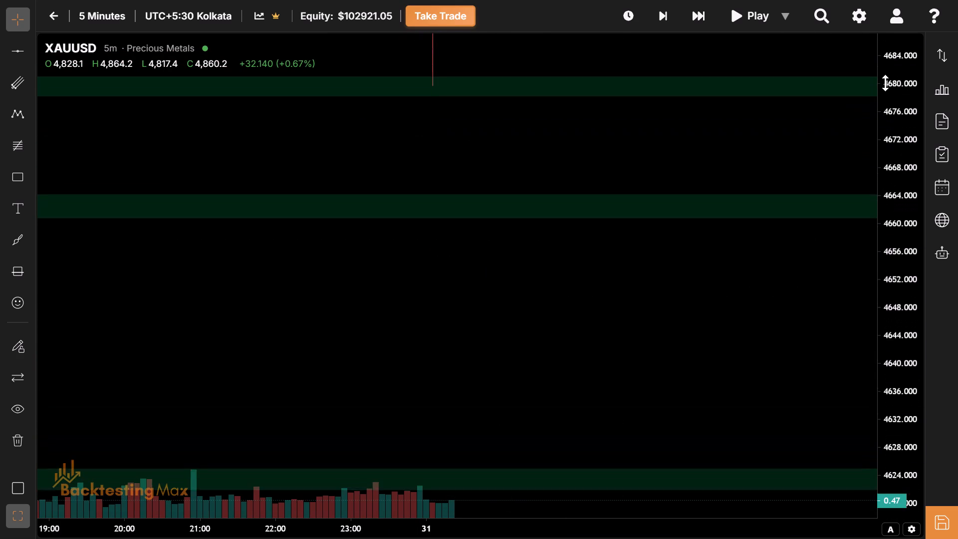
pyautogui.moveTo(885, 83); pyautogui.dragTo(877, 529)
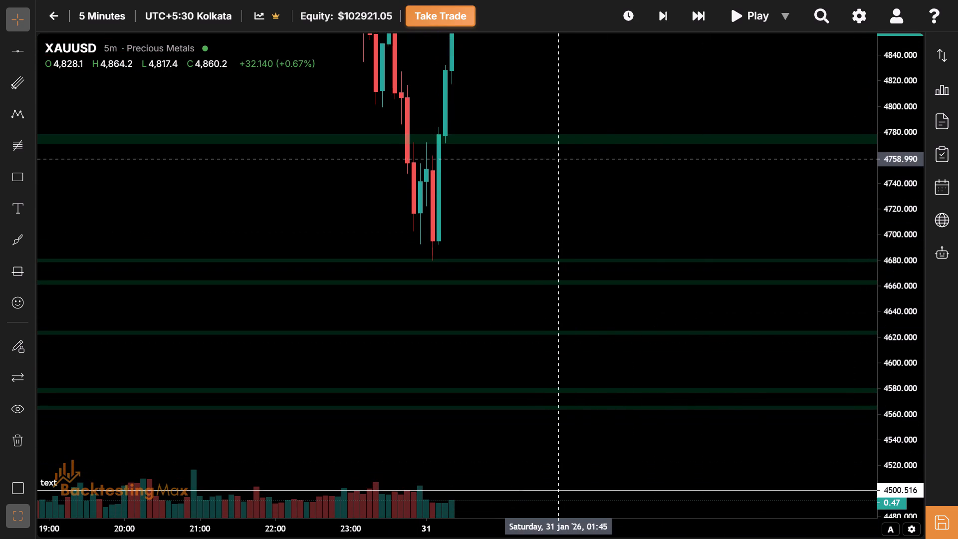
pyautogui.moveTo(560, 159); pyautogui.dragTo(587, 389)
pyautogui.moveTo(639, 306); pyautogui.dragTo(562, 279)
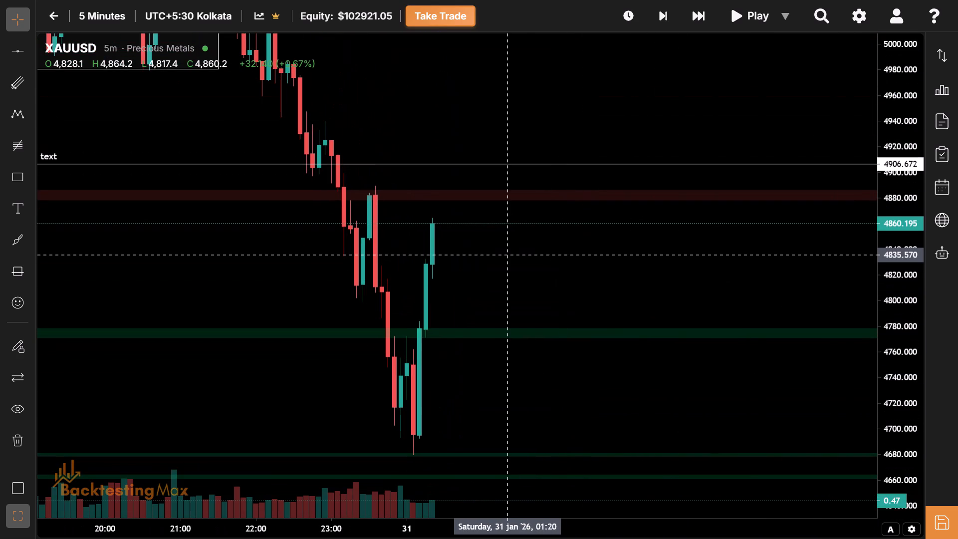
# Advance the replay one candle to 00:25 on 31 January.
pyautogui.click(511, 255)
pyautogui.moveTo(566, 271); pyautogui.dragTo(430, 261)
pyautogui.click(668, 18)
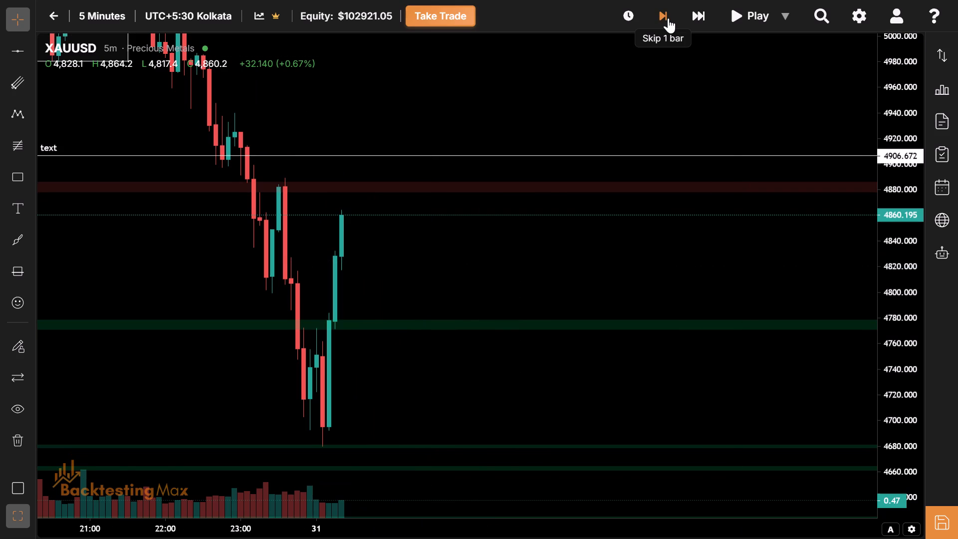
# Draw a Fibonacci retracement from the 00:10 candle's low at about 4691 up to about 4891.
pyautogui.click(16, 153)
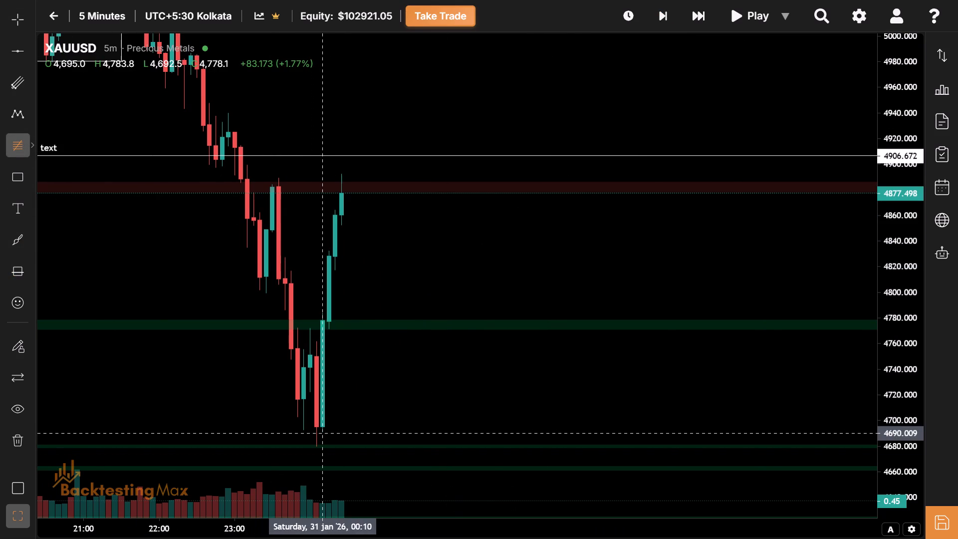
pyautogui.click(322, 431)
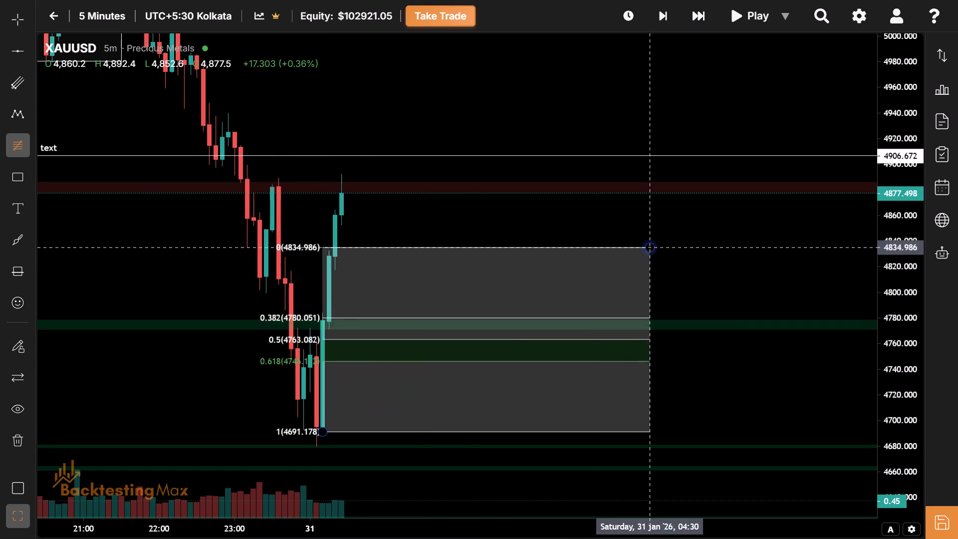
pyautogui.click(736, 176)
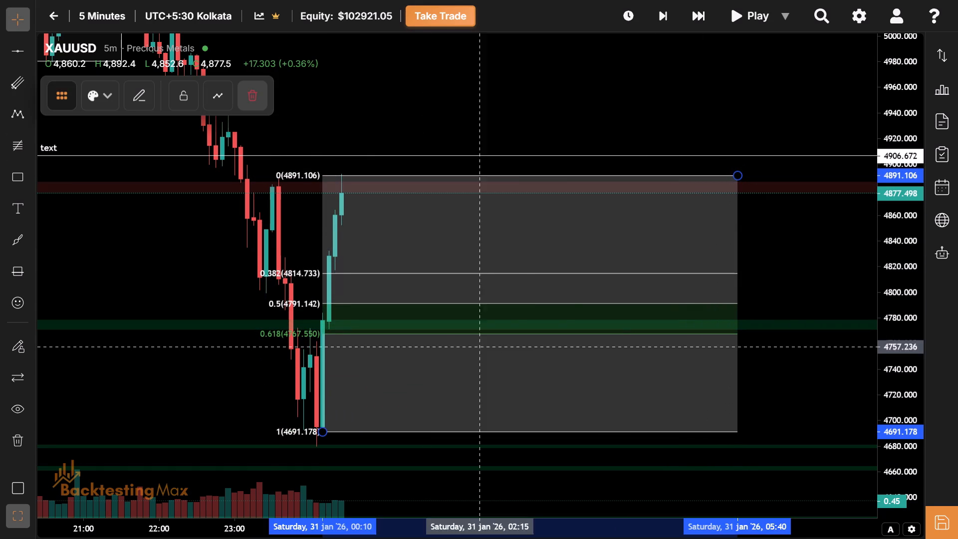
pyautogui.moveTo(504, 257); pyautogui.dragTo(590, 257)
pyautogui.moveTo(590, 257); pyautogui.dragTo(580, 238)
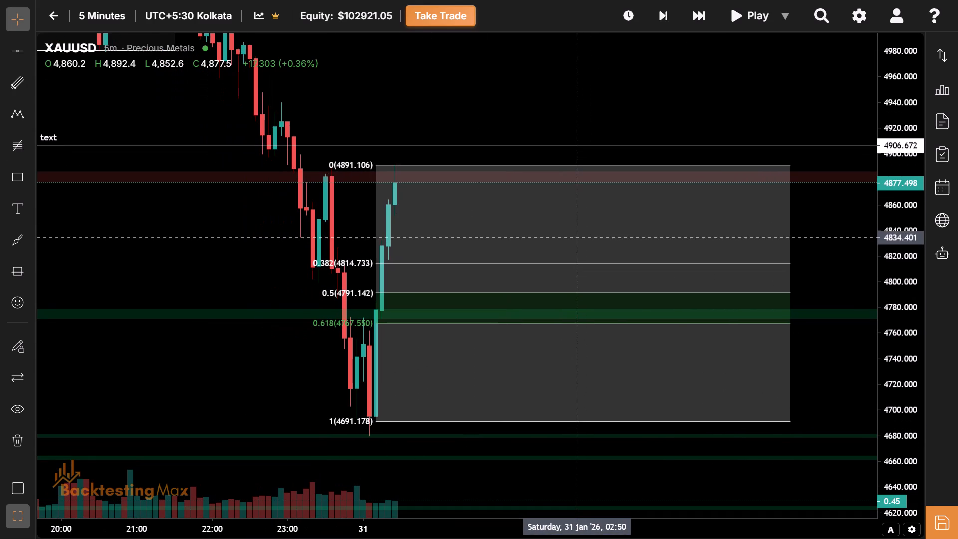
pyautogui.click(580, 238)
# Advance the replay one candle at a time from 00:25 to 01:10 on 31 January.
pyautogui.click(661, 21)
pyautogui.click(661, 21)
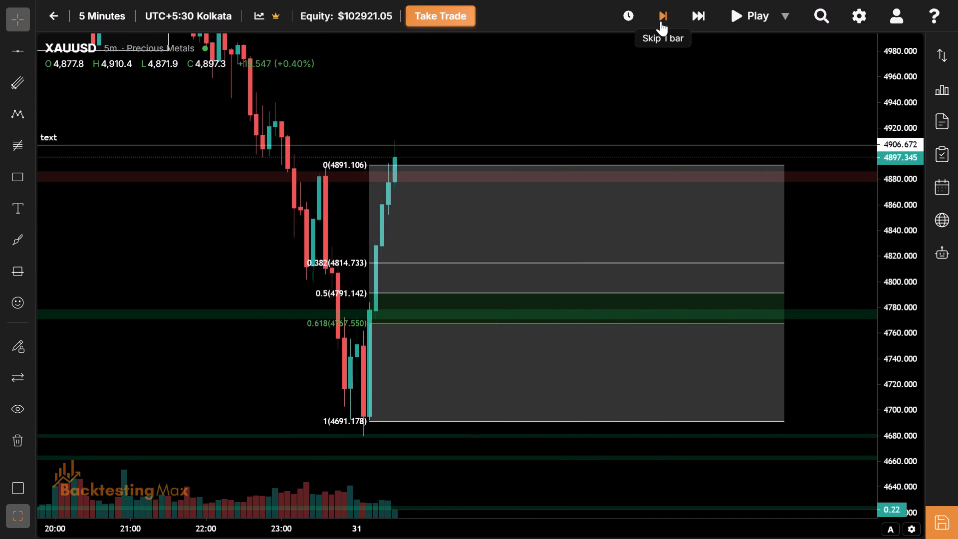
pyautogui.click(661, 21)
pyautogui.click(661, 21)
pyautogui.click(661, 21)
pyautogui.click(661, 21)
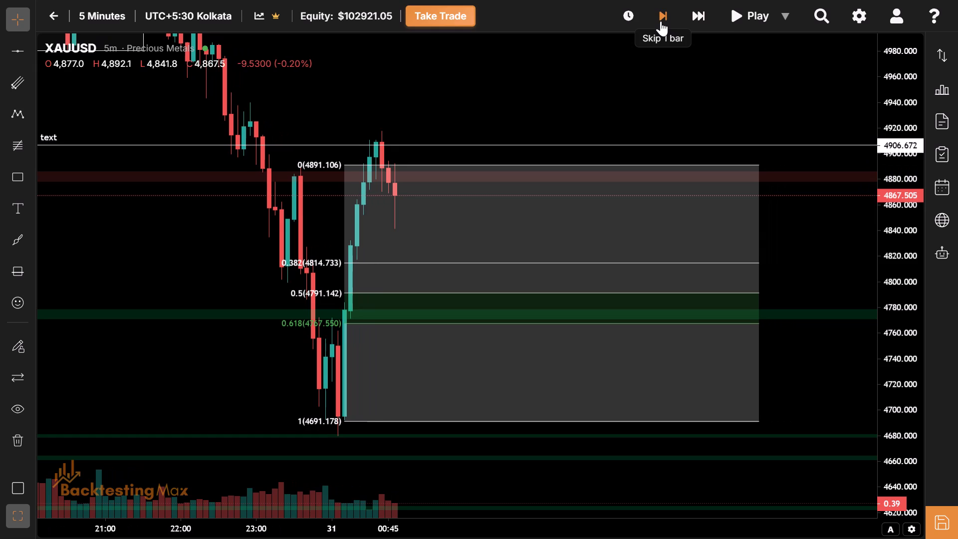
pyautogui.click(661, 21)
pyautogui.click(661, 21)
pyautogui.click(661, 21)
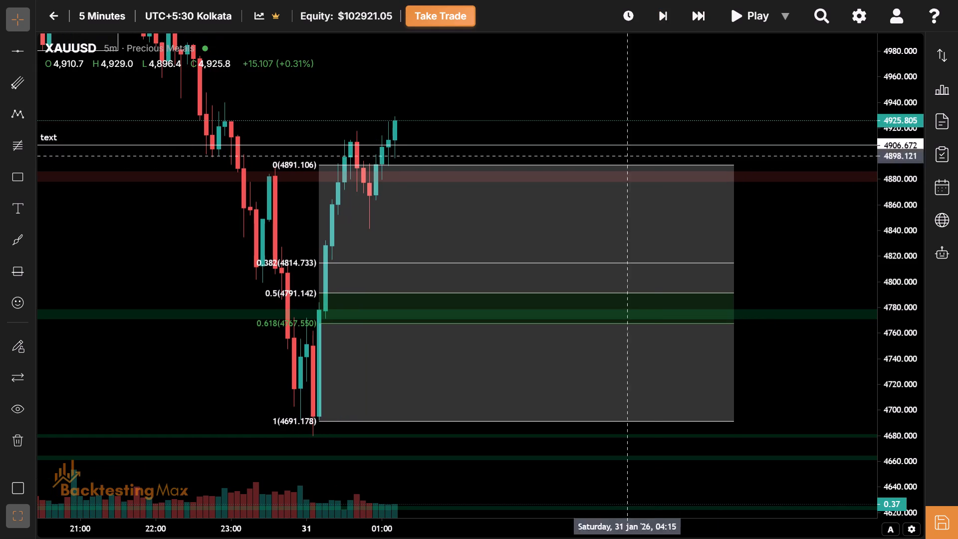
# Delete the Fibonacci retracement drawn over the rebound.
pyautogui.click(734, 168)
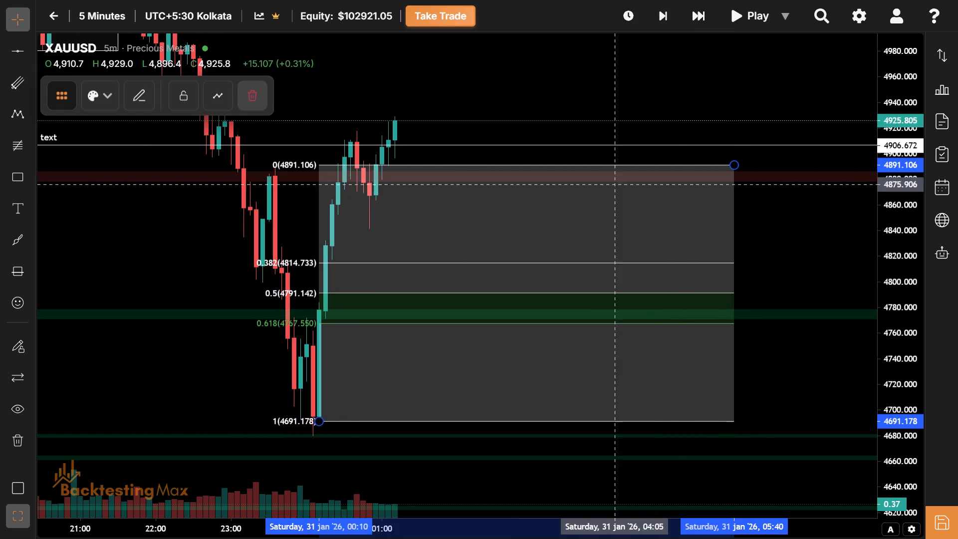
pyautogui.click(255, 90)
# Apply the Support/Demand template to the red supply zone near 4880, just below the 4906.672 line.
pyautogui.moveTo(434, 238); pyautogui.dragTo(433, 315)
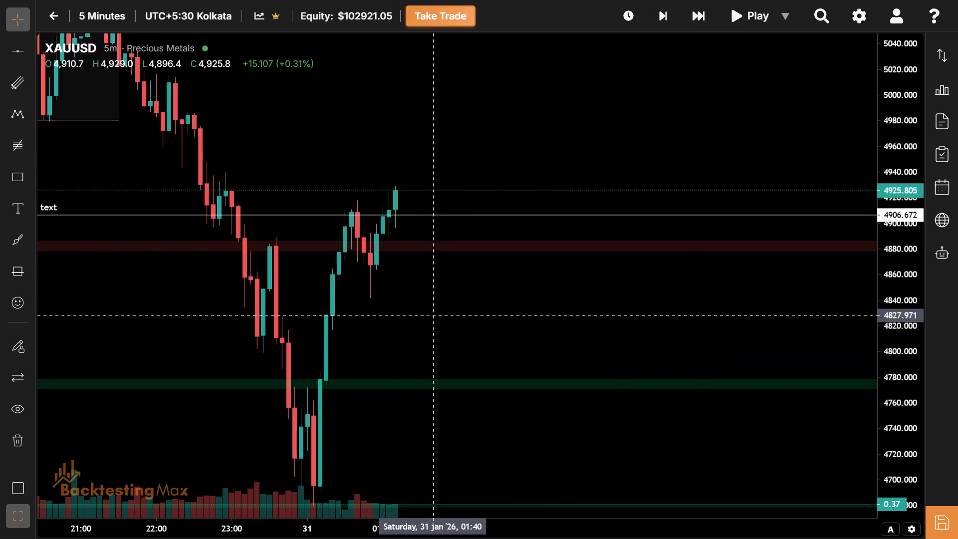
pyautogui.click(474, 241)
pyautogui.click(109, 88)
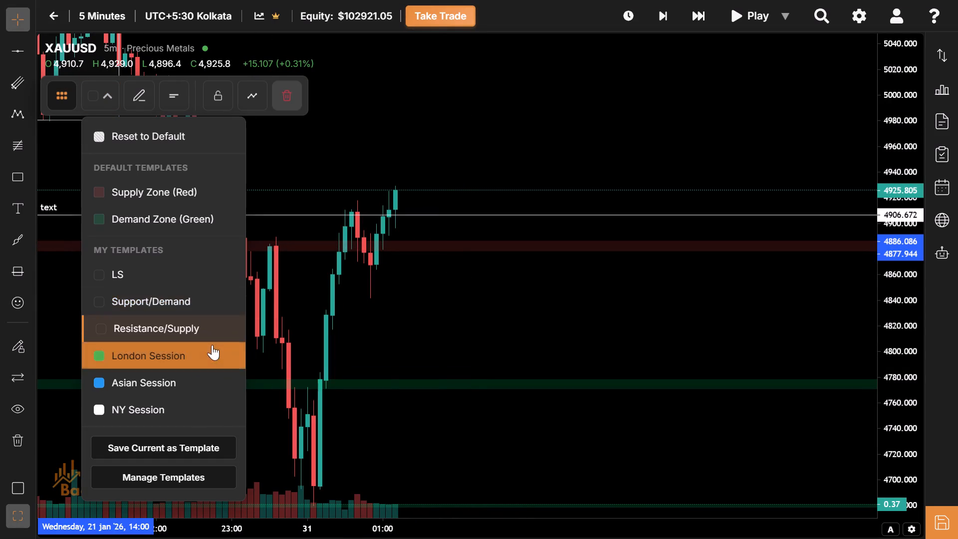
pyautogui.click(206, 309)
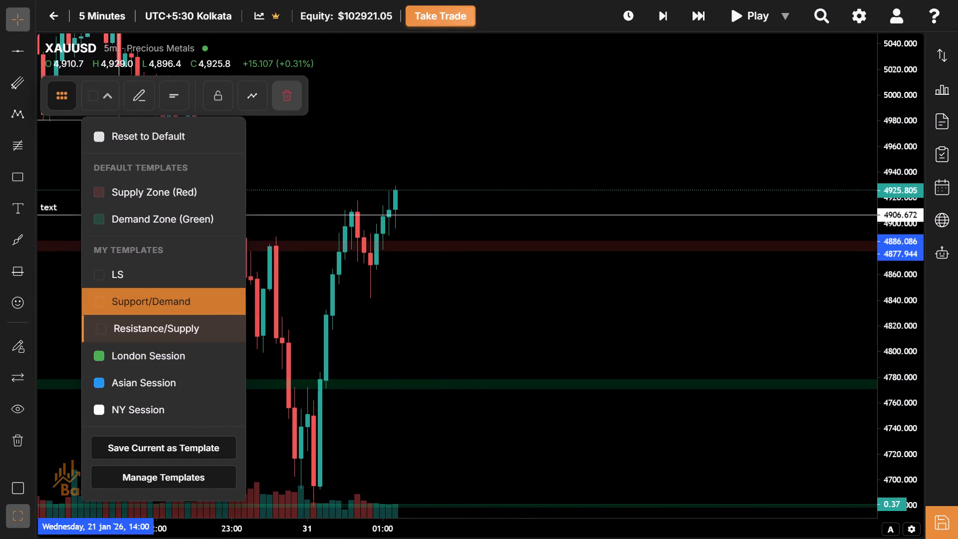
# Answer Yes to the question about enjoying the app and decline to share feedback for now.
pyautogui.moveTo(325, 287); pyautogui.dragTo(340, 341)
pyautogui.moveTo(390, 349); pyautogui.dragTo(412, 364)
pyautogui.click(412, 364)
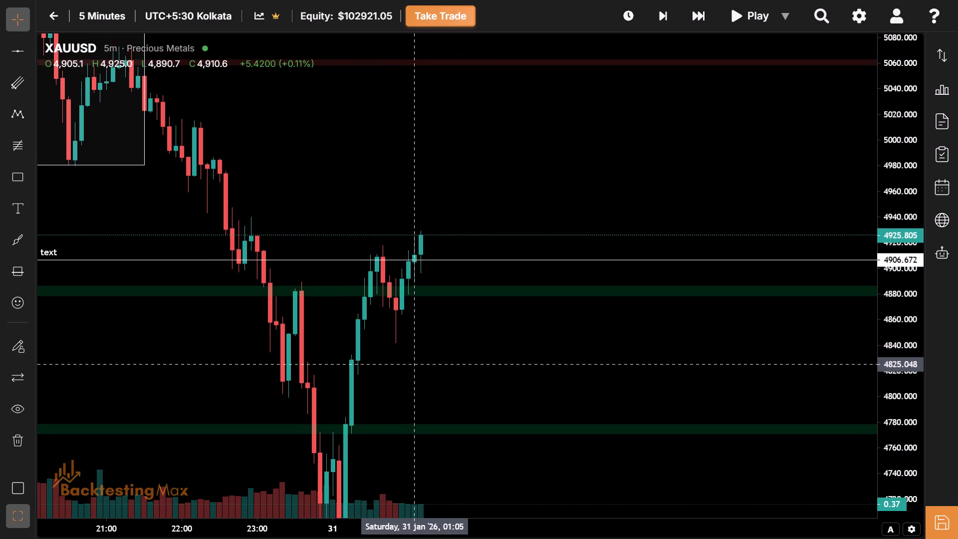
pyautogui.moveTo(412, 364); pyautogui.dragTo(381, 352)
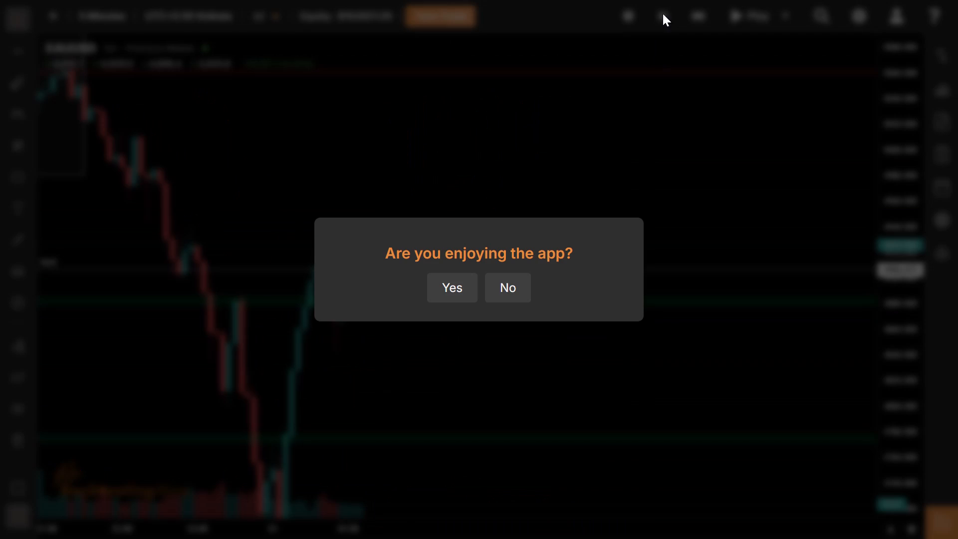
pyautogui.click(453, 292)
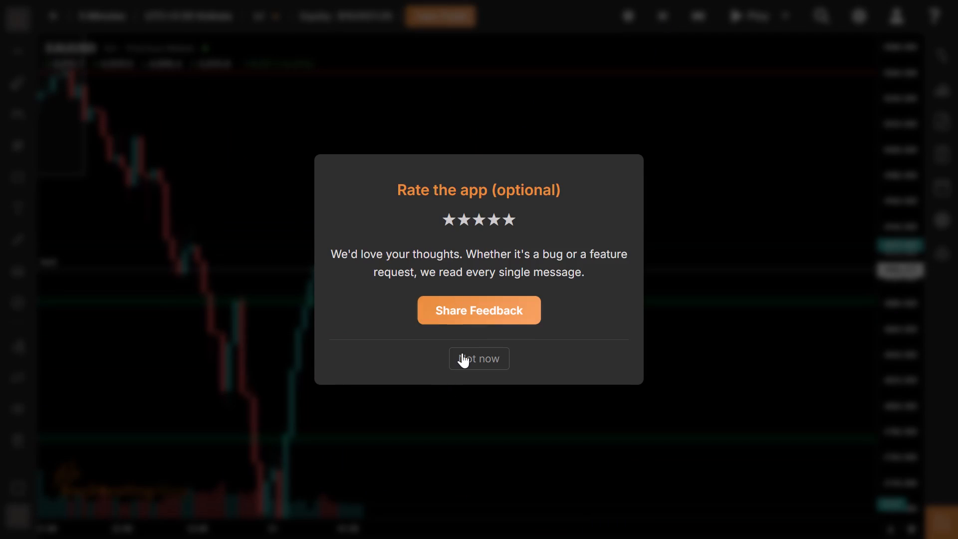
pyautogui.click(462, 354)
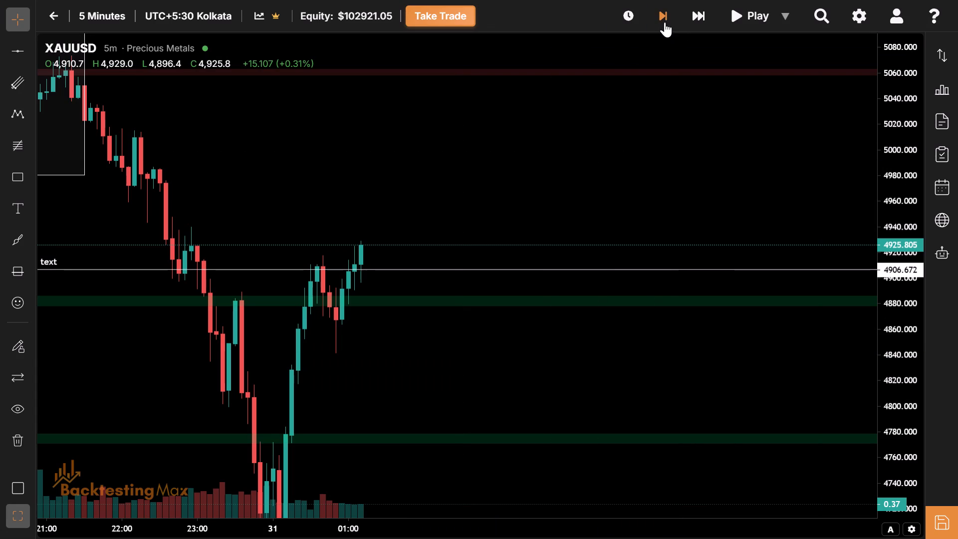
# Advance the replay one candle at a time from 01:10 to 01:35 on 31 January.
pyautogui.click(665, 22)
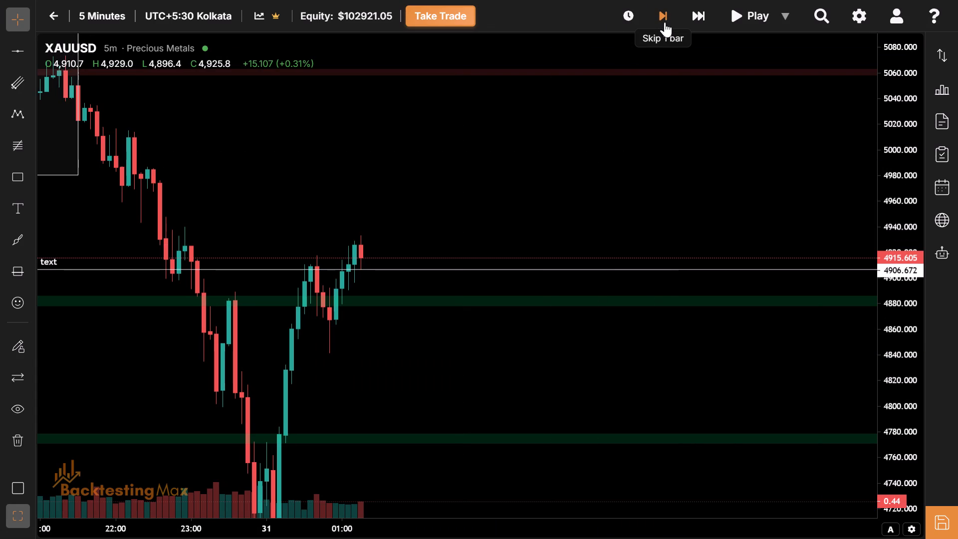
pyautogui.click(665, 22)
pyautogui.click(665, 22)
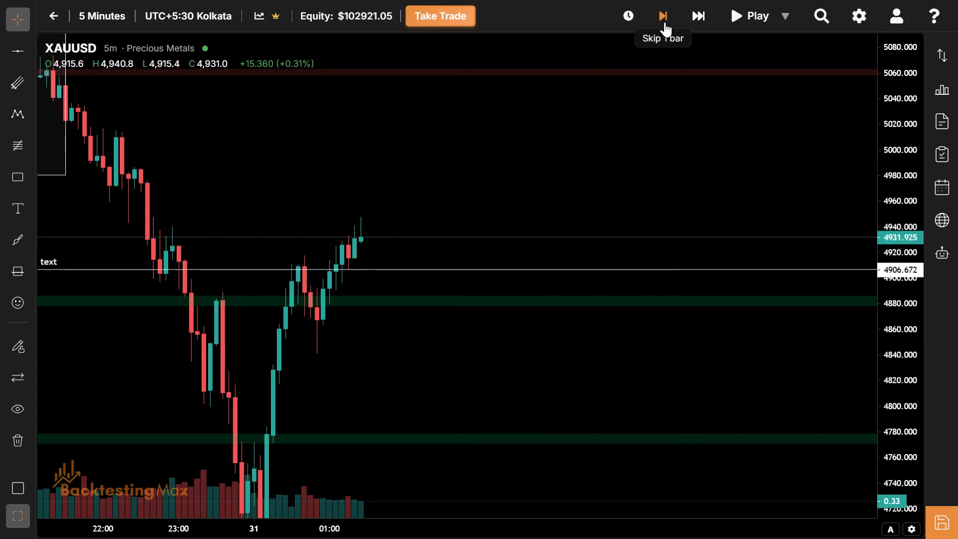
pyautogui.click(665, 22)
pyautogui.click(665, 22)
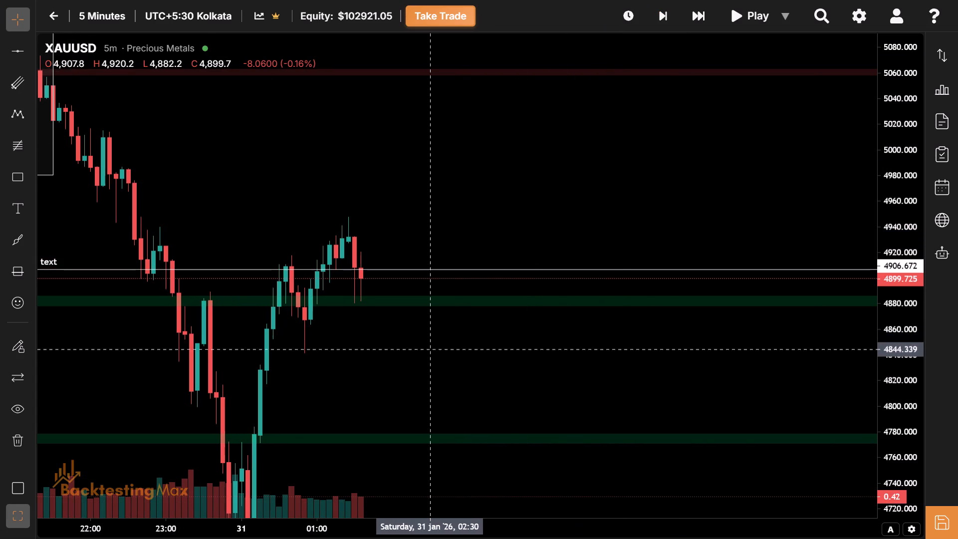
# Advance the replay in five-candle jumps from 01:35 on 31 January to 05:30 on 2 February.
pyautogui.moveTo(428, 349); pyautogui.dragTo(591, 367)
pyautogui.moveTo(904, 447); pyautogui.dragTo(875, 204)
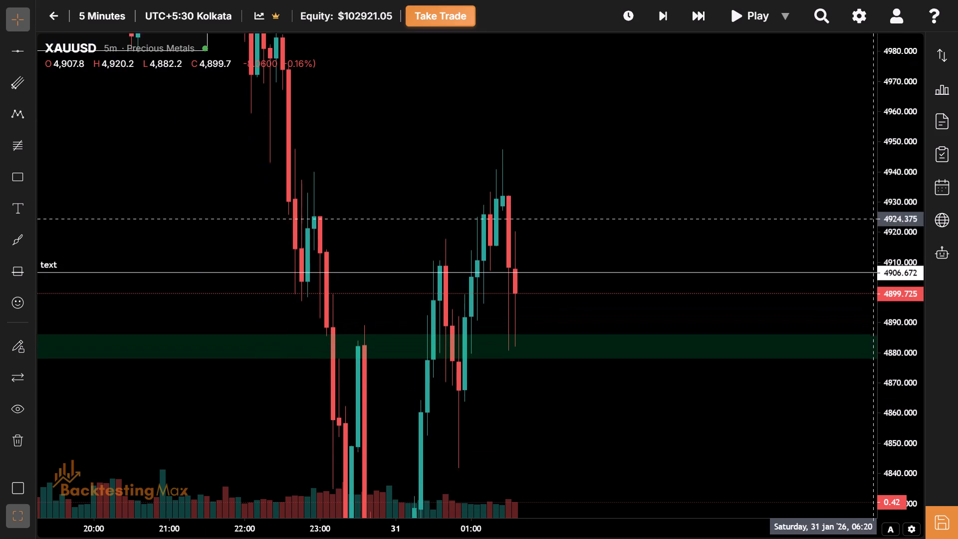
pyautogui.moveTo(875, 204); pyautogui.dragTo(874, 242)
pyautogui.moveTo(494, 537); pyautogui.dragTo(418, 538)
pyautogui.moveTo(468, 471); pyautogui.dragTo(384, 457)
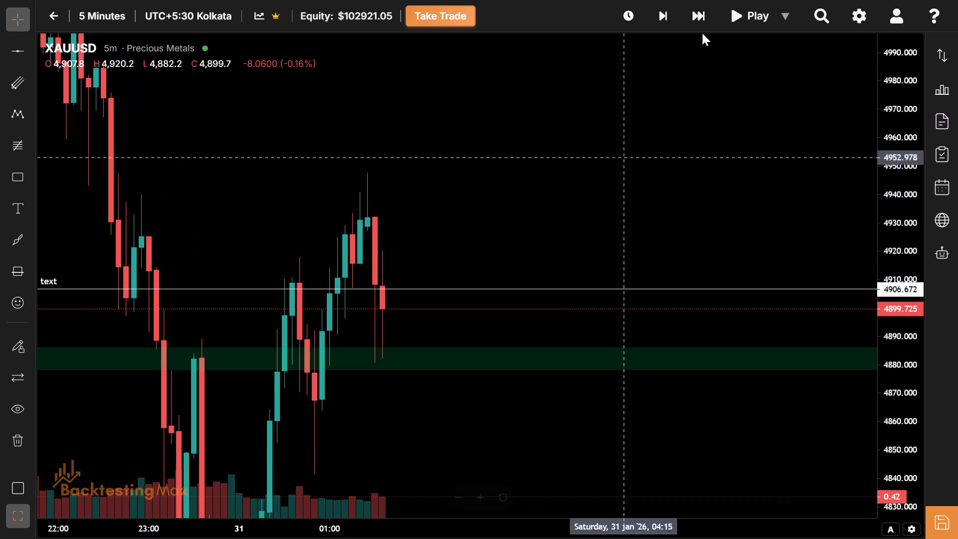
pyautogui.tripleClick(690, 15)
pyautogui.tripleClick(690, 15)
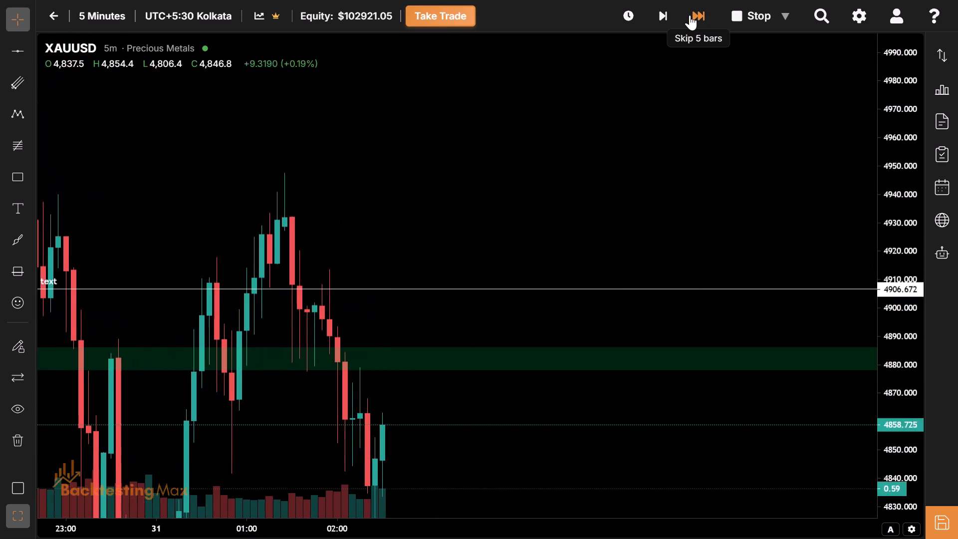
pyautogui.tripleClick(690, 15)
pyautogui.tripleClick(690, 15)
pyautogui.tripleClick(690, 15)
pyautogui.click(690, 15)
pyautogui.moveTo(690, 15); pyautogui.dragTo(334, 488)
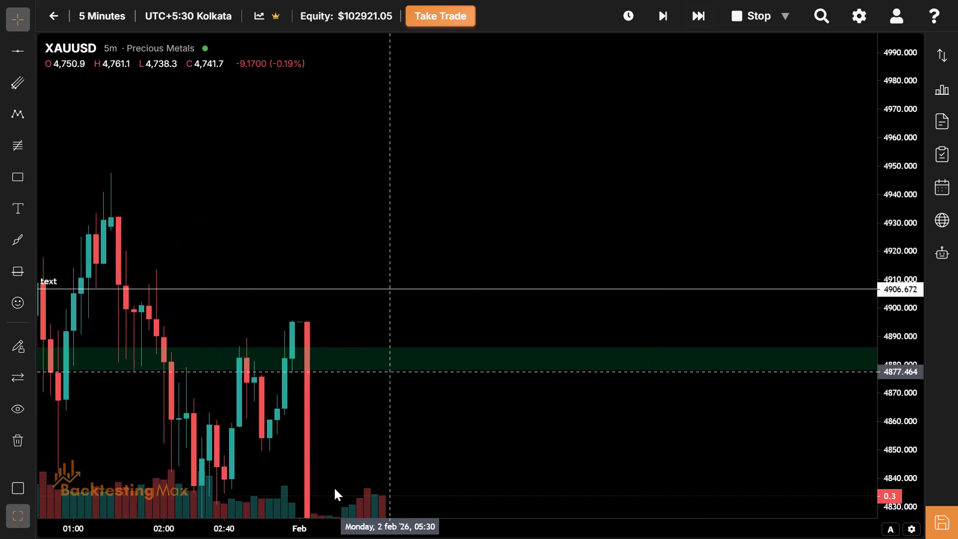
# Examine the 2 February opening drop and rebound against the demand zones near 4880, 4775 and 4680.
pyautogui.moveTo(334, 488); pyautogui.dragTo(384, 532)
pyautogui.moveTo(384, 532); pyautogui.dragTo(384, 507)
pyautogui.moveTo(384, 507); pyautogui.dragTo(328, 293)
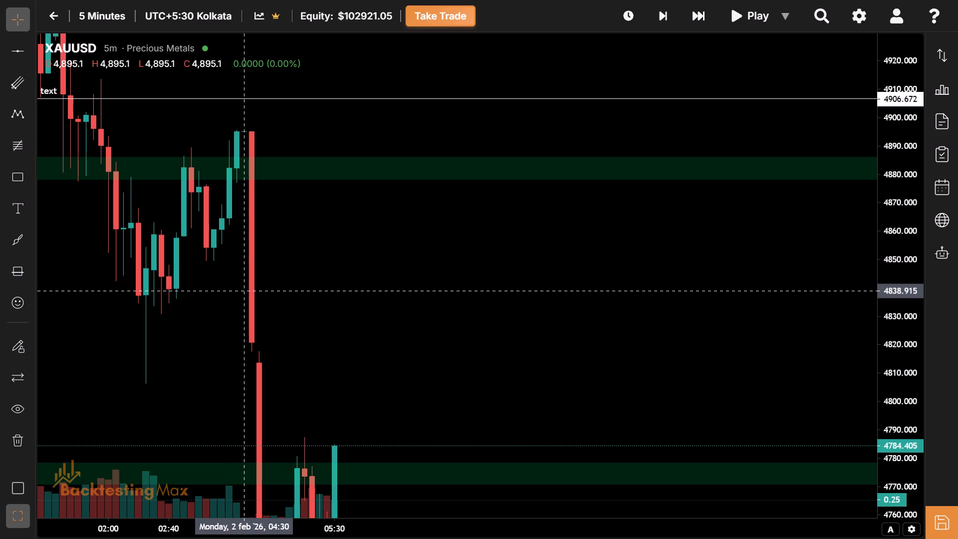
pyautogui.moveTo(243, 290); pyautogui.dragTo(234, 267)
pyautogui.moveTo(341, 333); pyautogui.dragTo(323, 229)
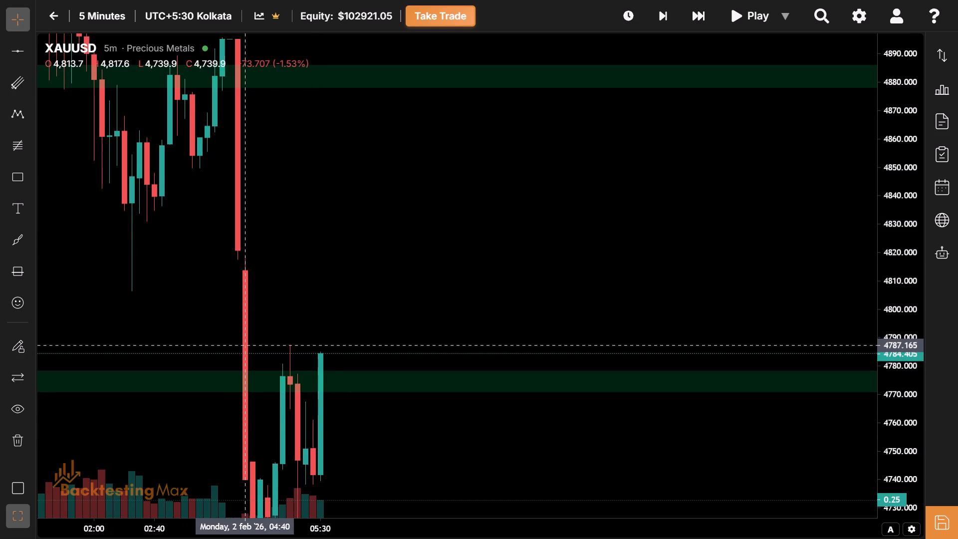
pyautogui.moveTo(245, 345); pyautogui.dragTo(266, 249)
pyautogui.moveTo(415, 420); pyautogui.dragTo(504, 376)
pyautogui.moveTo(452, 379); pyautogui.dragTo(486, 400)
pyautogui.tripleClick(477, 293)
pyautogui.moveTo(463, 380); pyautogui.dragTo(541, 277)
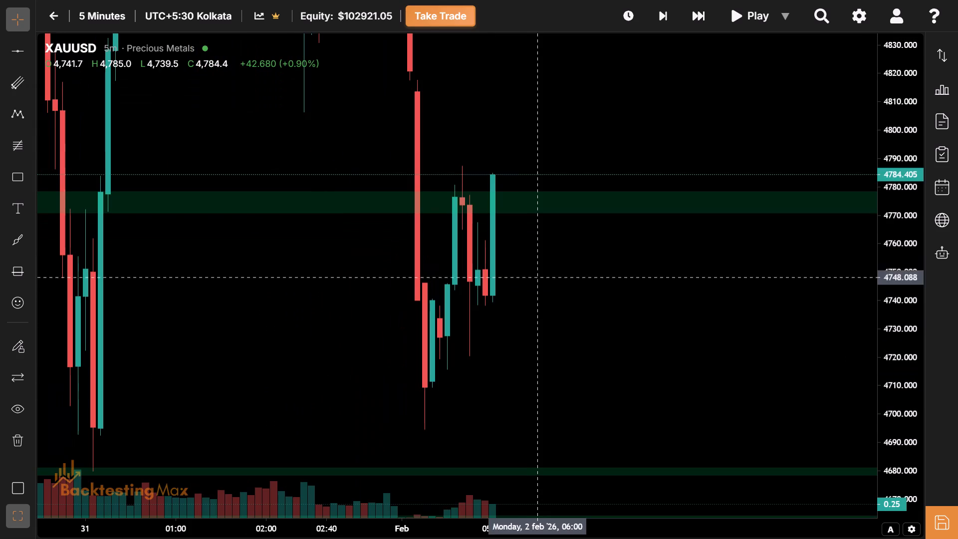
pyautogui.click(520, 192)
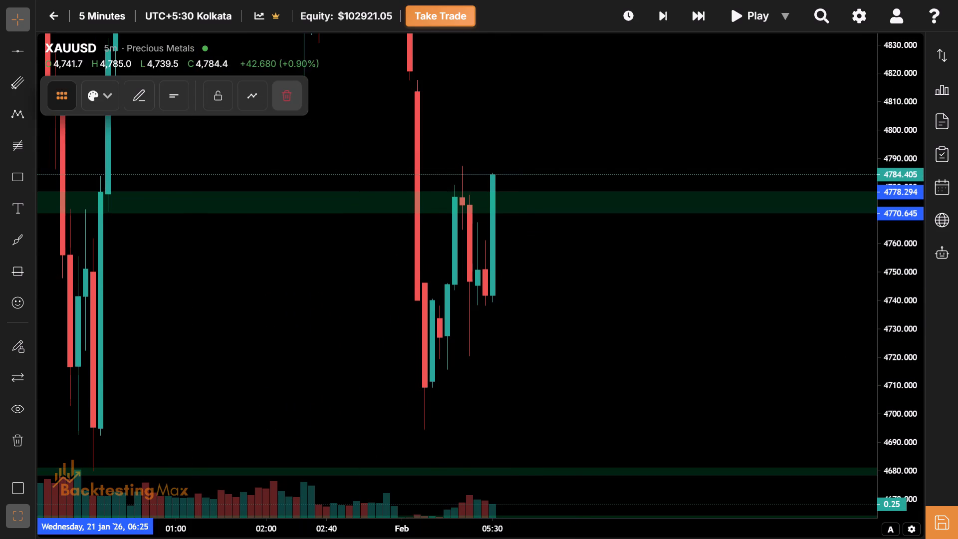
pyautogui.moveTo(485, 288); pyautogui.dragTo(341, 336)
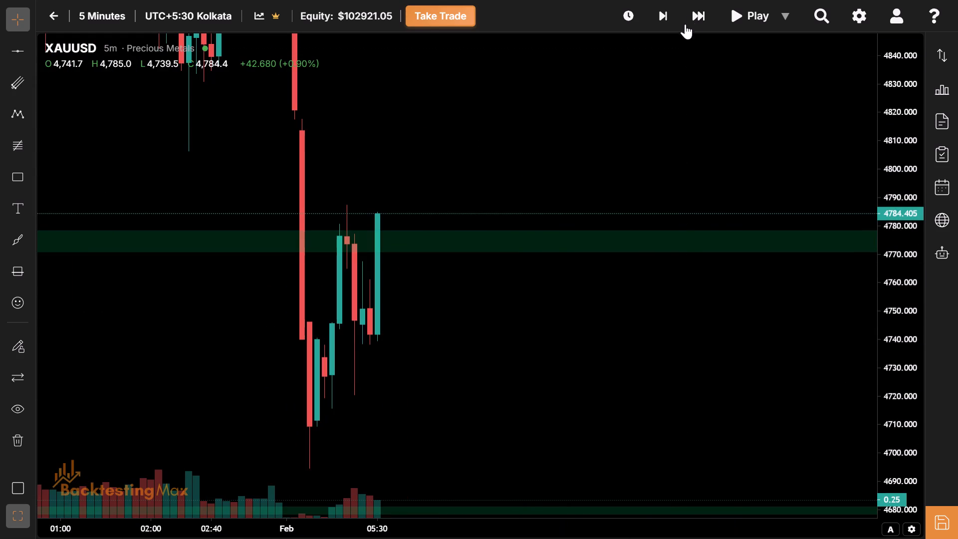
# Advance the replay five candles to 05:55 on 2 February.
pyautogui.click(691, 18)
# Draw a rectangle from 05:30 to 11:30 on 2 February, spanning about 4784 to 4801.
pyautogui.moveTo(534, 120); pyautogui.dragTo(468, 363)
pyautogui.click(468, 363)
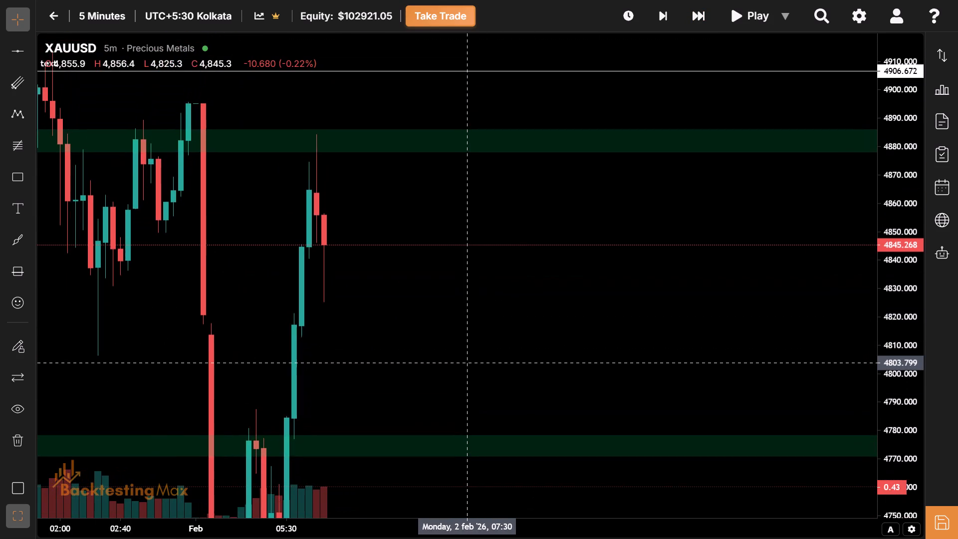
pyautogui.moveTo(468, 363); pyautogui.dragTo(572, 196)
pyautogui.moveTo(572, 196); pyautogui.dragTo(506, 304)
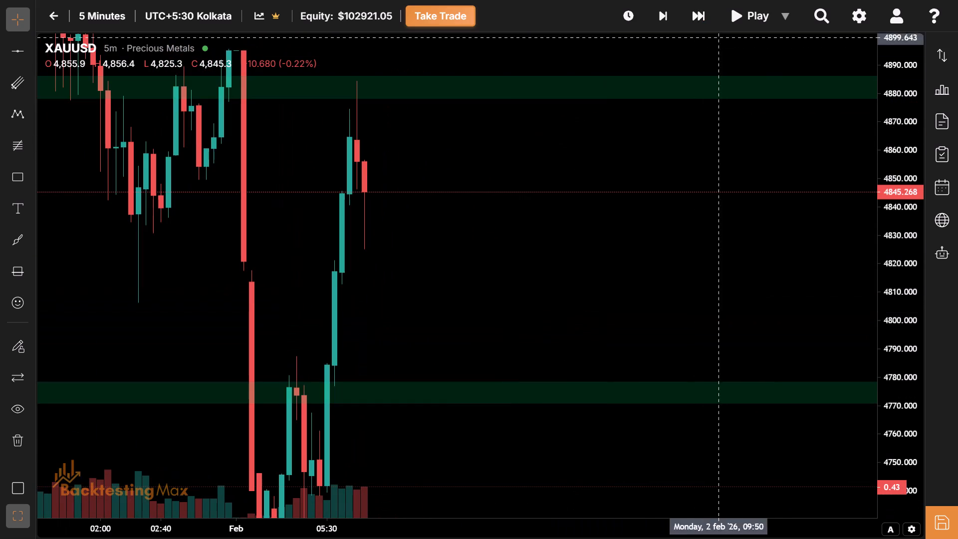
pyautogui.moveTo(364, 185); pyautogui.dragTo(360, 186)
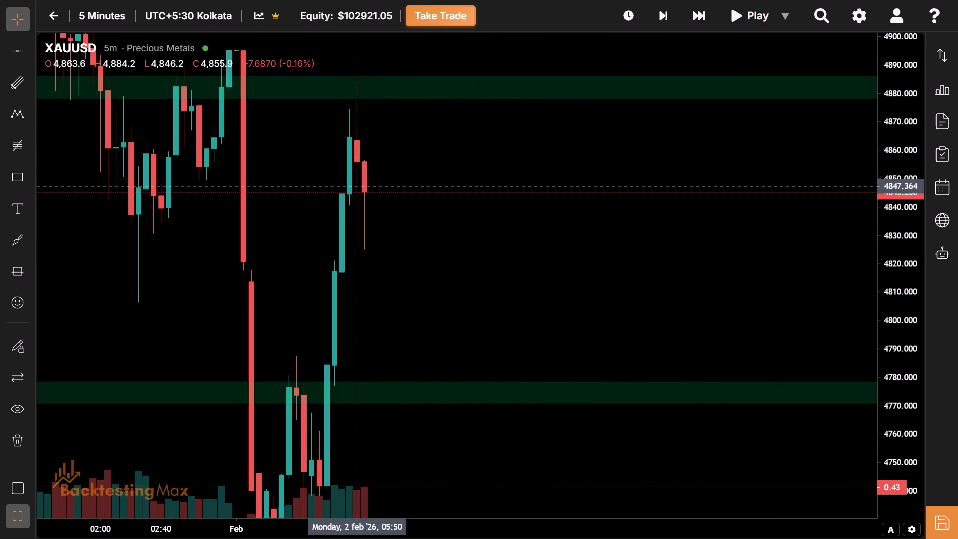
pyautogui.moveTo(505, 218); pyautogui.dragTo(394, 188)
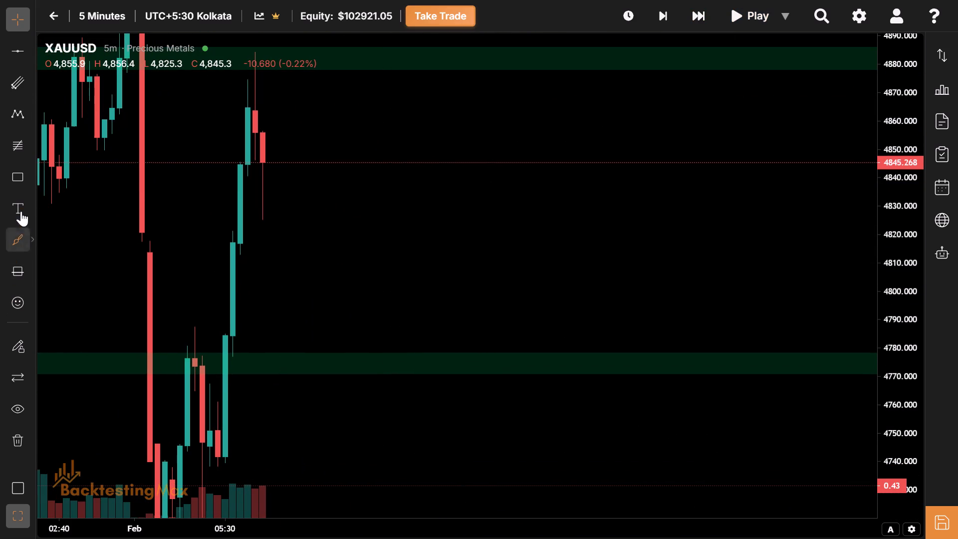
pyautogui.click(17, 171)
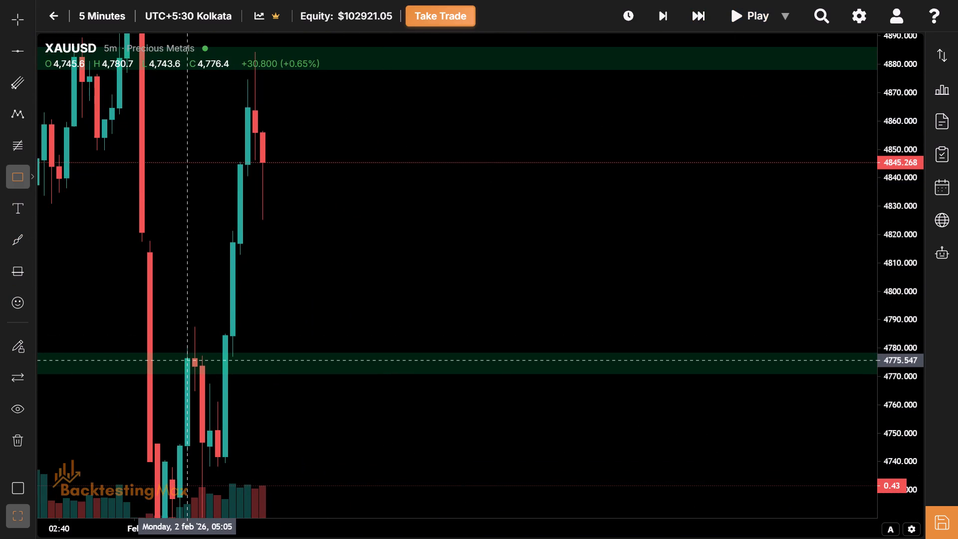
pyautogui.click(224, 337)
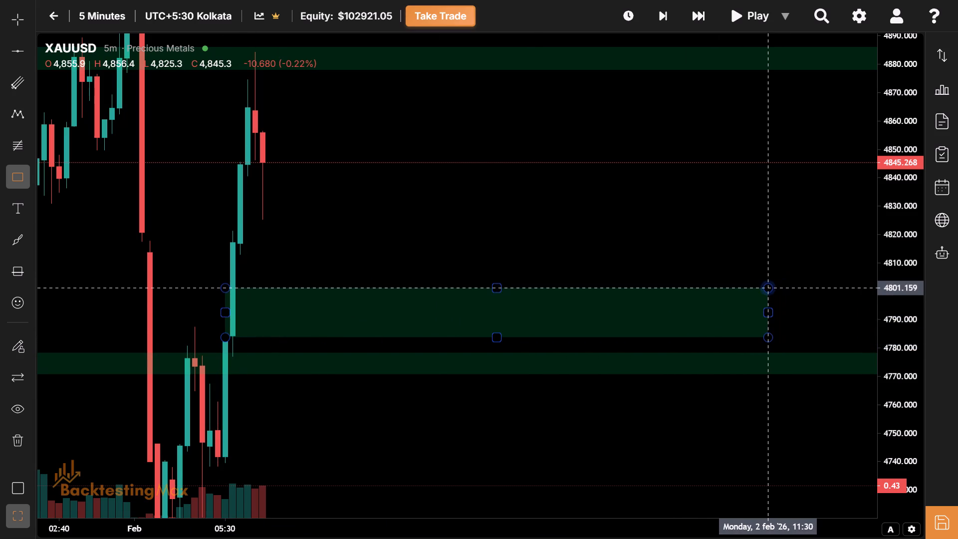
pyautogui.click(765, 288)
# Apply the Asian Session template to the new 05:30–11:30 rectangle.
pyautogui.click(108, 104)
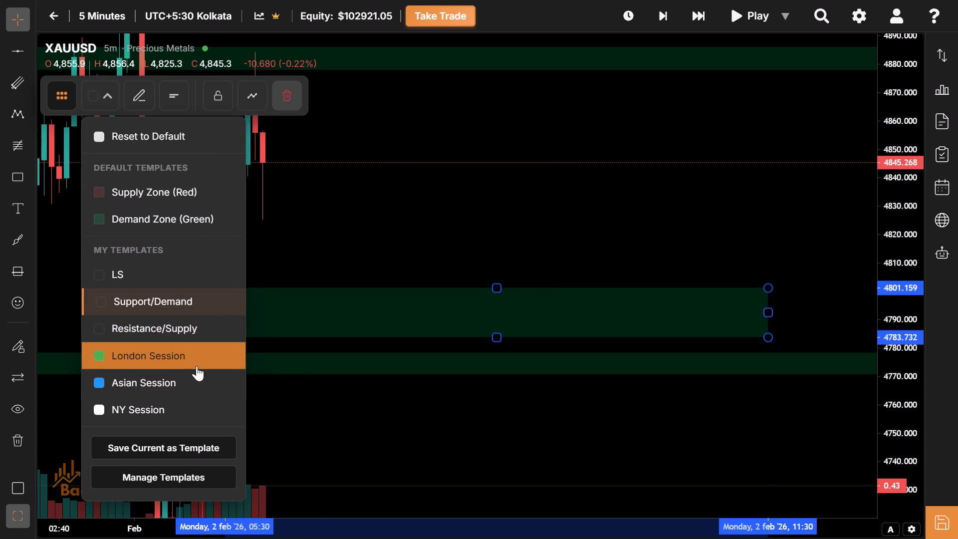
pyautogui.click(199, 372)
pyautogui.moveTo(349, 253); pyautogui.dragTo(261, 299)
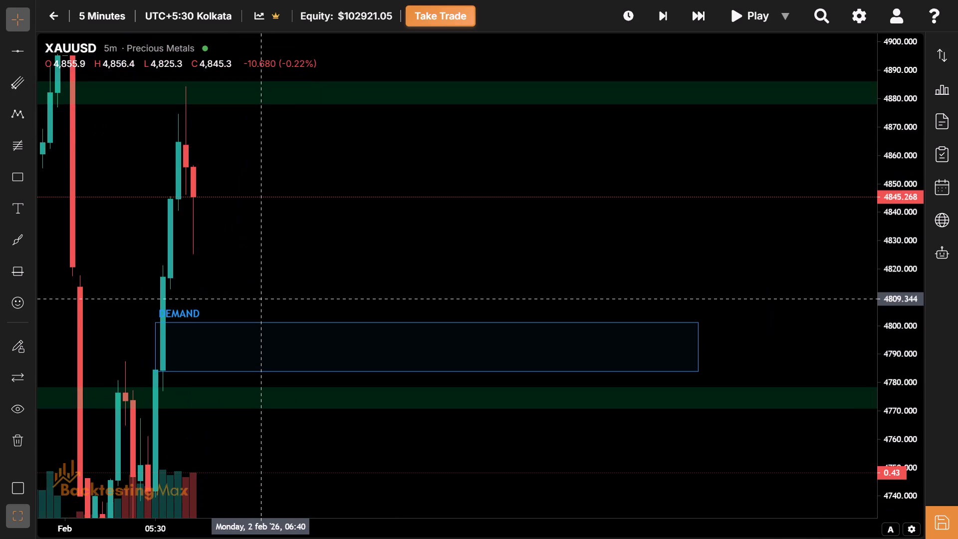
# Stretch the Asian session rectangle on 2 February to span about 4777 to 4884.
pyautogui.moveTo(288, 289); pyautogui.dragTo(276, 315)
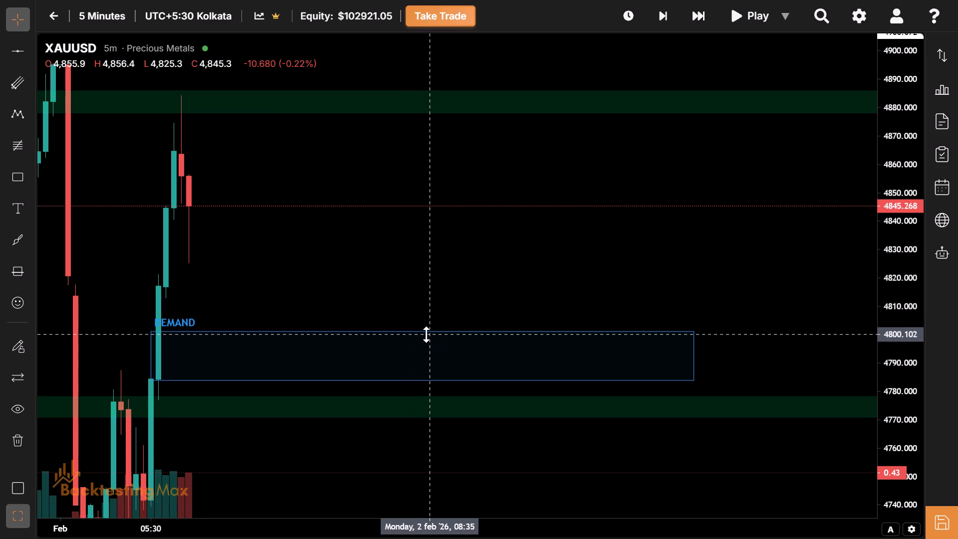
pyautogui.moveTo(423, 334); pyautogui.dragTo(383, 96)
pyautogui.moveTo(349, 258); pyautogui.dragTo(445, 193)
pyautogui.moveTo(360, 263); pyautogui.dragTo(332, 290)
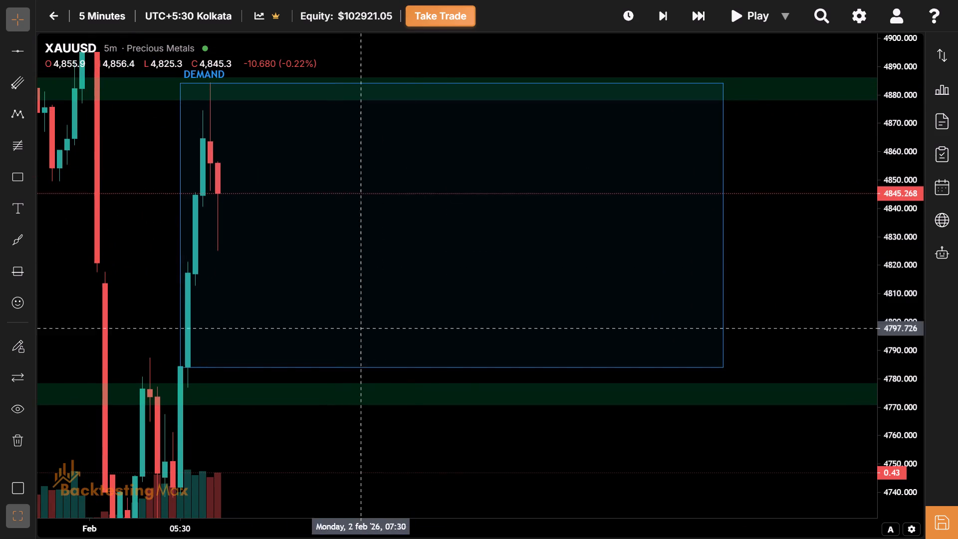
pyautogui.moveTo(457, 367); pyautogui.dragTo(483, 388)
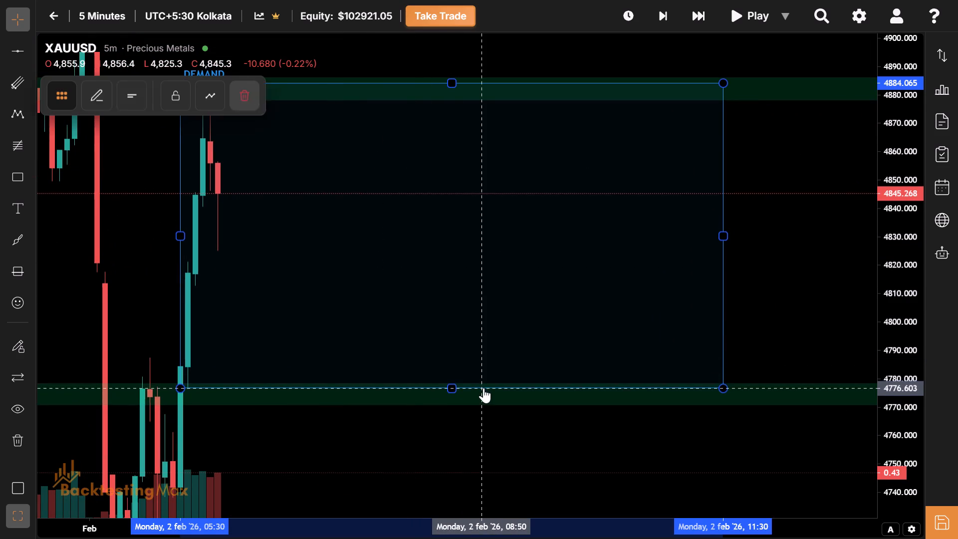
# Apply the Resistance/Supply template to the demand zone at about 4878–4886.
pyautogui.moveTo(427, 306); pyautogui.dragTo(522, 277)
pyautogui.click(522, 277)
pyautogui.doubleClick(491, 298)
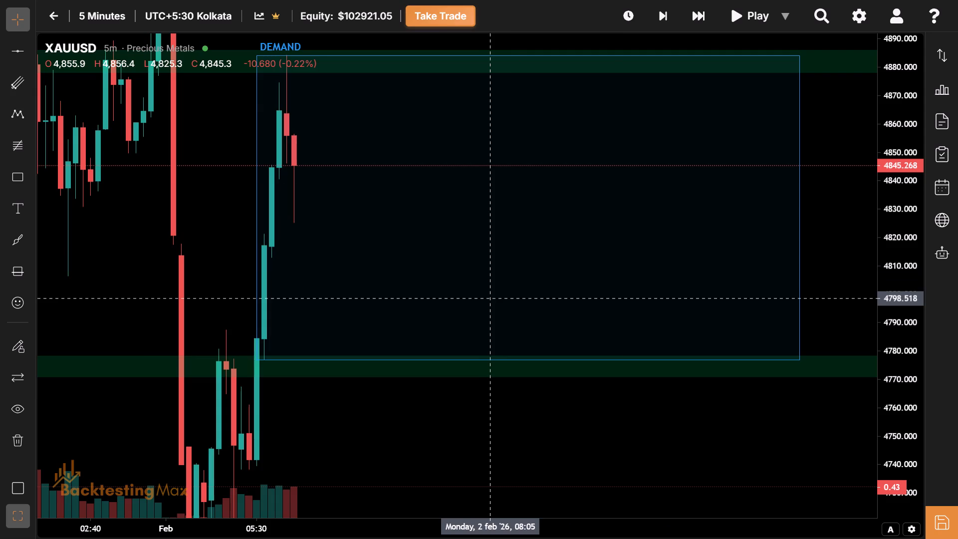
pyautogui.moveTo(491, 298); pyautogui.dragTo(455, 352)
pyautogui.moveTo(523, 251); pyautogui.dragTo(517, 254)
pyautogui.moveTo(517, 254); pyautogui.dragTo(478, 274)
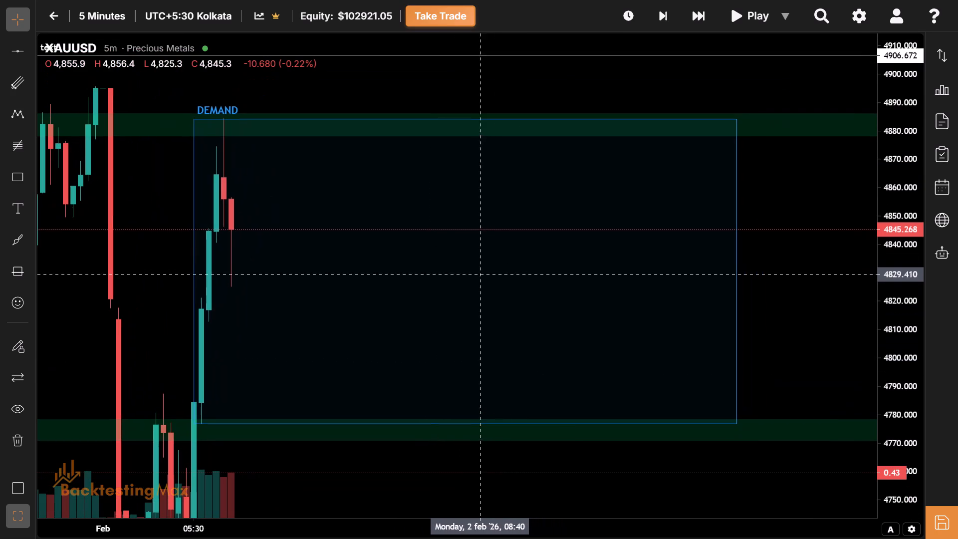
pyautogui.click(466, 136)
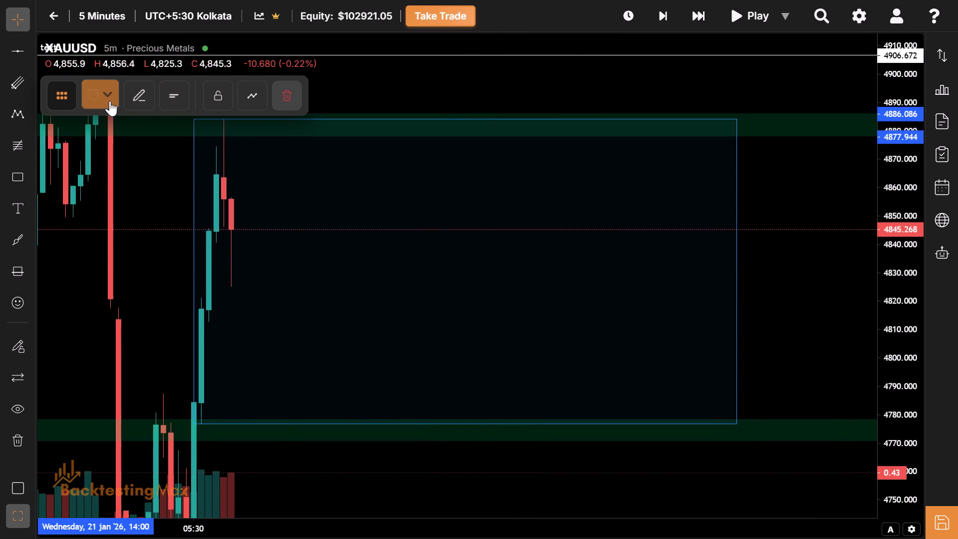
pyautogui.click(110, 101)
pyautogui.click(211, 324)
# Advance the replay in five-bar skips to the 11:30 candle on 2 February.
pyautogui.moveTo(423, 307); pyautogui.dragTo(377, 312)
pyautogui.click(677, 11)
pyautogui.tripleClick(689, 11)
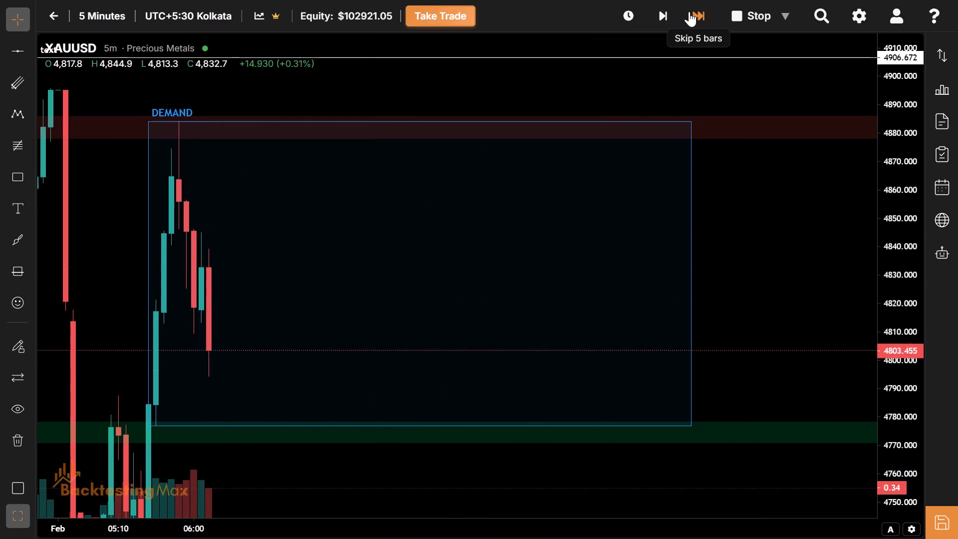
pyautogui.tripleClick(689, 11)
pyautogui.tripleClick(689, 11)
pyautogui.tripleClick(689, 11)
pyautogui.tripleClick(689, 11)
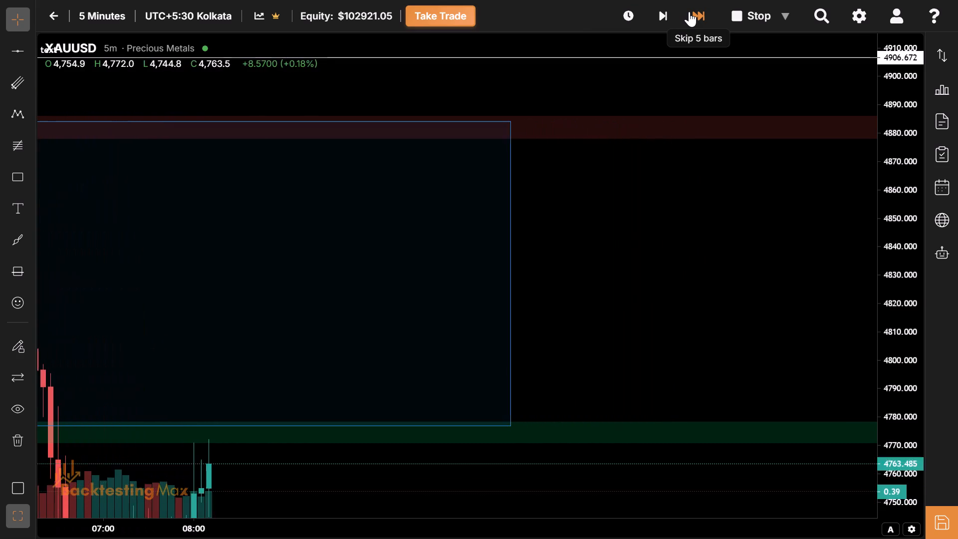
pyautogui.tripleClick(689, 11)
pyautogui.tripleClick(689, 11)
pyautogui.tripleClick(689, 11)
pyautogui.tripleClick(689, 11)
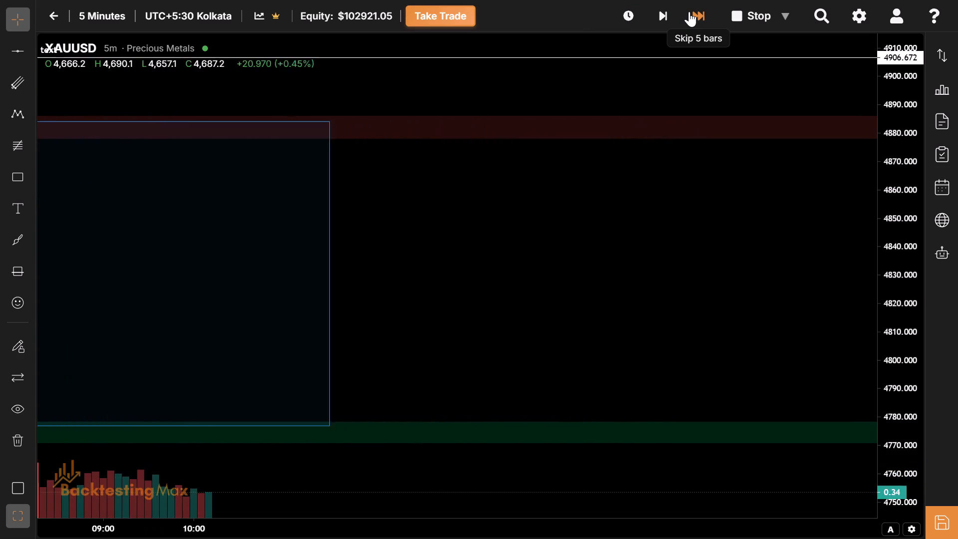
pyautogui.click(689, 11)
pyautogui.moveTo(304, 367); pyautogui.dragTo(419, 305)
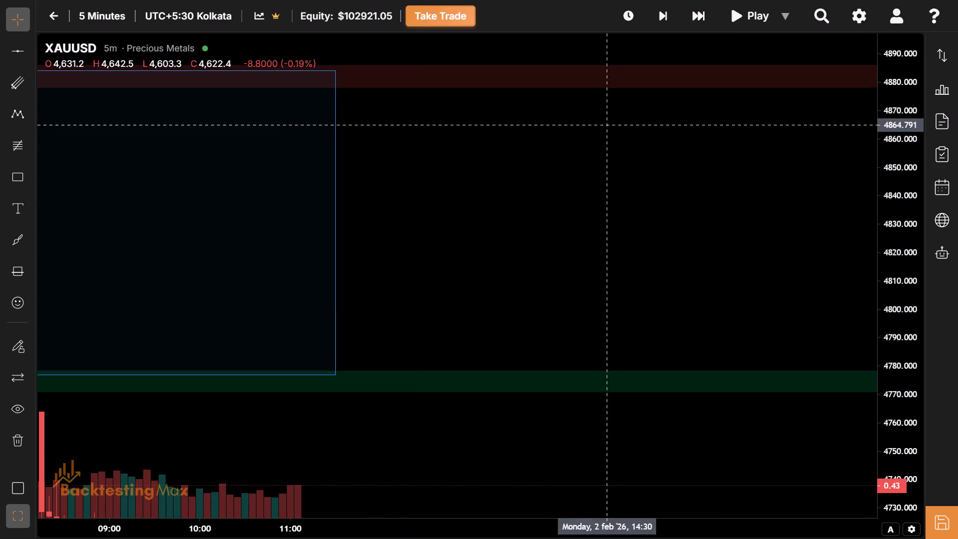
pyautogui.click(690, 27)
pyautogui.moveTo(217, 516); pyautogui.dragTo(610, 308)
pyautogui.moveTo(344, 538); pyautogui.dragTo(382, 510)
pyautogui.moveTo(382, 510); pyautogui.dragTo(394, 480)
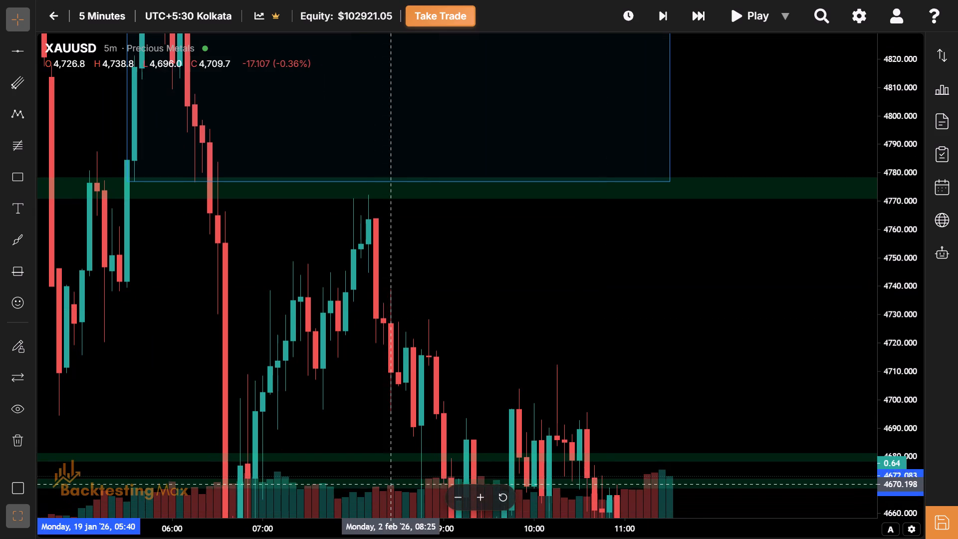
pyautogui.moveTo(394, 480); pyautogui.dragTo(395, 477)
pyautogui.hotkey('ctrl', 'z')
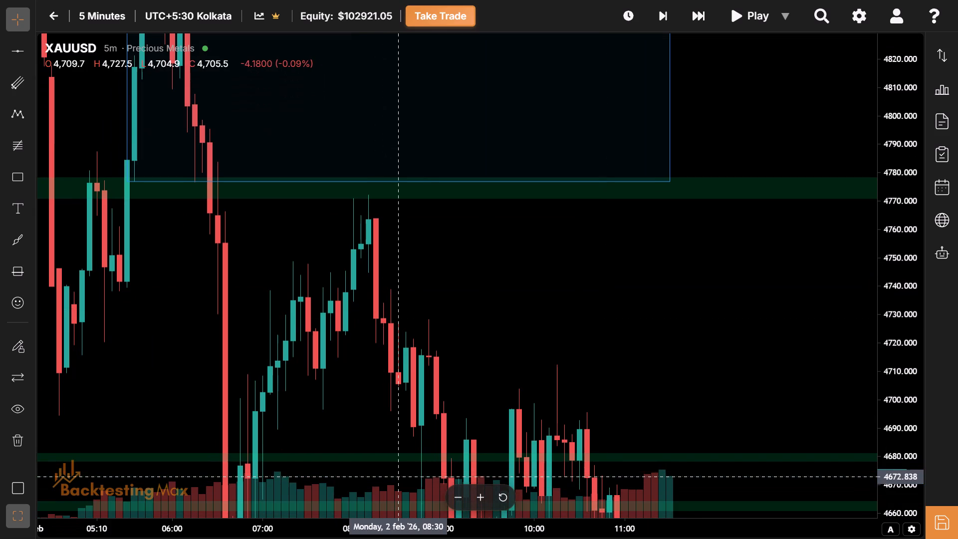
# Extend the lower edge of the 05:30–11:30 Asian session rectangle down to about 4667.
pyautogui.moveTo(460, 437); pyautogui.dragTo(439, 266)
pyautogui.moveTo(439, 266); pyautogui.dragTo(474, 417)
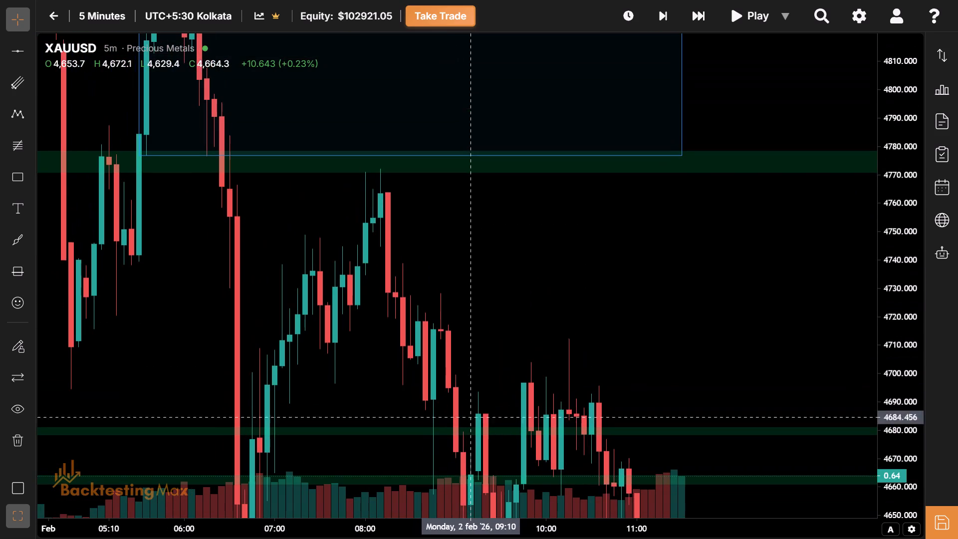
pyautogui.moveTo(407, 156); pyautogui.dragTo(429, 467)
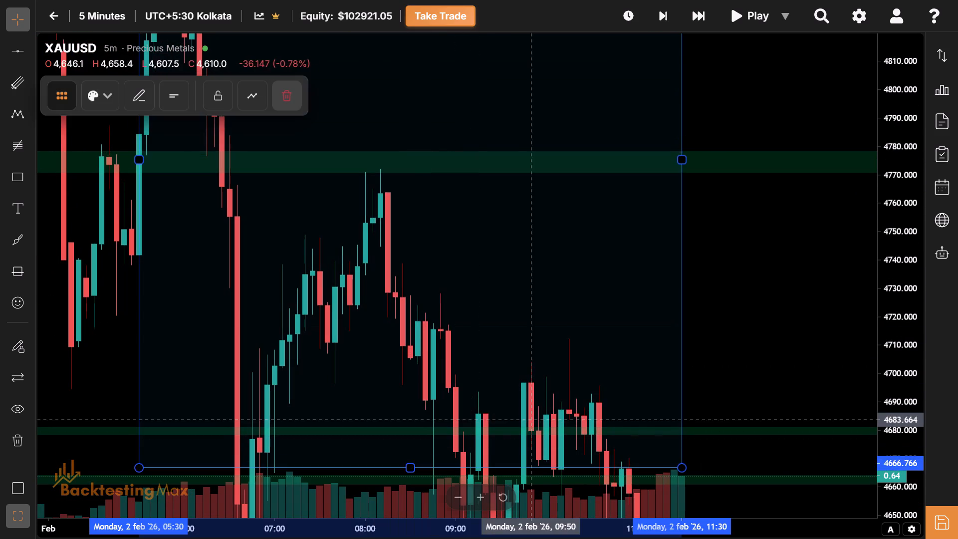
# Apply the Resistance/Supply template to the demand zone at about 4771–4778.
pyautogui.moveTo(530, 420); pyautogui.dragTo(511, 387)
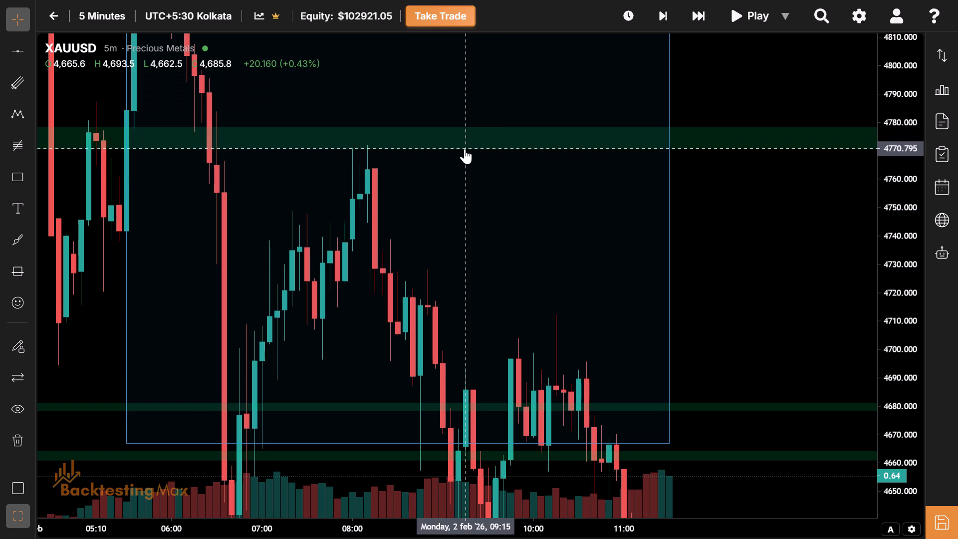
pyautogui.click(465, 149)
pyautogui.click(116, 94)
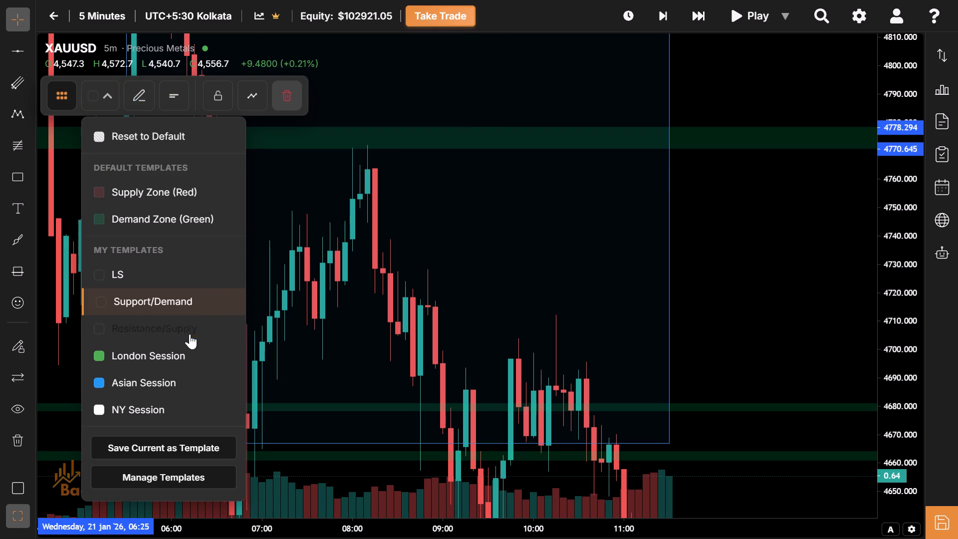
pyautogui.moveTo(192, 331); pyautogui.dragTo(487, 301)
pyautogui.moveTo(487, 301); pyautogui.dragTo(468, 257)
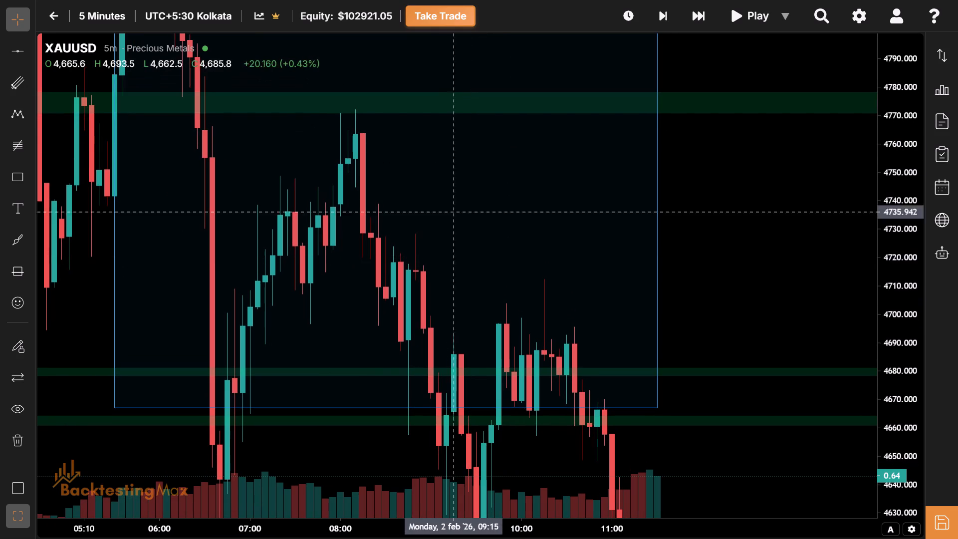
pyautogui.click(442, 113)
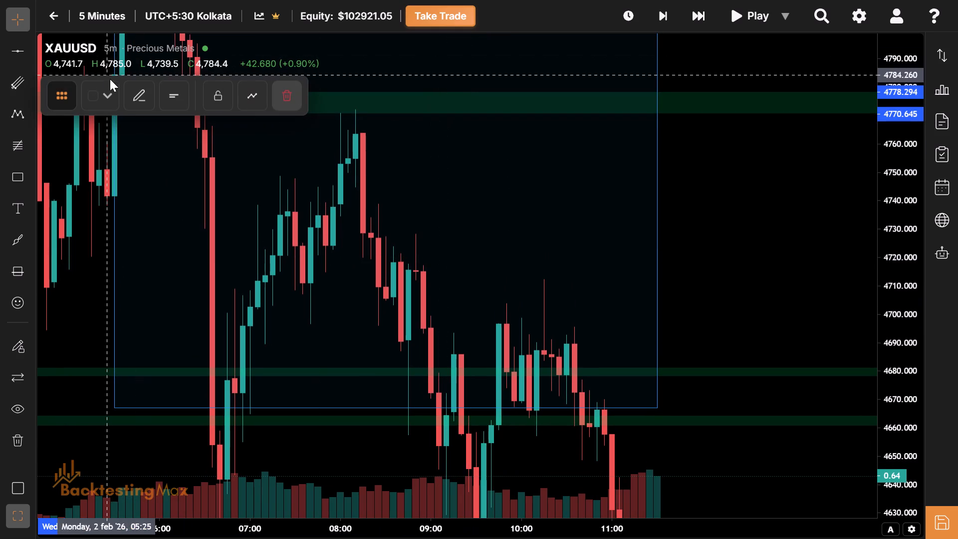
pyautogui.click(112, 95)
pyautogui.click(189, 320)
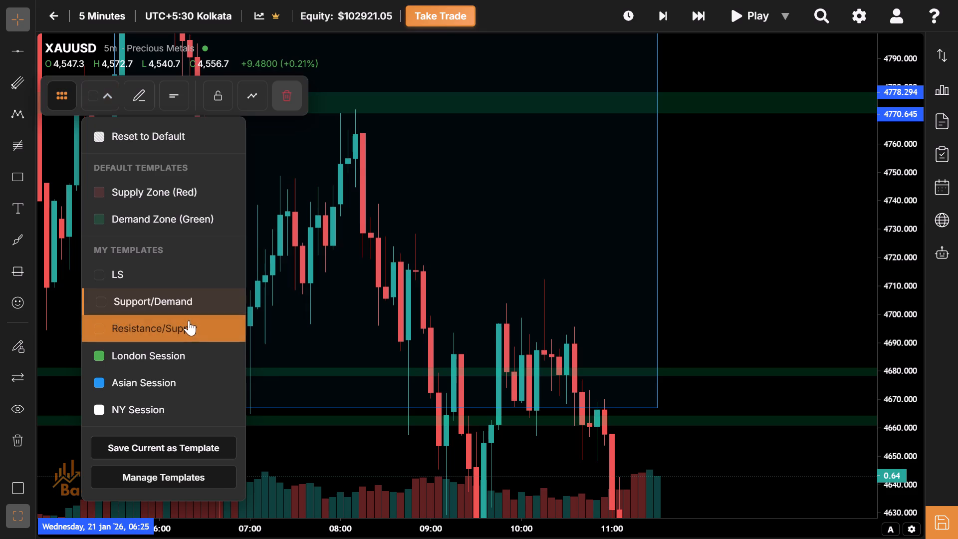
# Extend the Asian session rectangle's lower edge down to the session low at about 4497.
pyautogui.moveTo(443, 300); pyautogui.dragTo(419, 145)
pyautogui.moveTo(395, 379); pyautogui.dragTo(460, 220)
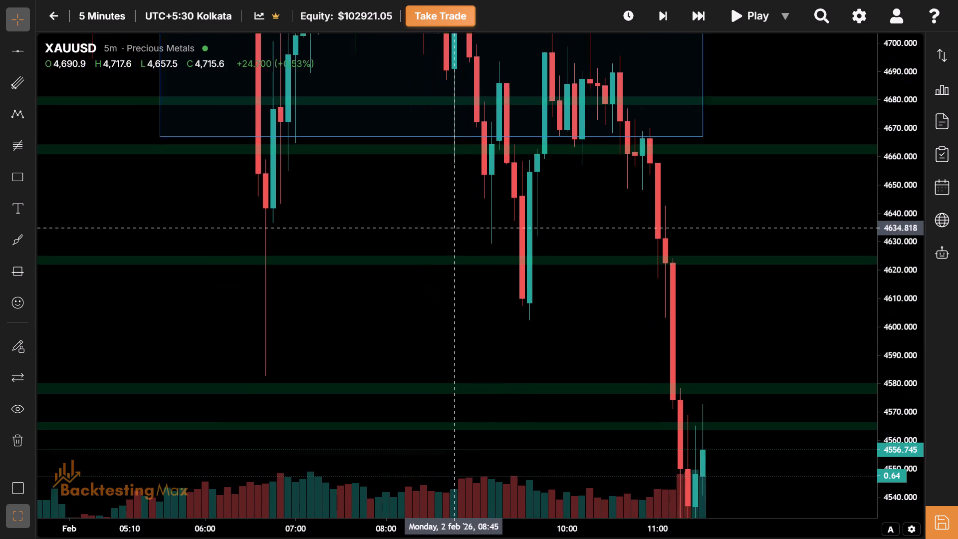
pyautogui.moveTo(460, 220); pyautogui.dragTo(462, 216)
pyautogui.moveTo(435, 123); pyautogui.dragTo(685, 489)
pyautogui.moveTo(674, 319); pyautogui.dragTo(598, 157)
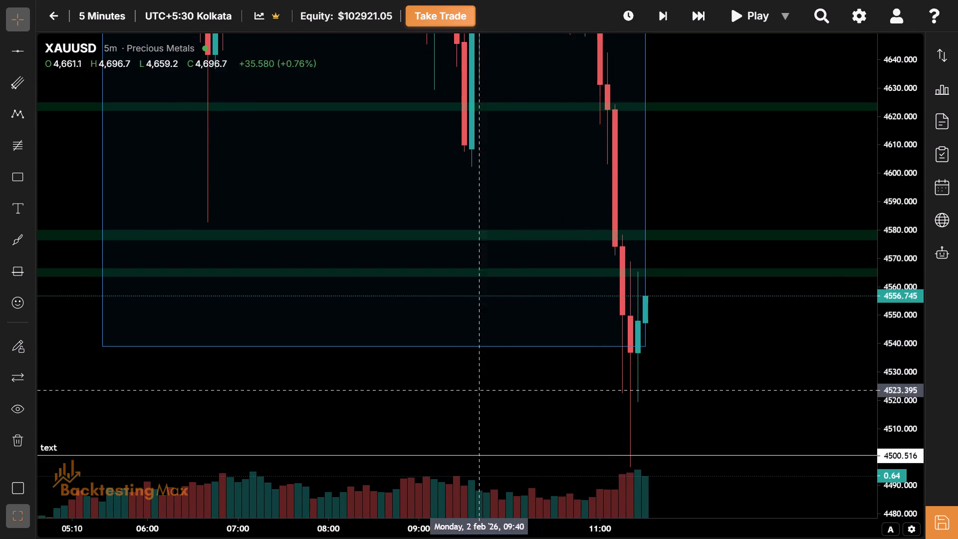
pyautogui.click(377, 345)
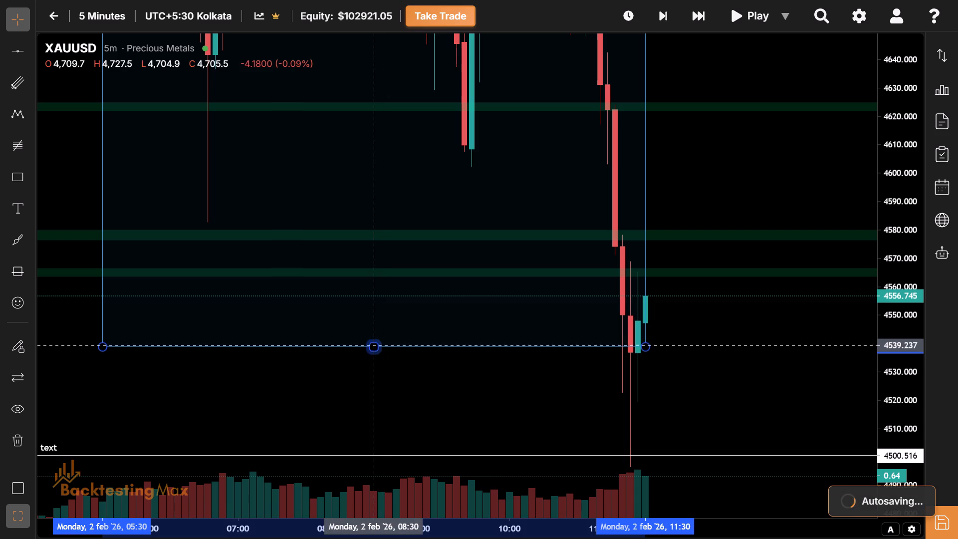
pyautogui.doubleClick(373, 347)
pyautogui.moveTo(373, 347); pyautogui.dragTo(583, 472)
pyautogui.moveTo(580, 426); pyautogui.dragTo(578, 365)
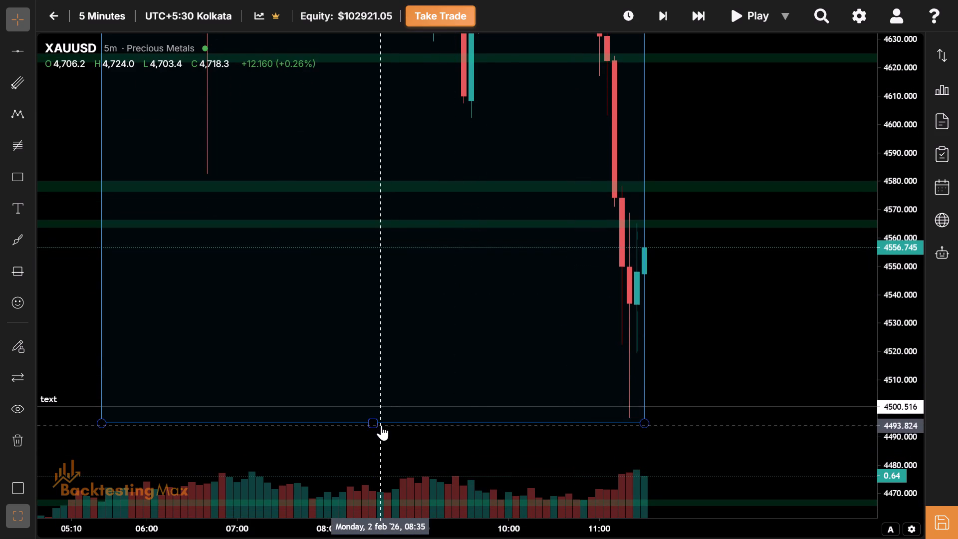
pyautogui.moveTo(377, 425); pyautogui.dragTo(376, 418)
# Switch the chart to the 15-minute timeframe.
pyautogui.moveTo(398, 298); pyautogui.dragTo(425, 405)
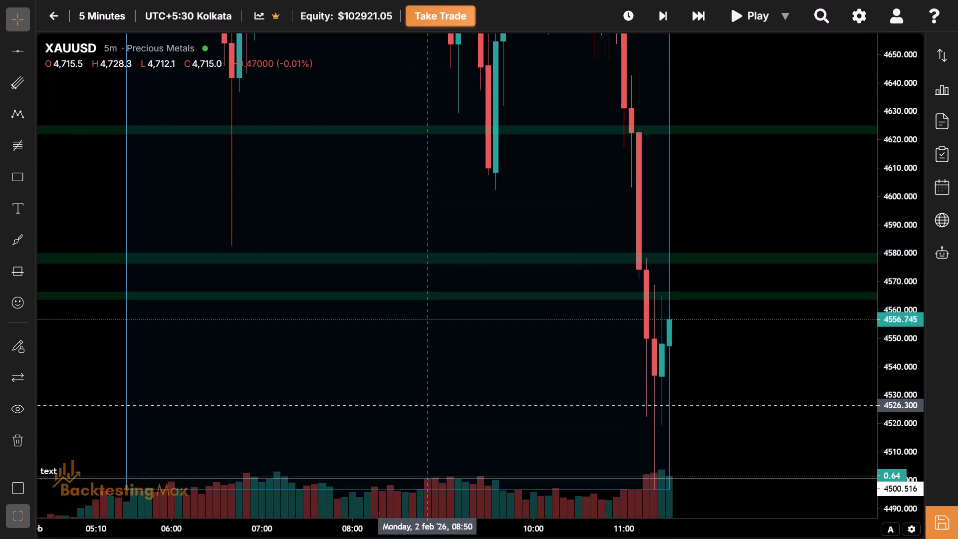
pyautogui.click(436, 292)
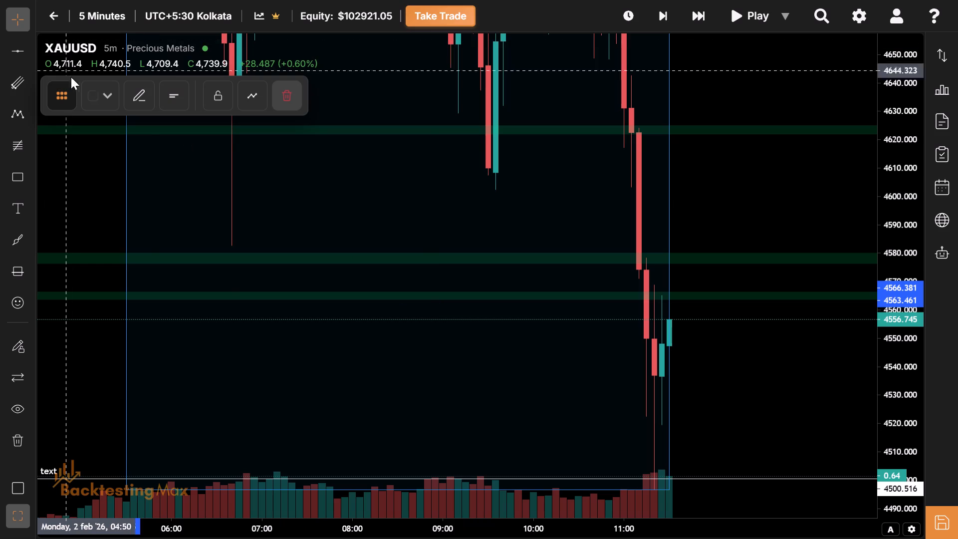
pyautogui.click(112, 5)
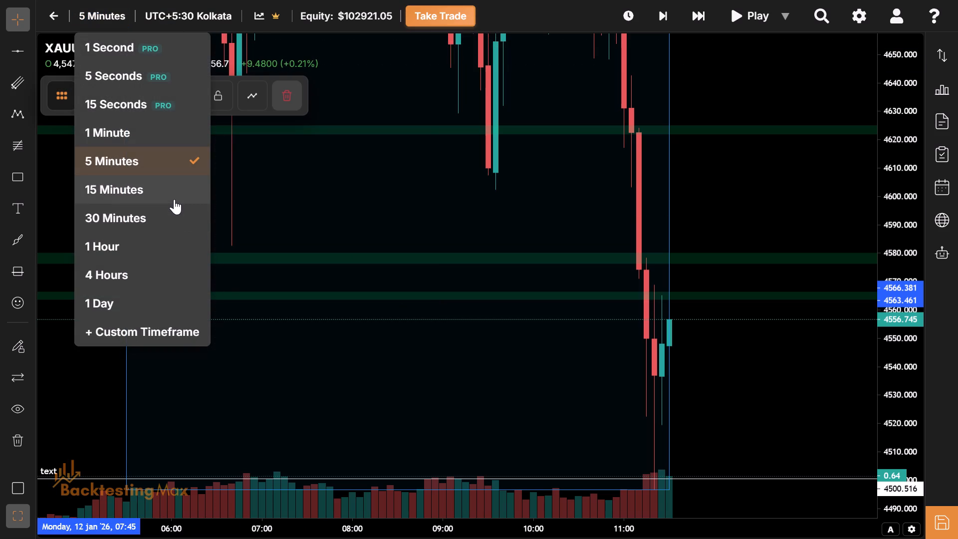
pyautogui.click(174, 199)
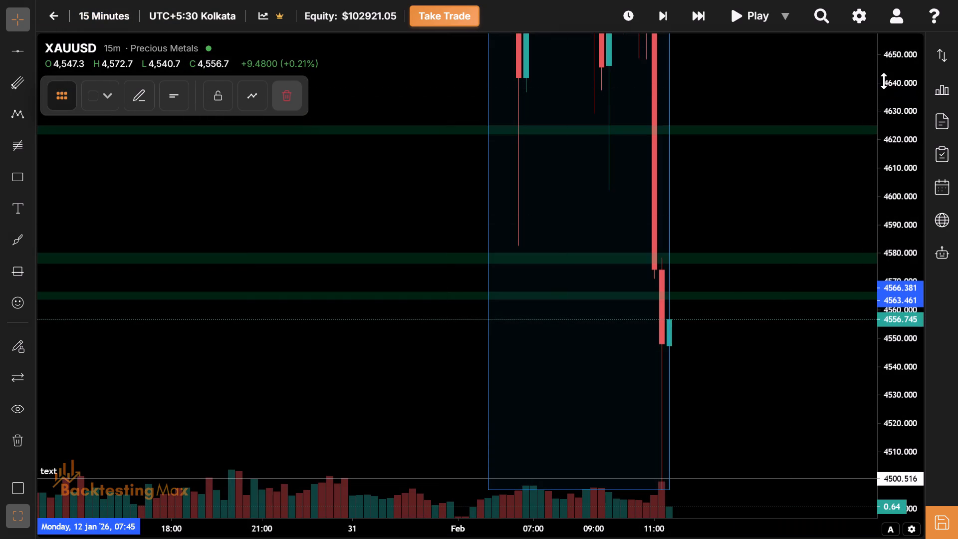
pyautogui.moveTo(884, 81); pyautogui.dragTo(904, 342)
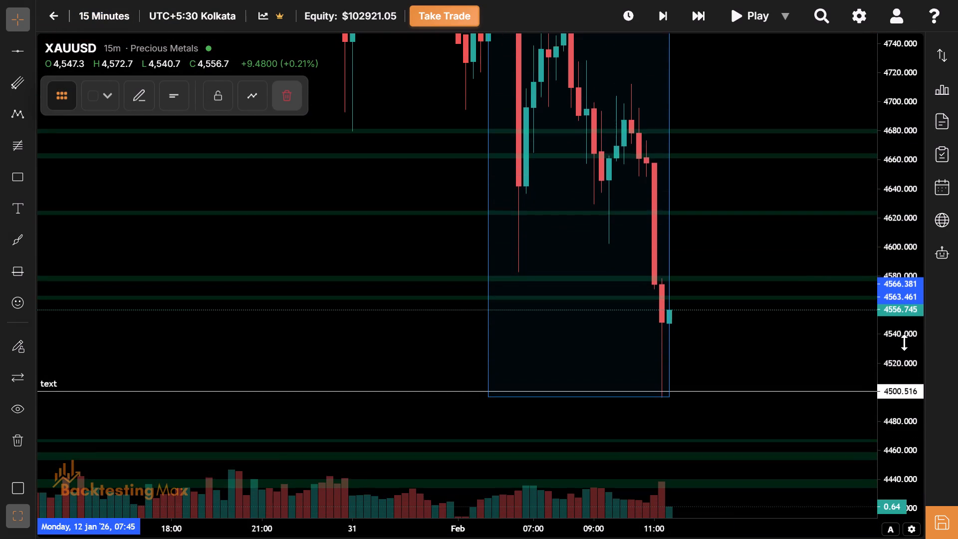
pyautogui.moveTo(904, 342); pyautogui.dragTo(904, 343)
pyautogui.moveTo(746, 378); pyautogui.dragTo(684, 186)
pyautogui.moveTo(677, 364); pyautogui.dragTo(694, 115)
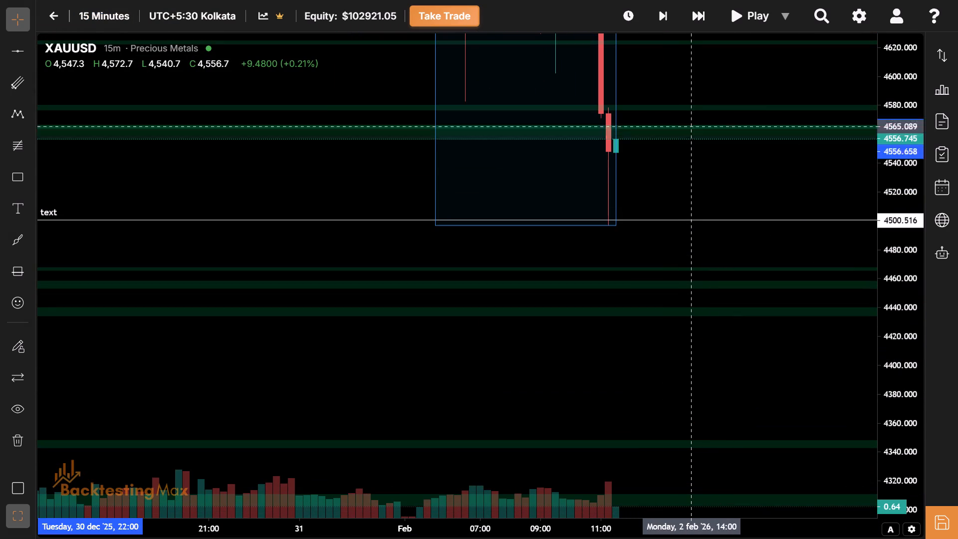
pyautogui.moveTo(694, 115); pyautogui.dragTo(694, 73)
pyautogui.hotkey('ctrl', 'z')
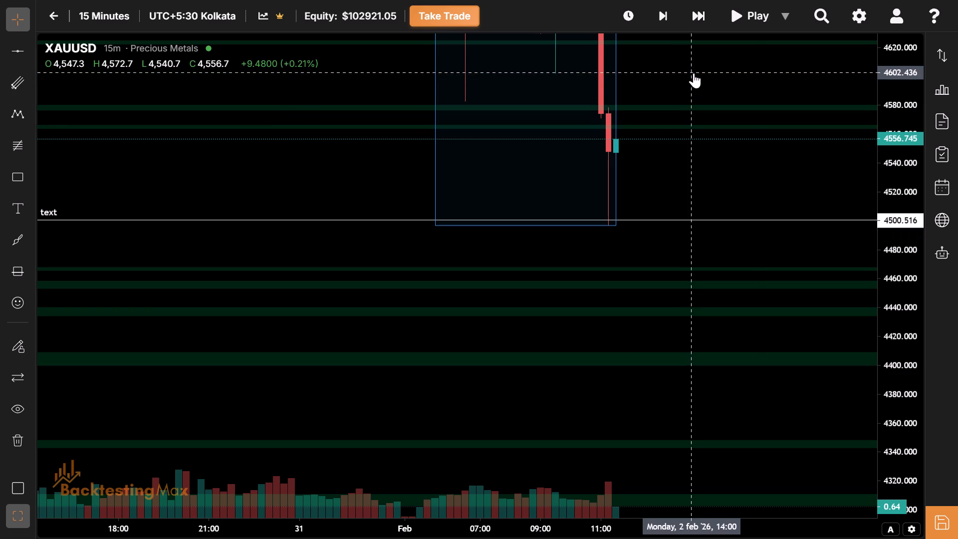
# Apply the Resistance/Supply template to the demand zone at about 4878–4886.
pyautogui.moveTo(658, 389); pyautogui.dragTo(702, 293)
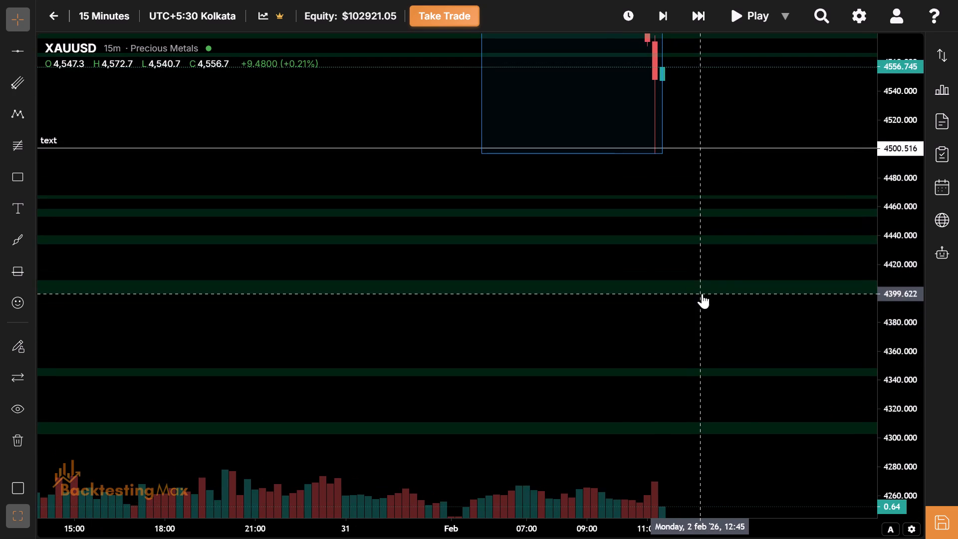
pyautogui.moveTo(712, 342); pyautogui.dragTo(709, 386)
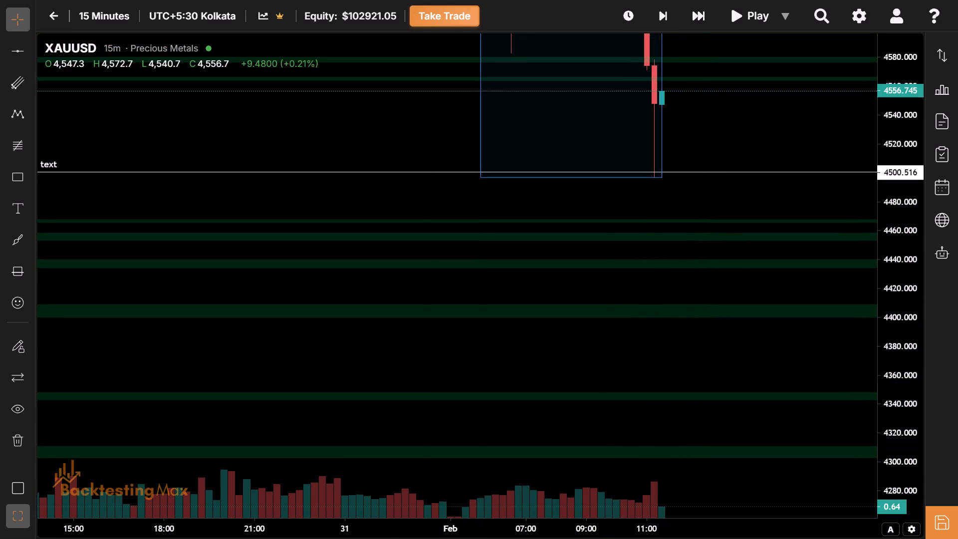
pyautogui.moveTo(370, 528); pyautogui.dragTo(689, 538)
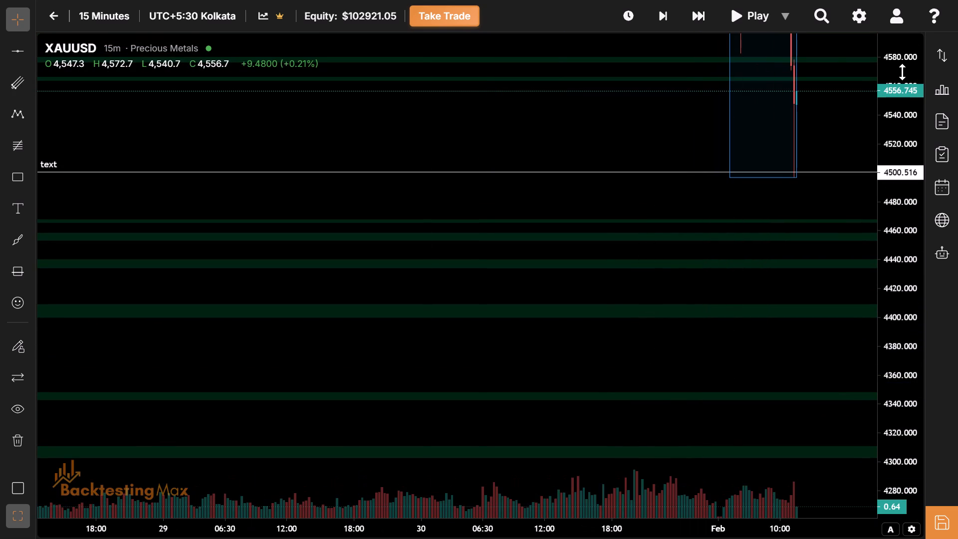
pyautogui.moveTo(902, 72); pyautogui.dragTo(916, 423)
pyautogui.moveTo(781, 430); pyautogui.dragTo(713, 500)
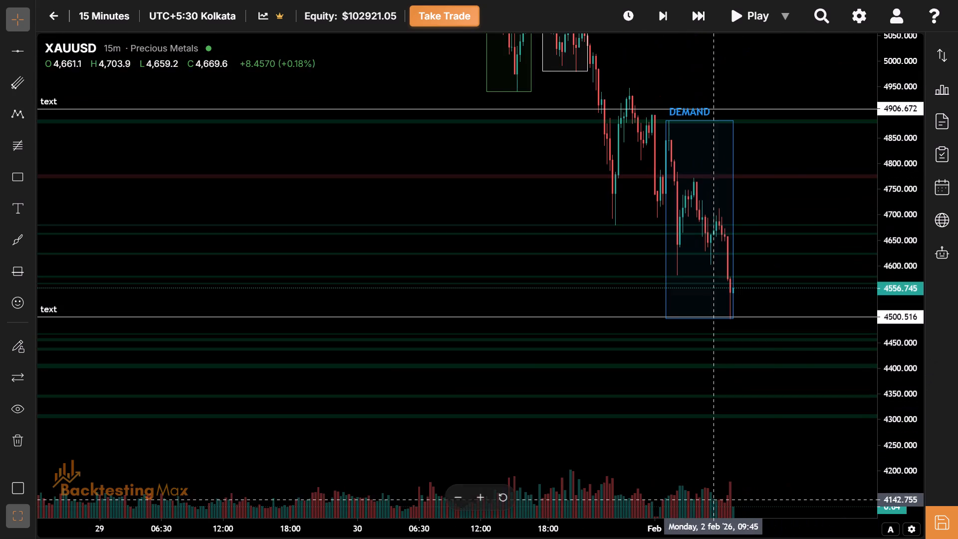
pyautogui.moveTo(501, 136); pyautogui.dragTo(661, 394)
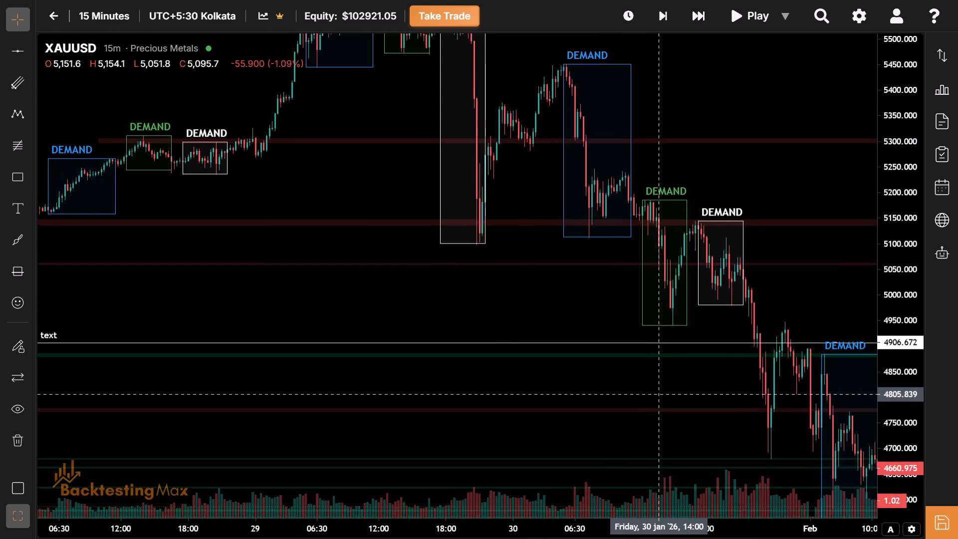
pyautogui.moveTo(661, 394); pyautogui.dragTo(584, 370)
pyautogui.click(631, 336)
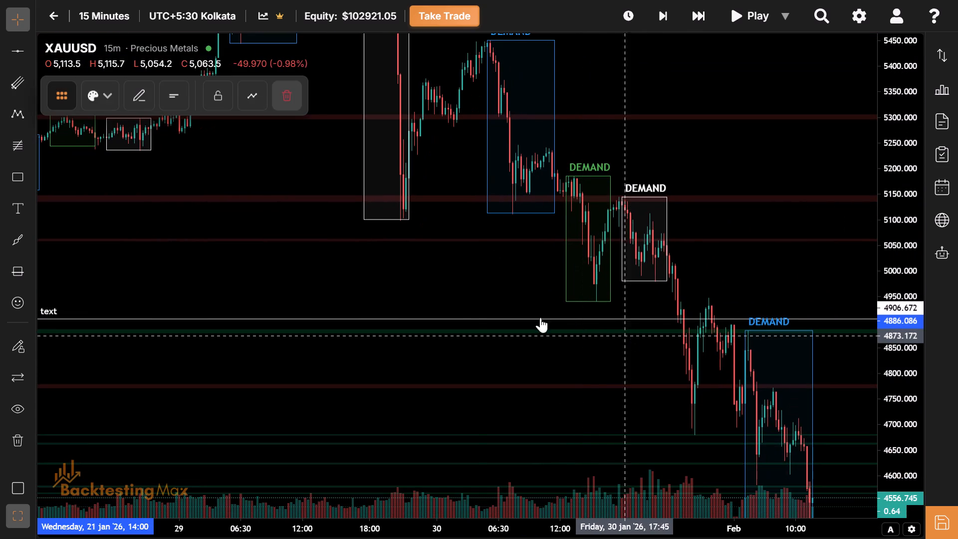
pyautogui.click(117, 91)
pyautogui.click(174, 333)
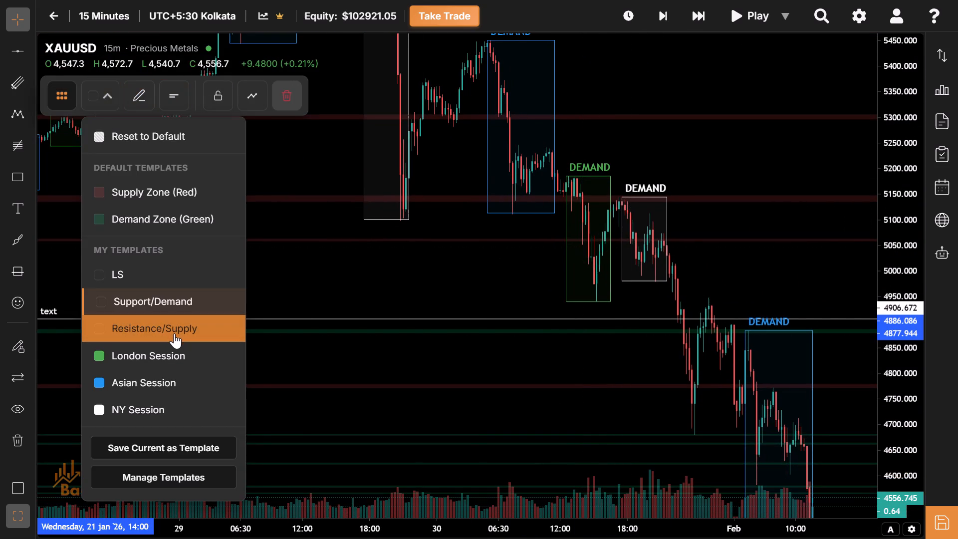
# Examine where the supply and demand zones originate in the price action and session ranges from mid to late January.
pyautogui.moveTo(280, 303); pyautogui.dragTo(661, 270)
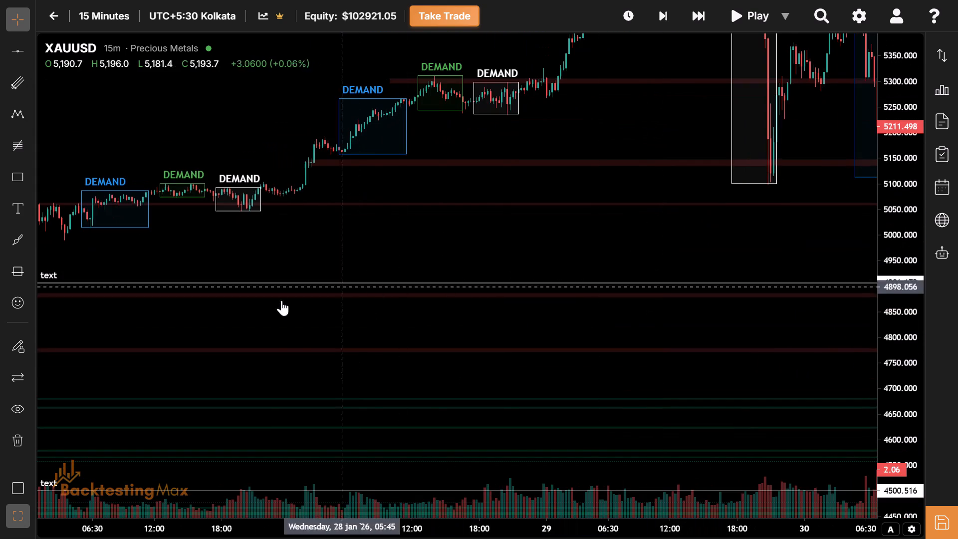
pyautogui.moveTo(261, 308); pyautogui.dragTo(693, 339)
pyautogui.moveTo(371, 346); pyautogui.dragTo(773, 267)
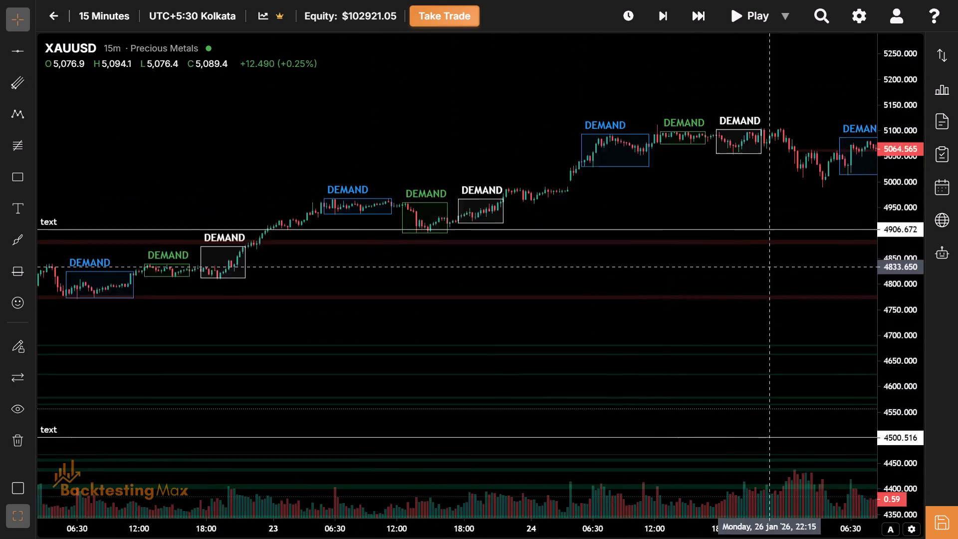
pyautogui.moveTo(773, 267); pyautogui.dragTo(850, 240)
pyautogui.moveTo(391, 291); pyautogui.dragTo(724, 312)
pyautogui.moveTo(409, 538); pyautogui.dragTo(509, 538)
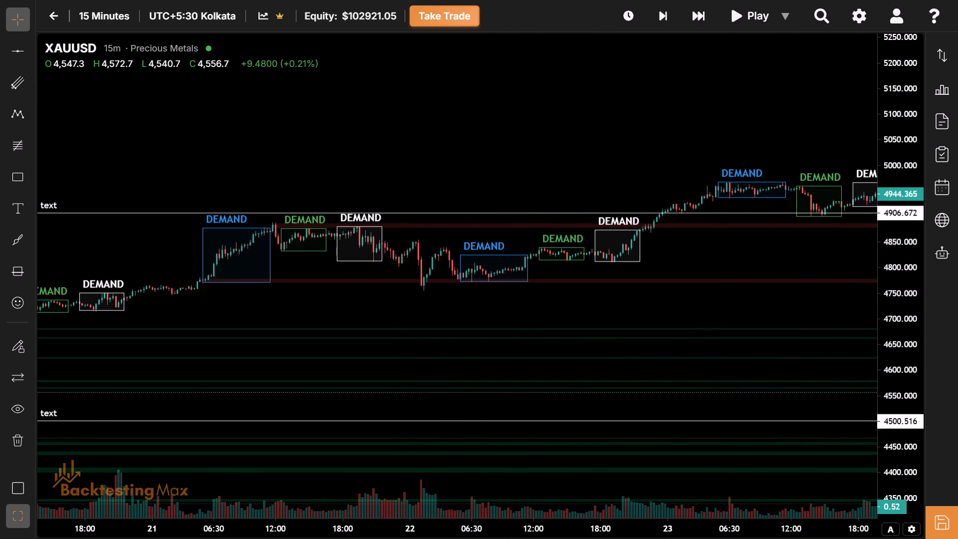
pyautogui.moveTo(509, 538); pyautogui.dragTo(636, 538)
pyautogui.moveTo(537, 534); pyautogui.dragTo(722, 538)
pyautogui.moveTo(913, 431); pyautogui.dragTo(889, 207)
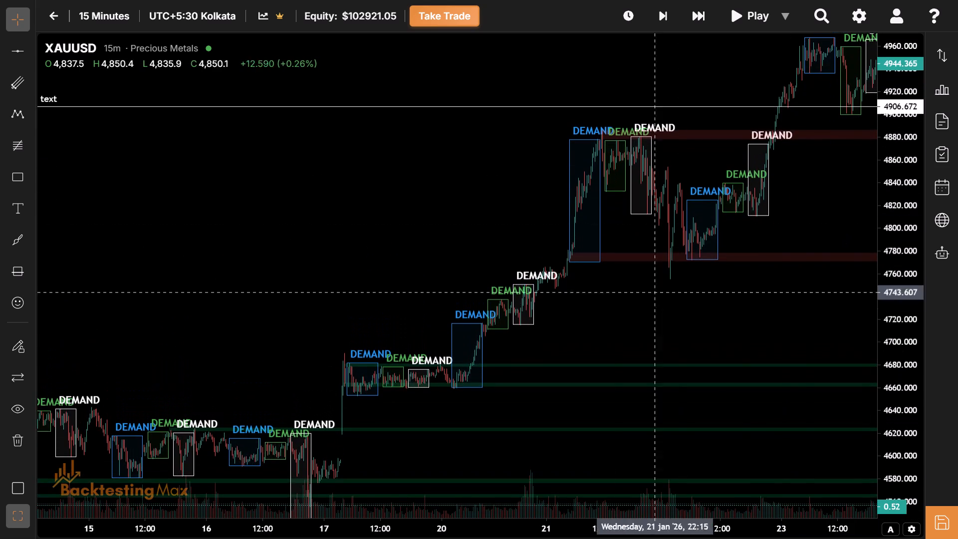
pyautogui.moveTo(604, 306); pyautogui.dragTo(518, 214)
pyautogui.moveTo(498, 230); pyautogui.dragTo(249, 318)
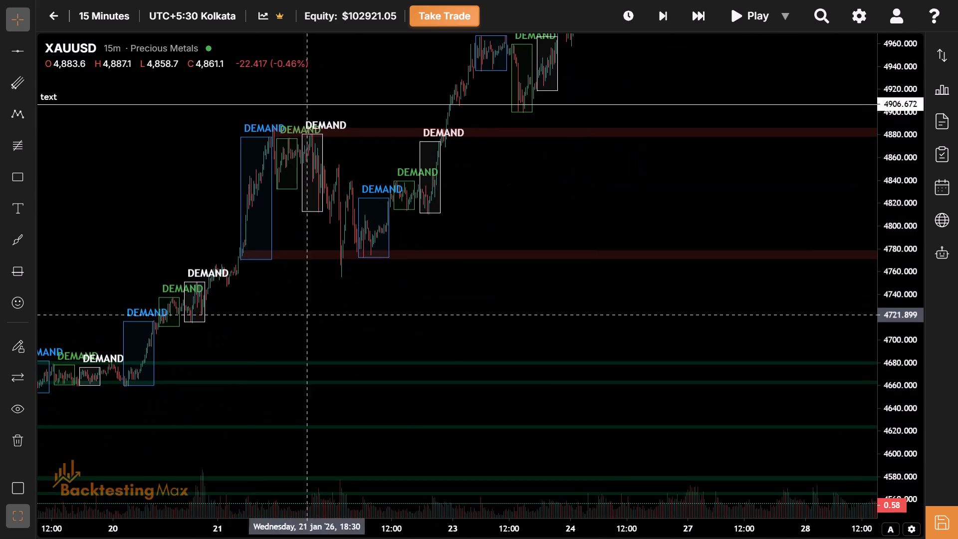
pyautogui.moveTo(619, 298); pyautogui.dragTo(70, 318)
# Switch the chart to the 5-minute timeframe.
pyautogui.click(116, 27)
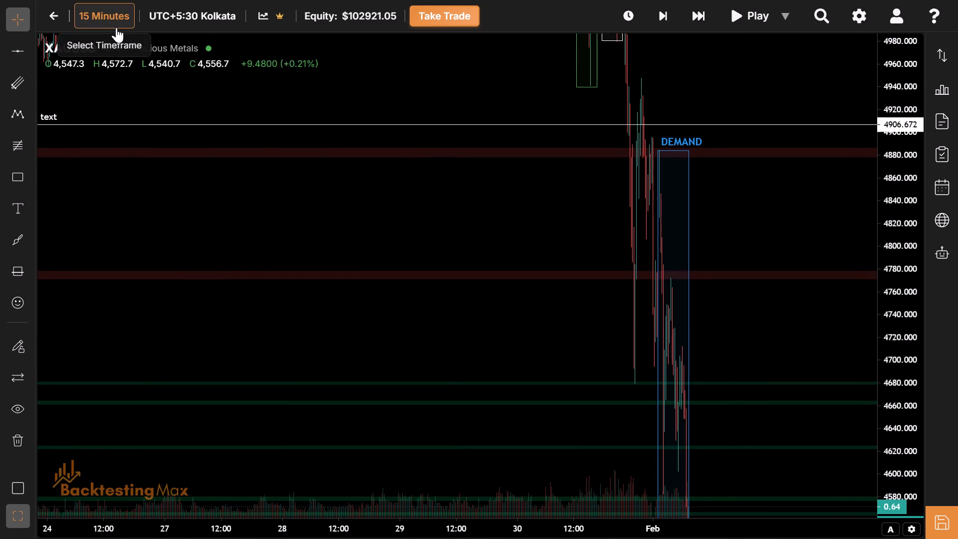
pyautogui.click(163, 167)
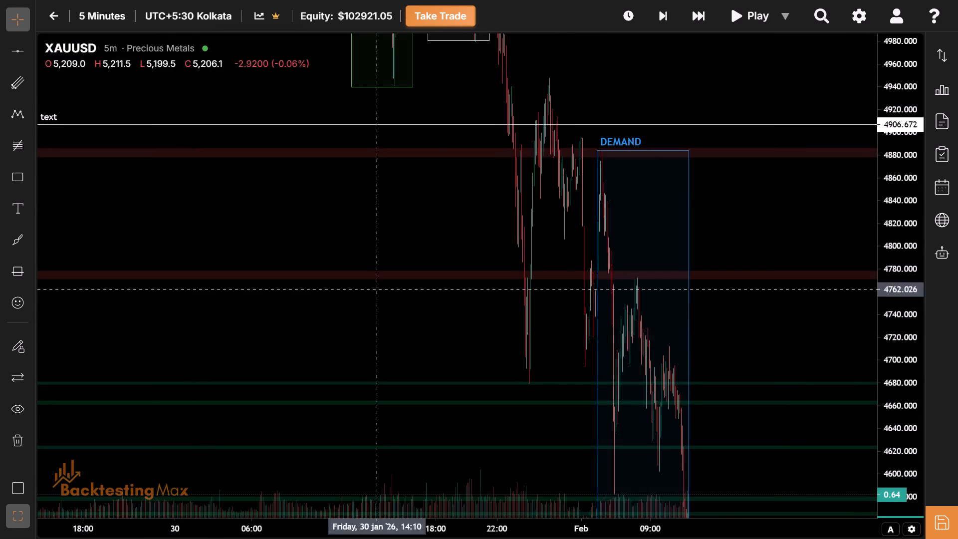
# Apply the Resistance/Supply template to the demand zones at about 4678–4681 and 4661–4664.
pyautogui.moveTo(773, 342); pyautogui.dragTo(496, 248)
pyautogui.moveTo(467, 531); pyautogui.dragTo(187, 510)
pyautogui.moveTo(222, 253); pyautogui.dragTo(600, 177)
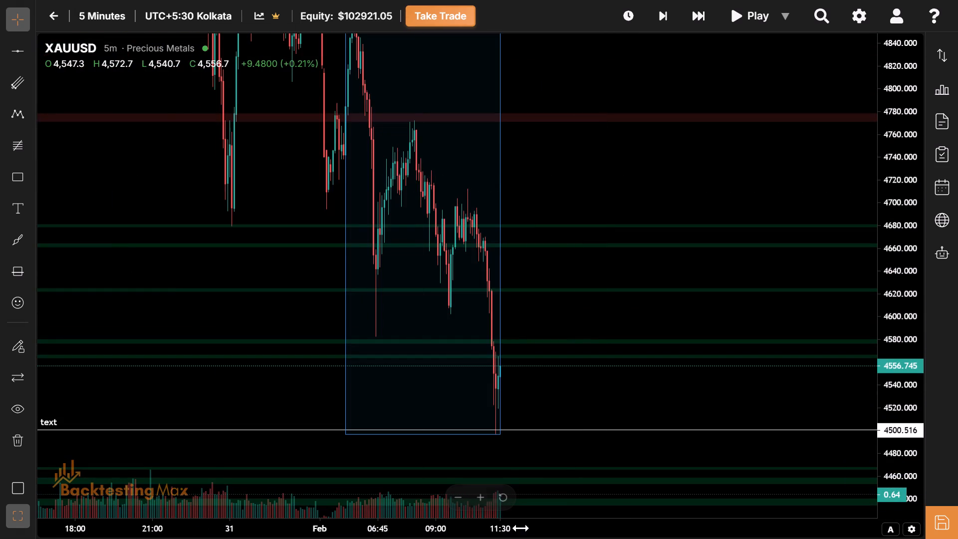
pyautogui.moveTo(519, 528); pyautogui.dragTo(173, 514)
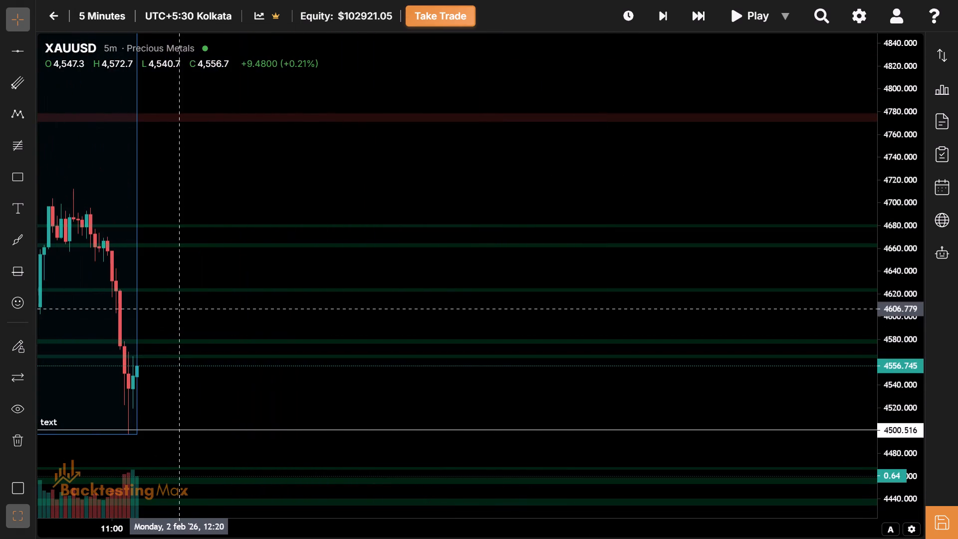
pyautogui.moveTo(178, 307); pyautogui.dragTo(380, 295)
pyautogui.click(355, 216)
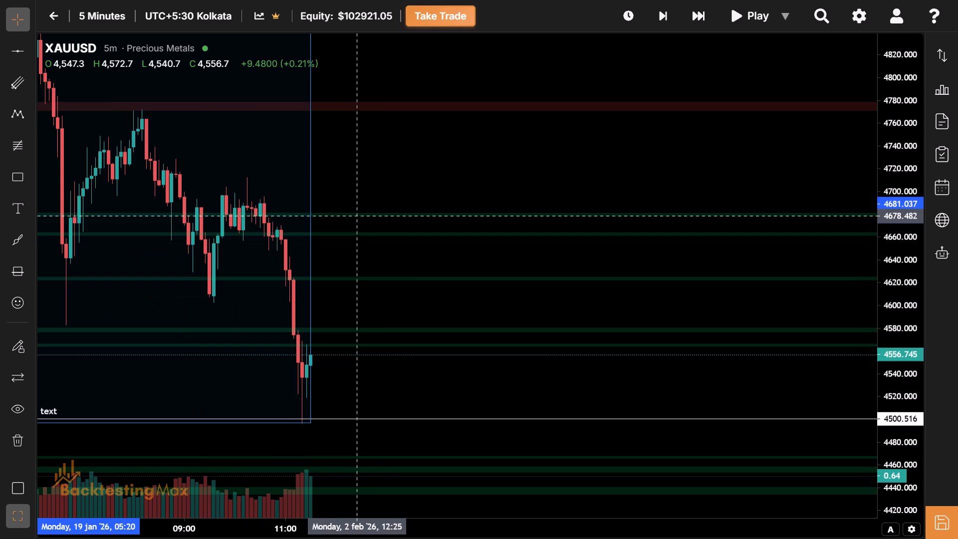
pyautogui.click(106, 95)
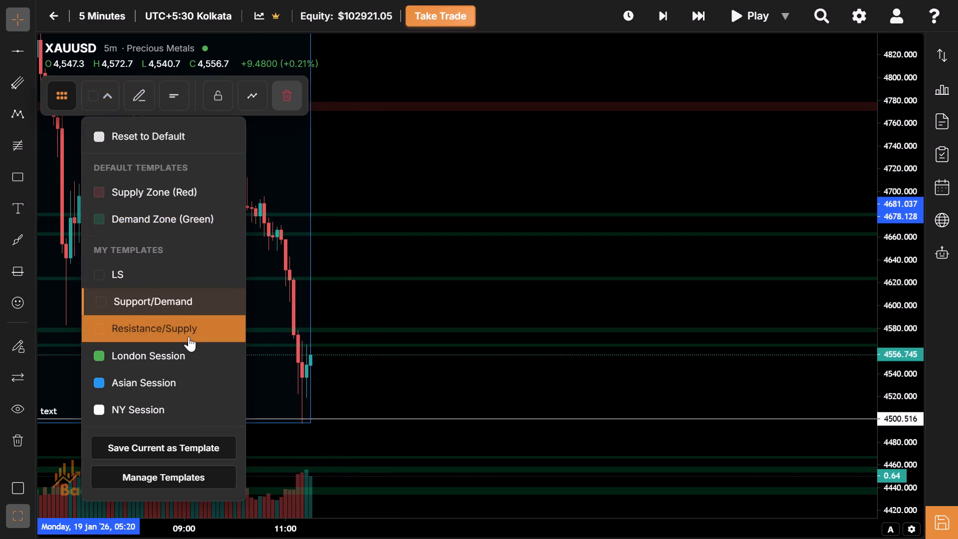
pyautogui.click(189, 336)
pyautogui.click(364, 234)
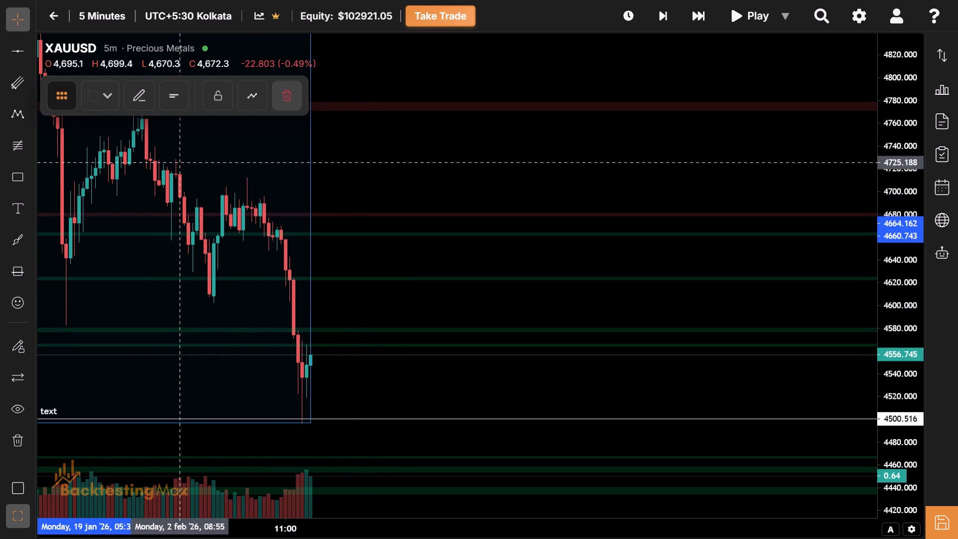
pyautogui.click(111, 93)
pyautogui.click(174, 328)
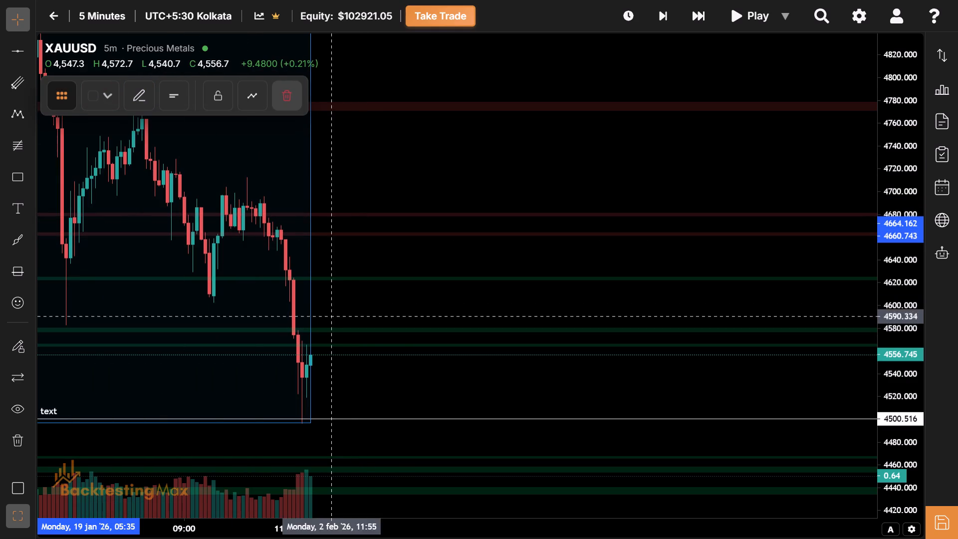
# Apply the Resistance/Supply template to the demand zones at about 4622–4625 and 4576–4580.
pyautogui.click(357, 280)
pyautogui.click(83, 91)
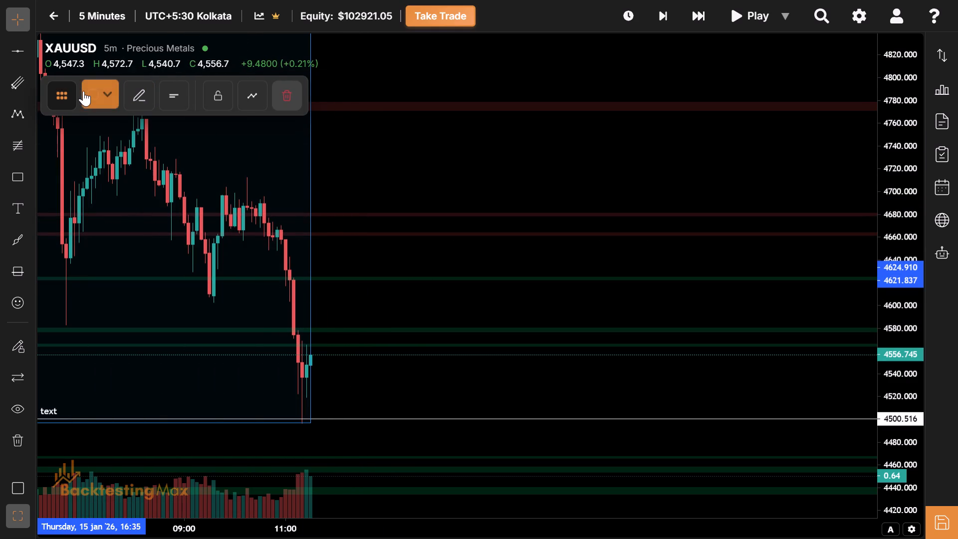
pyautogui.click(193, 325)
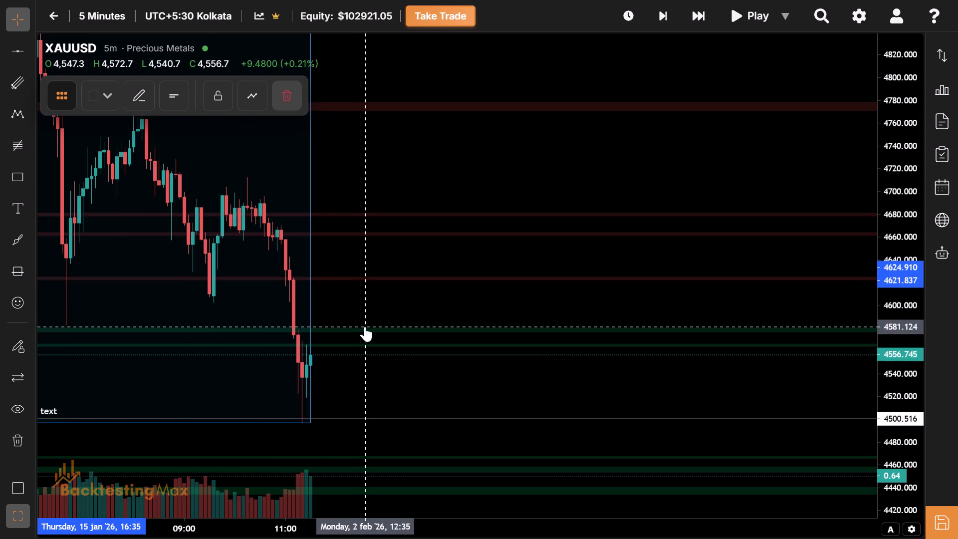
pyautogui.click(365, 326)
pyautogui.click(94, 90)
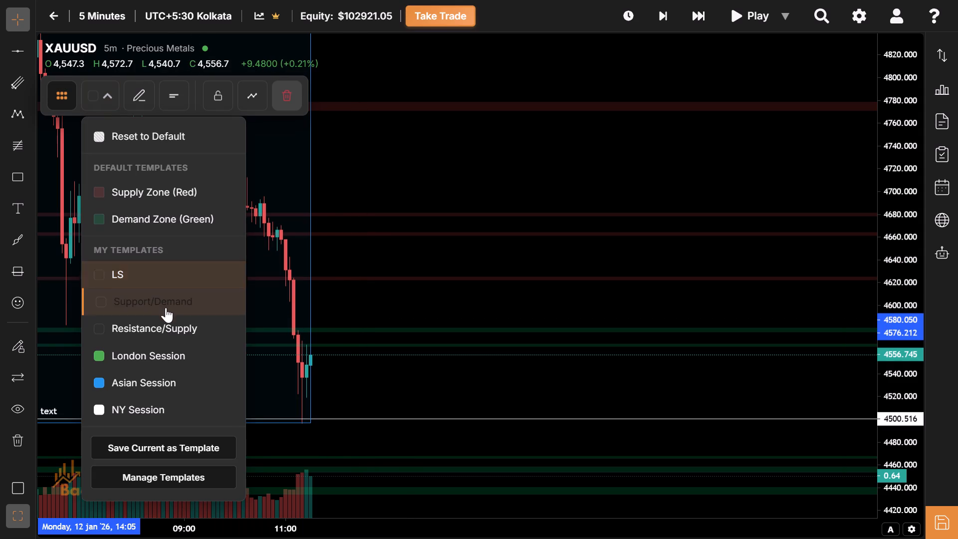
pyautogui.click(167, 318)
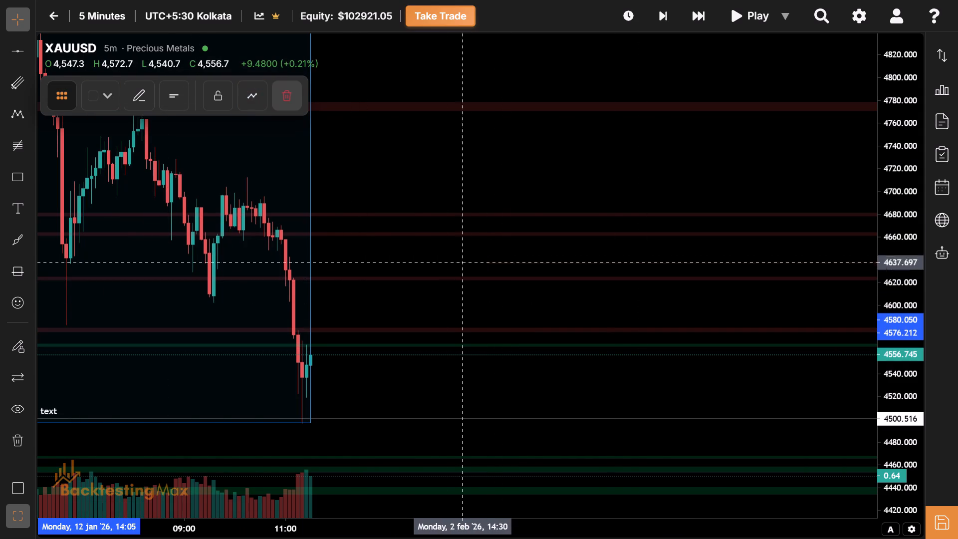
# Delete the supply zones at about 4678–4681 and 4661–4664.
pyautogui.click(441, 212)
pyautogui.click(283, 98)
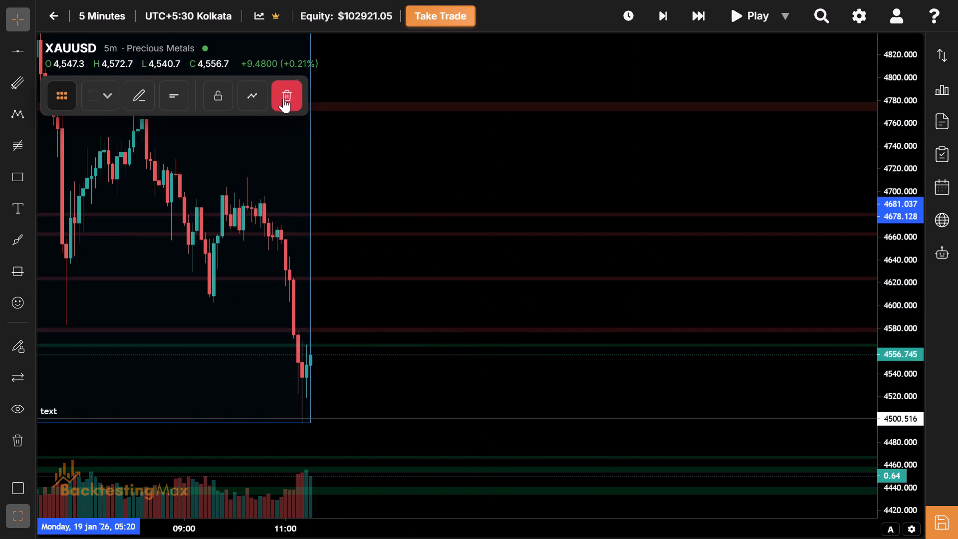
pyautogui.click(393, 236)
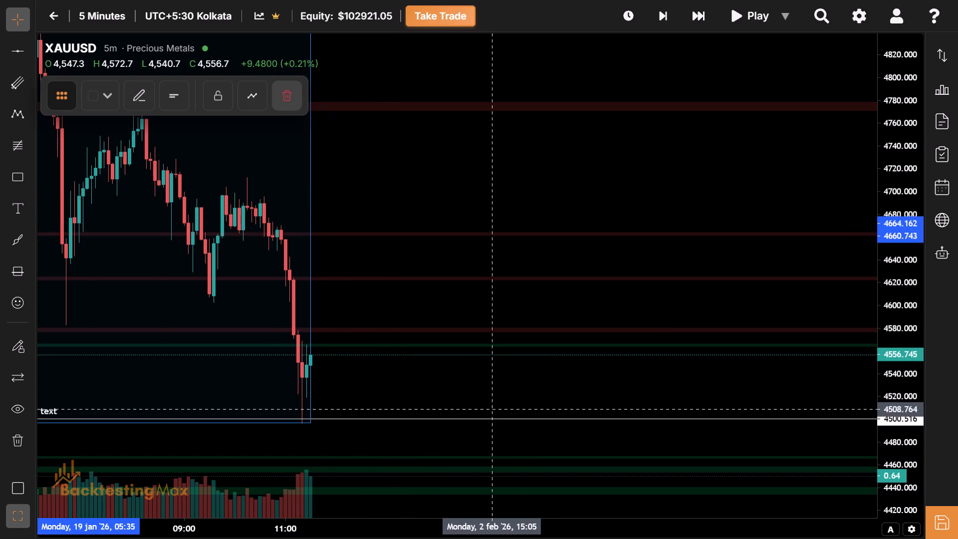
pyautogui.click(441, 238)
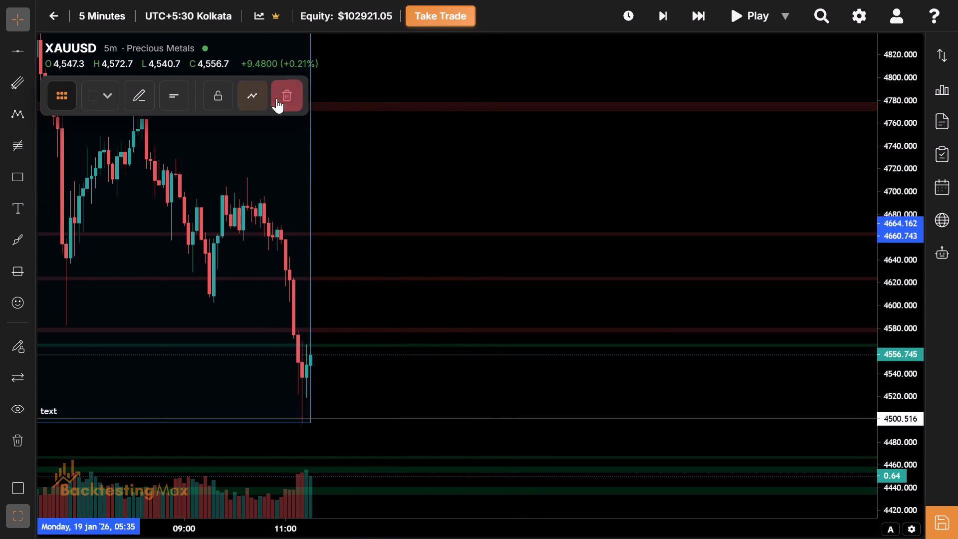
pyautogui.click(276, 98)
# Delete the supply zones at about 4622–4625 and 4576–4580.
pyautogui.click(412, 278)
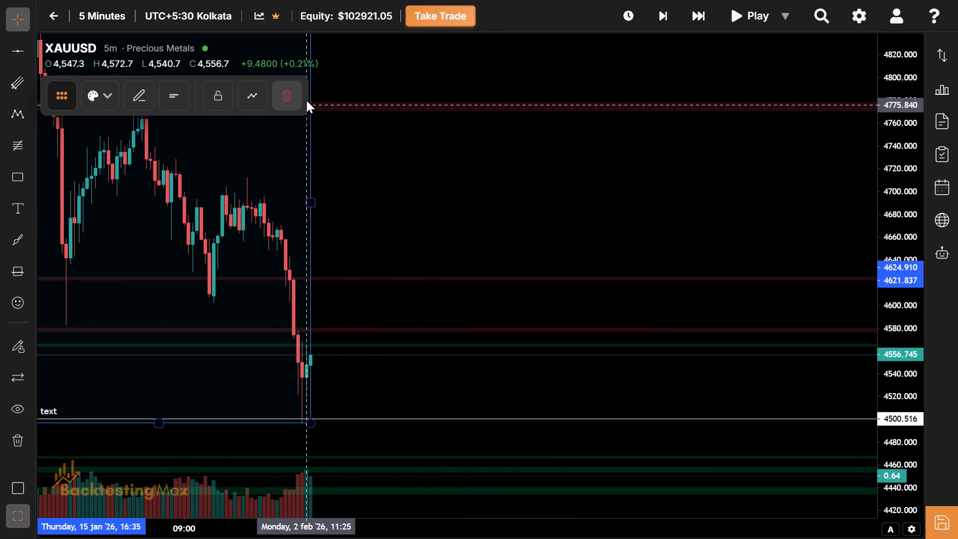
pyautogui.click(295, 104)
pyautogui.click(415, 330)
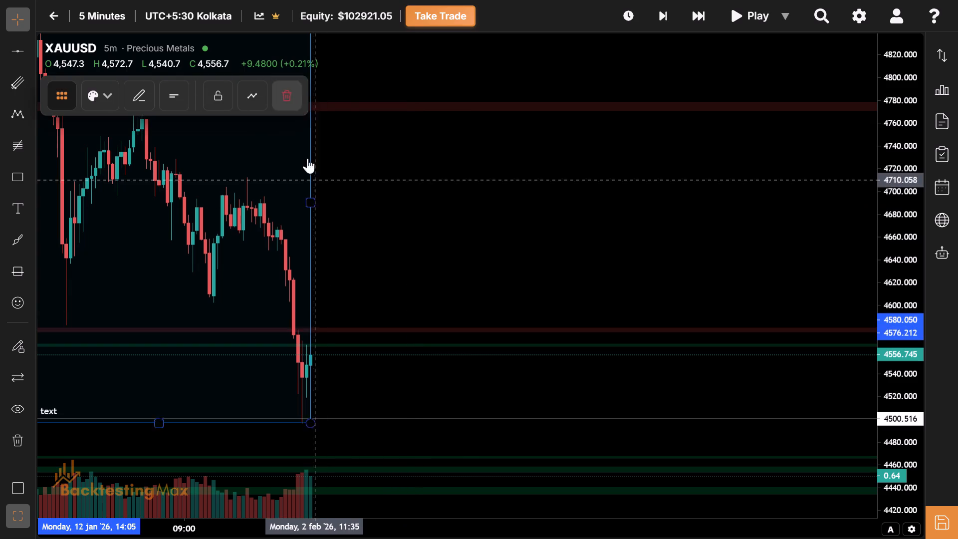
pyautogui.moveTo(295, 92); pyautogui.dragTo(291, 105)
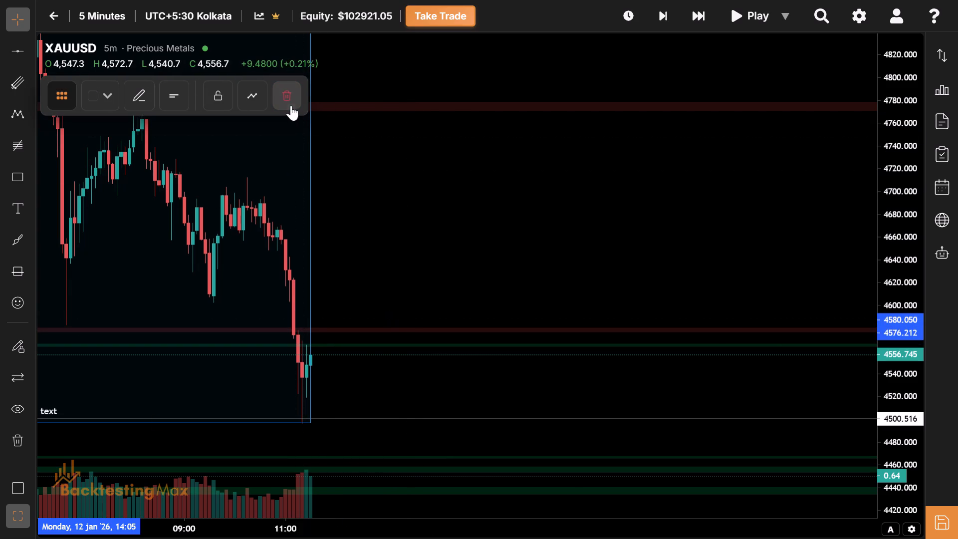
pyautogui.moveTo(291, 105); pyautogui.dragTo(289, 105)
pyautogui.click(289, 105)
# Delete the thin demand zone at about 4565, just above the current price.
pyautogui.click(456, 344)
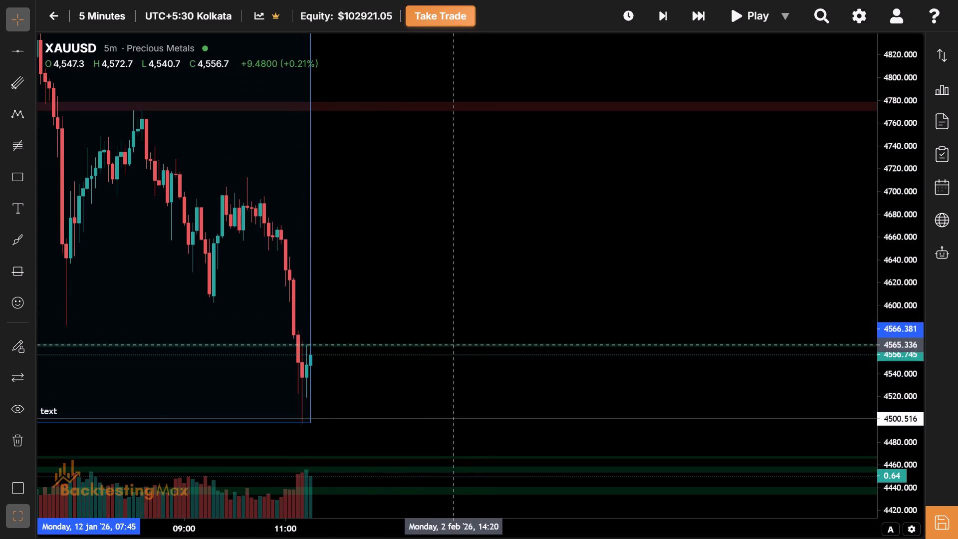
pyautogui.click(284, 80)
pyautogui.moveTo(483, 363); pyautogui.dragTo(452, 215)
pyautogui.moveTo(494, 372); pyautogui.dragTo(525, 352)
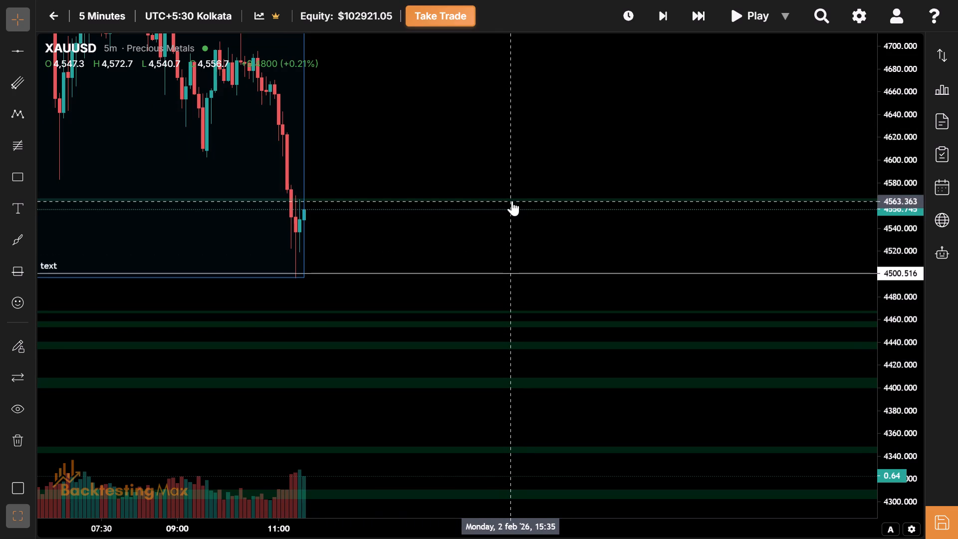
pyautogui.click(512, 201)
pyautogui.click(290, 105)
# Delete the demand zone at about 4465–4468, below the 4500.516 line.
pyautogui.moveTo(484, 364); pyautogui.dragTo(491, 306)
pyautogui.click(481, 300)
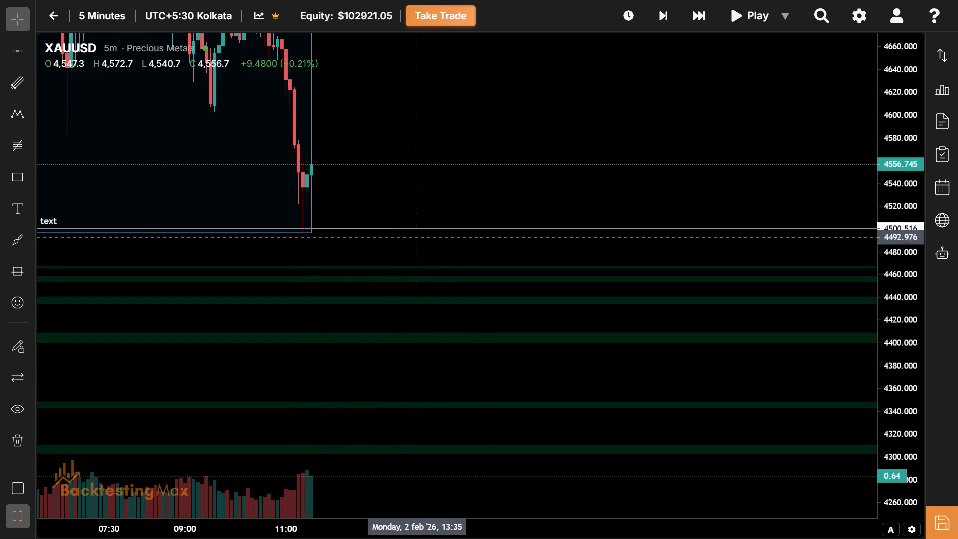
pyautogui.click(416, 266)
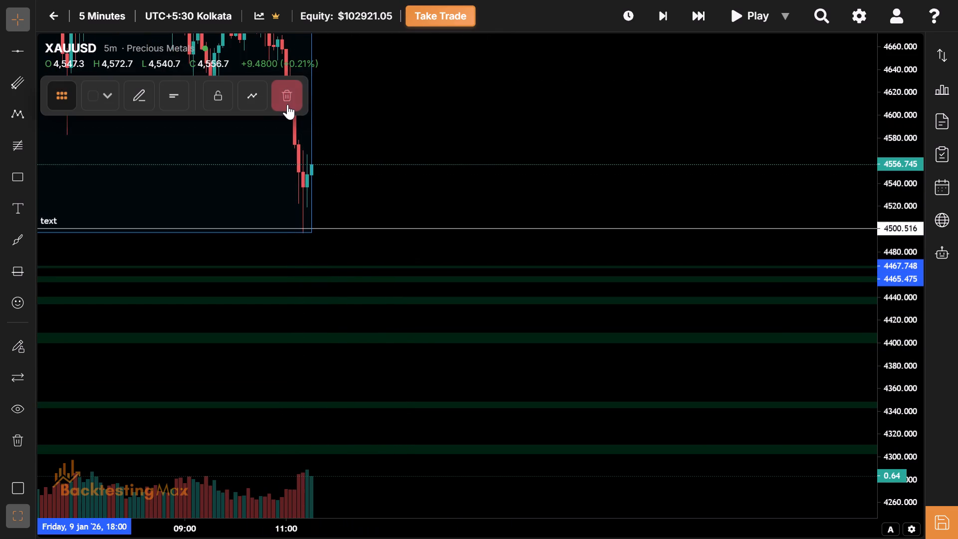
pyautogui.click(287, 104)
# Delete the demand zones at about 4453–4458 and 4434–4440, below the 4500.516 line.
pyautogui.click(393, 275)
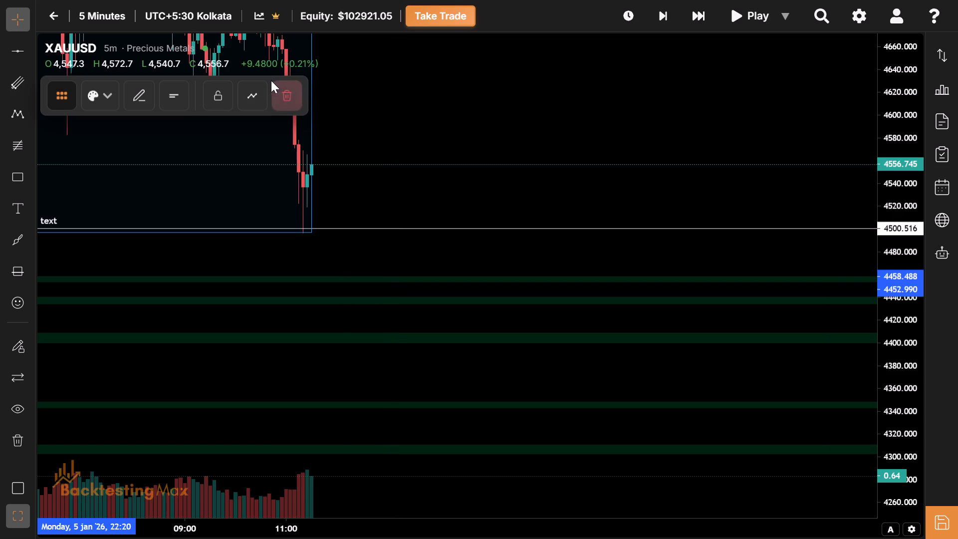
pyautogui.click(277, 91)
pyautogui.click(403, 298)
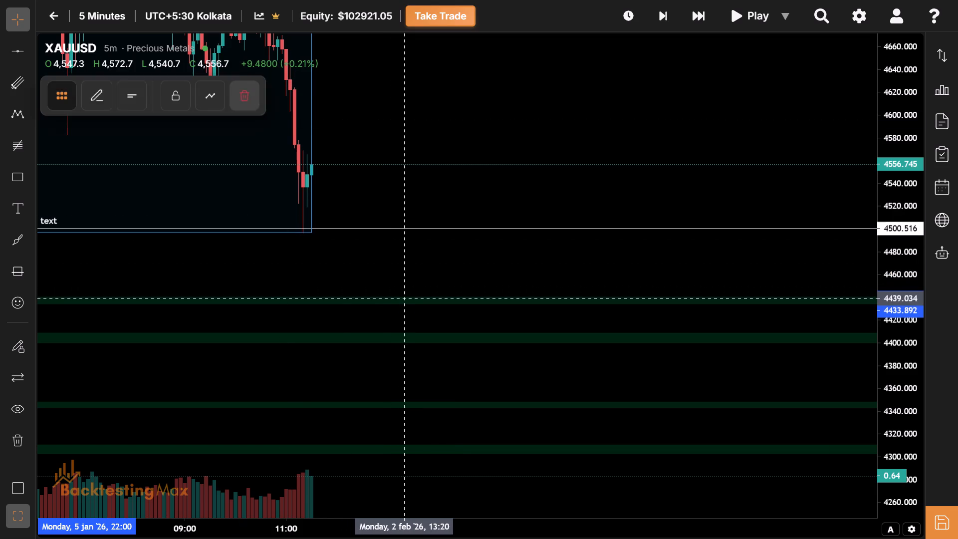
pyautogui.moveTo(291, 98); pyautogui.dragTo(362, 448)
pyautogui.moveTo(362, 448); pyautogui.dragTo(350, 386)
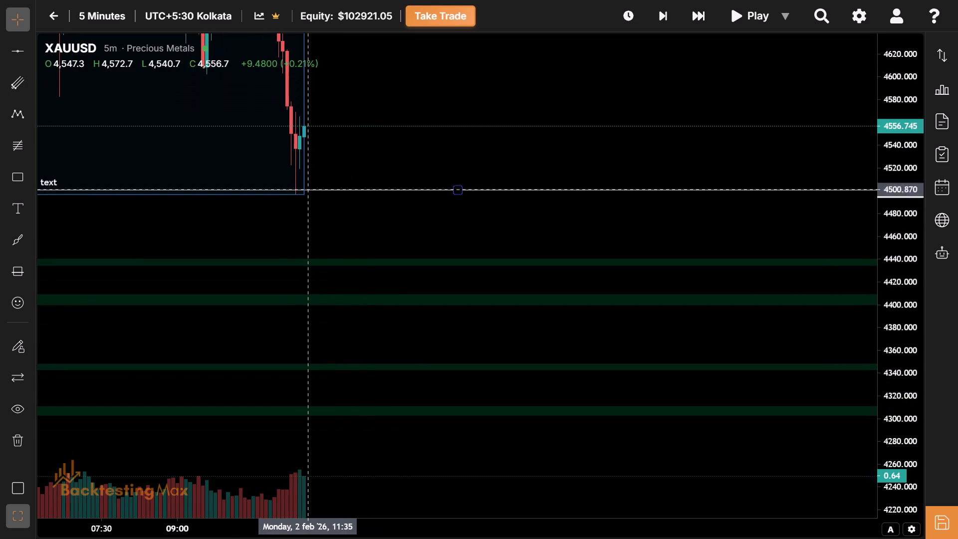
pyautogui.click(367, 261)
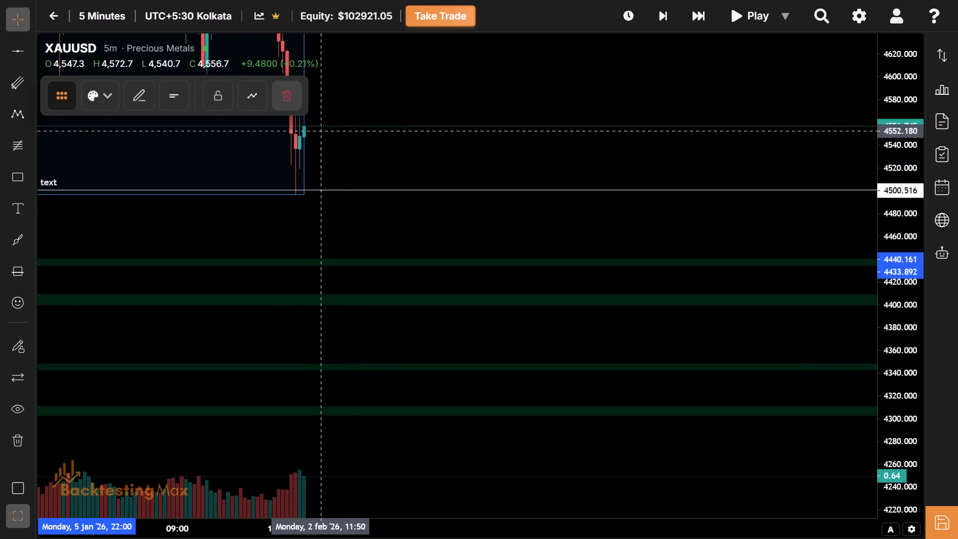
pyautogui.click(293, 103)
# Delete the thick demand zone at about 4400–4409.
pyautogui.click(390, 291)
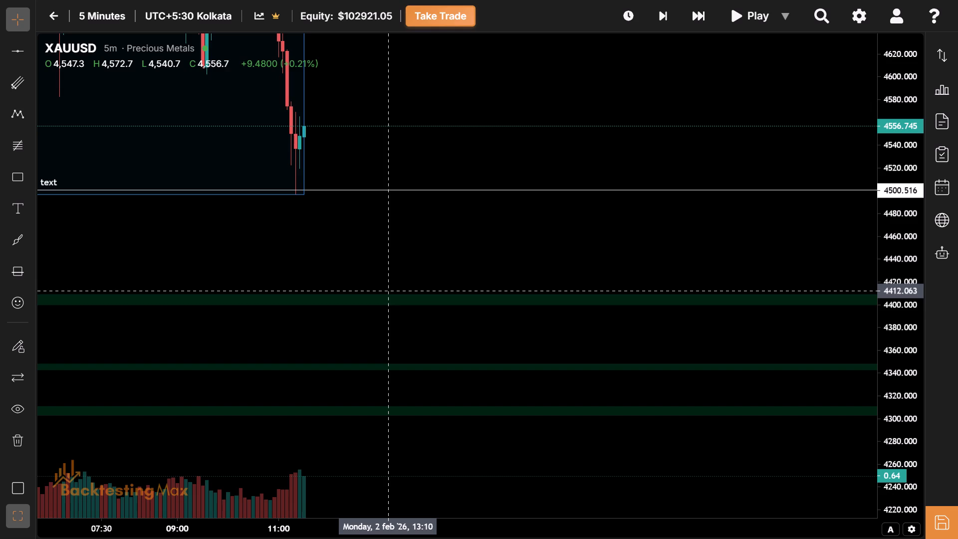
pyautogui.moveTo(390, 292); pyautogui.dragTo(357, 322)
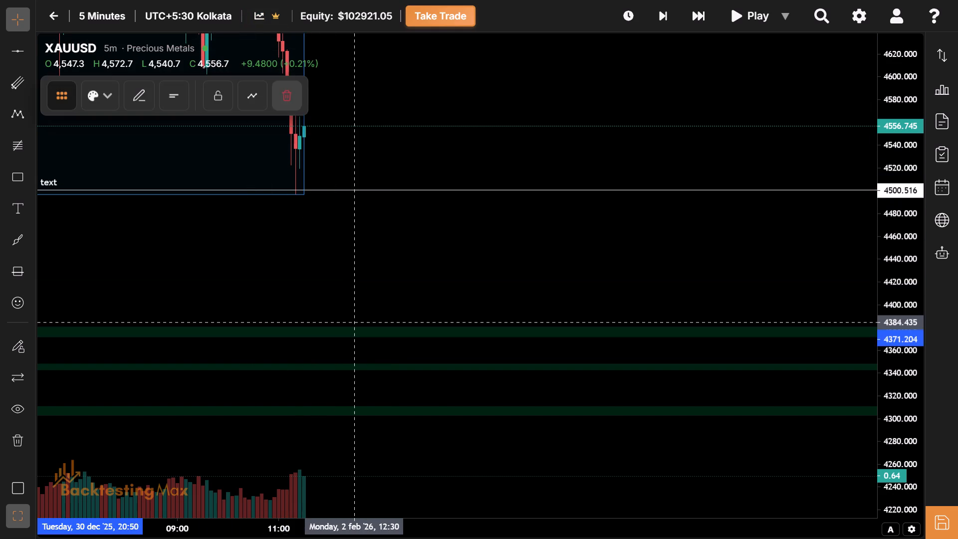
pyautogui.click(357, 322)
pyautogui.click(369, 327)
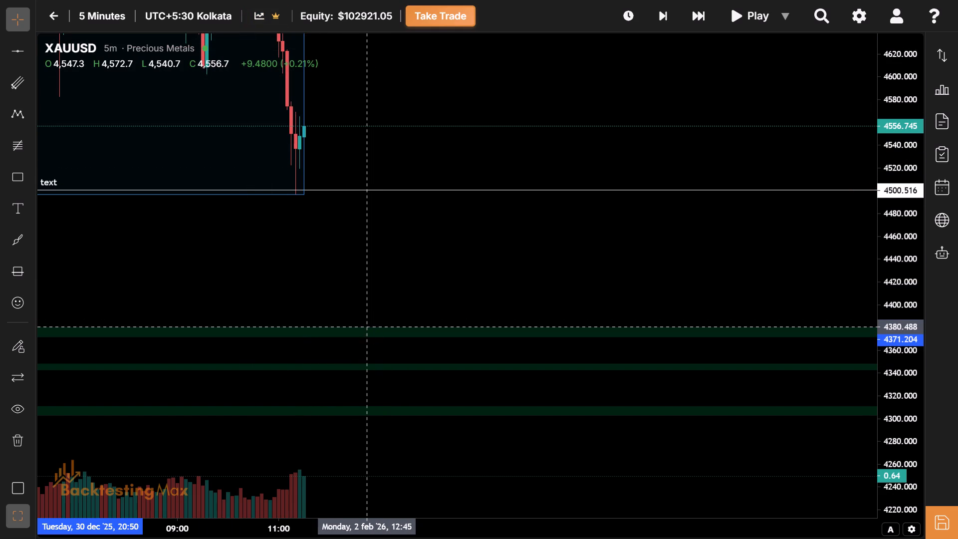
pyautogui.click(281, 94)
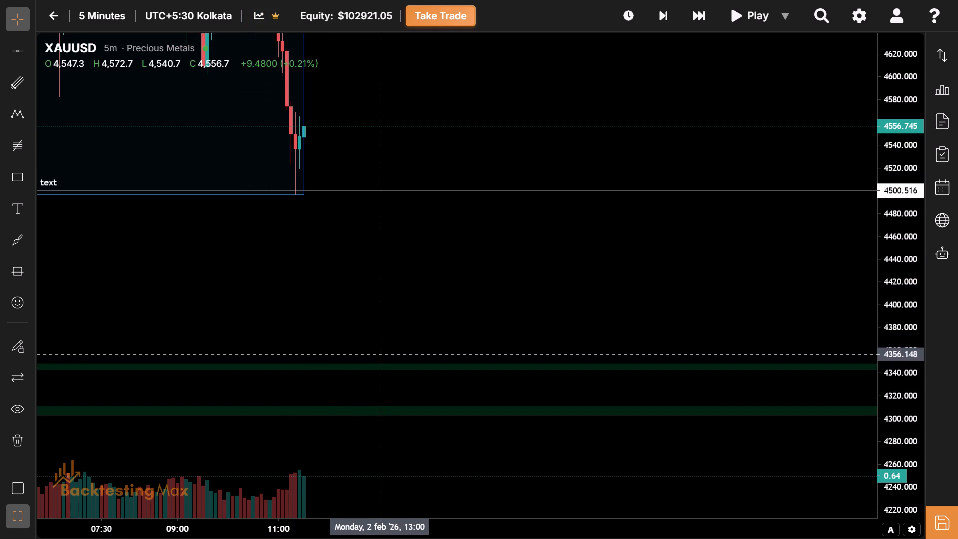
# Delete the two lowest demand zones, at about 4342–4348 and 4302–4311.
pyautogui.click(379, 362)
pyautogui.click(288, 90)
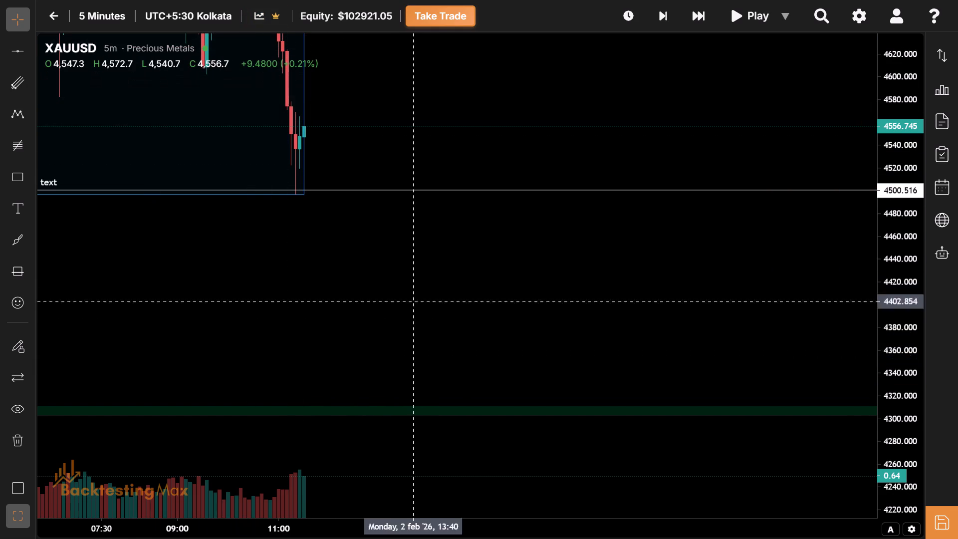
pyautogui.click(415, 407)
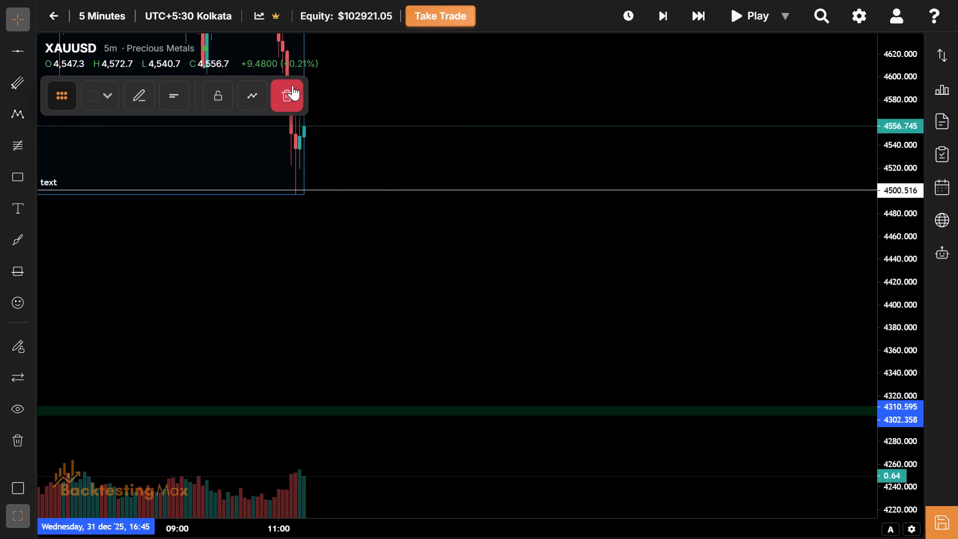
pyautogui.click(292, 85)
# Examine the price decline from 29 January to 2 February against the marked session ranges and remaining supply zones.
pyautogui.moveTo(396, 361); pyautogui.dragTo(684, 538)
pyautogui.moveTo(640, 149); pyautogui.dragTo(656, 193)
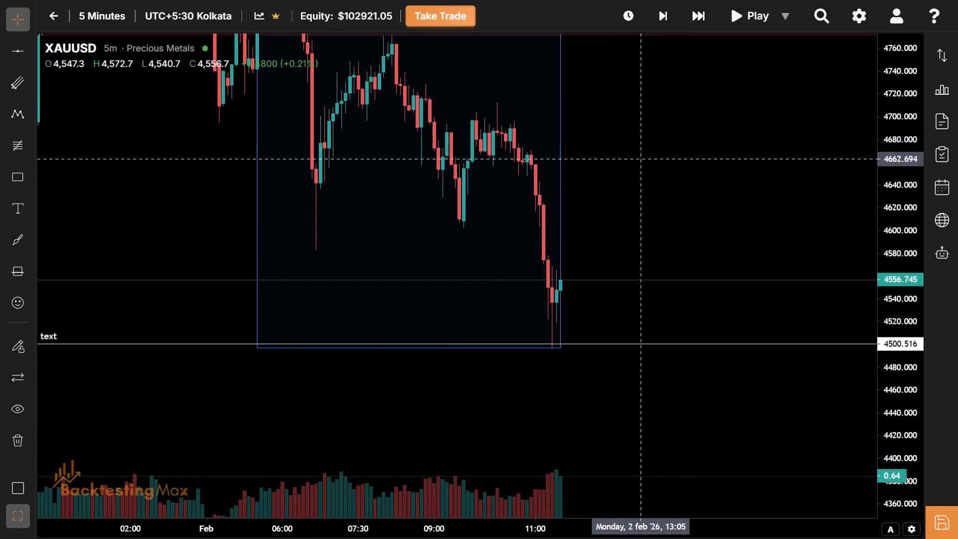
pyautogui.moveTo(656, 193); pyautogui.dragTo(862, 482)
pyautogui.moveTo(400, 261); pyautogui.dragTo(853, 538)
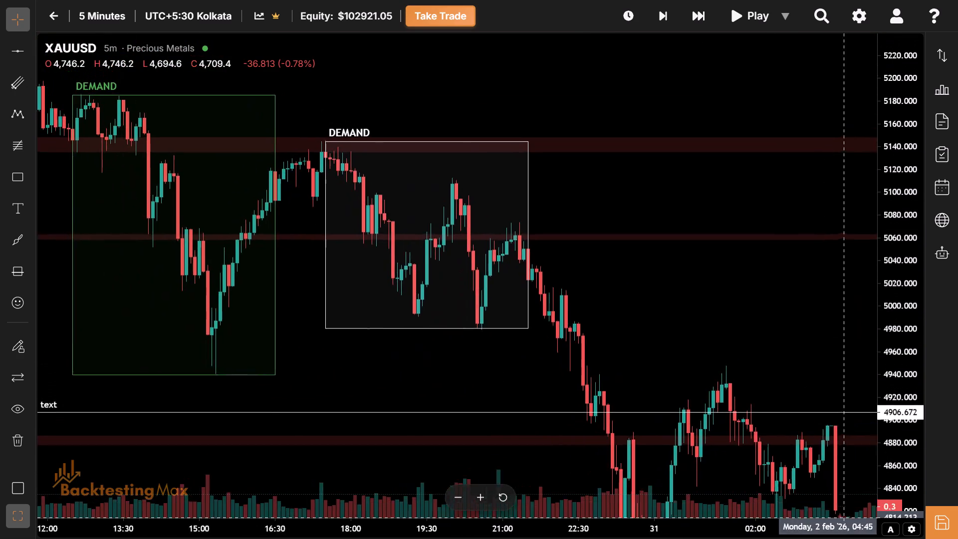
pyautogui.moveTo(853, 538); pyautogui.dragTo(355, 143)
pyautogui.moveTo(877, 365); pyautogui.dragTo(563, 228)
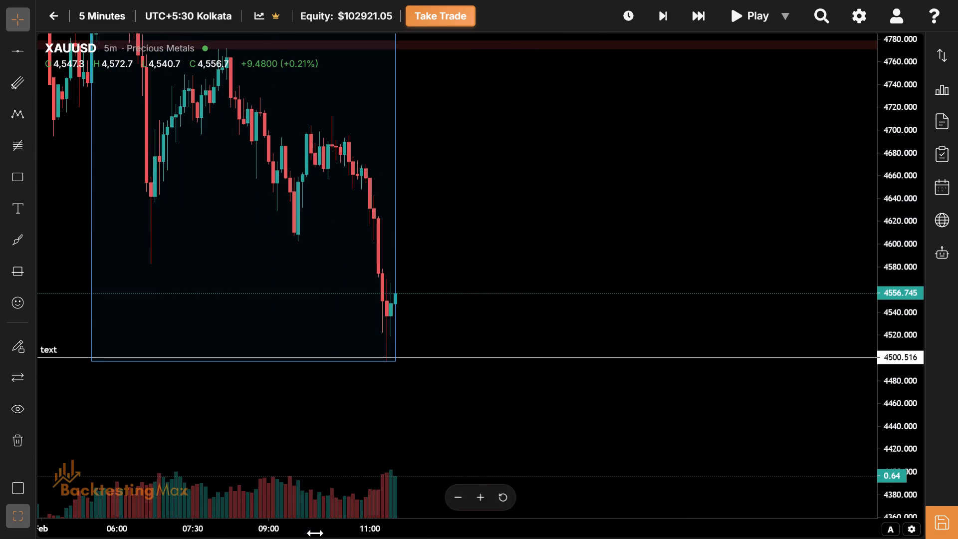
pyautogui.moveTo(314, 533); pyautogui.dragTo(547, 538)
pyautogui.moveTo(905, 75); pyautogui.dragTo(907, 429)
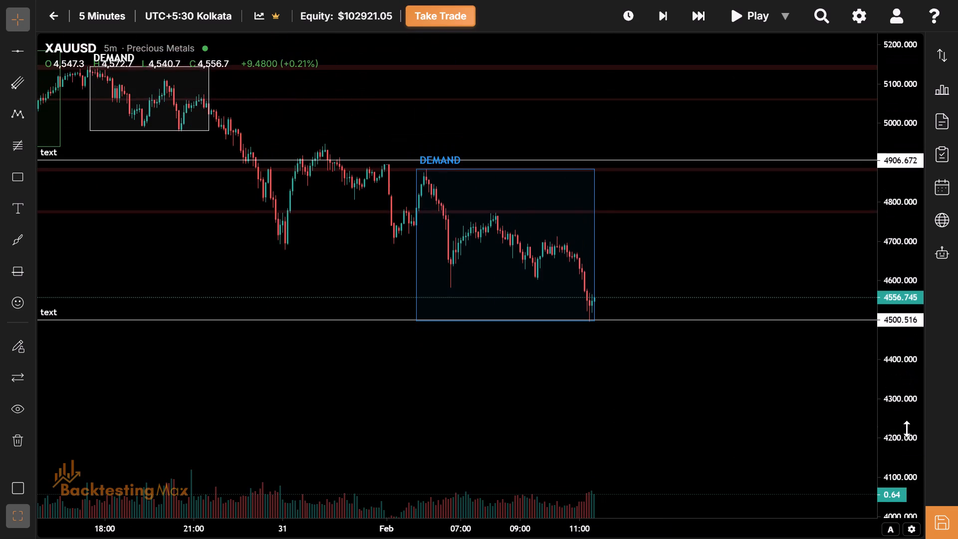
pyautogui.moveTo(538, 399); pyautogui.dragTo(685, 413)
pyautogui.moveTo(427, 522); pyautogui.dragTo(640, 538)
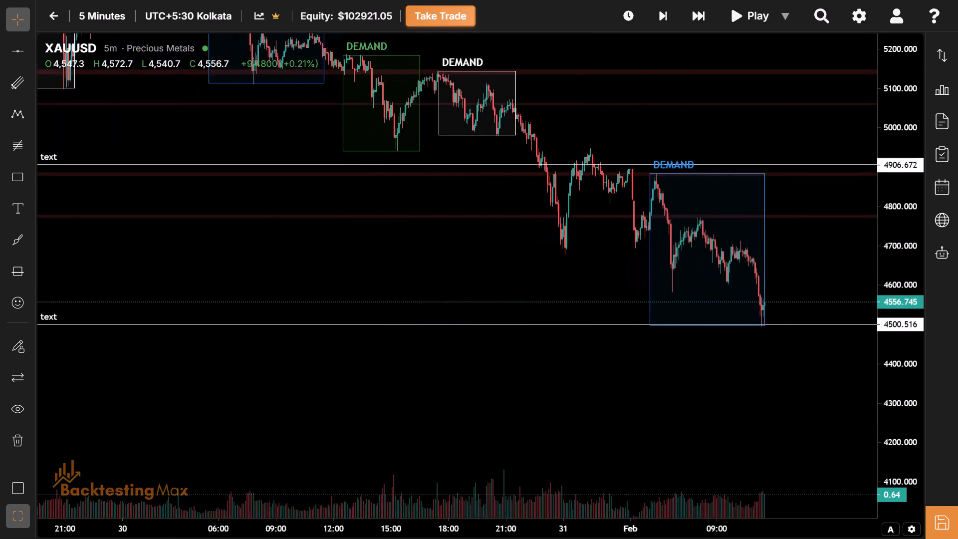
pyautogui.moveTo(640, 538); pyautogui.dragTo(663, 538)
pyautogui.moveTo(474, 206); pyautogui.dragTo(789, 472)
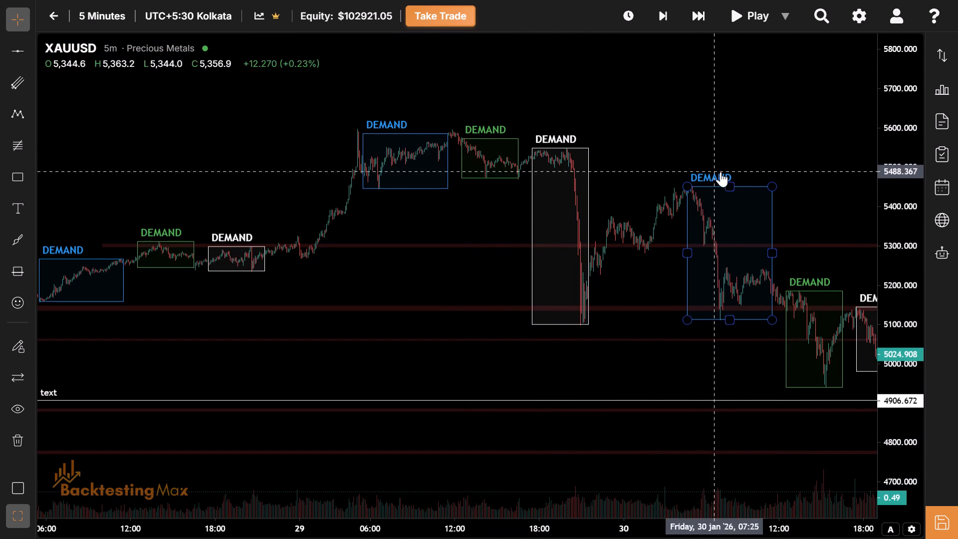
pyautogui.moveTo(751, 141); pyautogui.dragTo(499, 72)
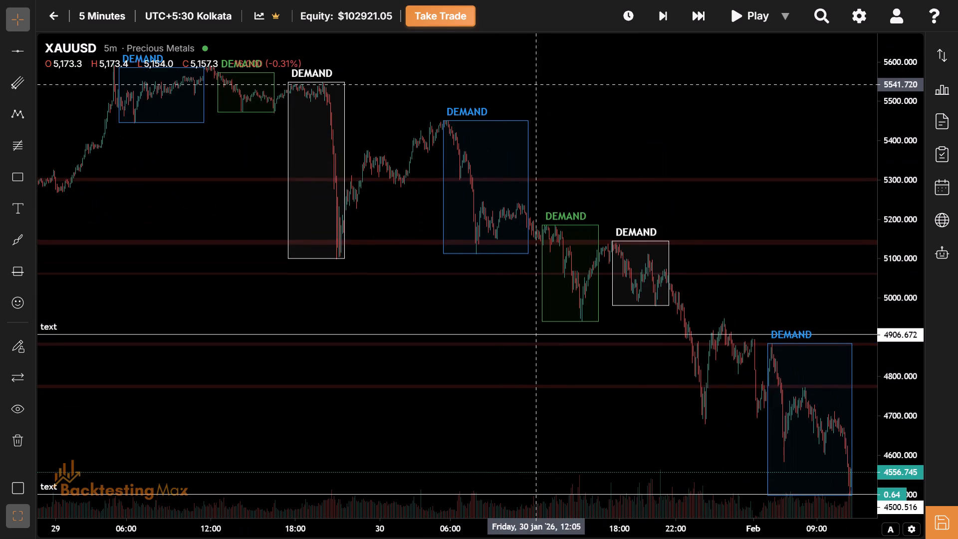
pyautogui.moveTo(536, 85); pyautogui.dragTo(198, 47)
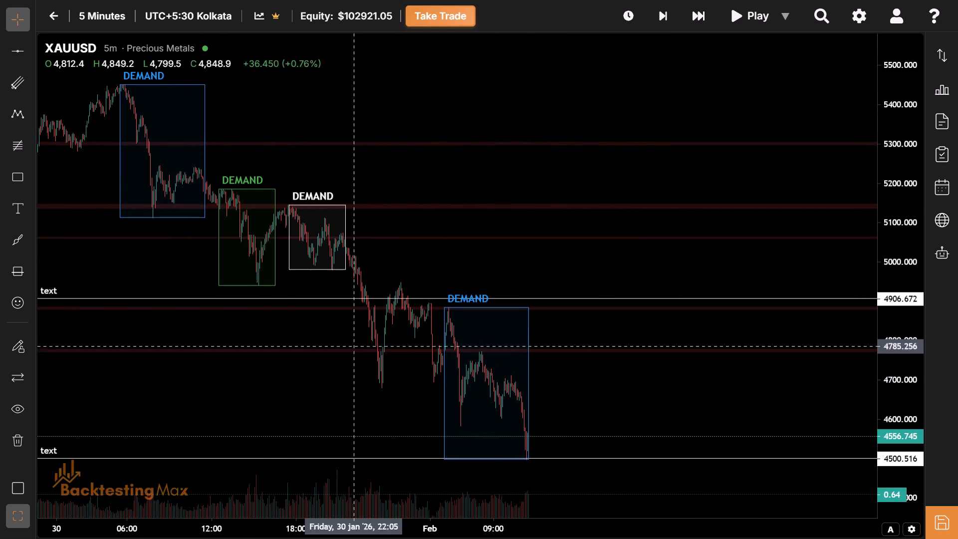
pyautogui.moveTo(270, 368); pyautogui.dragTo(539, 453)
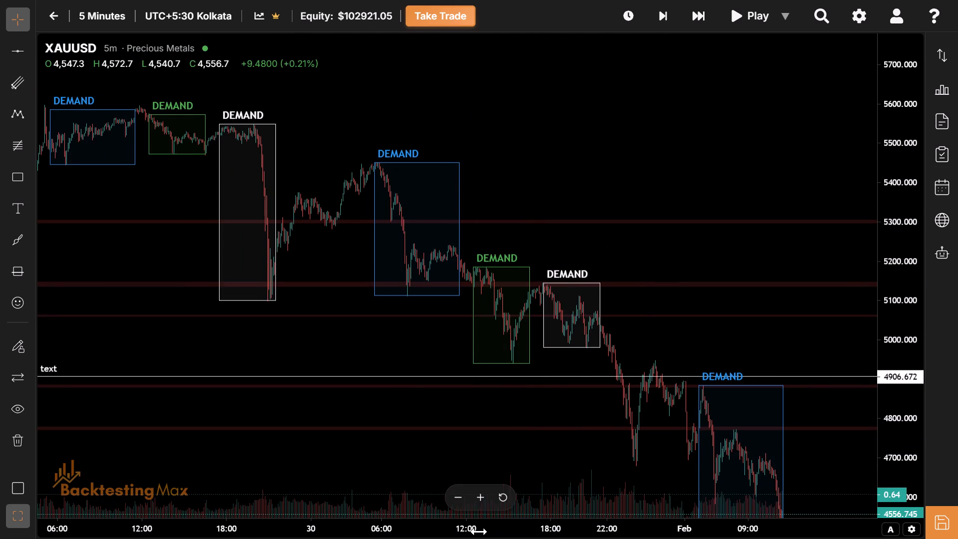
pyautogui.moveTo(479, 532); pyautogui.dragTo(644, 538)
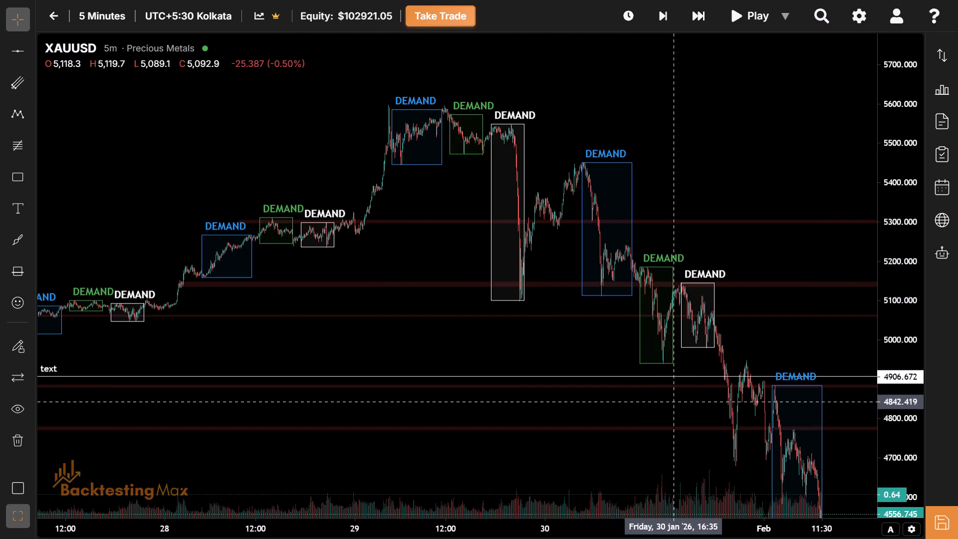
pyautogui.moveTo(674, 401); pyautogui.dragTo(418, 351)
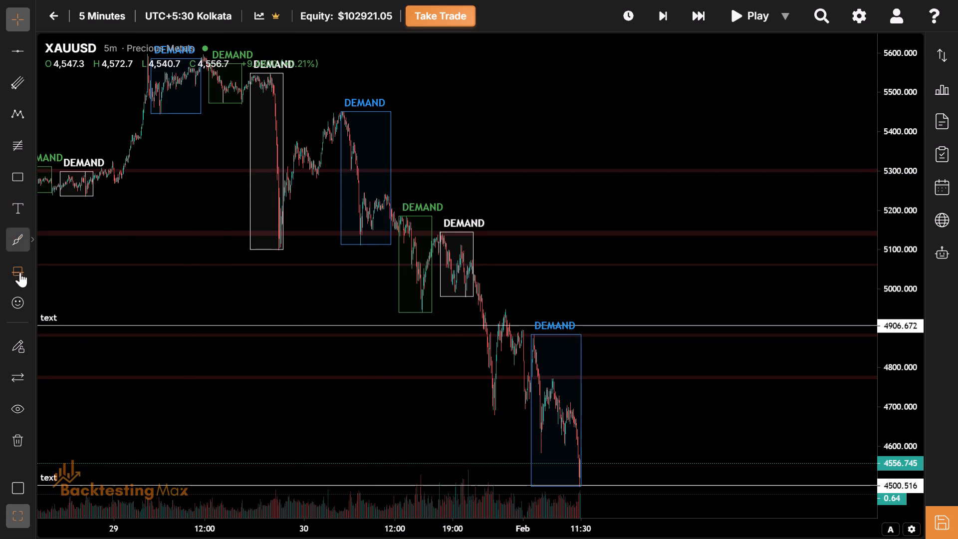
# Draw a short position on the 29 January evening drop with entry at 5492.178 and stop at 5532.193.
pyautogui.click(18, 264)
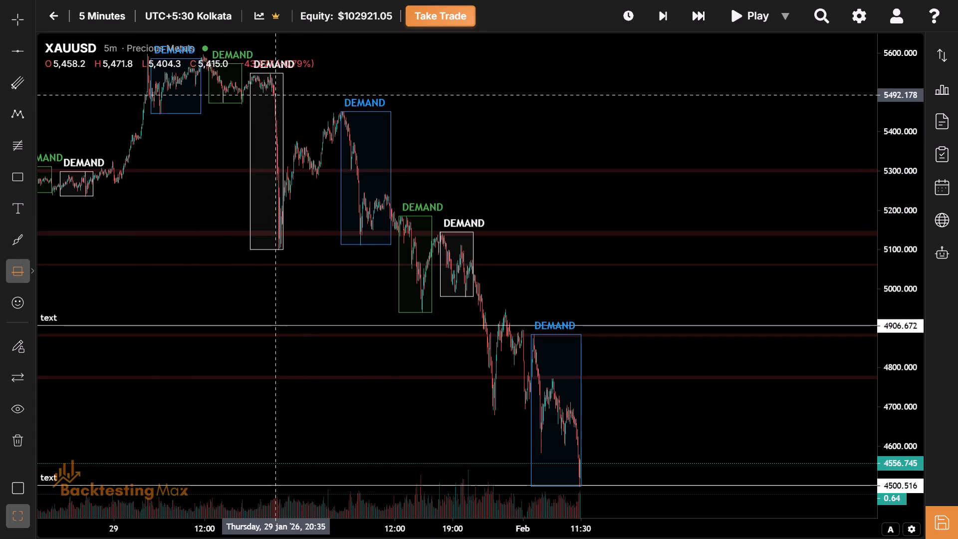
pyautogui.click(273, 95)
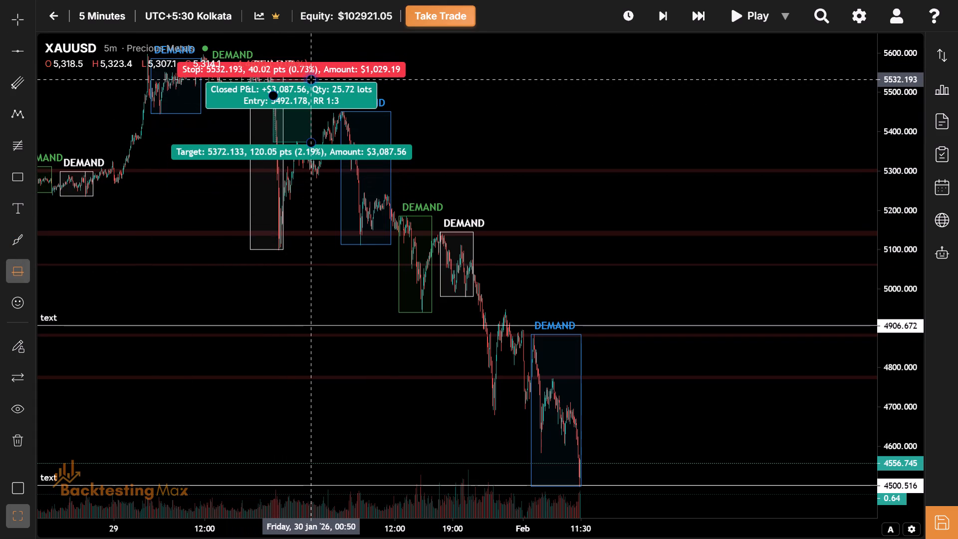
pyautogui.click(311, 80)
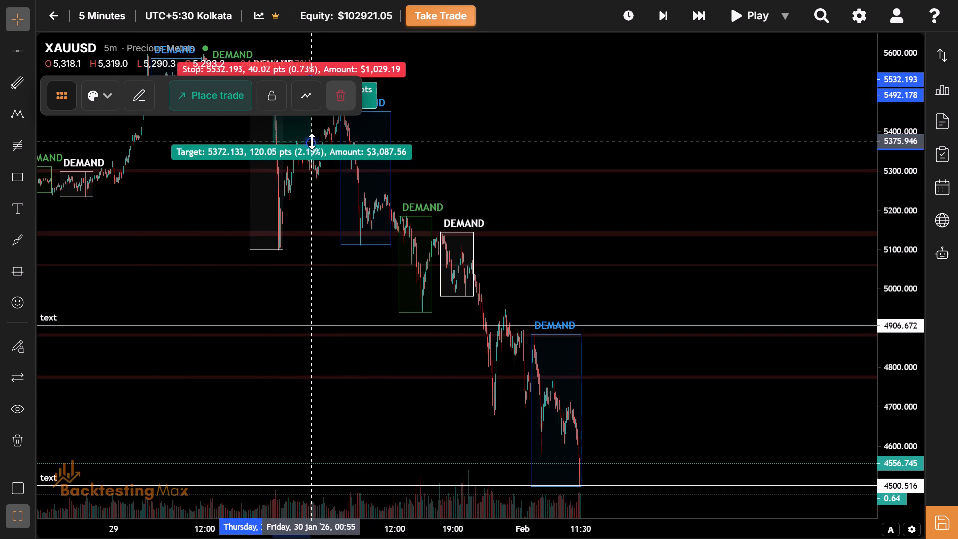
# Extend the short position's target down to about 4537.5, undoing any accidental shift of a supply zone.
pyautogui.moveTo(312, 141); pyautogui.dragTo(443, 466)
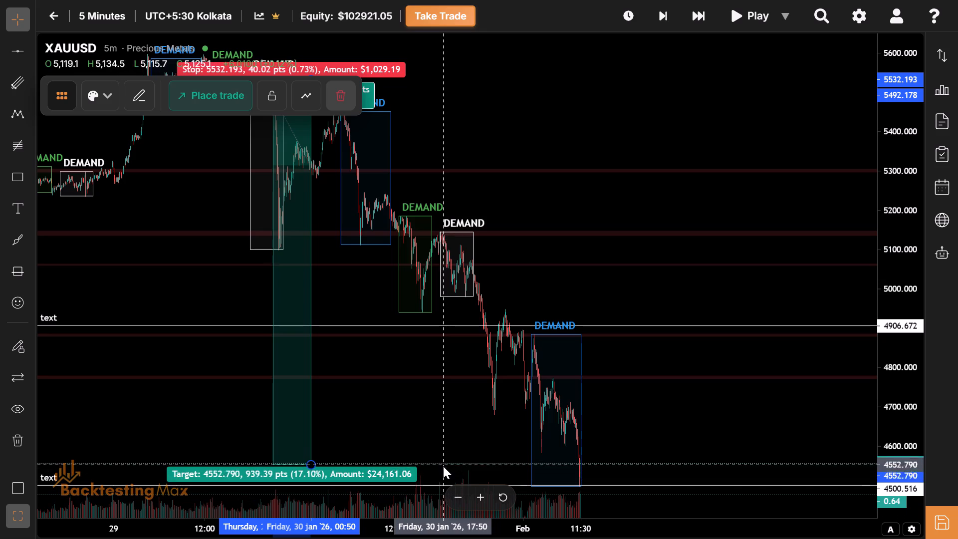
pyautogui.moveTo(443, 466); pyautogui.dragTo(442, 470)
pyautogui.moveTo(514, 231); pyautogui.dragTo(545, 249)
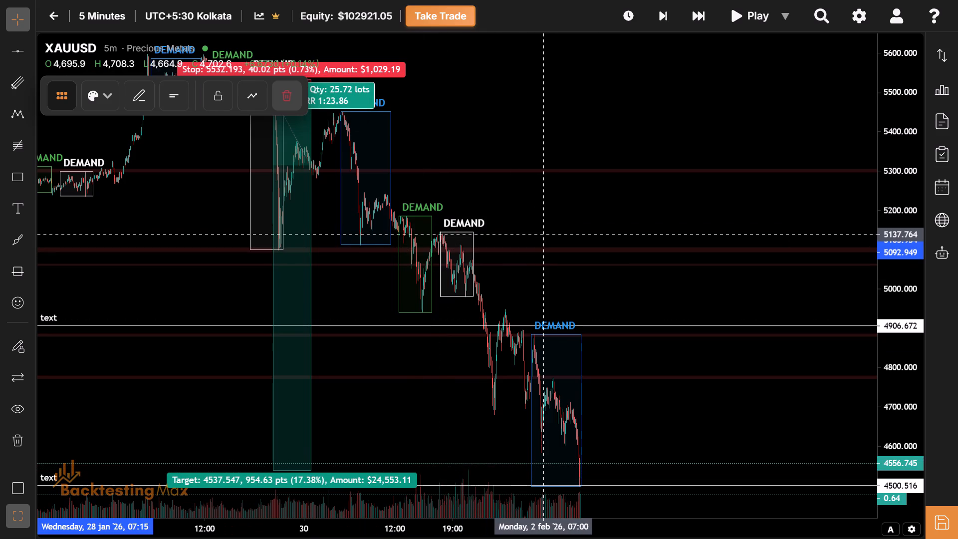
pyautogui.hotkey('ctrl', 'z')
# Raise the short position's stop to 5545.531 and extend the position's end to late 2 February.
pyautogui.moveTo(517, 225); pyautogui.dragTo(651, 259)
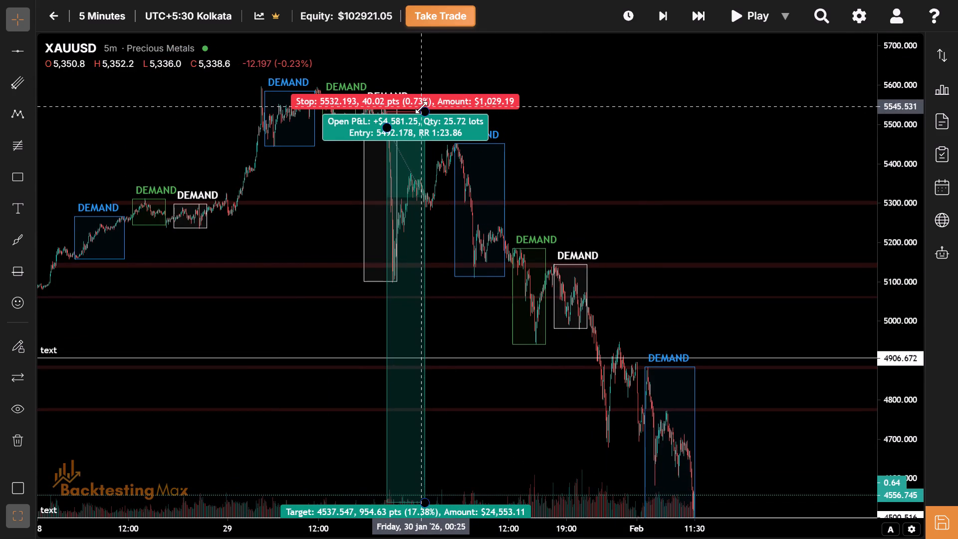
pyautogui.moveTo(427, 109); pyautogui.dragTo(752, 92)
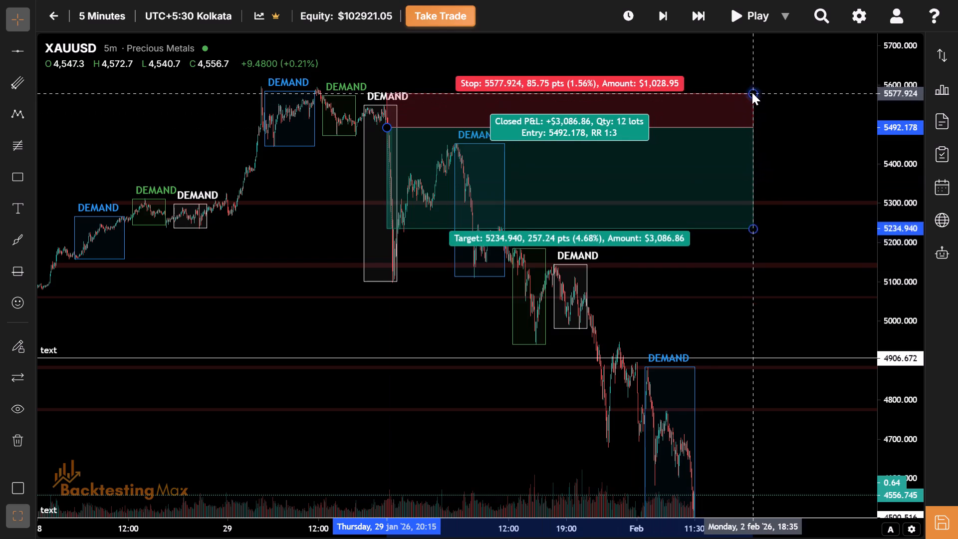
pyautogui.moveTo(752, 92); pyautogui.dragTo(771, 106)
# Lower the short position's target to 4499.438, just under the 4500.516 line.
pyautogui.moveTo(772, 191); pyautogui.dragTo(809, 431)
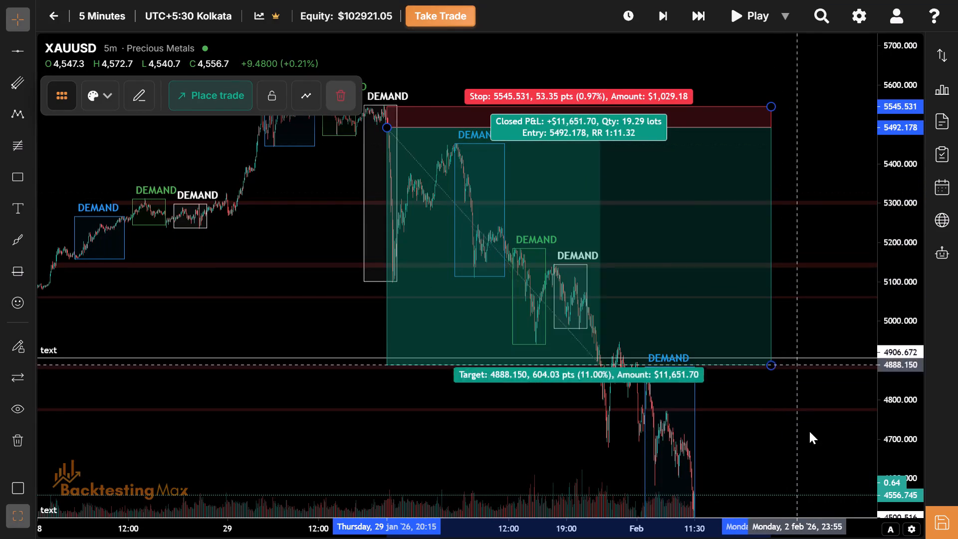
pyautogui.moveTo(809, 431); pyautogui.dragTo(810, 435)
pyautogui.moveTo(812, 458); pyautogui.dragTo(736, 286)
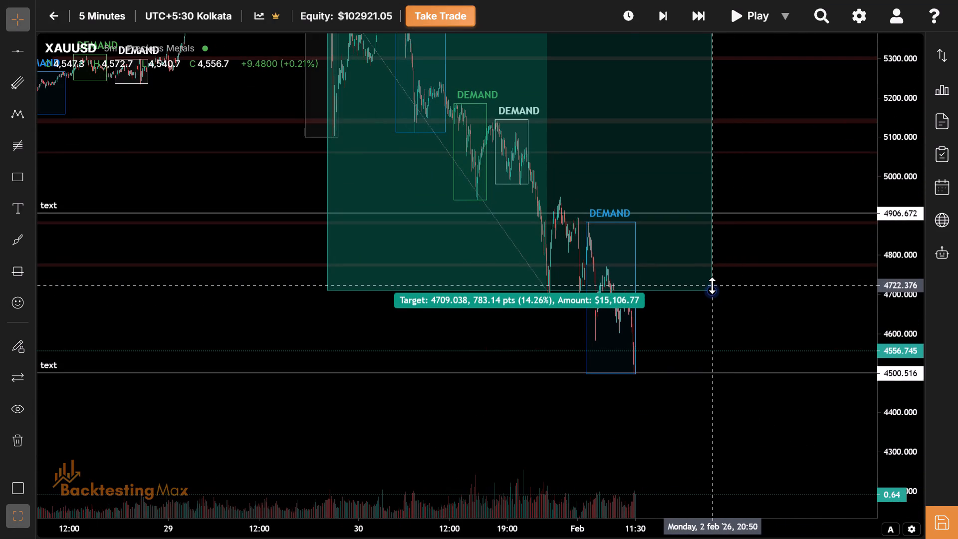
pyautogui.moveTo(712, 285); pyautogui.dragTo(751, 373)
pyautogui.moveTo(759, 342); pyautogui.dragTo(769, 481)
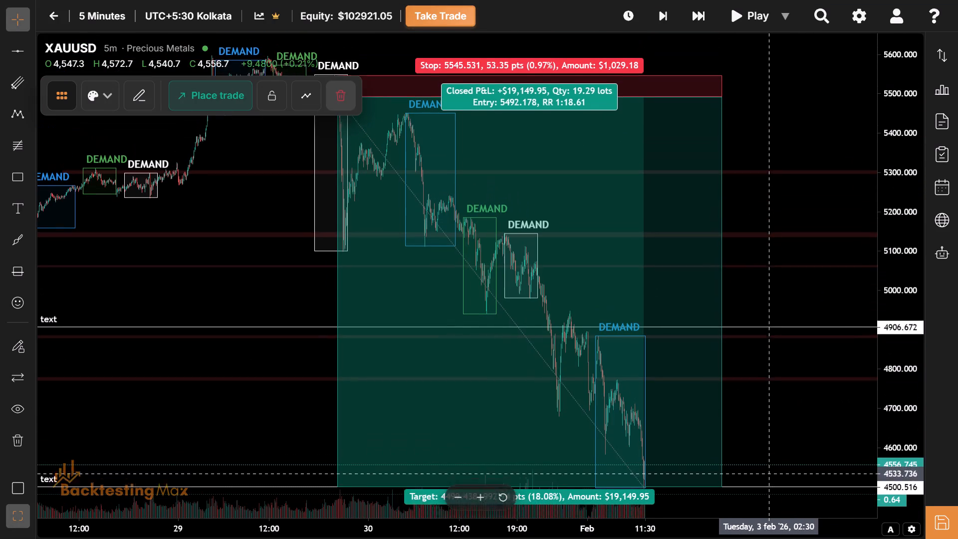
pyautogui.moveTo(769, 481); pyautogui.dragTo(769, 488)
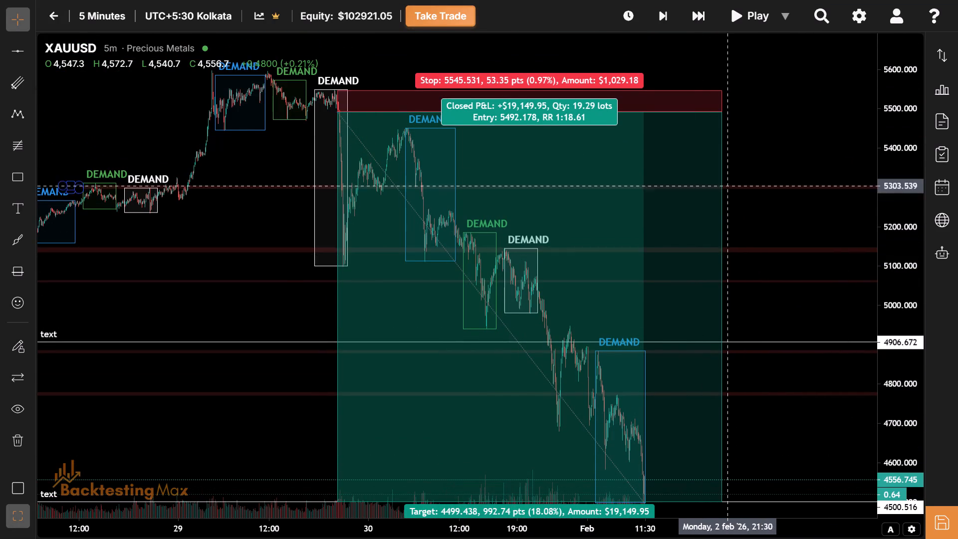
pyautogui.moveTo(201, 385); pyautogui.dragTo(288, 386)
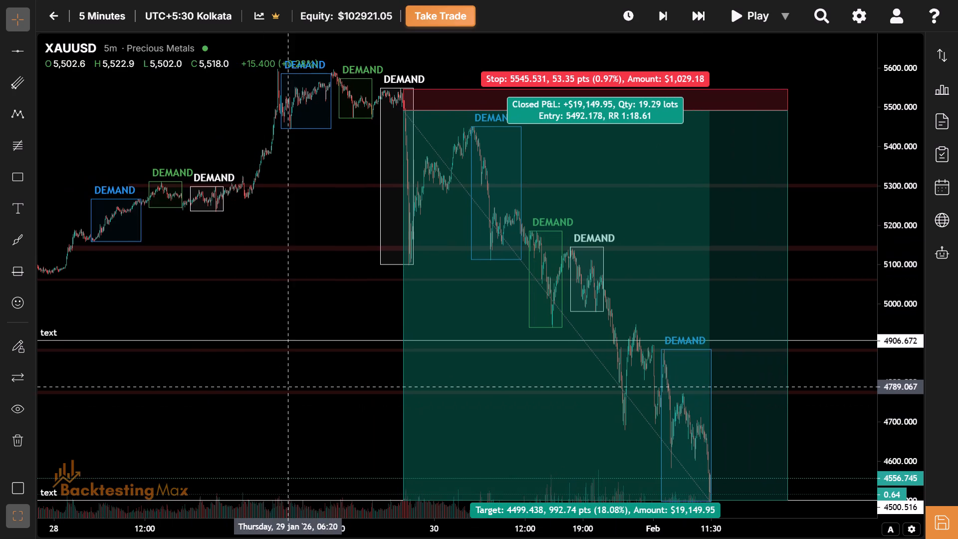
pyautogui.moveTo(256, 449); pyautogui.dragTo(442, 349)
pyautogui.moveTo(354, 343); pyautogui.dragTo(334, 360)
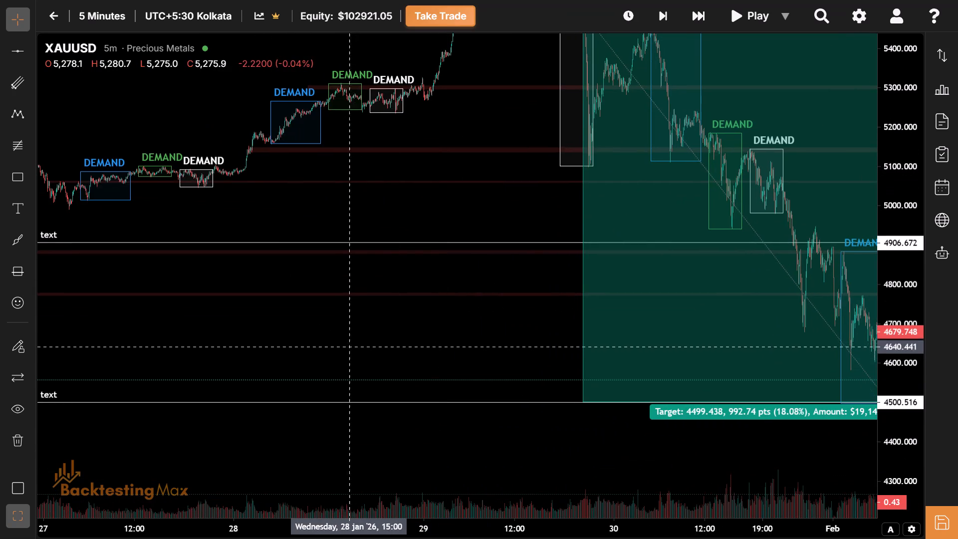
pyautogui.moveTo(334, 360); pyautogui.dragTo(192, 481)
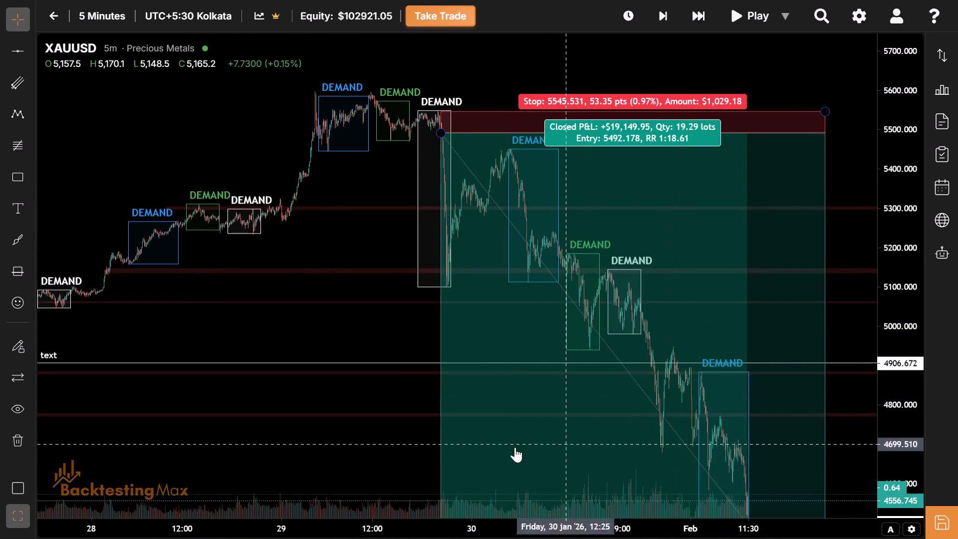
# Delete the short position drawn over the decline from 29 January to 2 February.
pyautogui.moveTo(324, 465); pyautogui.dragTo(566, 444)
pyautogui.moveTo(484, 436); pyautogui.dragTo(364, 461)
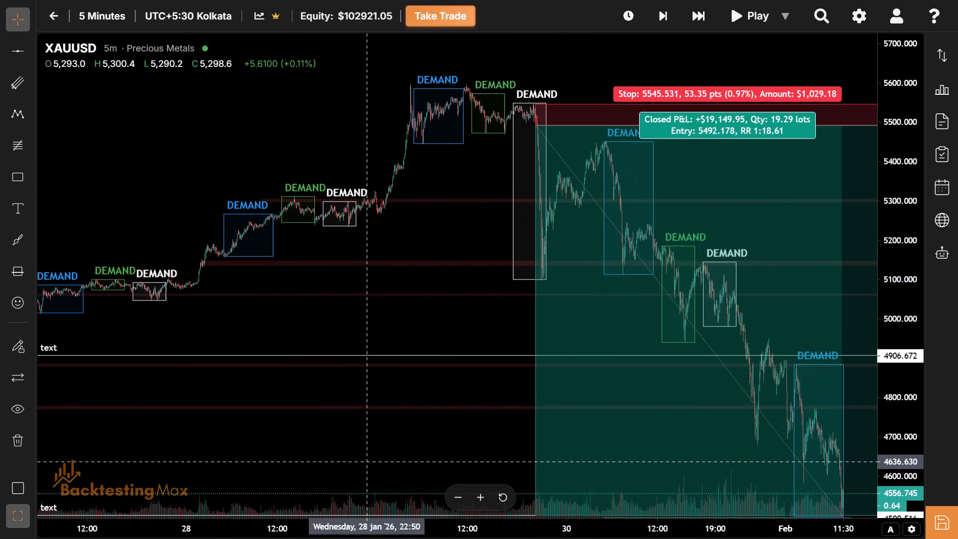
pyautogui.moveTo(435, 461); pyautogui.dragTo(270, 436)
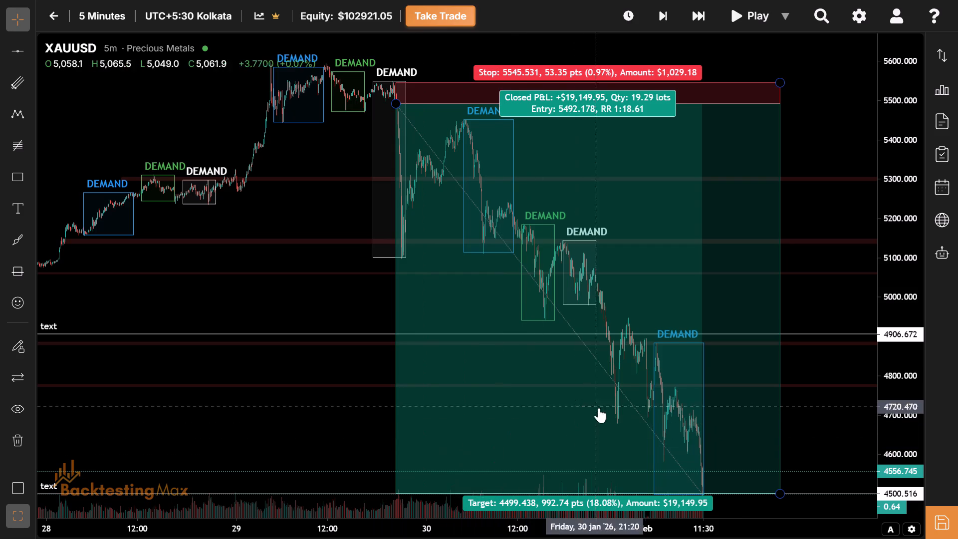
pyautogui.click(780, 86)
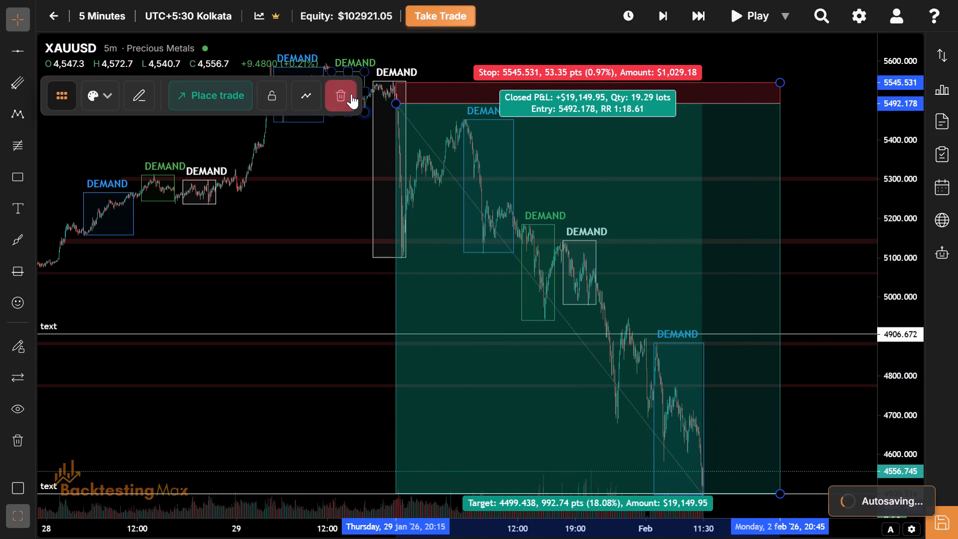
pyautogui.click(351, 94)
# Switch the chart timeframe to 15 minutes and bring the latest candles into view.
pyautogui.moveTo(679, 296); pyautogui.dragTo(693, 239)
pyautogui.moveTo(527, 534); pyautogui.dragTo(679, 532)
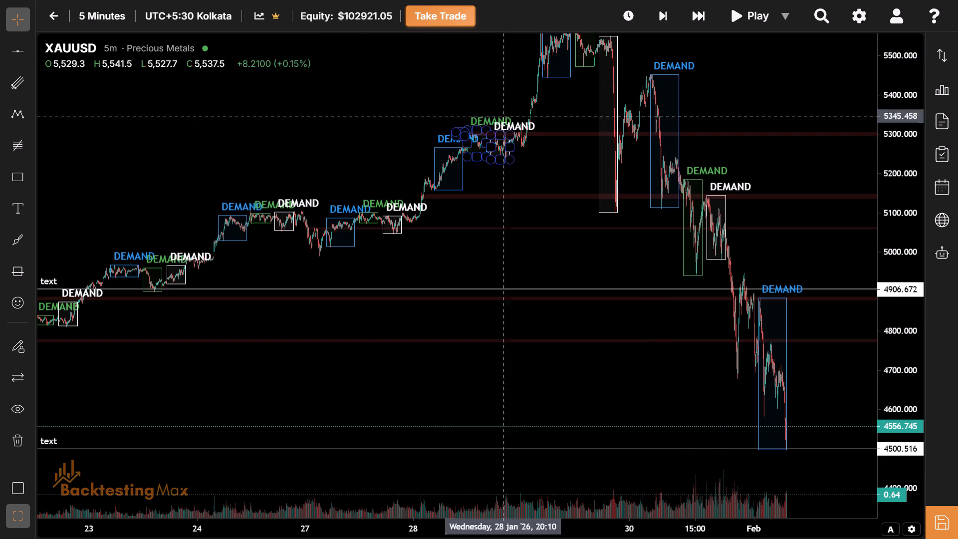
pyautogui.click(120, 13)
pyautogui.click(142, 187)
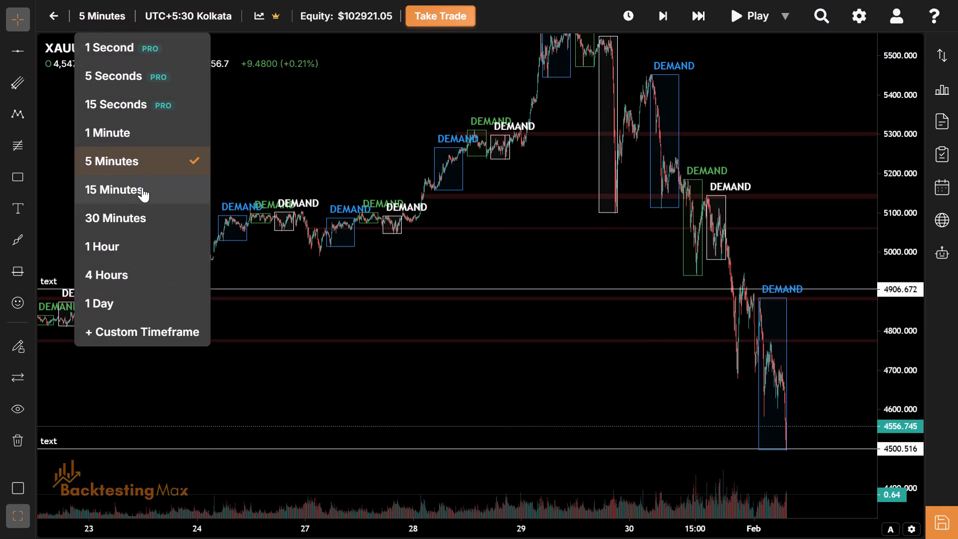
pyautogui.moveTo(766, 529); pyautogui.dragTo(317, 515)
pyautogui.moveTo(259, 531); pyautogui.dragTo(381, 538)
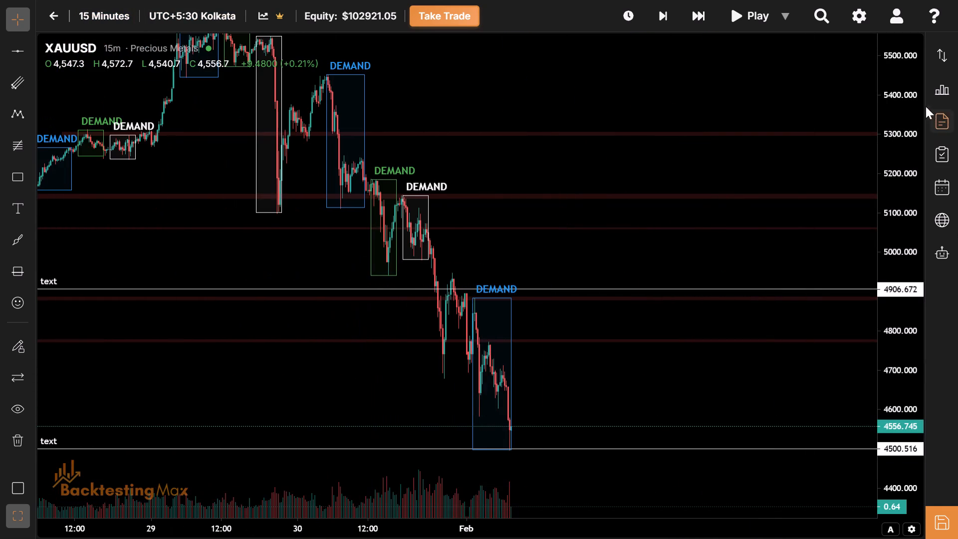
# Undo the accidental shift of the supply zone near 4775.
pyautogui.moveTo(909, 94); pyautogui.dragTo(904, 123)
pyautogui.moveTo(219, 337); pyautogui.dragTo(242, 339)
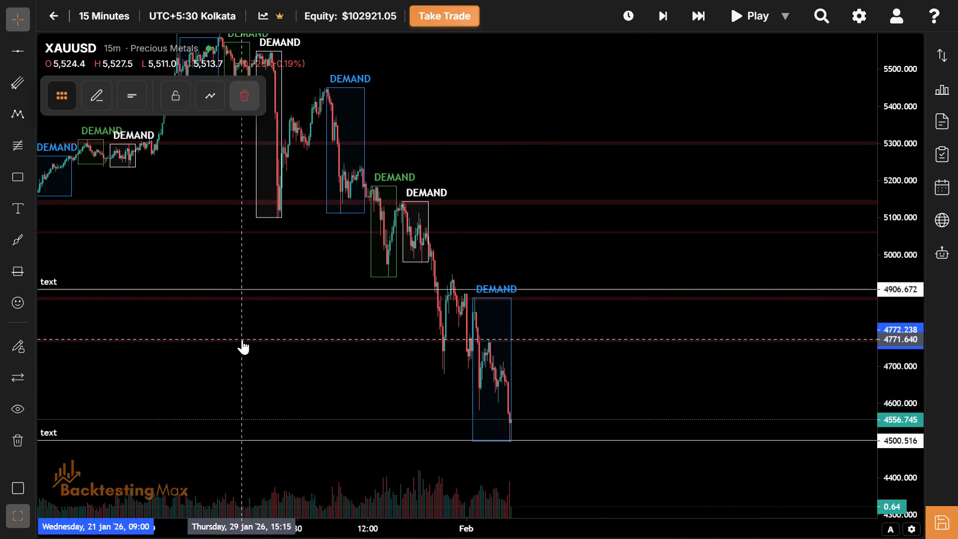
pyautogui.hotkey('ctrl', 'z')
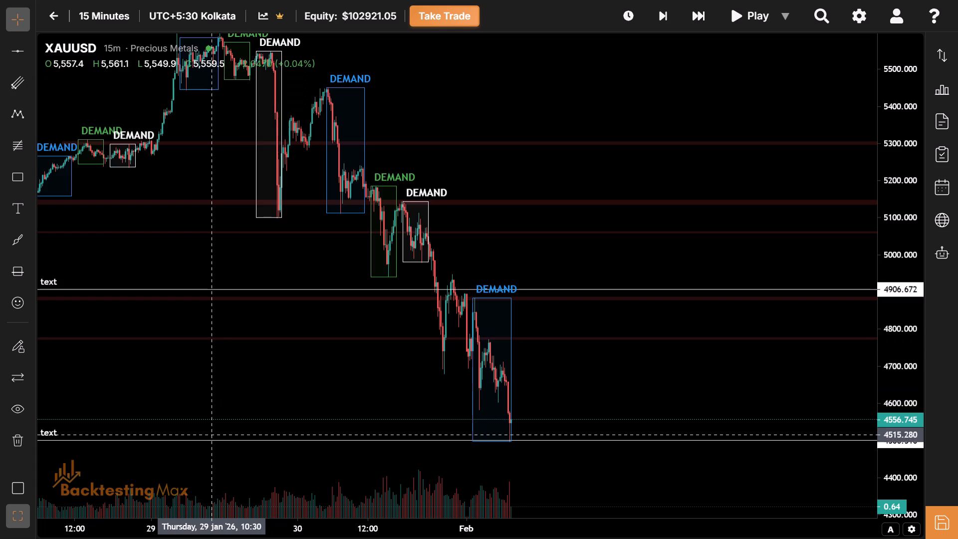
# Examine the 21–23 January price action where the supply zones near 4880 and 4775 originate.
pyautogui.moveTo(197, 406); pyautogui.dragTo(361, 401)
pyautogui.moveTo(314, 382); pyautogui.dragTo(599, 401)
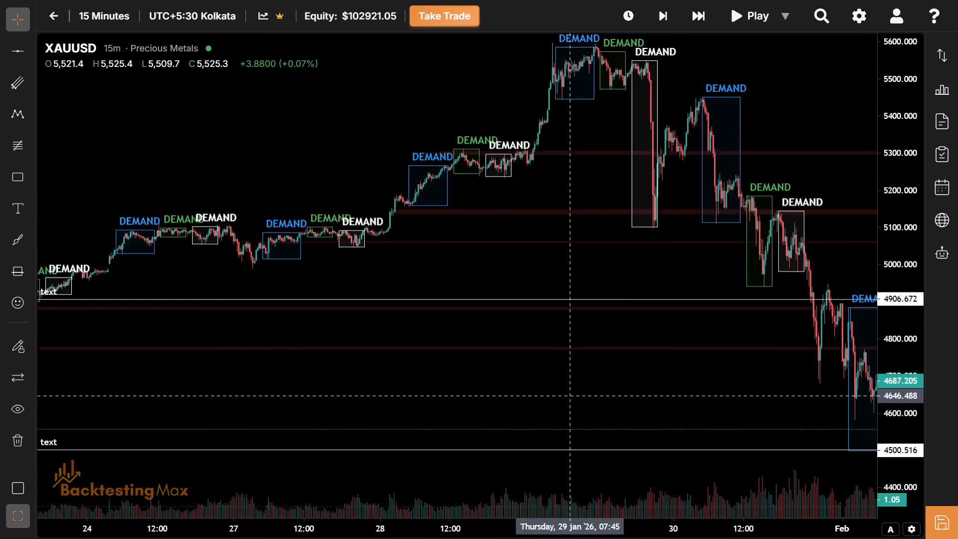
pyautogui.moveTo(599, 401); pyautogui.dragTo(848, 373)
pyautogui.click(367, 366)
pyautogui.moveTo(367, 366); pyautogui.dragTo(627, 419)
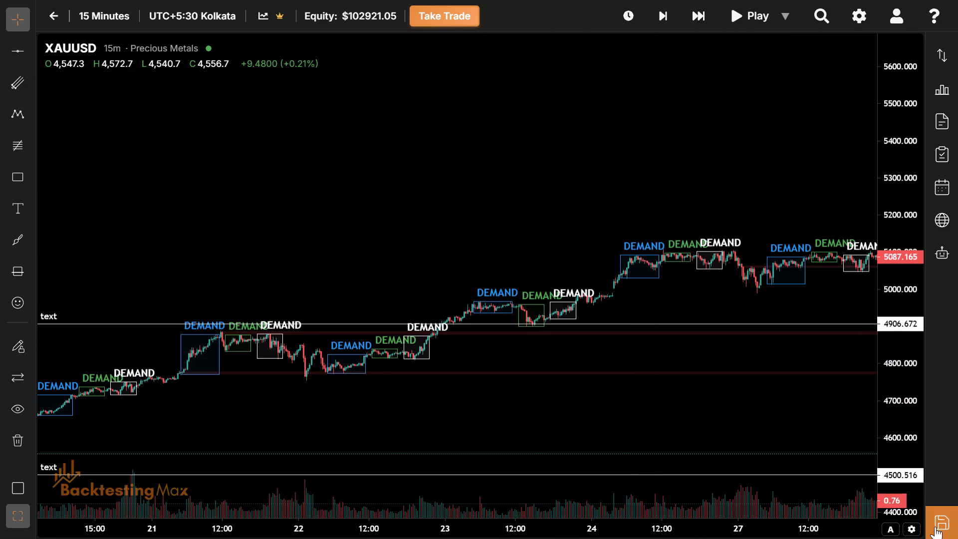
pyautogui.moveTo(896, 426); pyautogui.dragTo(875, 94)
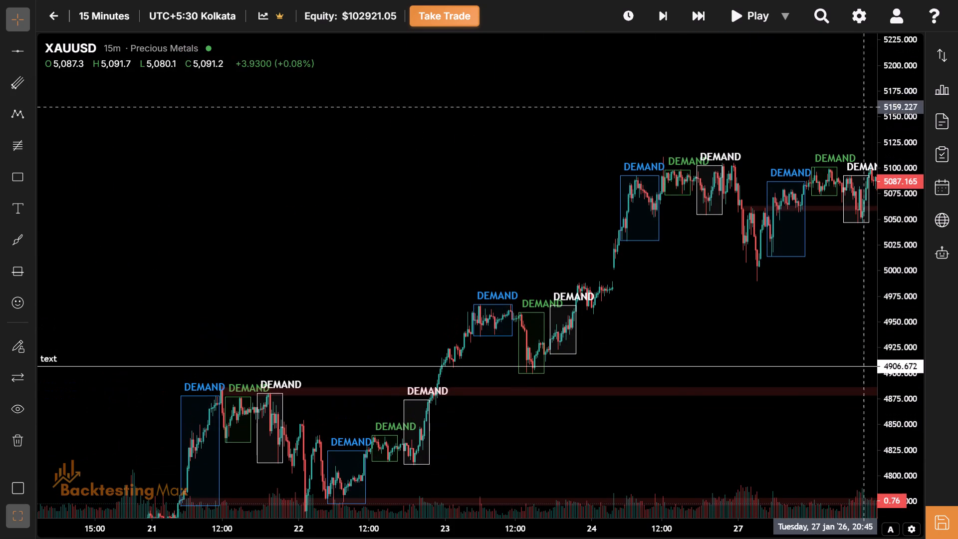
pyautogui.moveTo(640, 474); pyautogui.dragTo(577, 221)
pyautogui.moveTo(588, 221); pyautogui.dragTo(603, 275)
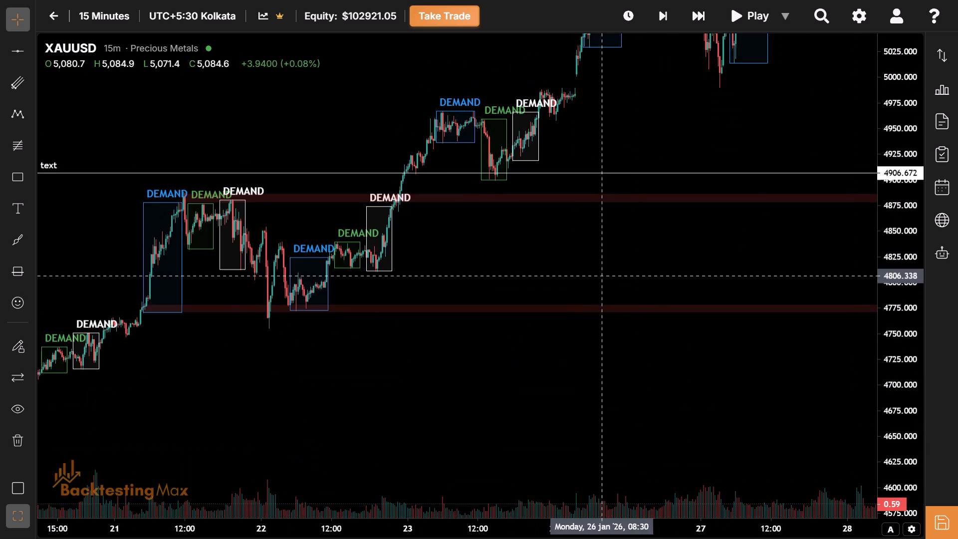
pyautogui.moveTo(889, 441); pyautogui.dragTo(908, 316)
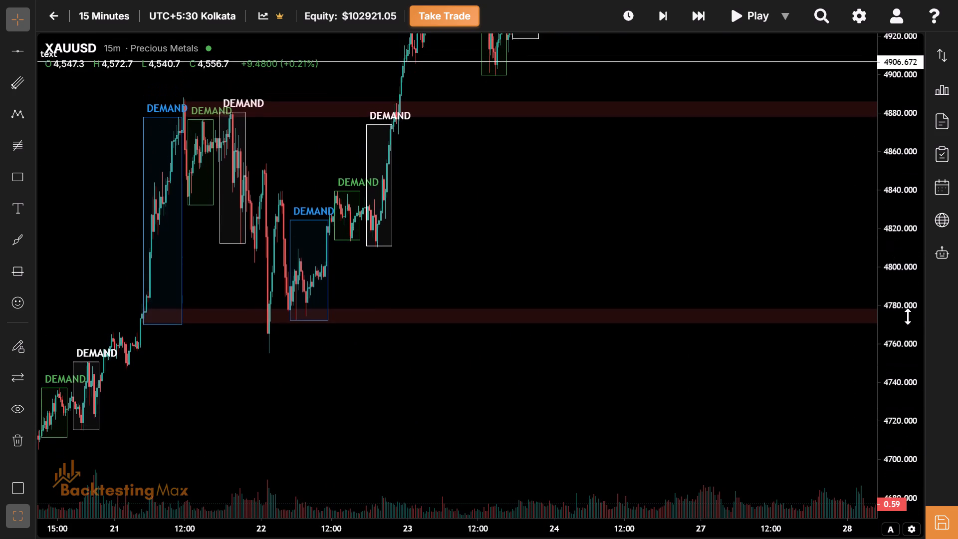
pyautogui.moveTo(908, 316); pyautogui.dragTo(909, 332)
pyautogui.moveTo(587, 445); pyautogui.dragTo(312, 430)
pyautogui.moveTo(663, 417); pyautogui.dragTo(957, 400)
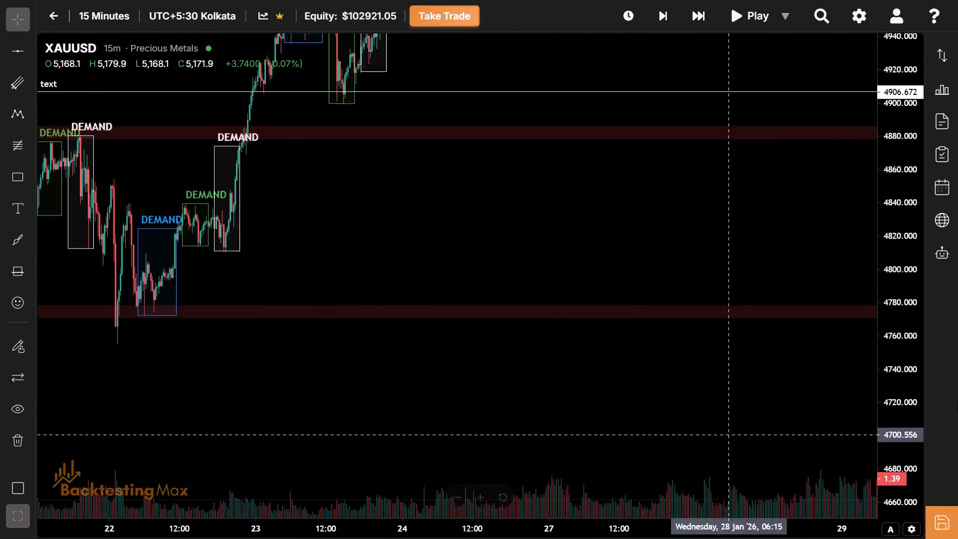
# Delete the supply zone spanning 4770.645 to 4778.294 that starts on 21 January.
pyautogui.moveTo(957, 400); pyautogui.dragTo(957, 392)
pyautogui.click(617, 387)
pyautogui.moveTo(617, 387); pyautogui.dragTo(233, 406)
pyautogui.moveTo(508, 415); pyautogui.dragTo(0, 405)
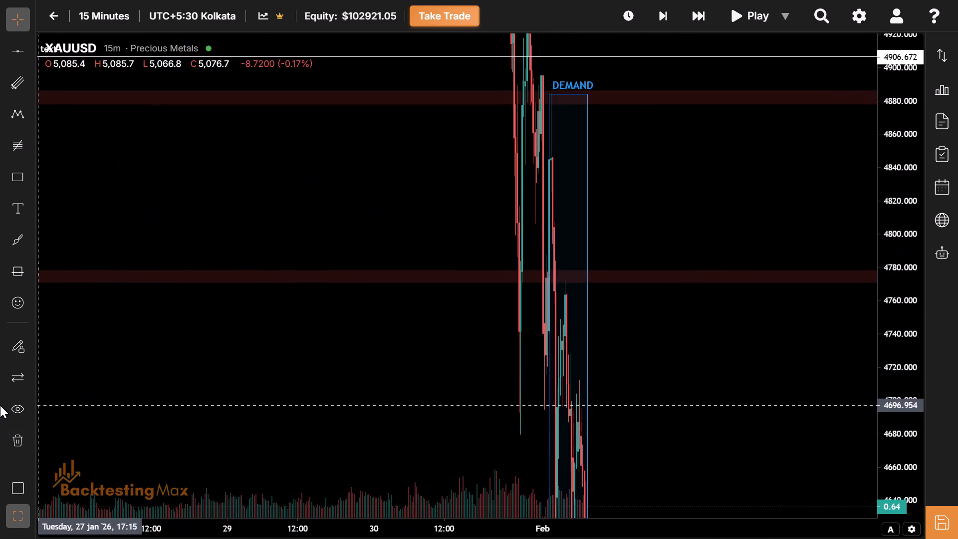
pyautogui.moveTo(0, 405); pyautogui.dragTo(79, 420)
pyautogui.click(416, 290)
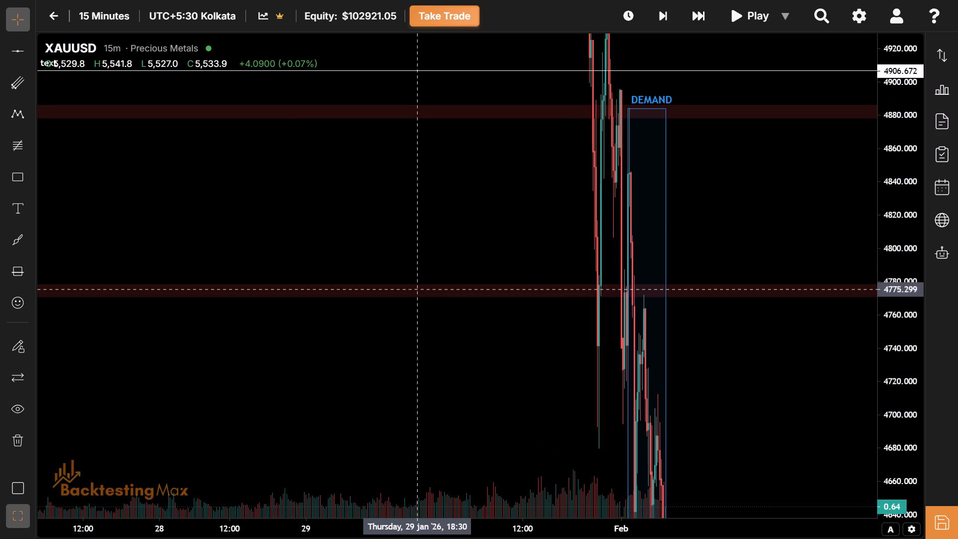
pyautogui.click(424, 286)
pyautogui.click(292, 98)
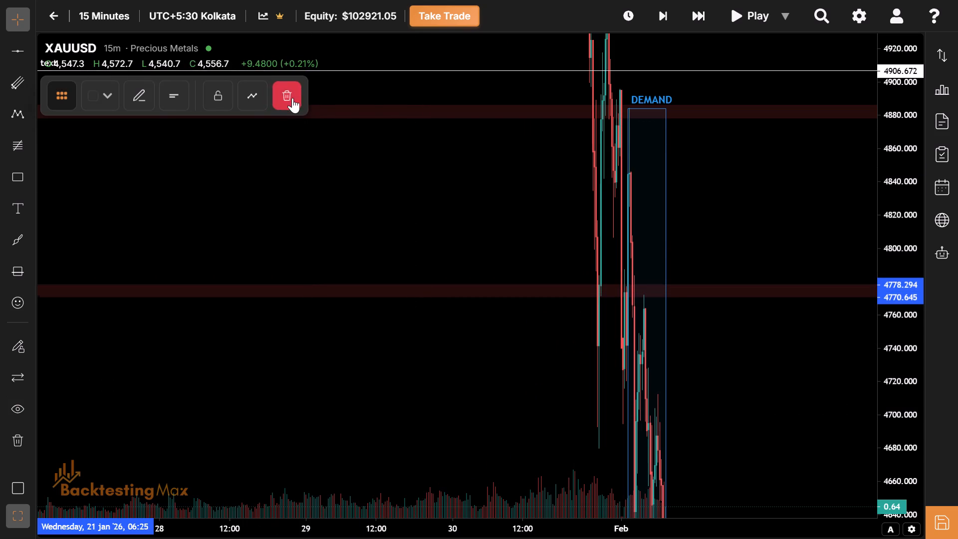
# Examine the mid-January price action below 4700 for a demand area under the current price.
pyautogui.moveTo(336, 301); pyautogui.dragTo(781, 238)
pyautogui.moveTo(375, 305); pyautogui.dragTo(725, 327)
pyautogui.moveTo(474, 380); pyautogui.dragTo(695, 404)
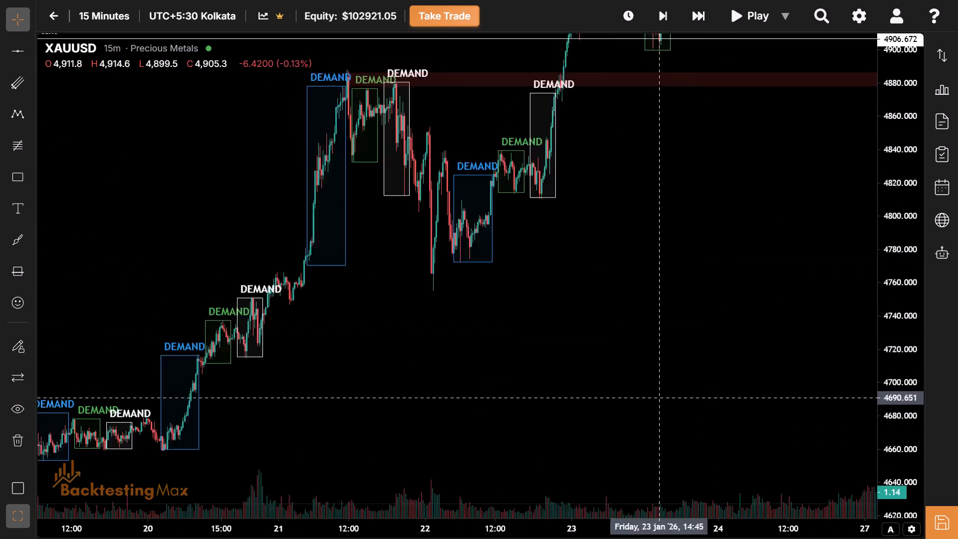
pyautogui.moveTo(695, 404); pyautogui.dragTo(702, 407)
pyautogui.moveTo(426, 400); pyautogui.dragTo(313, 500)
pyautogui.moveTo(855, 321); pyautogui.dragTo(421, 410)
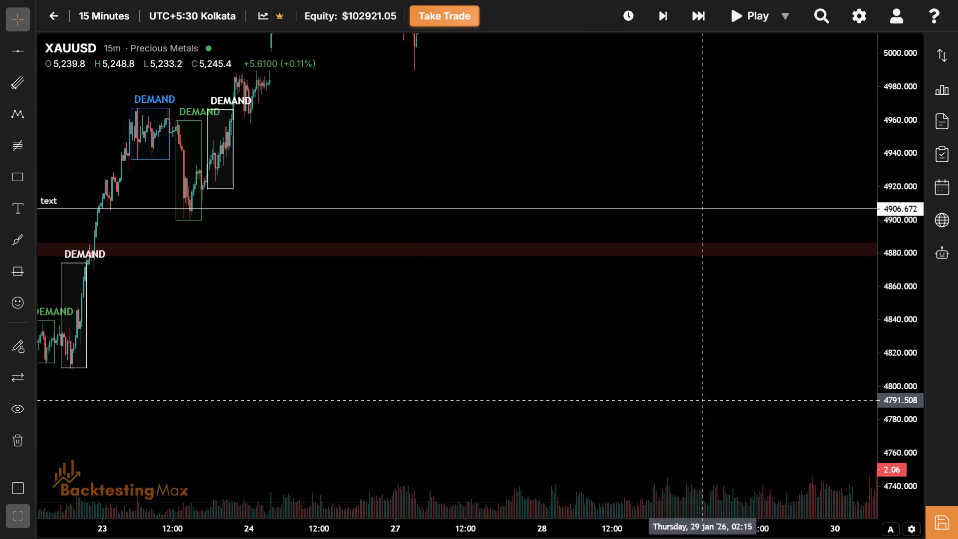
pyautogui.moveTo(734, 390); pyautogui.dragTo(151, 374)
pyautogui.moveTo(253, 392); pyautogui.dragTo(797, 288)
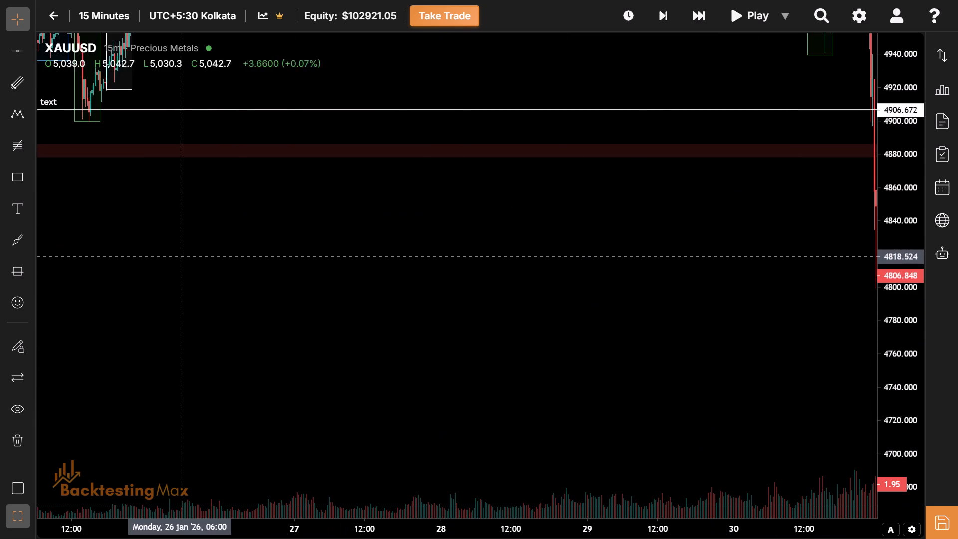
pyautogui.moveTo(181, 301); pyautogui.dragTo(822, 93)
pyautogui.moveTo(515, 288); pyautogui.dragTo(918, 98)
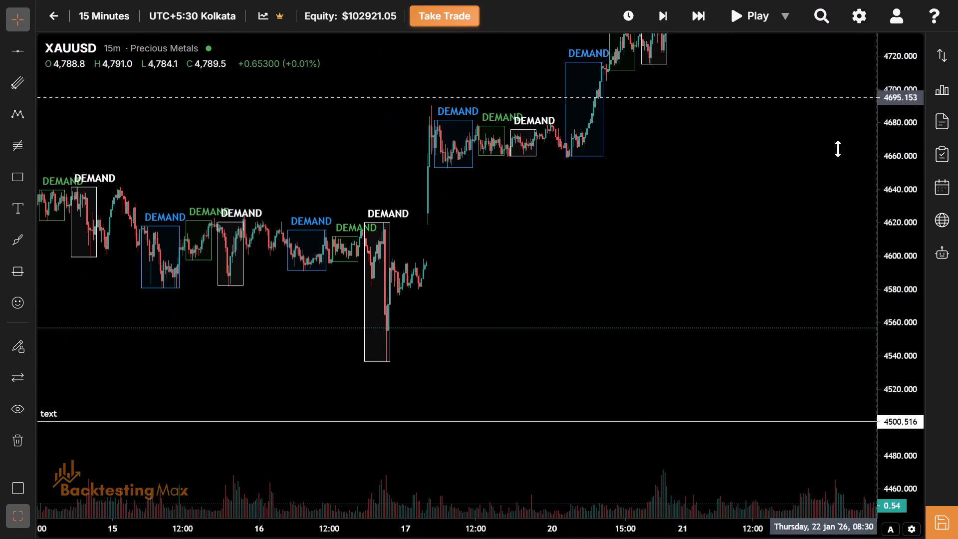
pyautogui.moveTo(647, 274); pyautogui.dragTo(492, 399)
pyautogui.moveTo(492, 399); pyautogui.dragTo(663, 337)
pyautogui.moveTo(447, 383); pyautogui.dragTo(484, 378)
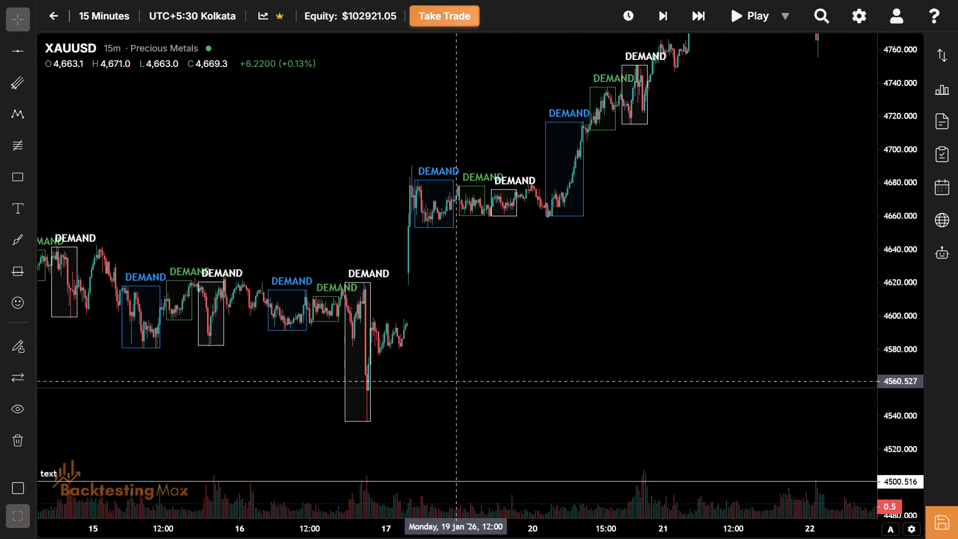
pyautogui.moveTo(484, 378); pyautogui.dragTo(944, 297)
pyautogui.moveTo(453, 330); pyautogui.dragTo(317, 363)
pyautogui.moveTo(470, 537); pyautogui.dragTo(650, 523)
pyautogui.moveTo(690, 346); pyautogui.dragTo(377, 440)
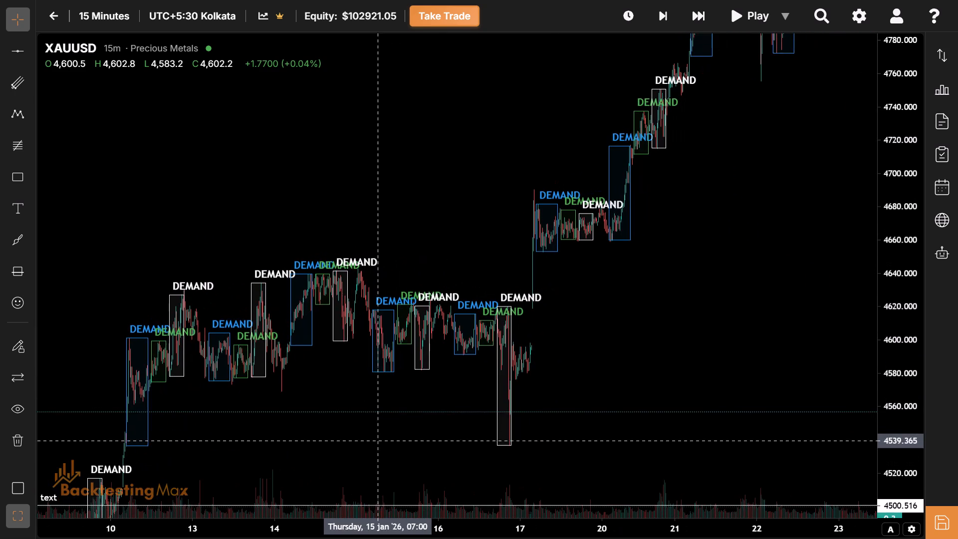
# Draw a rectangle from about 4562.8 to 4581.7 starting on 12 January and apply the Support/Demand template.
pyautogui.click(21, 180)
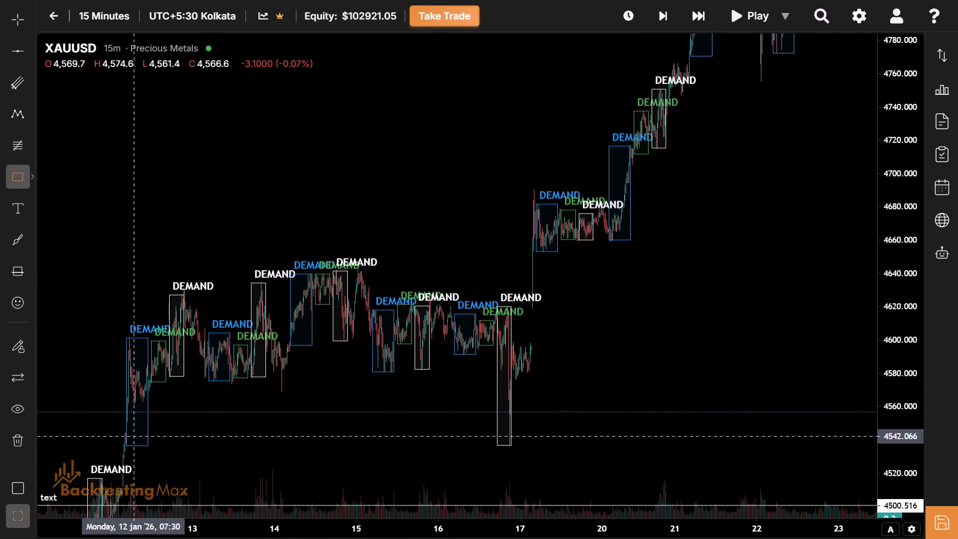
pyautogui.click(129, 402)
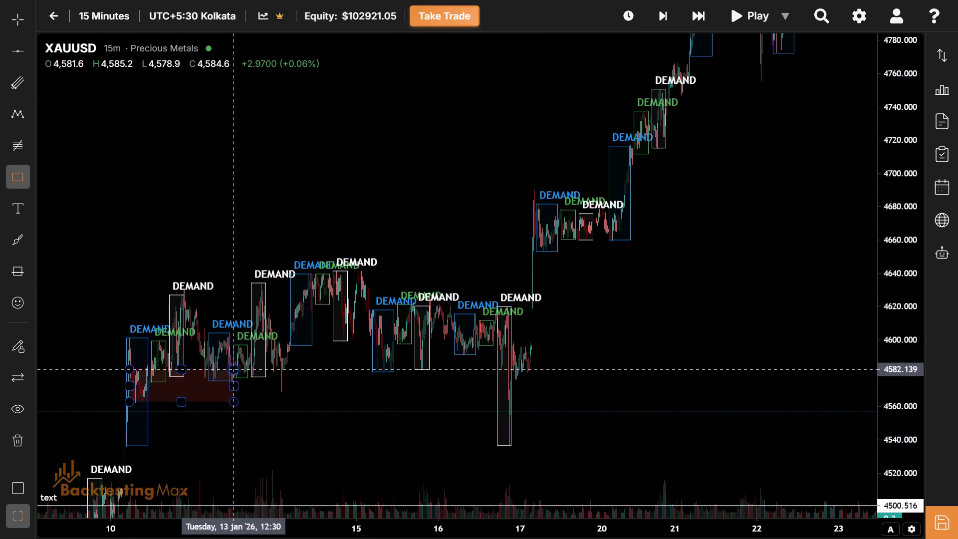
pyautogui.click(234, 370)
pyautogui.click(105, 93)
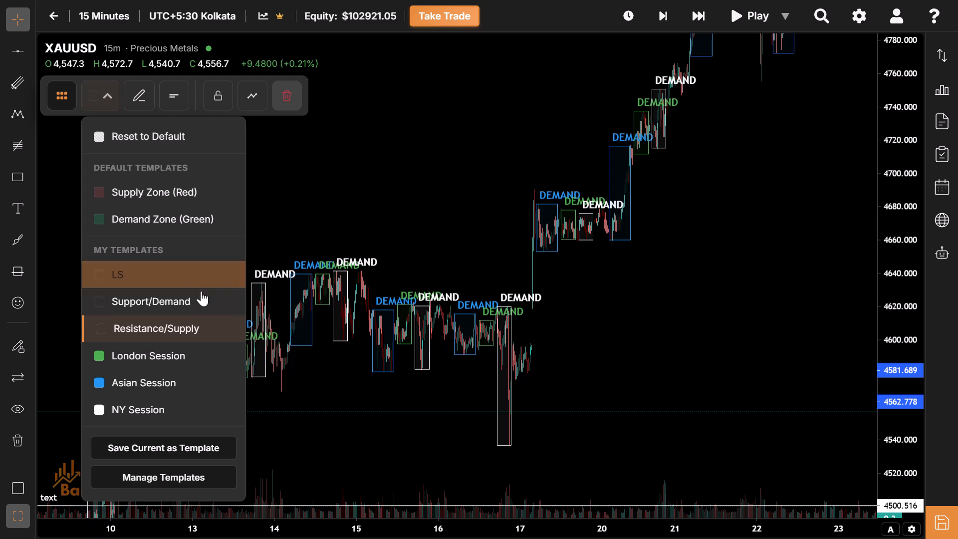
pyautogui.click(187, 302)
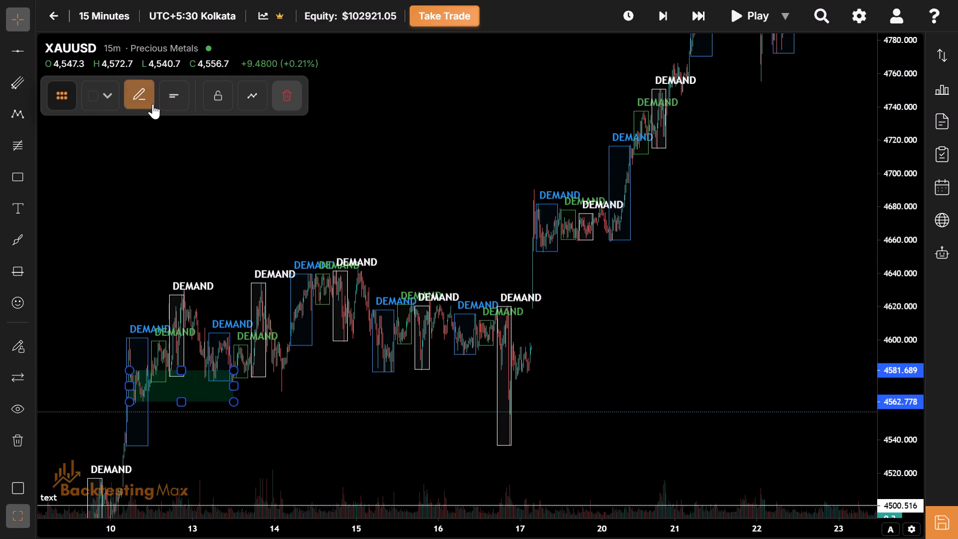
# Extend the new demand zone to the right across the chart.
pyautogui.click(153, 104)
pyautogui.click(341, 143)
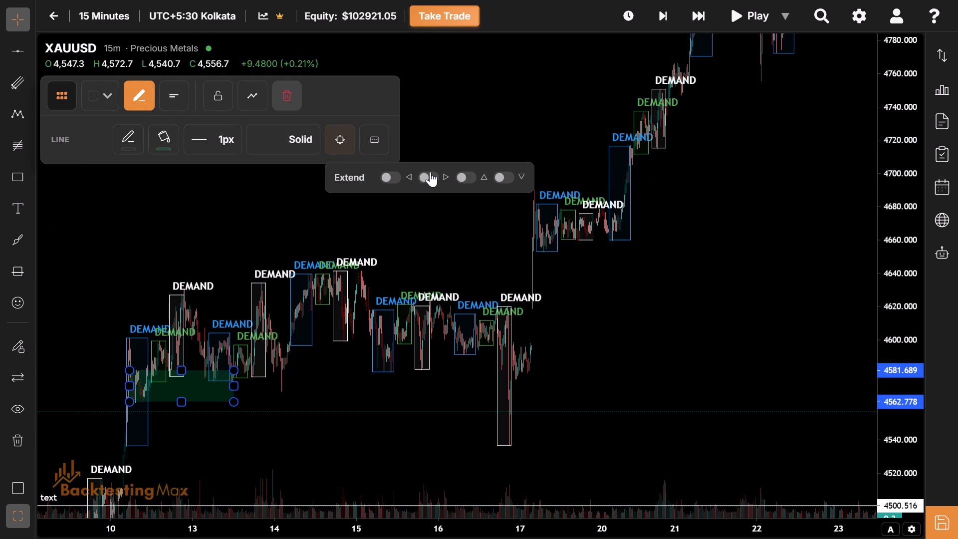
pyautogui.click(429, 172)
pyautogui.moveTo(366, 469); pyautogui.dragTo(375, 466)
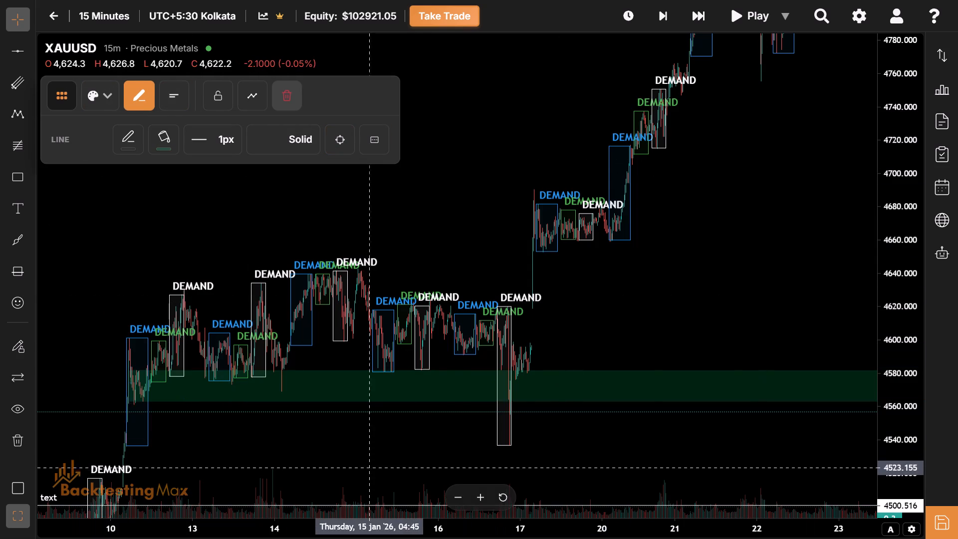
# Compare the new demand zone with the early February drop and examine December to early January price action for lower levels.
pyautogui.moveTo(375, 466); pyautogui.dragTo(432, 438)
pyautogui.moveTo(432, 438); pyautogui.dragTo(232, 458)
pyautogui.moveTo(687, 431); pyautogui.dragTo(59, 465)
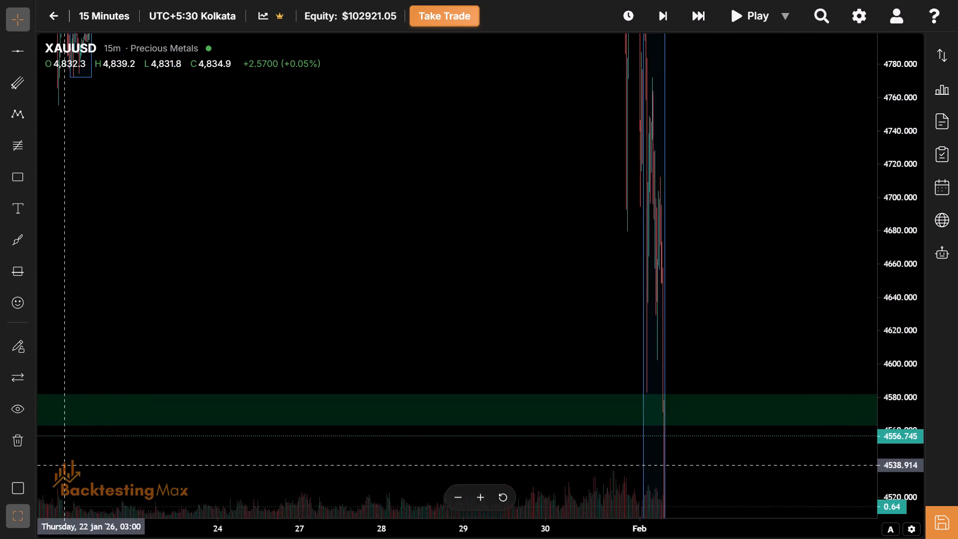
pyautogui.moveTo(59, 465); pyautogui.dragTo(866, 305)
pyautogui.moveTo(408, 306); pyautogui.dragTo(685, 219)
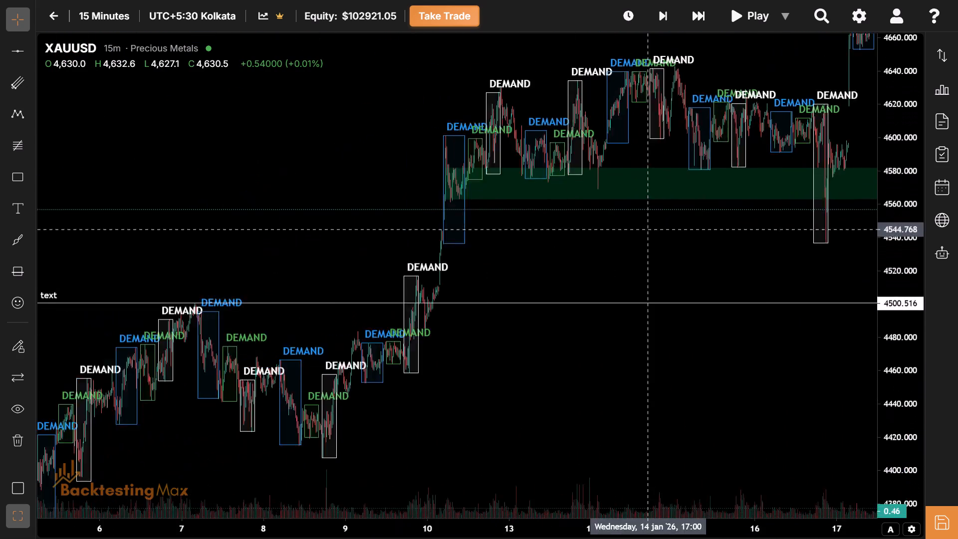
pyautogui.moveTo(685, 219); pyautogui.dragTo(799, 123)
pyautogui.moveTo(306, 488); pyautogui.dragTo(652, 307)
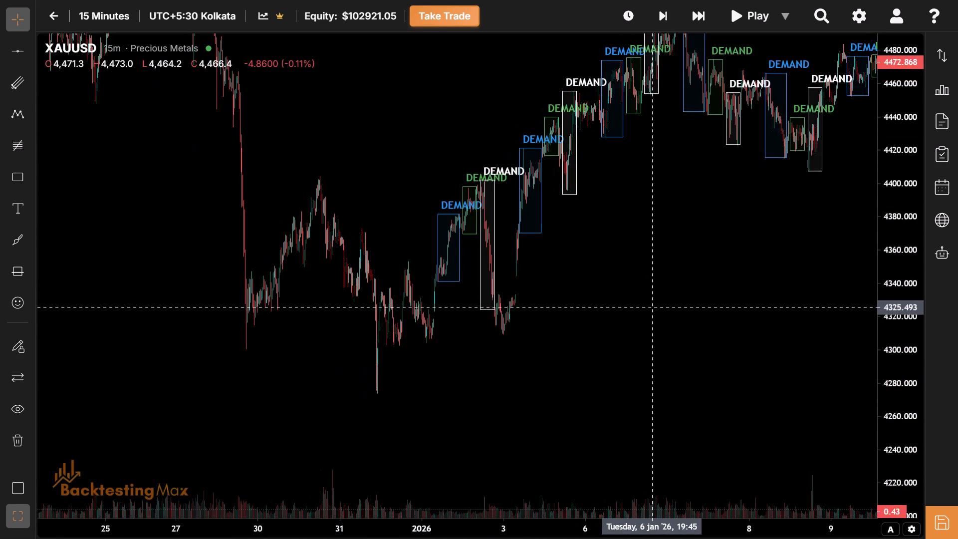
pyautogui.moveTo(652, 307); pyautogui.dragTo(525, 345)
pyautogui.moveTo(287, 536); pyautogui.dragTo(366, 538)
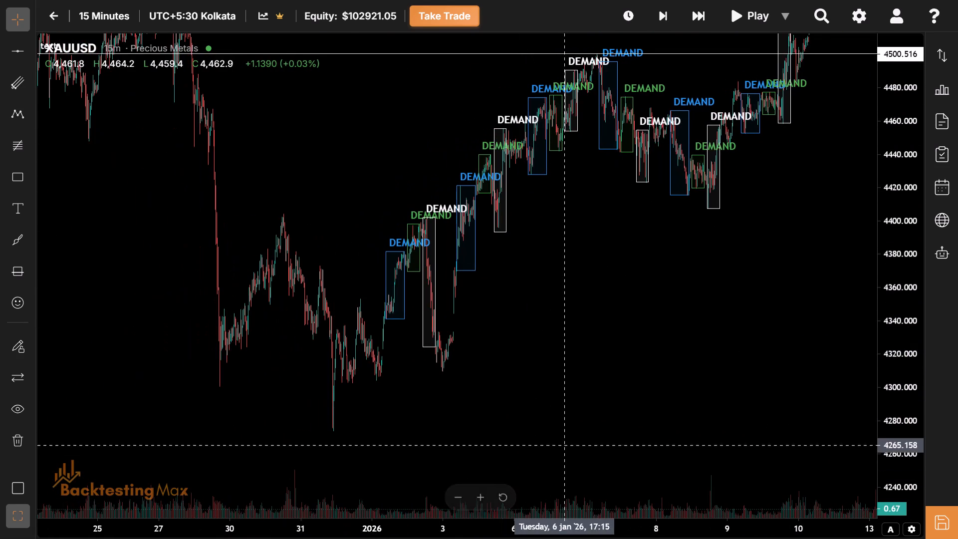
pyautogui.moveTo(564, 445); pyautogui.dragTo(490, 476)
pyautogui.moveTo(380, 511); pyautogui.dragTo(372, 538)
pyautogui.click(372, 538)
pyautogui.moveTo(372, 538); pyautogui.dragTo(399, 537)
pyautogui.moveTo(399, 537); pyautogui.dragTo(667, 509)
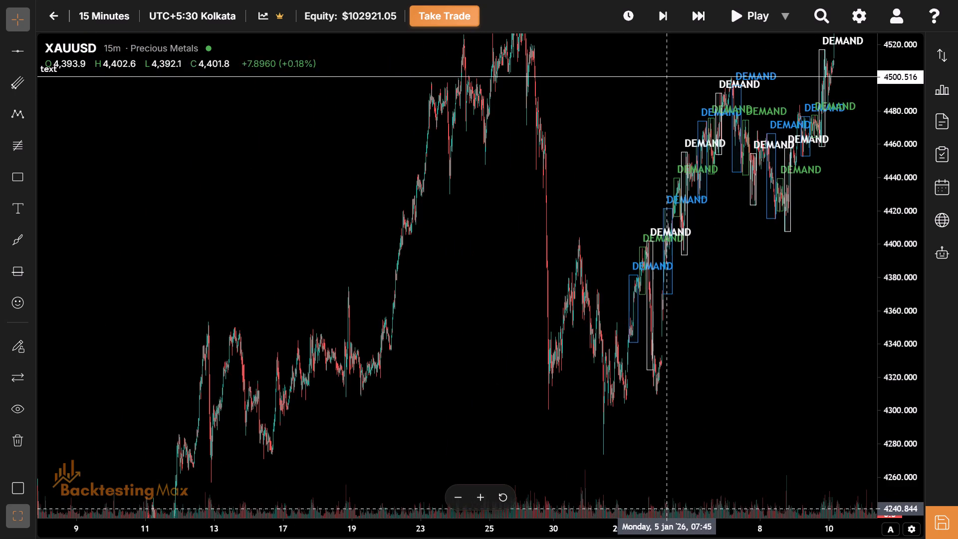
pyautogui.moveTo(450, 444); pyautogui.dragTo(476, 328)
pyautogui.moveTo(394, 359); pyautogui.dragTo(371, 382)
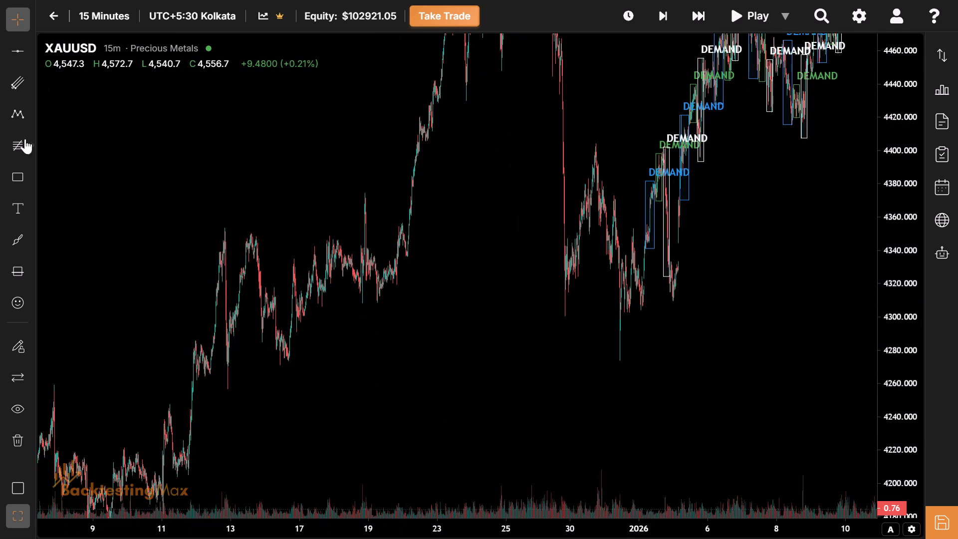
# Draw a rectangle from about 4294.9 to 4316.5 spanning 16 to 19 December as a lower demand zone.
pyautogui.click(18, 175)
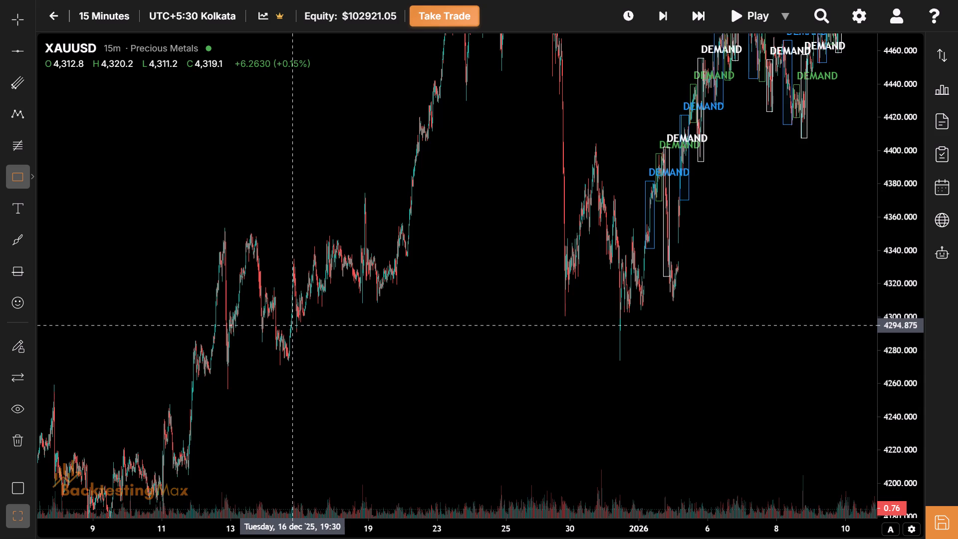
pyautogui.click(293, 325)
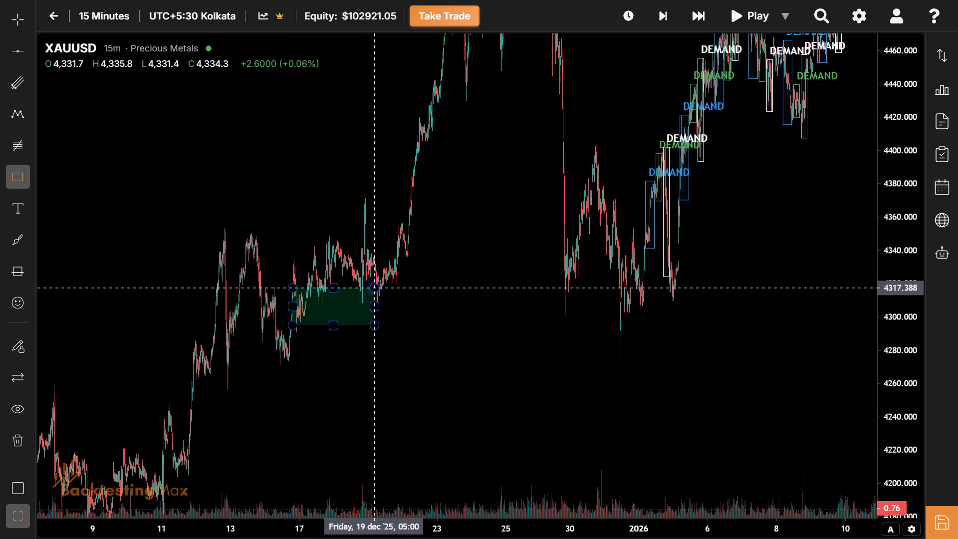
pyautogui.click(377, 289)
# Extend the new December demand rectangle to the right across the chart.
pyautogui.click(109, 105)
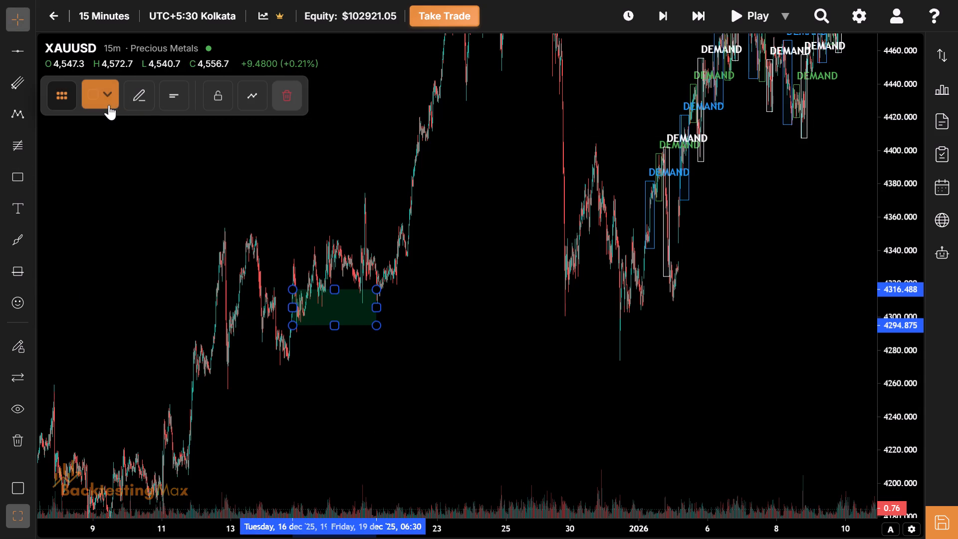
pyautogui.click(122, 96)
pyautogui.click(124, 96)
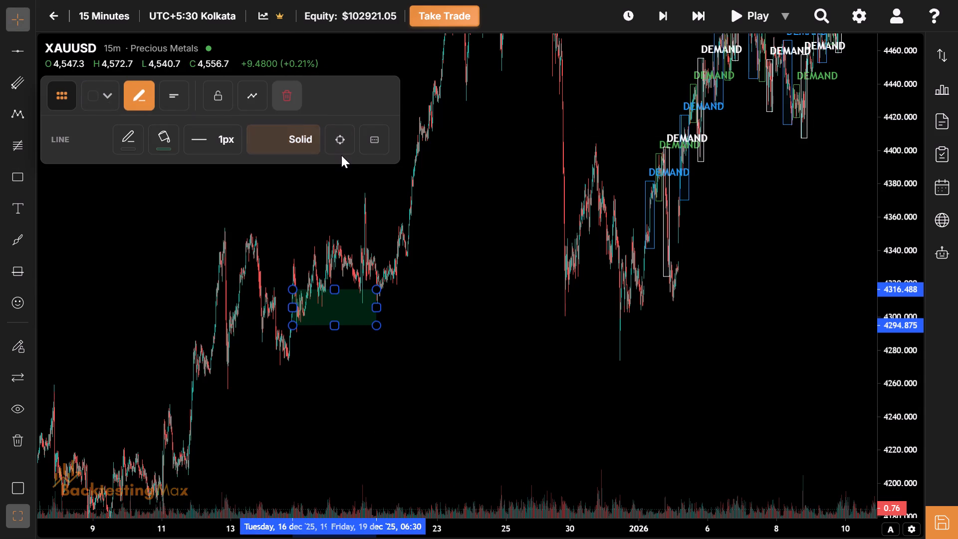
pyautogui.moveTo(341, 155); pyautogui.dragTo(340, 149)
pyautogui.click(340, 149)
pyautogui.click(413, 177)
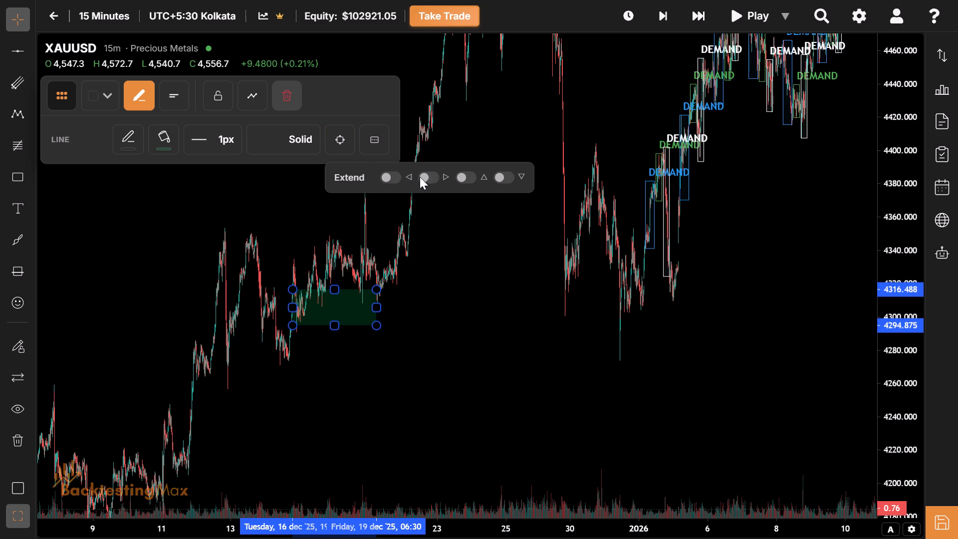
pyautogui.click(428, 178)
# Examine the November to mid-December price action below the new zone for a further demand area.
pyautogui.moveTo(485, 377); pyautogui.dragTo(626, 350)
pyautogui.moveTo(468, 365); pyautogui.dragTo(913, 274)
pyautogui.moveTo(764, 337); pyautogui.dragTo(903, 240)
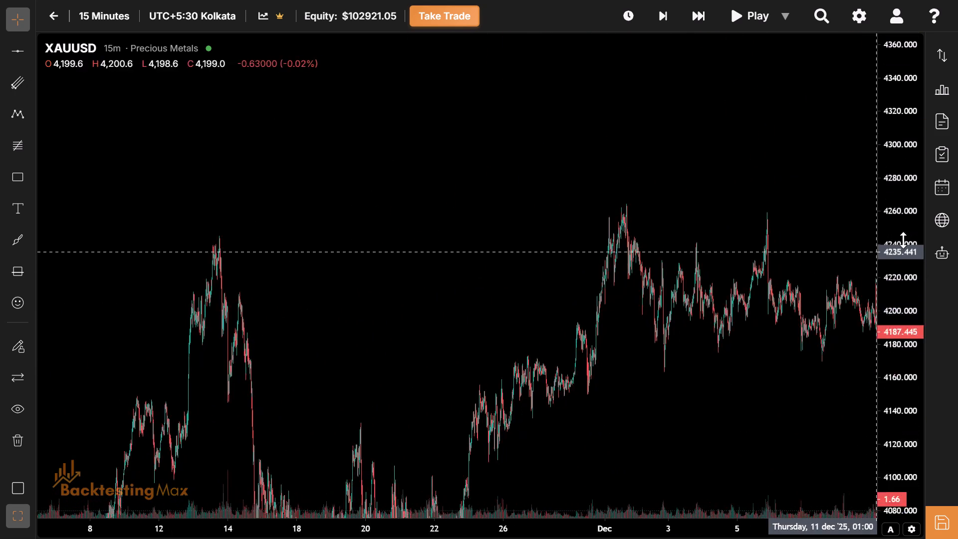
pyautogui.moveTo(903, 240); pyautogui.dragTo(690, 195)
pyautogui.moveTo(649, 224); pyautogui.dragTo(507, 199)
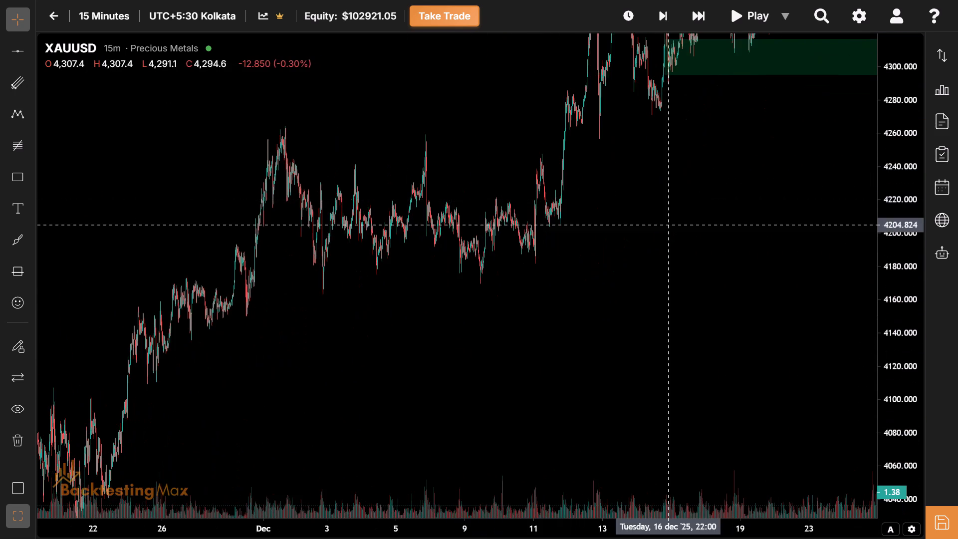
pyautogui.moveTo(669, 225); pyautogui.dragTo(721, 225)
pyautogui.moveTo(457, 347); pyautogui.dragTo(740, 217)
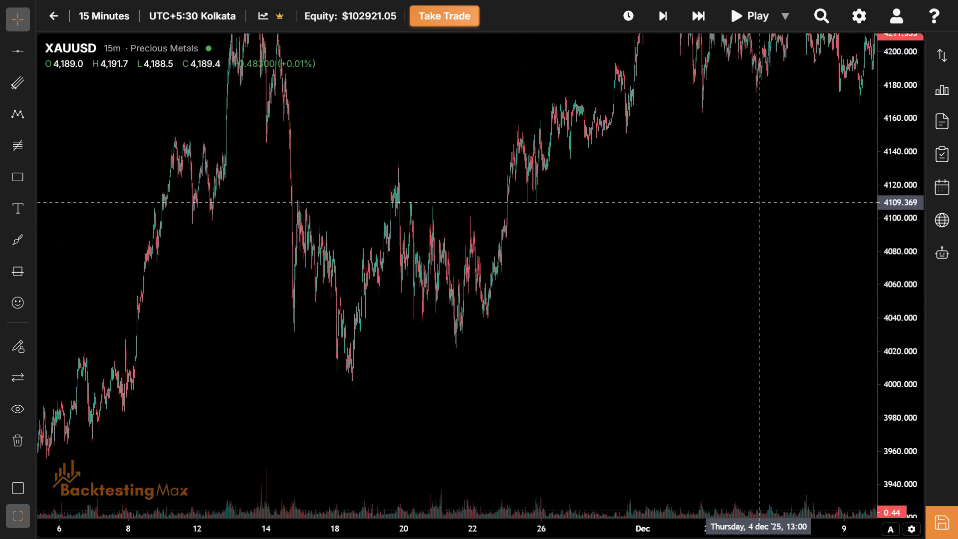
pyautogui.moveTo(740, 217); pyautogui.dragTo(489, 379)
pyautogui.moveTo(489, 379); pyautogui.dragTo(305, 386)
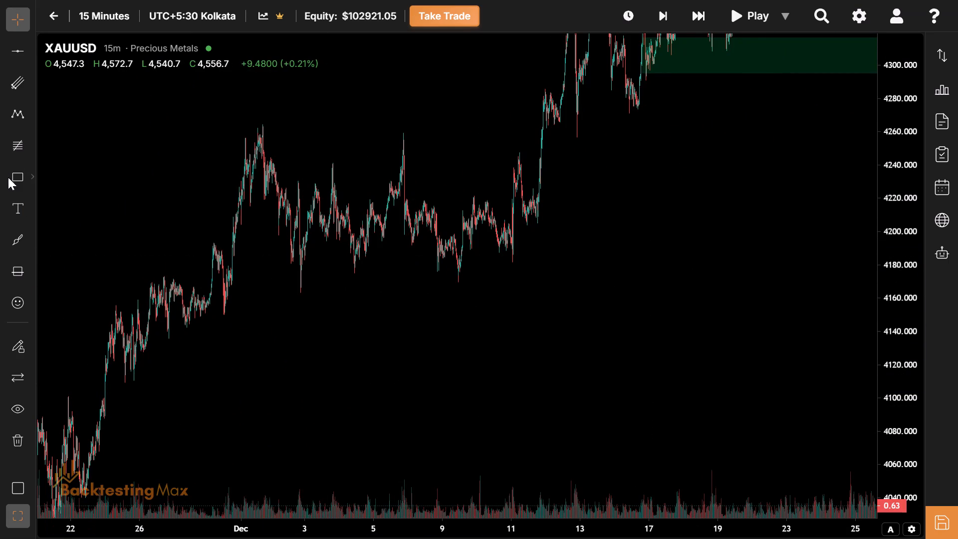
pyautogui.moveTo(11, 179); pyautogui.dragTo(221, 310)
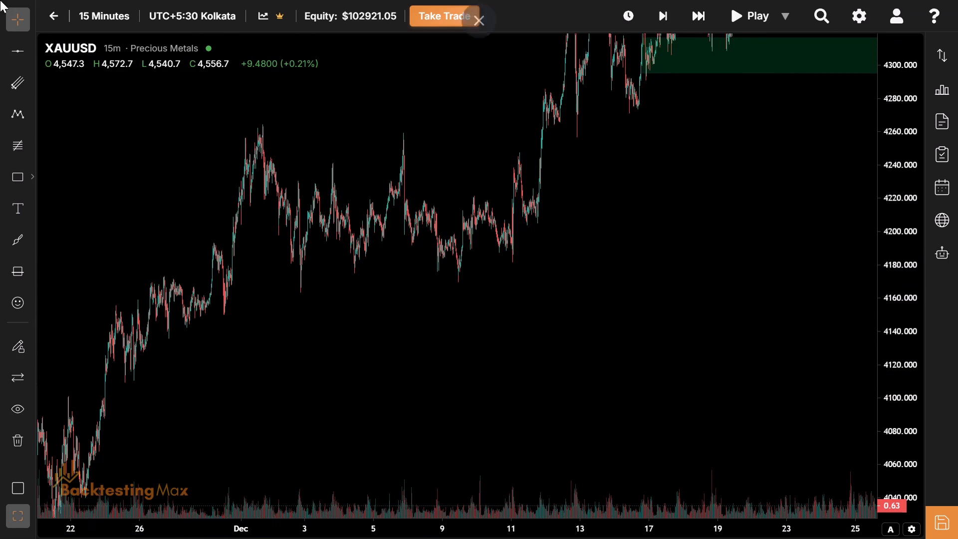
pyautogui.click(14, 24)
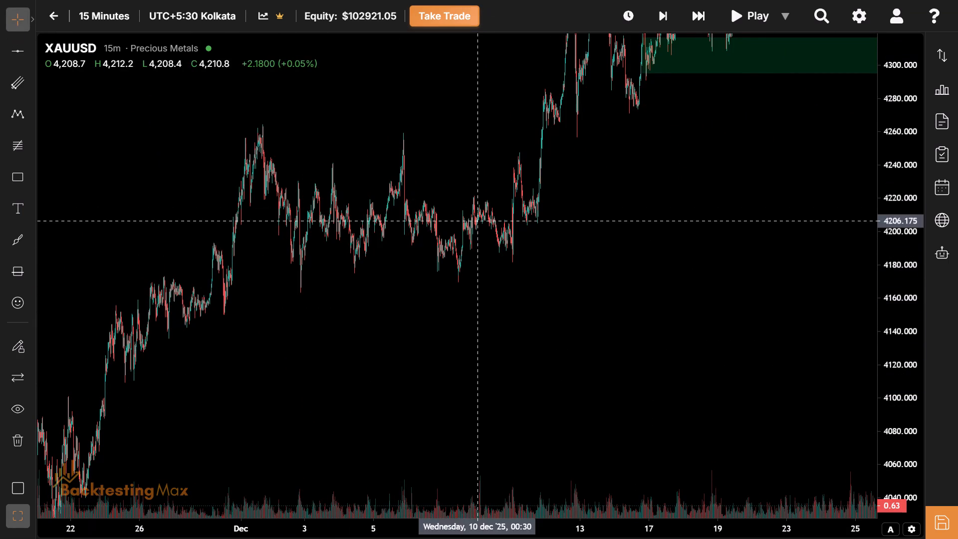
pyautogui.moveTo(478, 221); pyautogui.dragTo(212, 368)
# Switch the chart to 5 minutes and examine price from late December through the current 2 February candle.
pyautogui.click(112, 11)
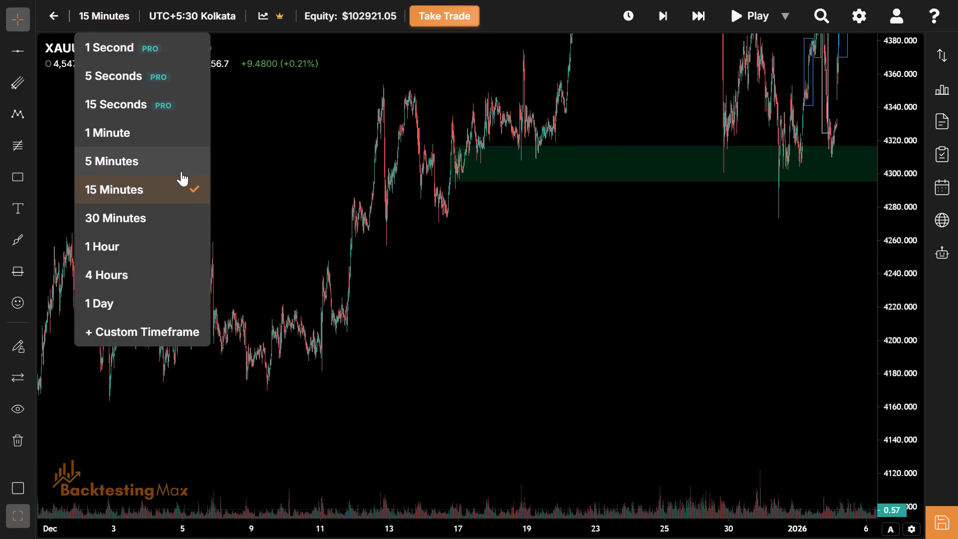
pyautogui.click(181, 171)
pyautogui.moveTo(570, 309); pyautogui.dragTo(325, 404)
pyautogui.moveTo(479, 400); pyautogui.dragTo(242, 488)
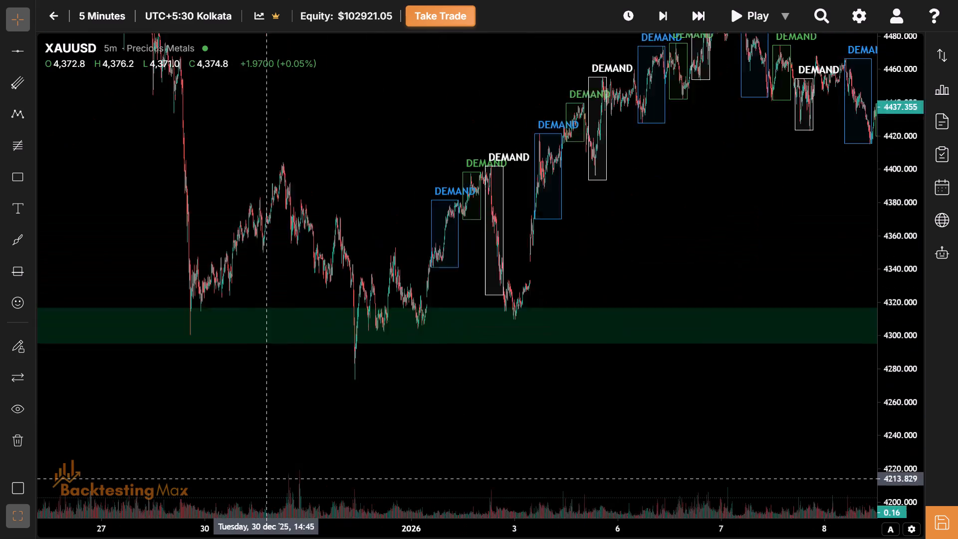
pyautogui.moveTo(751, 234); pyautogui.dragTo(272, 344)
pyautogui.moveTo(545, 340); pyautogui.dragTo(455, 440)
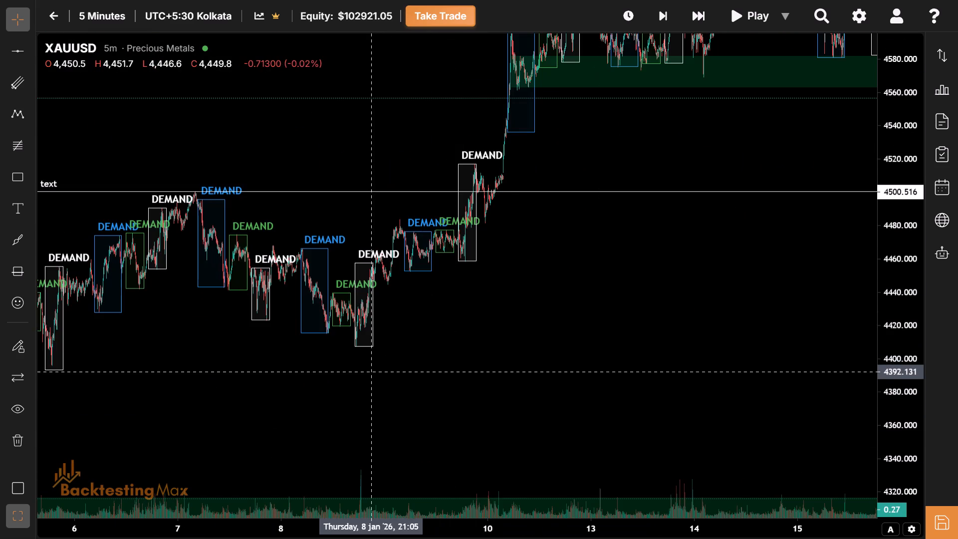
pyautogui.moveTo(372, 371); pyautogui.dragTo(243, 419)
pyautogui.moveTo(790, 321); pyautogui.dragTo(199, 375)
pyautogui.moveTo(552, 388); pyautogui.dragTo(652, 464)
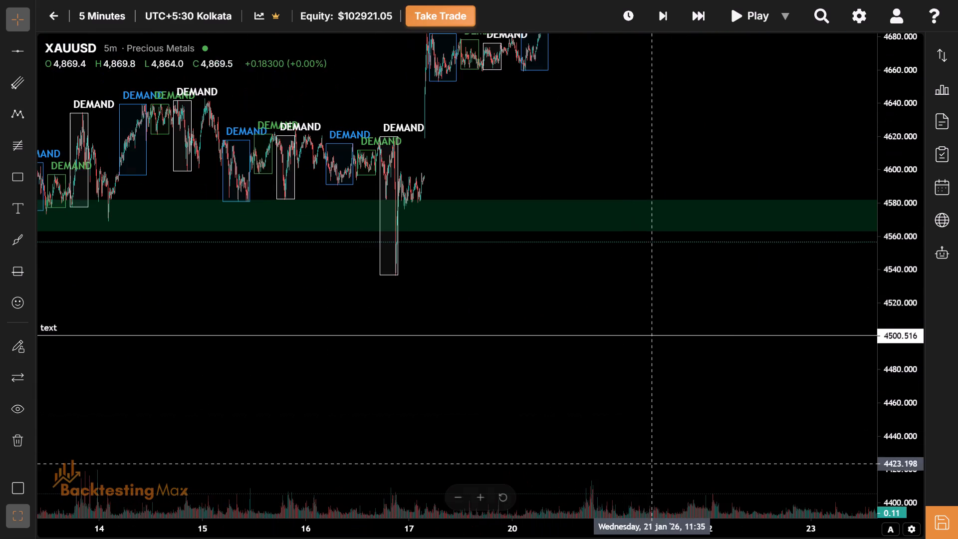
pyautogui.moveTo(658, 152); pyautogui.dragTo(61, 538)
pyautogui.moveTo(301, 219); pyautogui.dragTo(136, 450)
pyautogui.moveTo(653, 424); pyautogui.dragTo(202, 318)
pyautogui.moveTo(650, 389); pyautogui.dragTo(604, 184)
pyautogui.moveTo(556, 316); pyautogui.dragTo(738, 89)
pyautogui.moveTo(571, 538); pyautogui.dragTo(566, 532)
pyautogui.moveTo(566, 532); pyautogui.dragTo(374, 538)
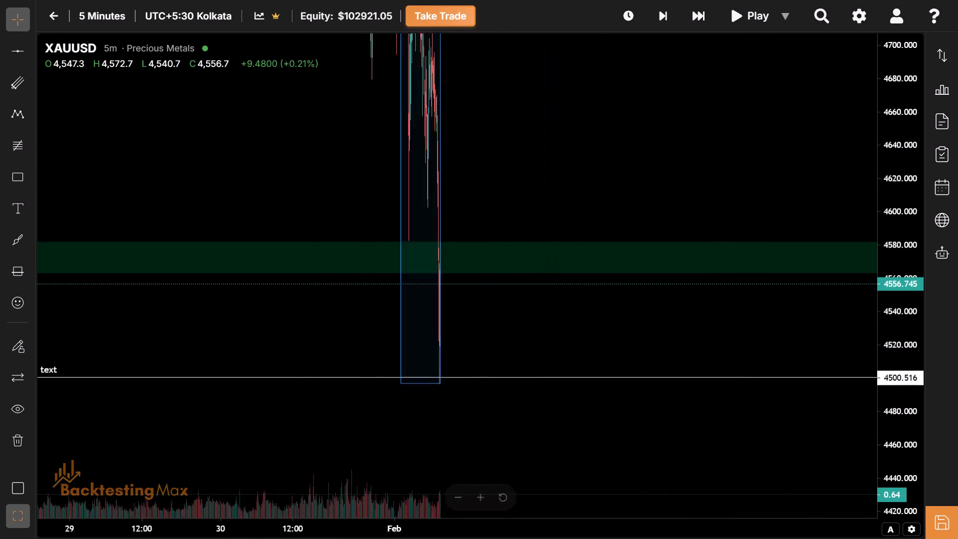
pyautogui.moveTo(374, 538); pyautogui.dragTo(322, 536)
pyautogui.moveTo(397, 280); pyautogui.dragTo(458, 288)
# Change the green zone between 4562.8 and 4581.7 to the red supply template.
pyautogui.click(460, 280)
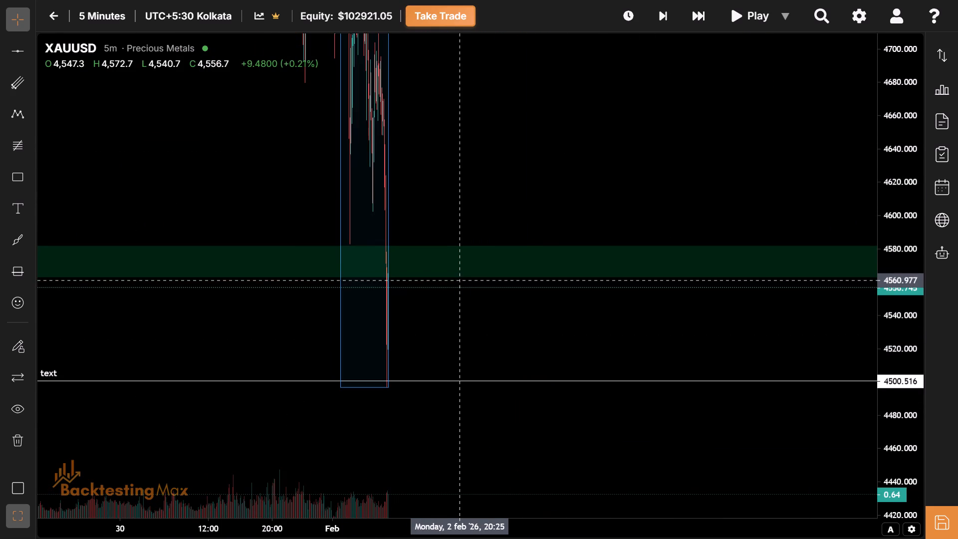
pyautogui.click(465, 279)
pyautogui.click(98, 101)
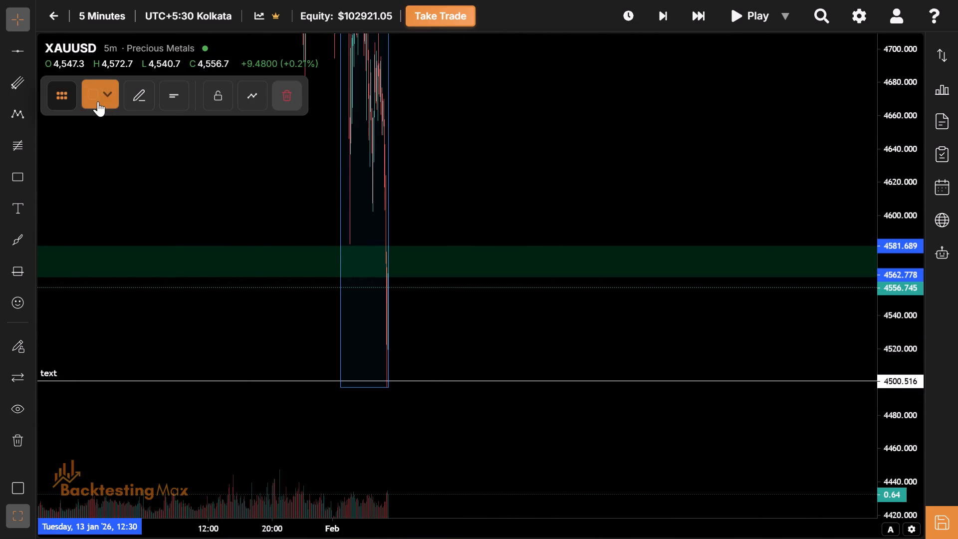
pyautogui.moveTo(211, 317); pyautogui.dragTo(524, 309)
pyautogui.doubleClick(524, 309)
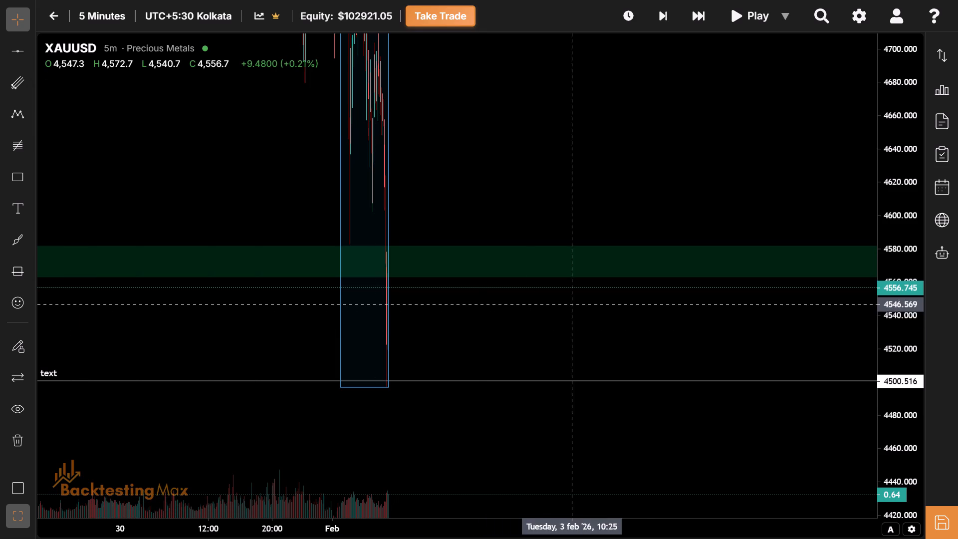
pyautogui.click(575, 277)
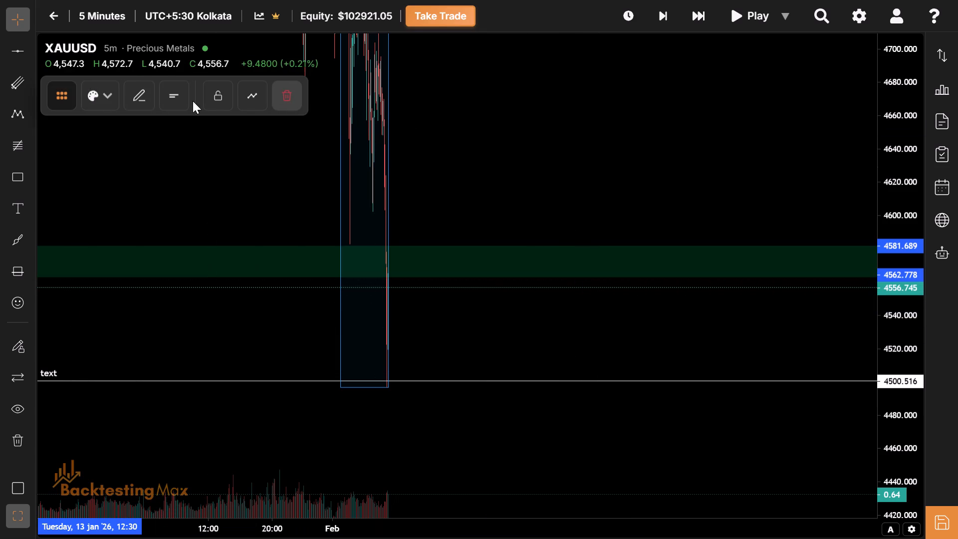
pyautogui.click(104, 94)
pyautogui.click(194, 328)
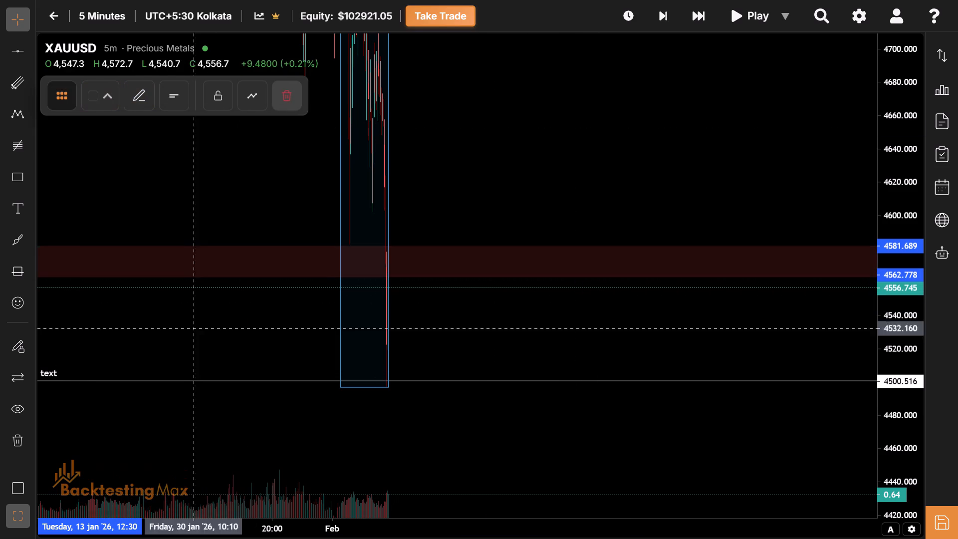
# Inspect the latest 2 February candles up close between the recoloured supply zone and the 4500.516 line.
pyautogui.moveTo(490, 533); pyautogui.dragTo(258, 513)
pyautogui.moveTo(214, 337); pyautogui.dragTo(557, 313)
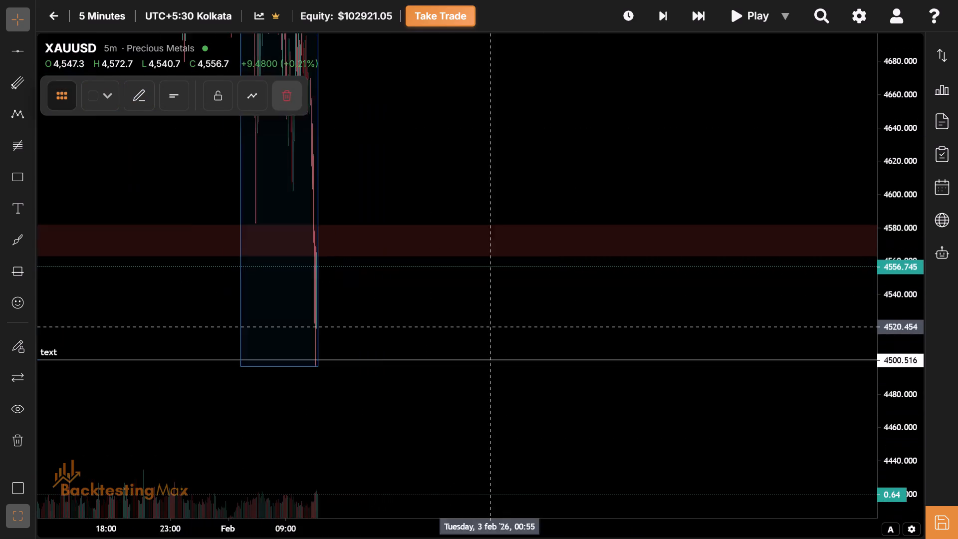
pyautogui.moveTo(921, 532); pyautogui.dragTo(864, 534)
pyautogui.moveTo(864, 534); pyautogui.dragTo(847, 535)
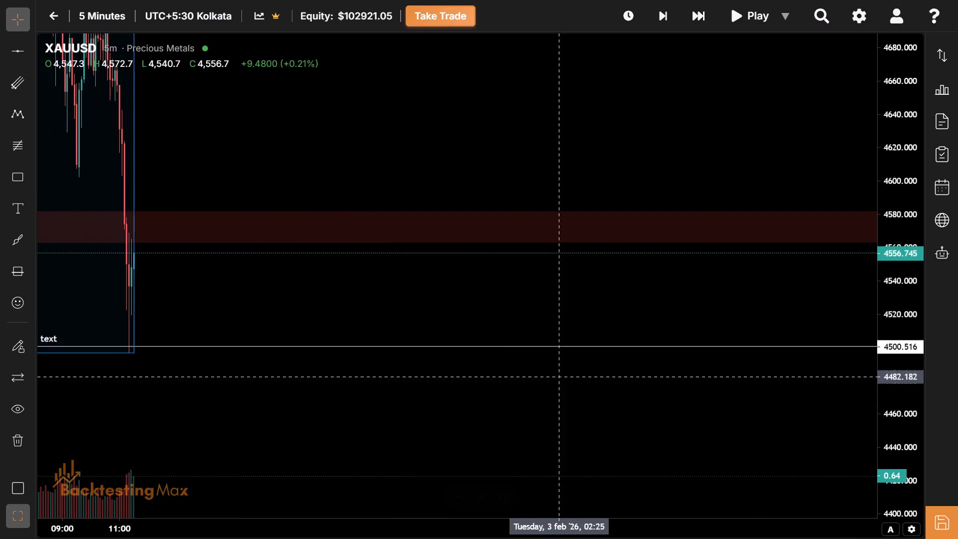
pyautogui.moveTo(472, 332); pyautogui.dragTo(764, 328)
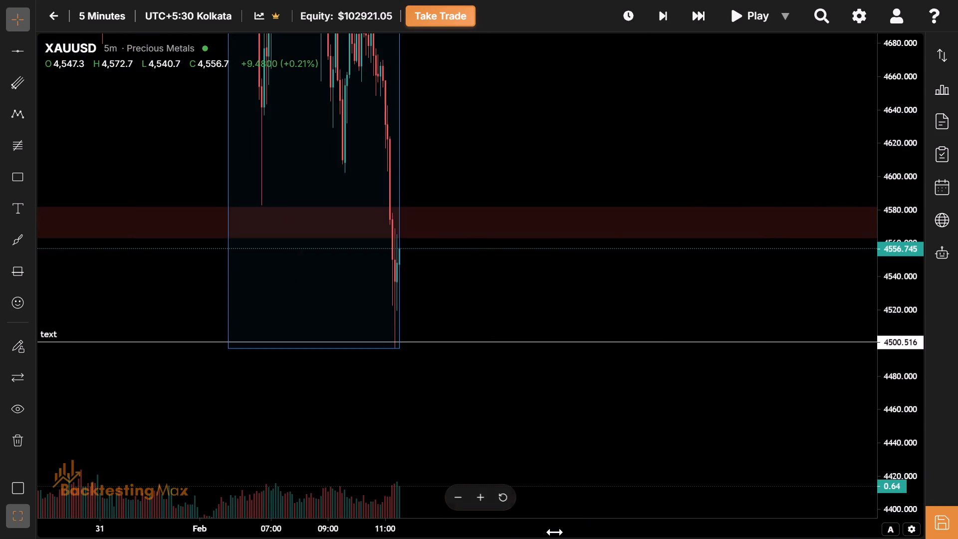
pyautogui.moveTo(555, 531); pyautogui.dragTo(289, 521)
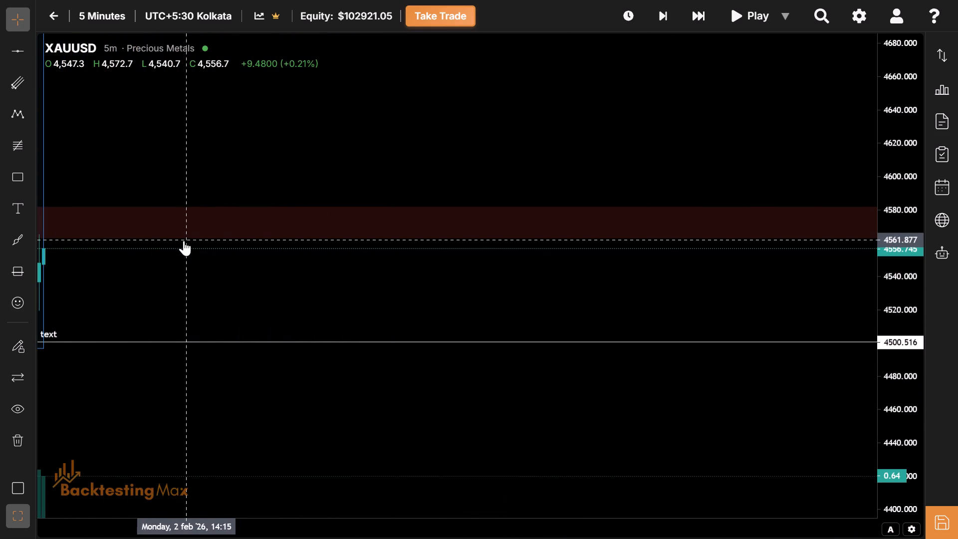
pyautogui.moveTo(182, 242); pyautogui.dragTo(574, 237)
pyautogui.moveTo(455, 286); pyautogui.dragTo(475, 320)
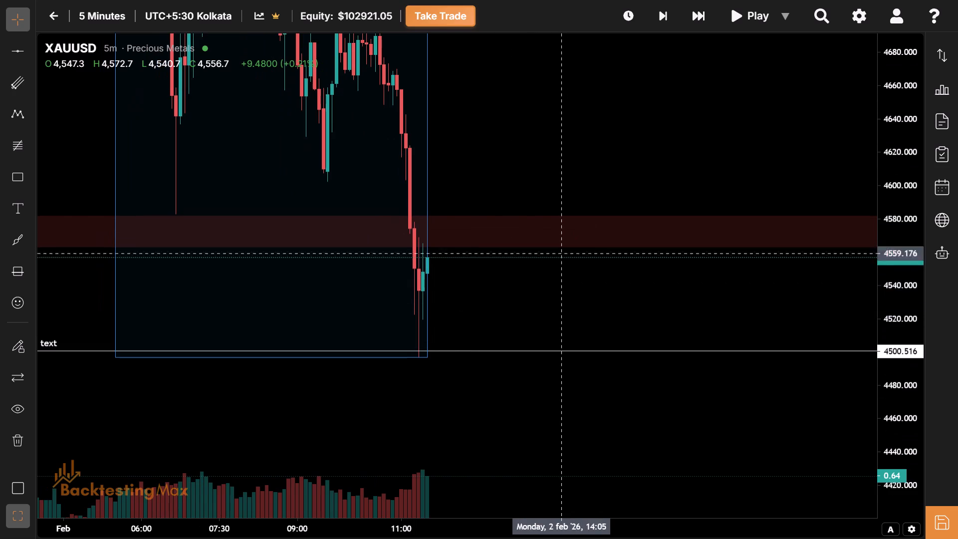
pyautogui.moveTo(553, 288); pyautogui.dragTo(477, 252)
pyautogui.moveTo(474, 531); pyautogui.dragTo(358, 538)
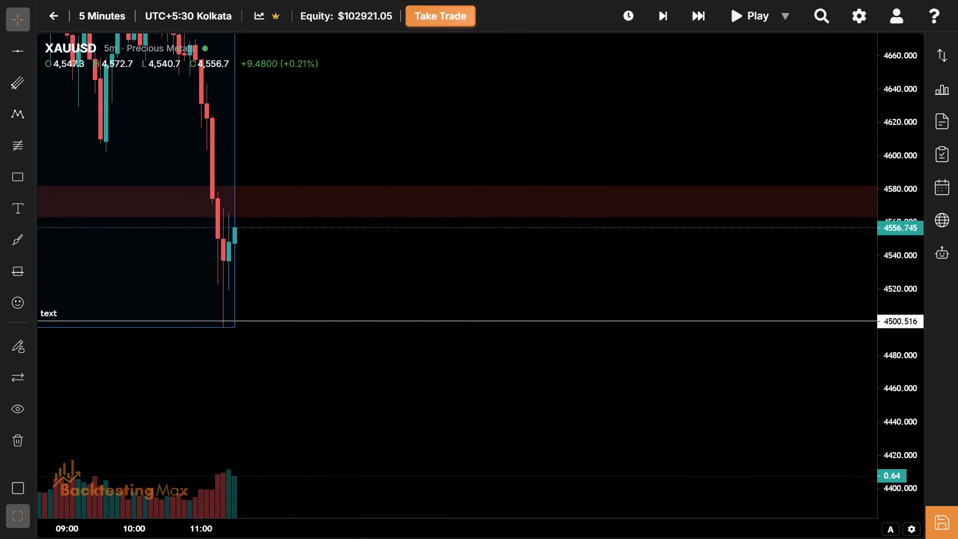
# Switch the chart to 4 hours and examine the January rise and early February drop against the marked zones.
pyautogui.click(92, 15)
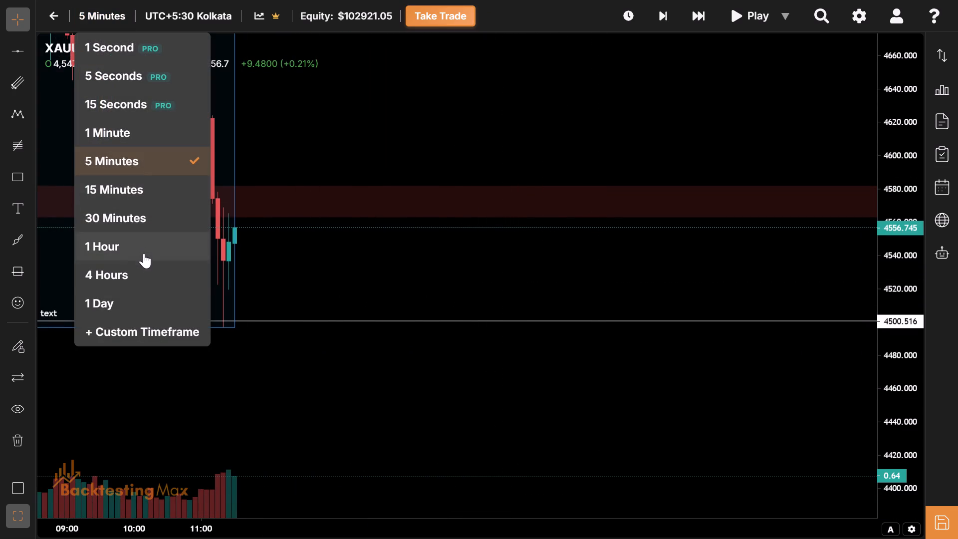
pyautogui.click(144, 275)
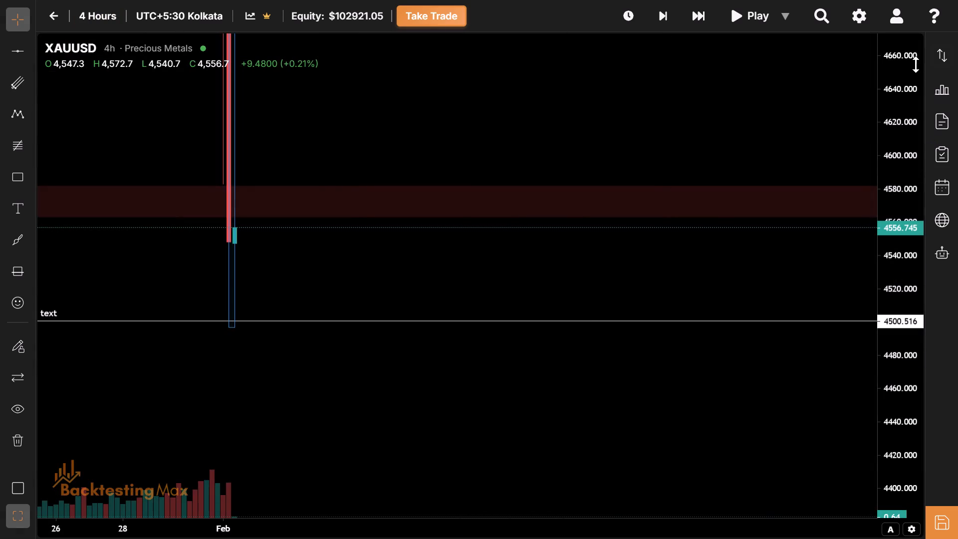
pyautogui.moveTo(915, 64); pyautogui.dragTo(933, 409)
pyautogui.moveTo(901, 76); pyautogui.dragTo(893, 122)
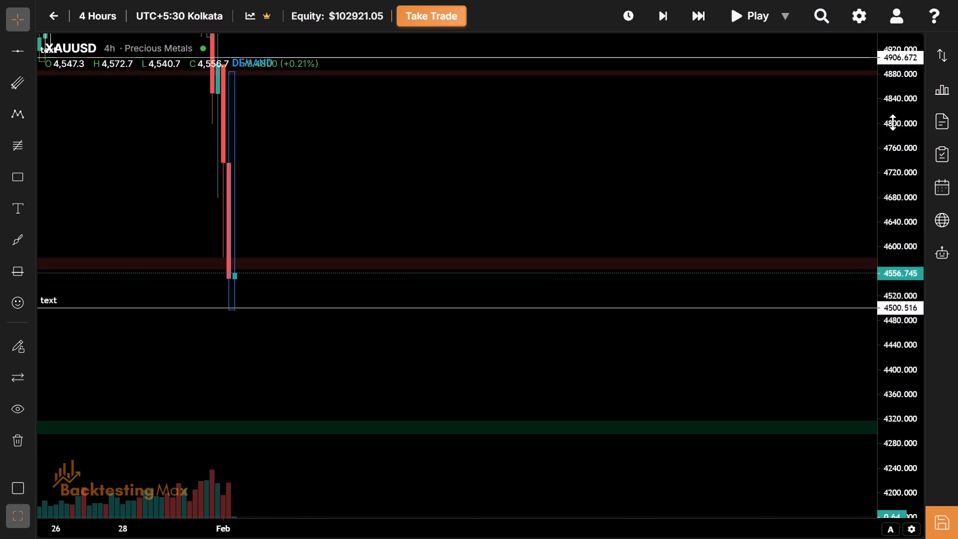
pyautogui.moveTo(893, 122); pyautogui.dragTo(889, 277)
pyautogui.click(214, 183)
pyautogui.moveTo(195, 186); pyautogui.dragTo(594, 305)
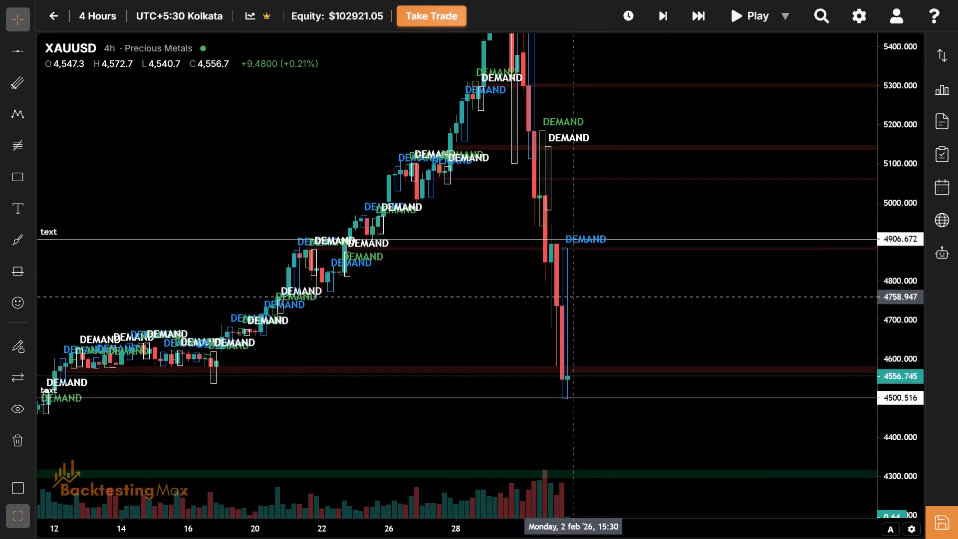
pyautogui.moveTo(594, 305); pyautogui.dragTo(574, 293)
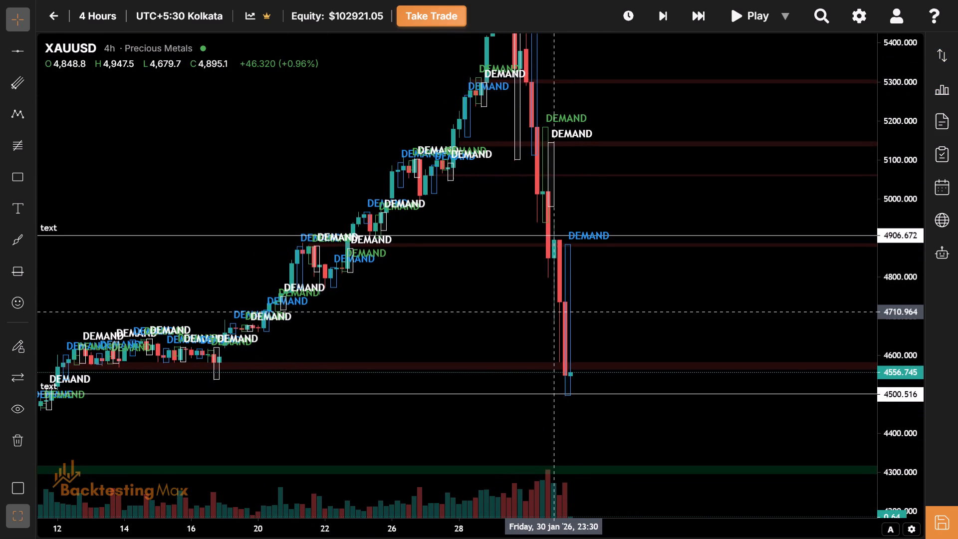
pyautogui.moveTo(414, 471); pyautogui.dragTo(630, 423)
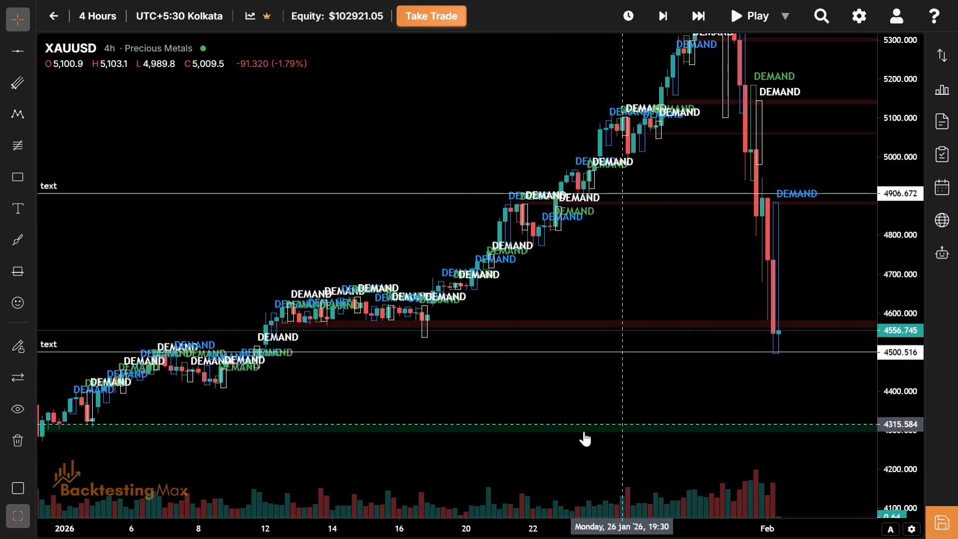
pyautogui.moveTo(699, 389); pyautogui.dragTo(680, 407)
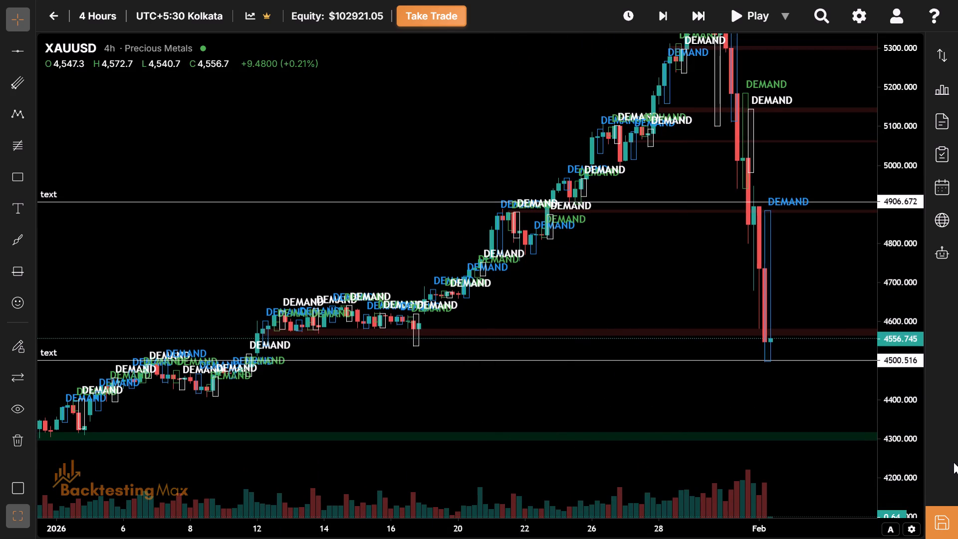
pyautogui.moveTo(903, 504); pyautogui.dragTo(902, 431)
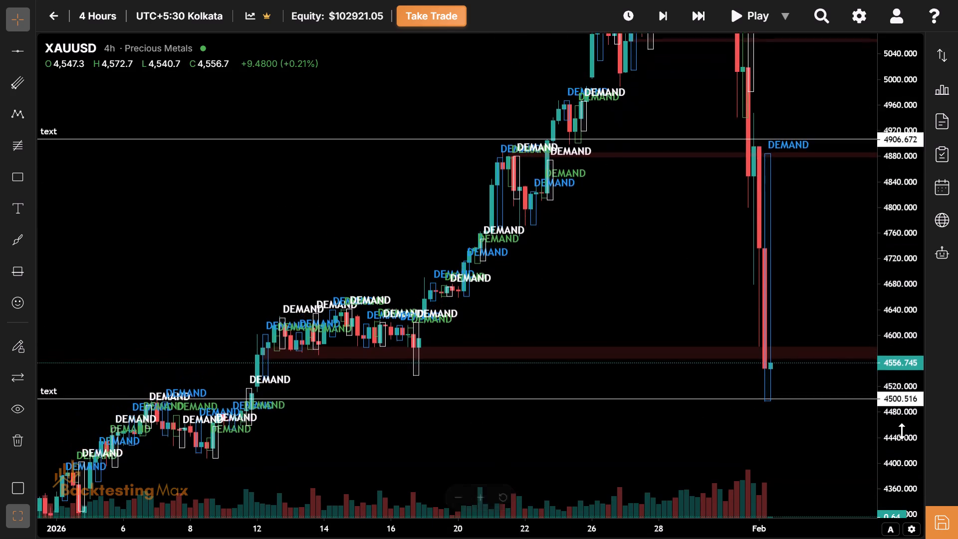
# Examine the late January rally and selloff on the 4-hour chart against the red supply zones above the 4906.672 line.
pyautogui.moveTo(902, 431); pyautogui.dragTo(896, 220)
pyautogui.moveTo(607, 212); pyautogui.dragTo(391, 444)
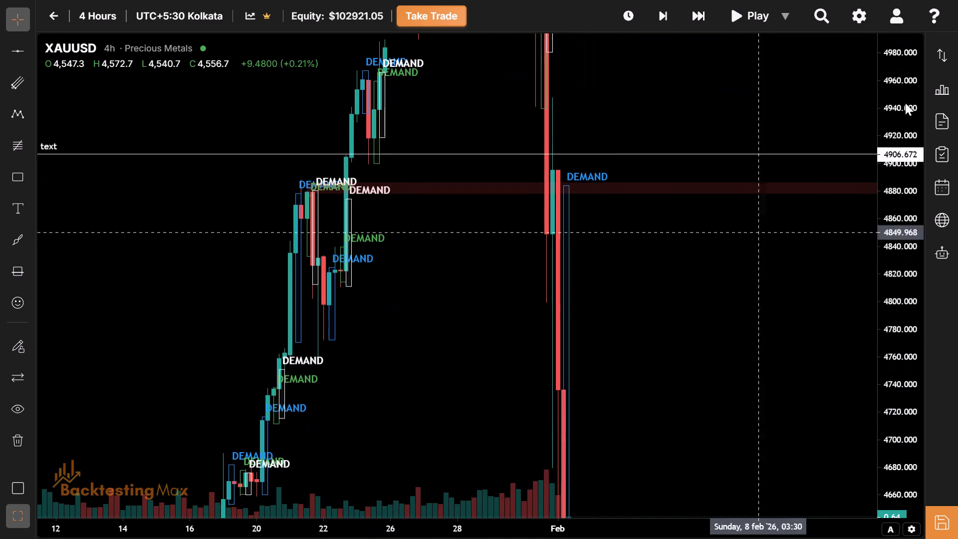
pyautogui.moveTo(900, 58); pyautogui.dragTo(906, 322)
pyautogui.moveTo(793, 345); pyautogui.dragTo(910, 369)
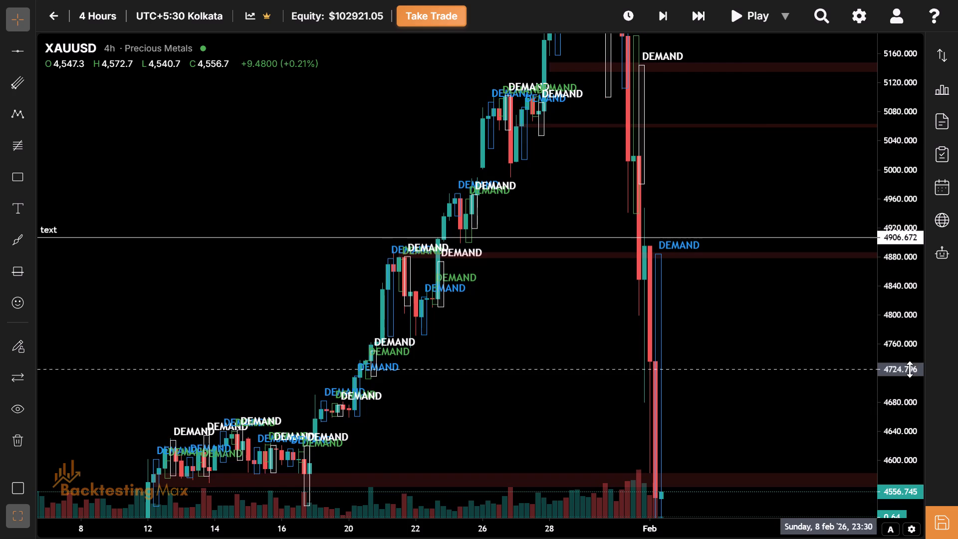
pyautogui.moveTo(748, 132); pyautogui.dragTo(710, 309)
pyautogui.moveTo(677, 318); pyautogui.dragTo(615, 406)
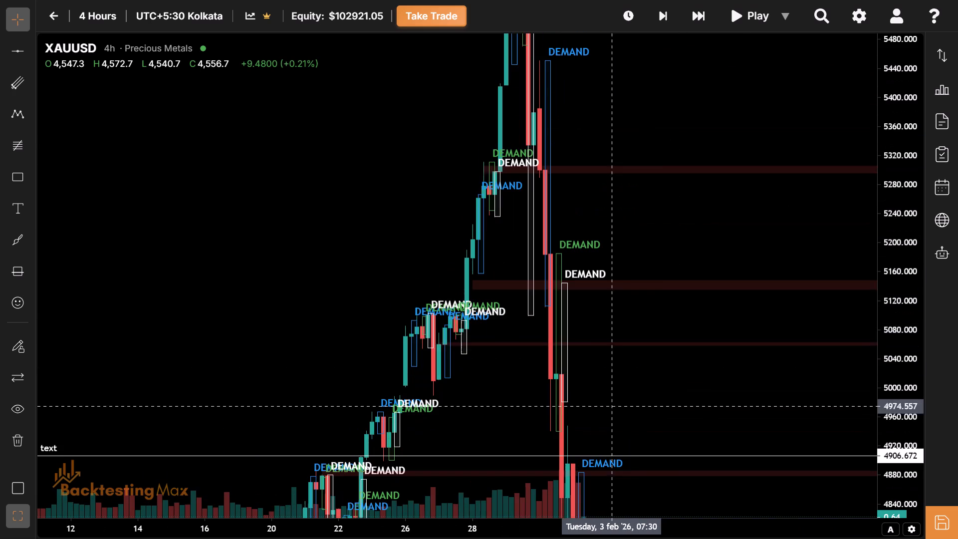
pyautogui.moveTo(656, 113); pyautogui.dragTo(777, 2)
pyautogui.moveTo(559, 436); pyautogui.dragTo(536, 294)
# Switch the chart to 5 minutes and examine the 2 February decline around the red supply zone and the 4500.516 line.
pyautogui.click(105, 8)
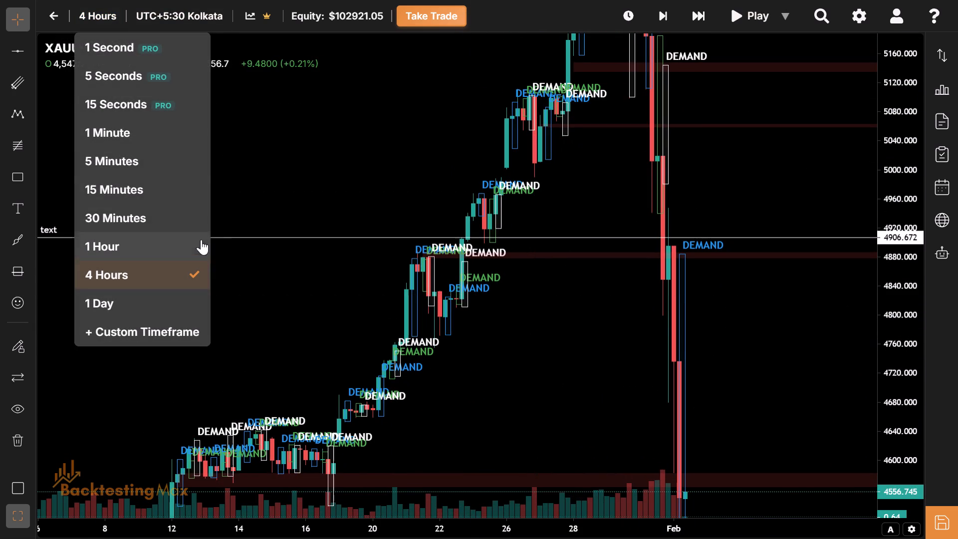
pyautogui.click(159, 150)
pyautogui.moveTo(463, 385); pyautogui.dragTo(153, 93)
pyautogui.moveTo(389, 316); pyautogui.dragTo(386, 370)
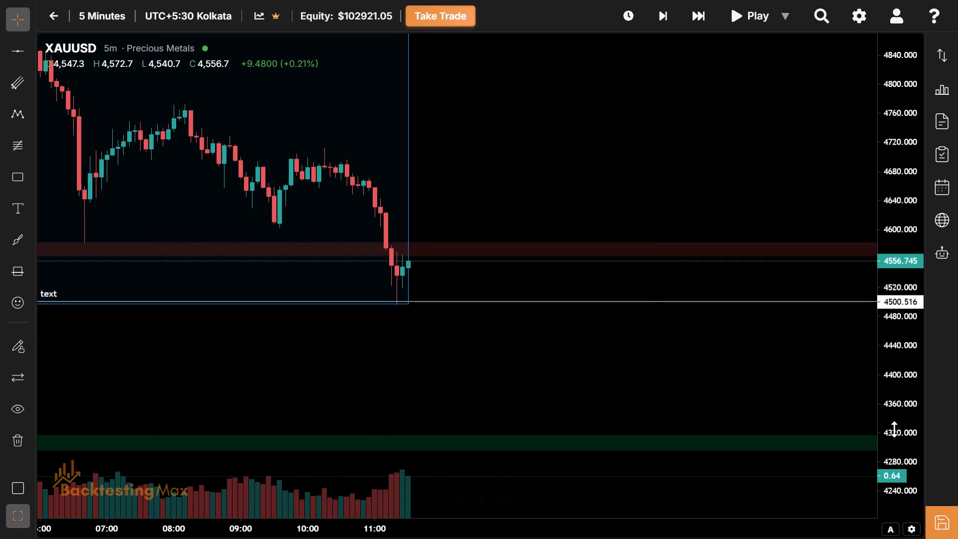
pyautogui.moveTo(894, 429); pyautogui.dragTo(887, 383)
pyautogui.moveTo(522, 82); pyautogui.dragTo(654, 200)
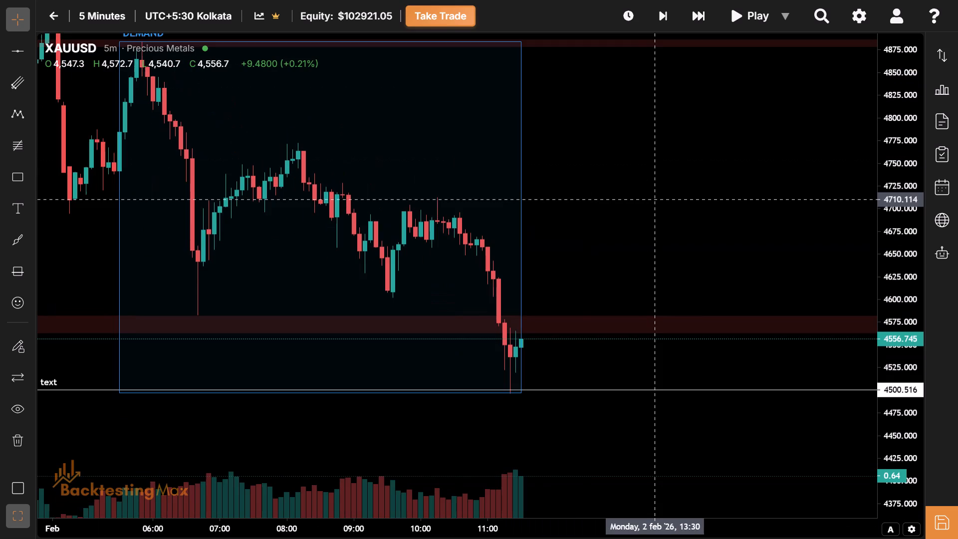
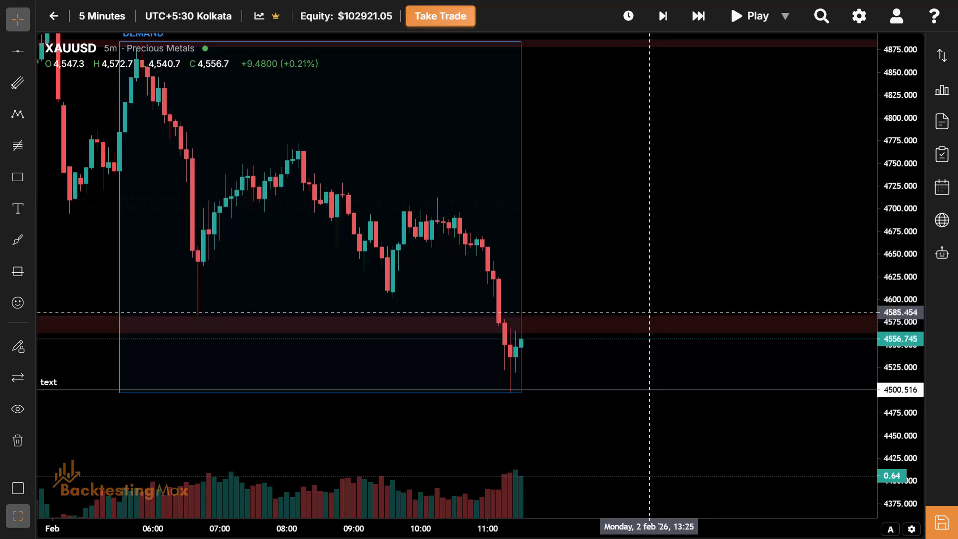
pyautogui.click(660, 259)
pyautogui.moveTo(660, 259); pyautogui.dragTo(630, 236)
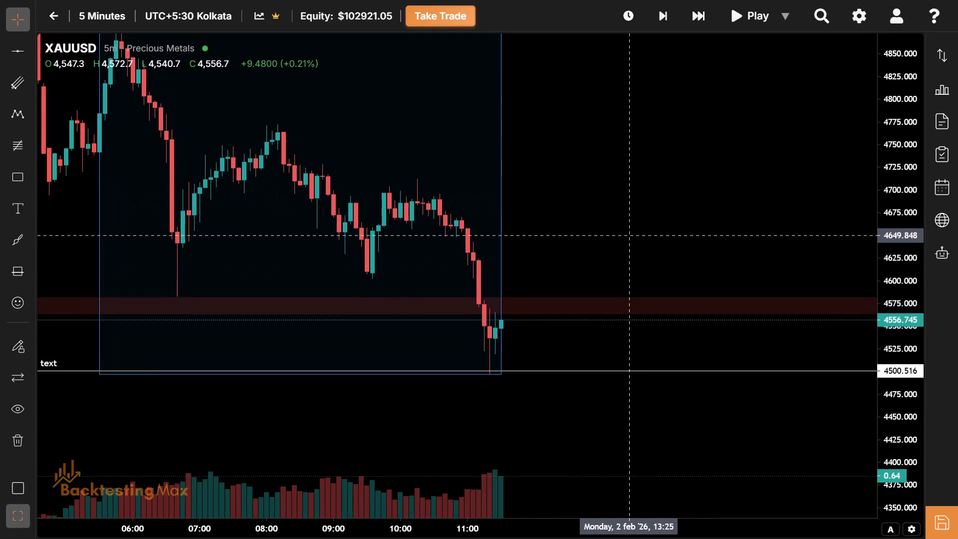
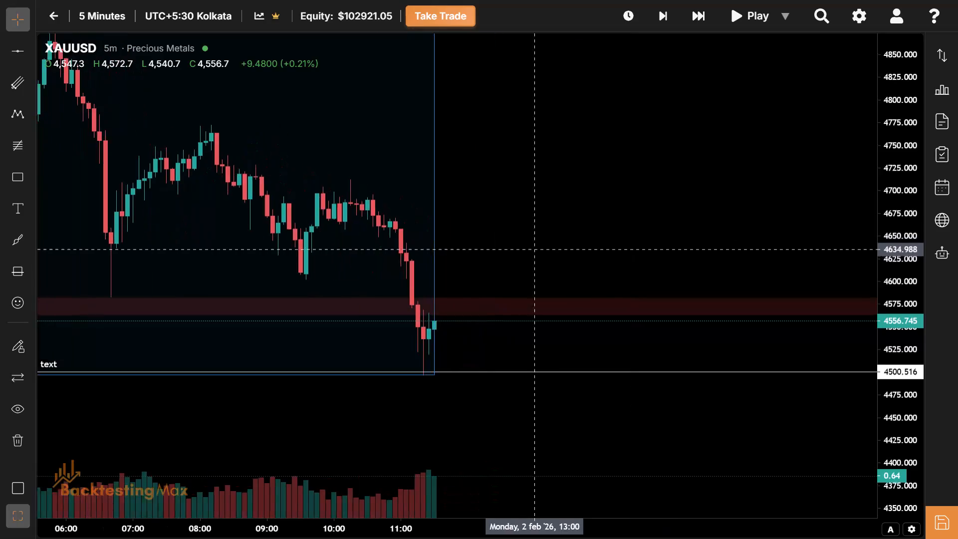
# Examine the 2 February price action within the blue session range against the surrounding supply and demand zones and earlier candles.
pyautogui.moveTo(476, 242); pyautogui.dragTo(366, 230)
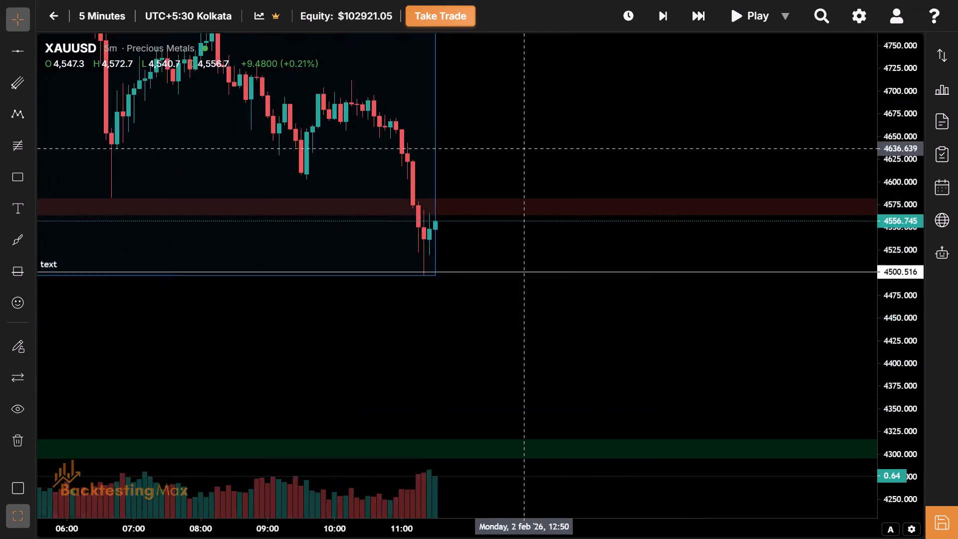
pyautogui.moveTo(366, 230); pyautogui.dragTo(855, 76)
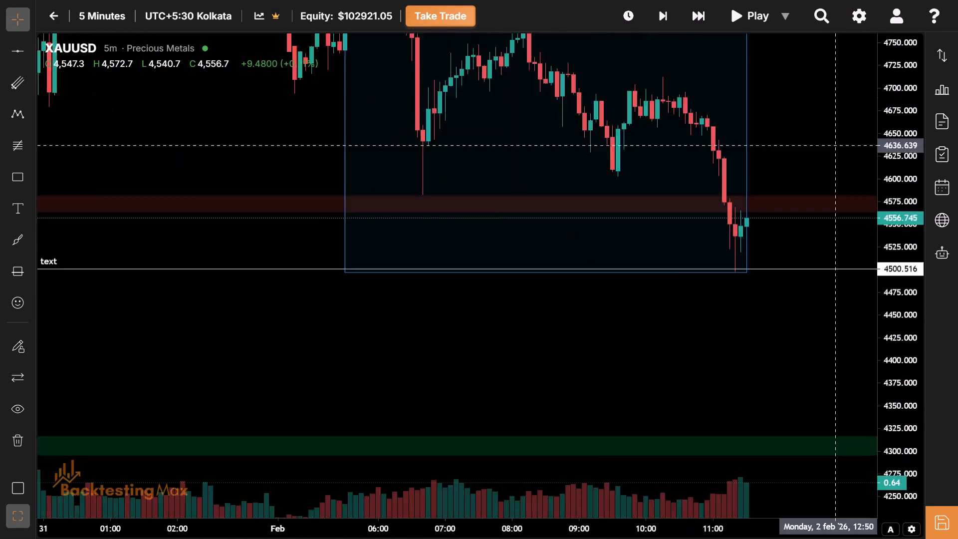
pyautogui.moveTo(855, 76); pyautogui.dragTo(558, 268)
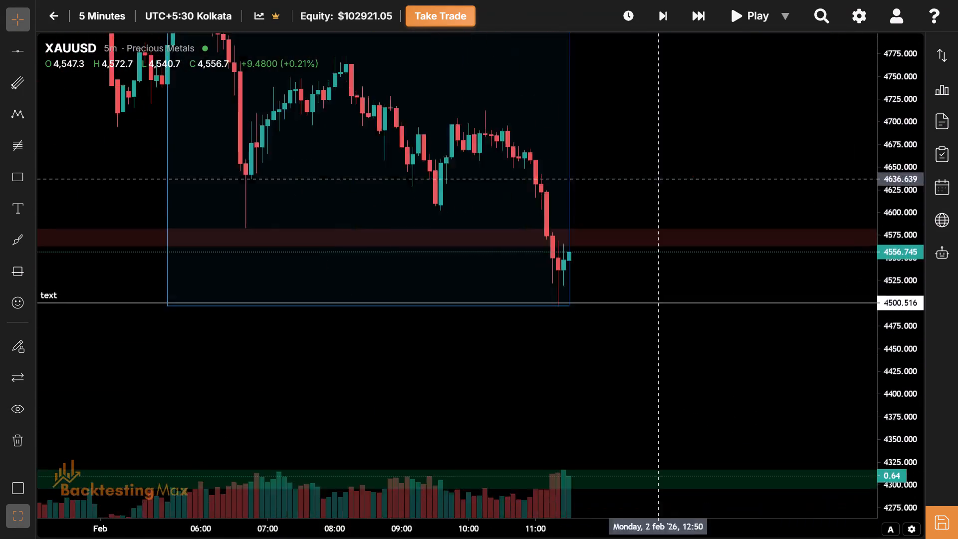
pyautogui.moveTo(558, 268); pyautogui.dragTo(539, 337)
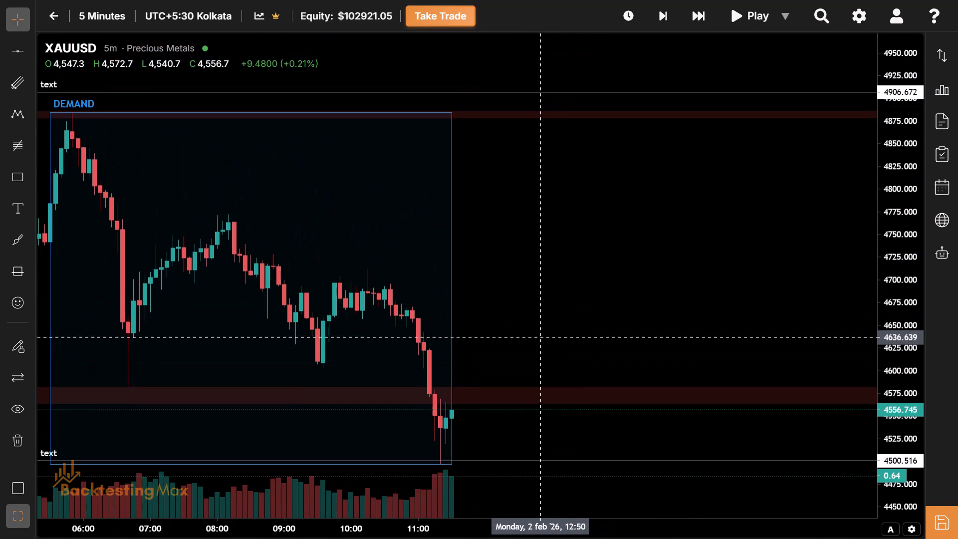
pyautogui.moveTo(578, 275); pyautogui.dragTo(683, 253)
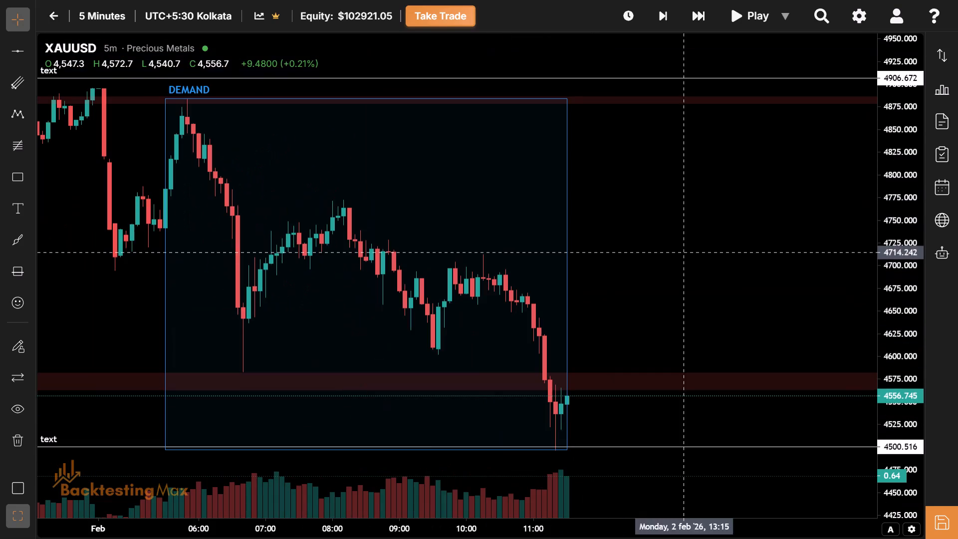
pyautogui.moveTo(305, 521); pyautogui.dragTo(488, 538)
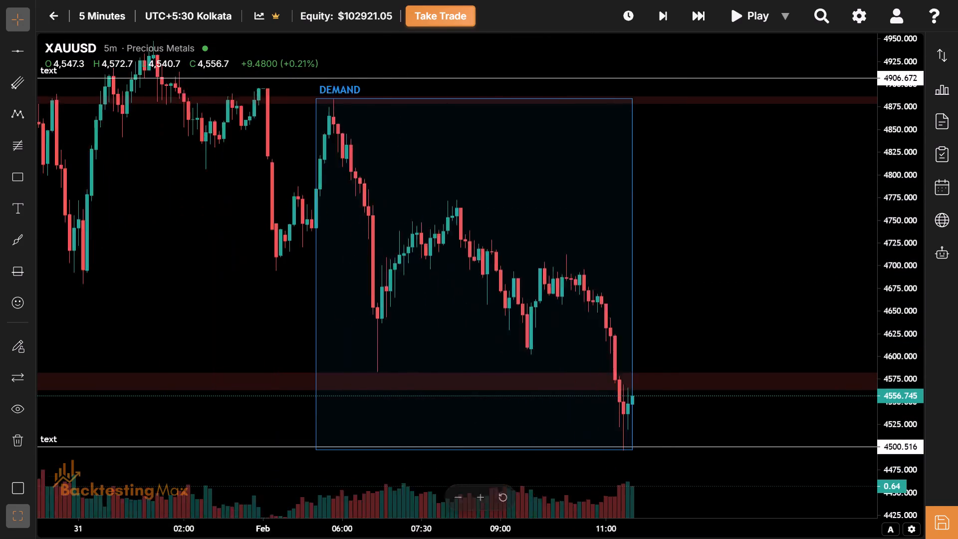
pyautogui.moveTo(488, 538); pyautogui.dragTo(401, 538)
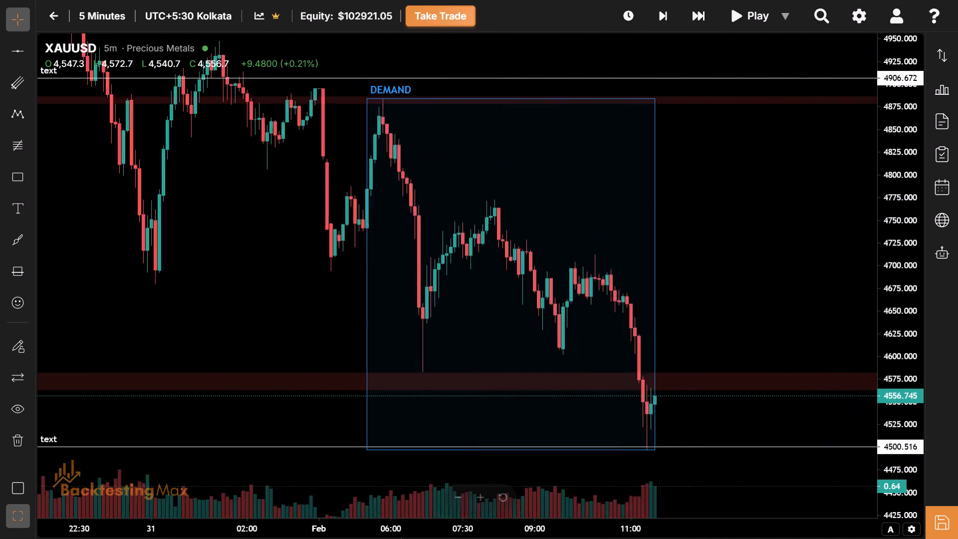
pyautogui.moveTo(401, 538); pyautogui.dragTo(423, 538)
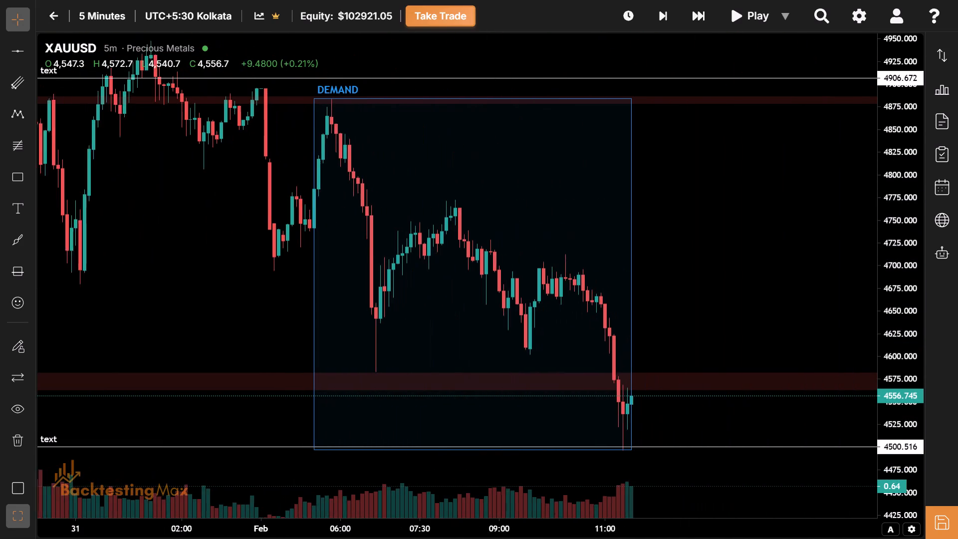
pyautogui.moveTo(423, 538); pyautogui.dragTo(412, 538)
pyautogui.moveTo(693, 322); pyautogui.dragTo(626, 287)
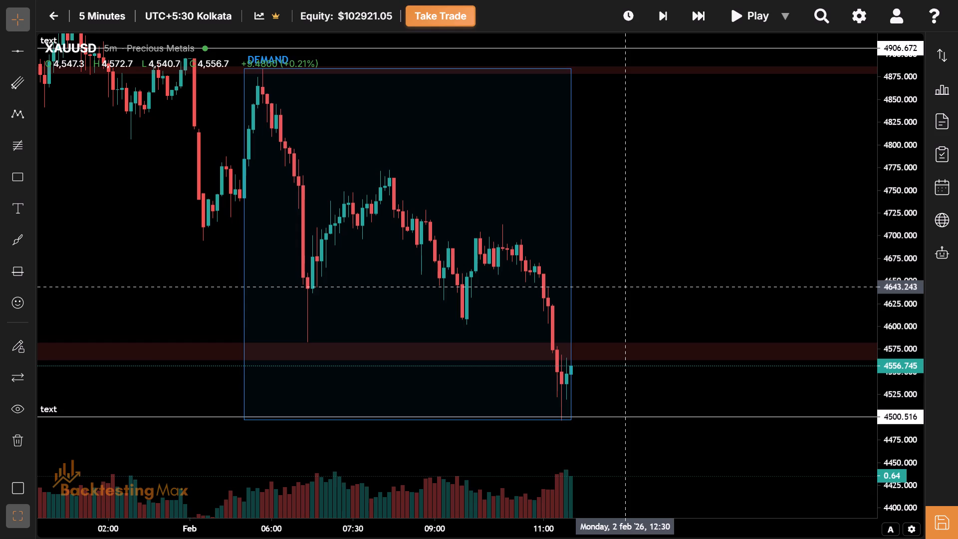
pyautogui.moveTo(580, 534); pyautogui.dragTo(716, 531)
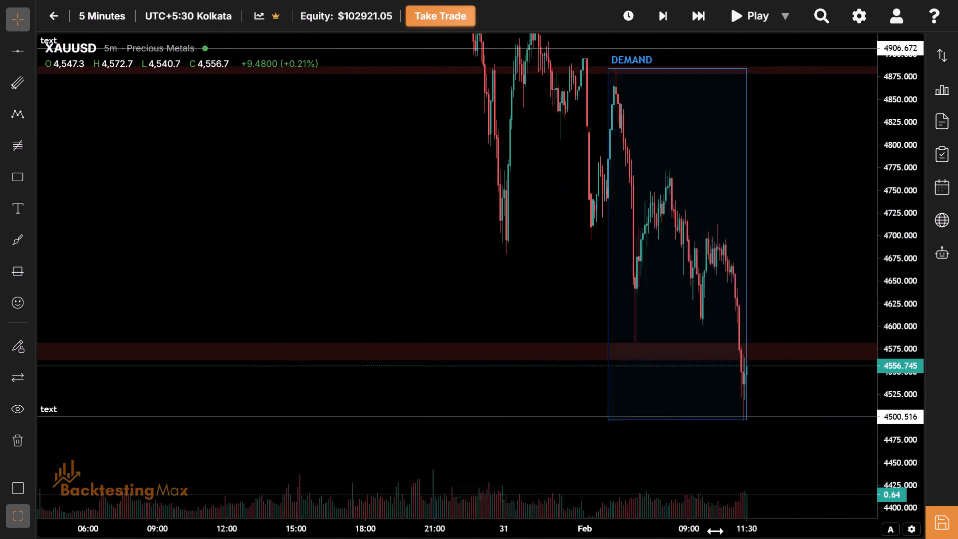
pyautogui.moveTo(716, 531); pyautogui.dragTo(872, 534)
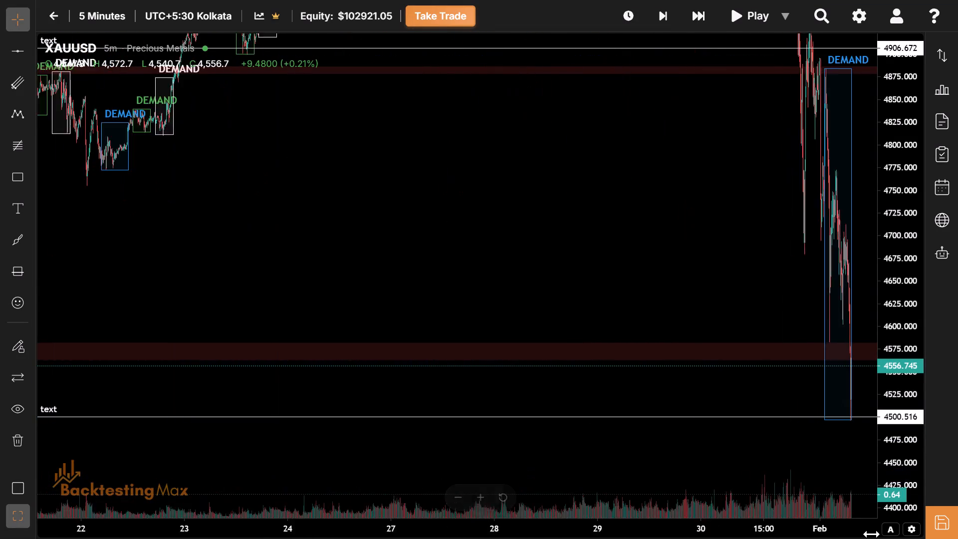
pyautogui.moveTo(872, 534); pyautogui.dragTo(895, 499)
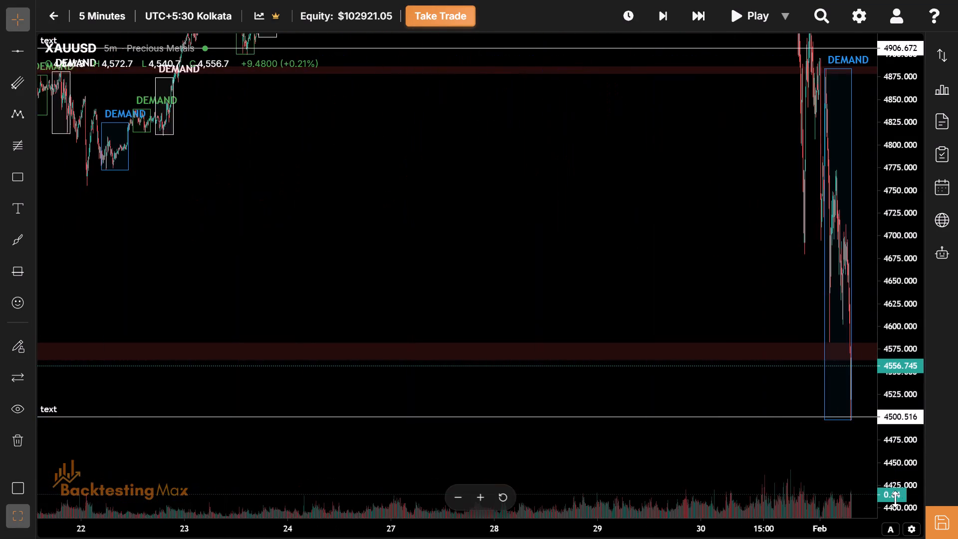
pyautogui.moveTo(895, 499); pyautogui.dragTo(438, 538)
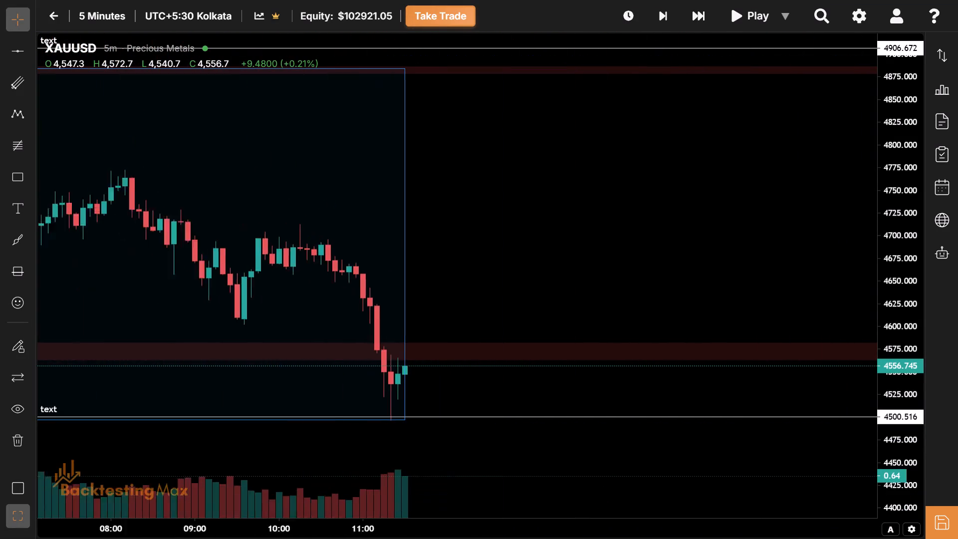
pyautogui.moveTo(438, 538); pyautogui.dragTo(553, 492)
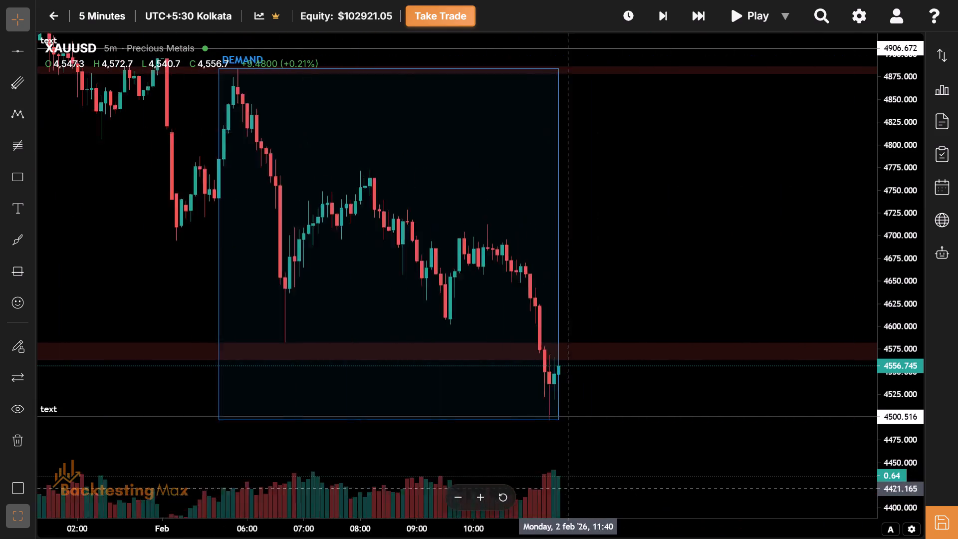
pyautogui.moveTo(553, 492); pyautogui.dragTo(807, 502)
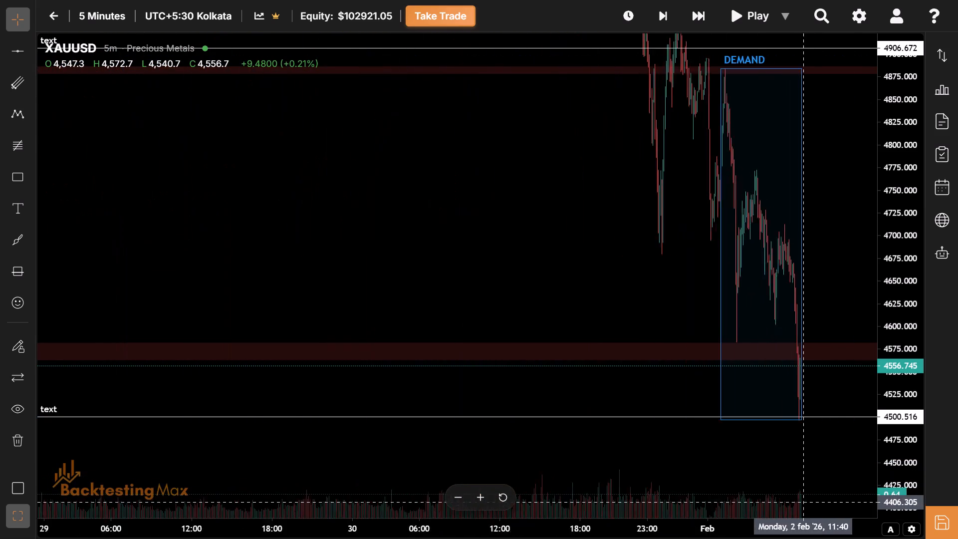
pyautogui.moveTo(807, 502); pyautogui.dragTo(741, 521)
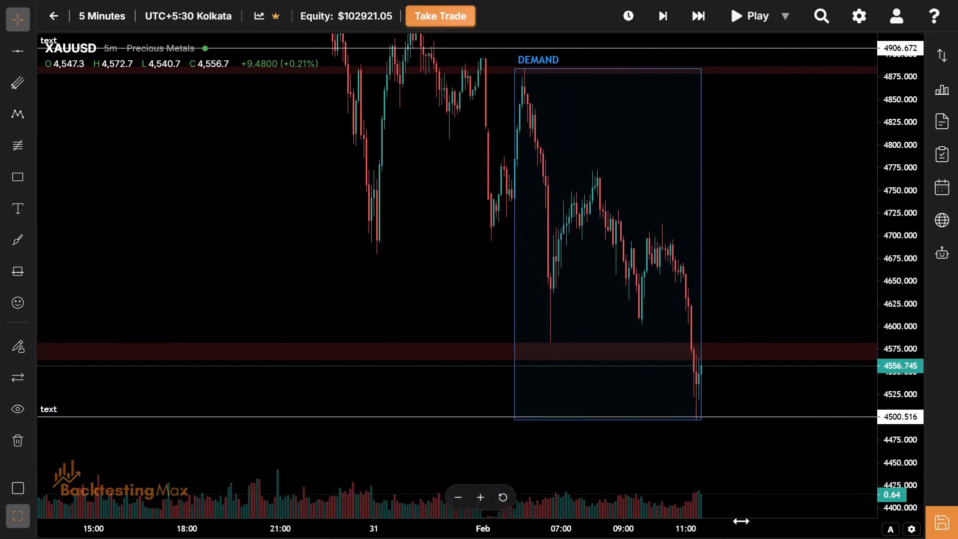
pyautogui.moveTo(741, 521); pyautogui.dragTo(436, 538)
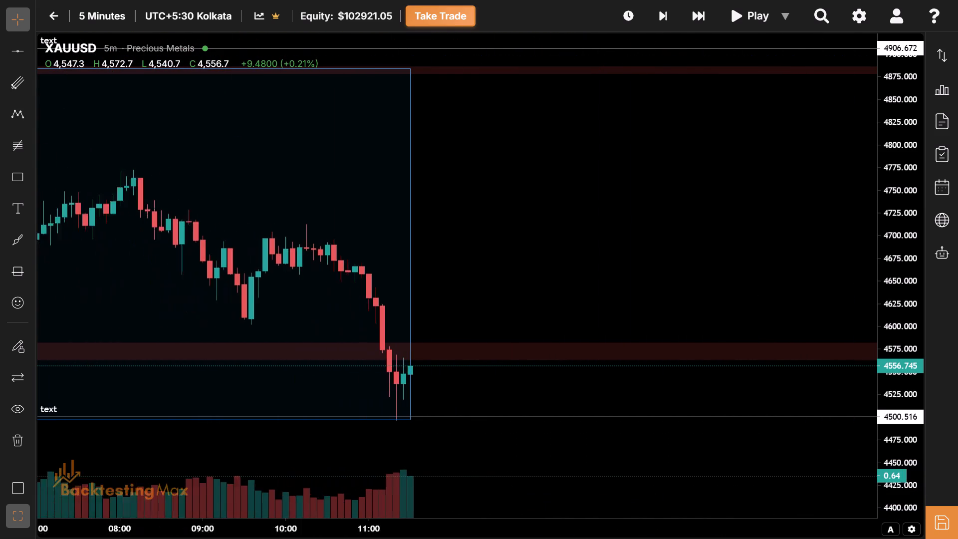
pyautogui.moveTo(436, 538); pyautogui.dragTo(604, 537)
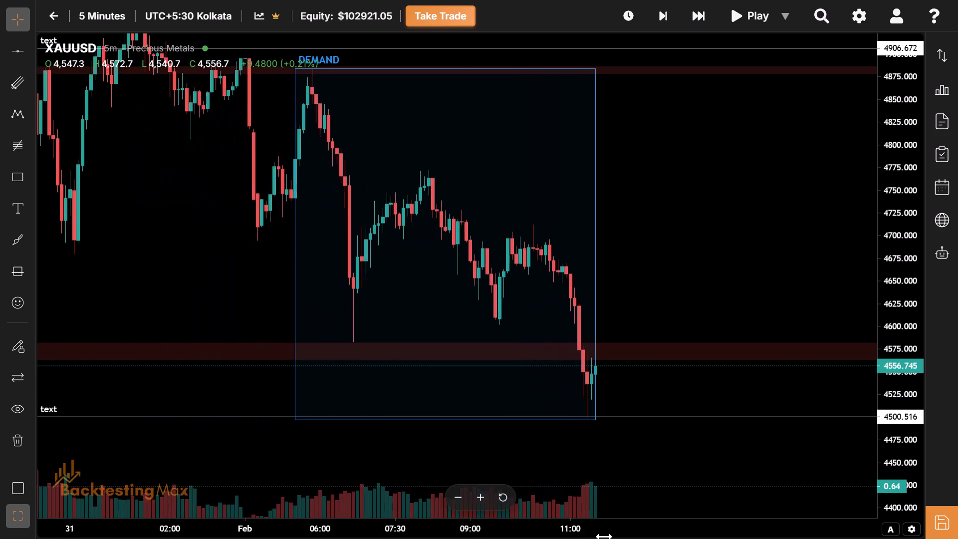
pyautogui.moveTo(604, 537); pyautogui.dragTo(697, 538)
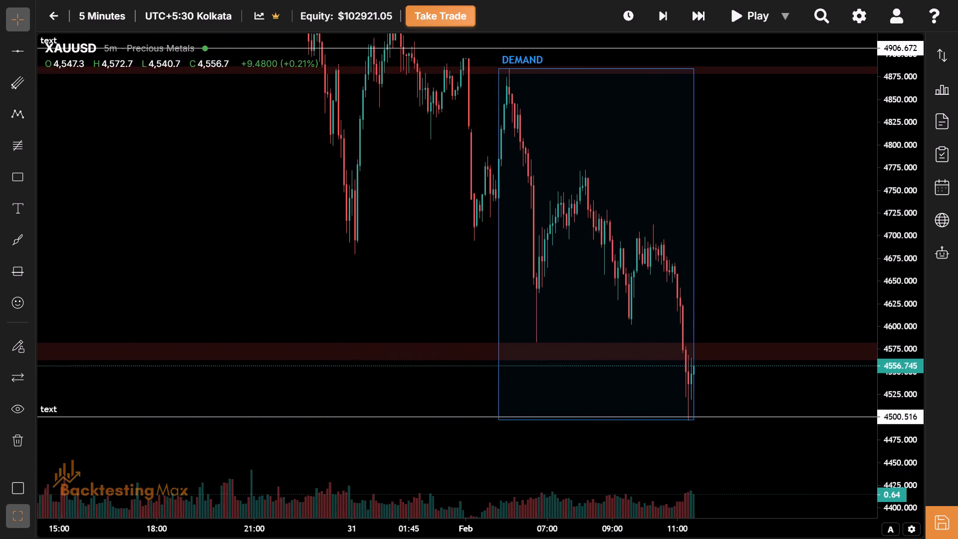
pyautogui.moveTo(697, 538); pyautogui.dragTo(553, 538)
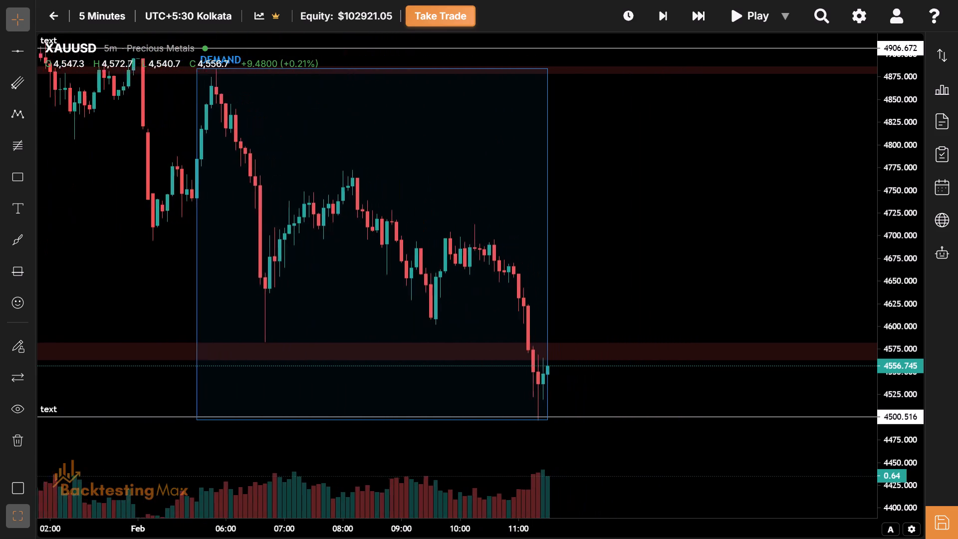
pyautogui.moveTo(553, 538); pyautogui.dragTo(507, 535)
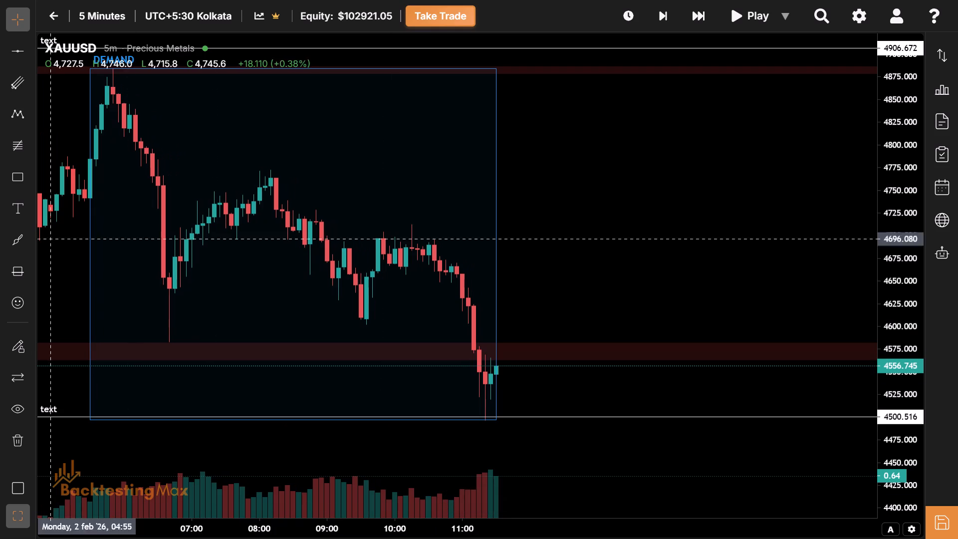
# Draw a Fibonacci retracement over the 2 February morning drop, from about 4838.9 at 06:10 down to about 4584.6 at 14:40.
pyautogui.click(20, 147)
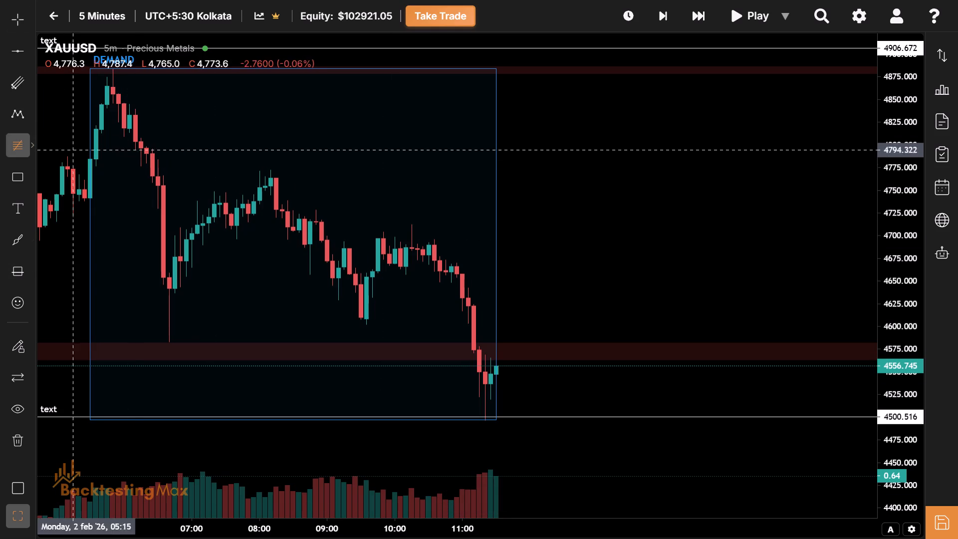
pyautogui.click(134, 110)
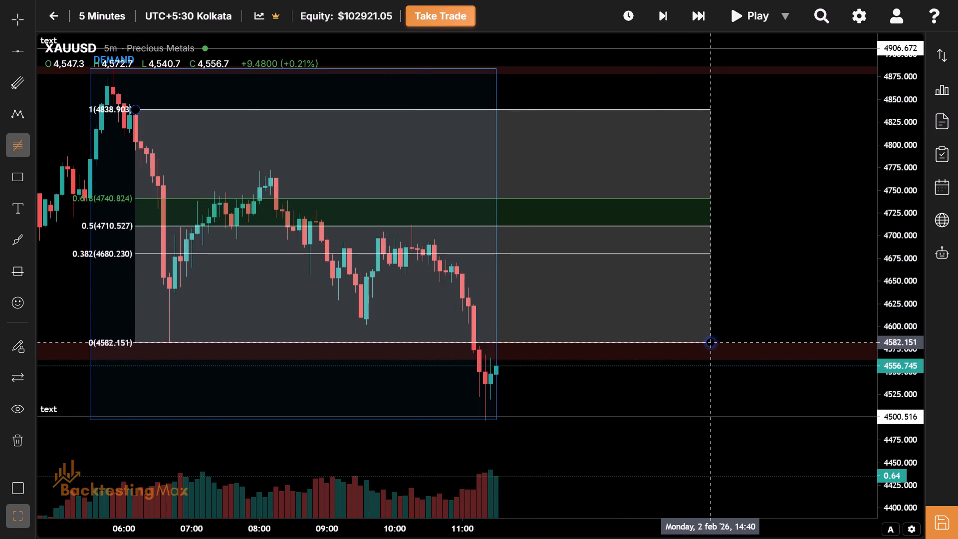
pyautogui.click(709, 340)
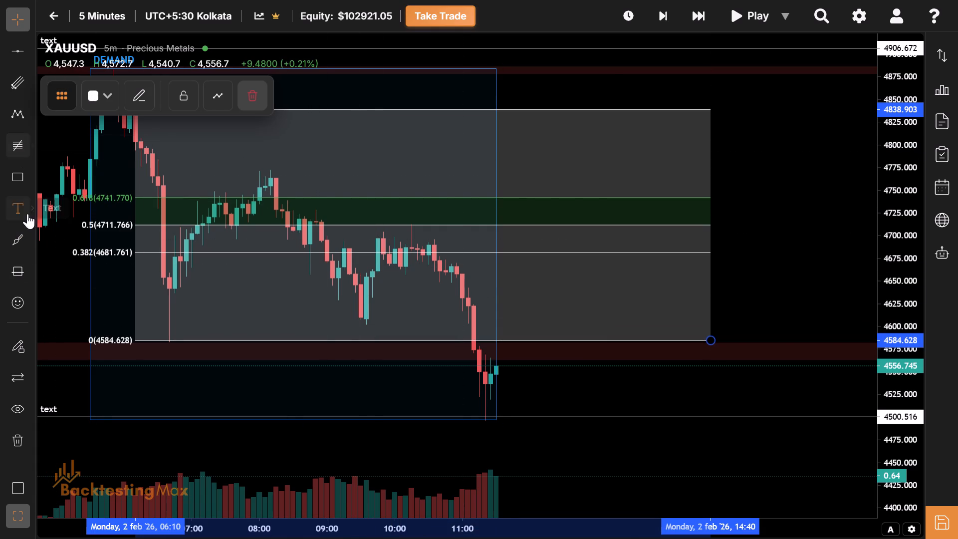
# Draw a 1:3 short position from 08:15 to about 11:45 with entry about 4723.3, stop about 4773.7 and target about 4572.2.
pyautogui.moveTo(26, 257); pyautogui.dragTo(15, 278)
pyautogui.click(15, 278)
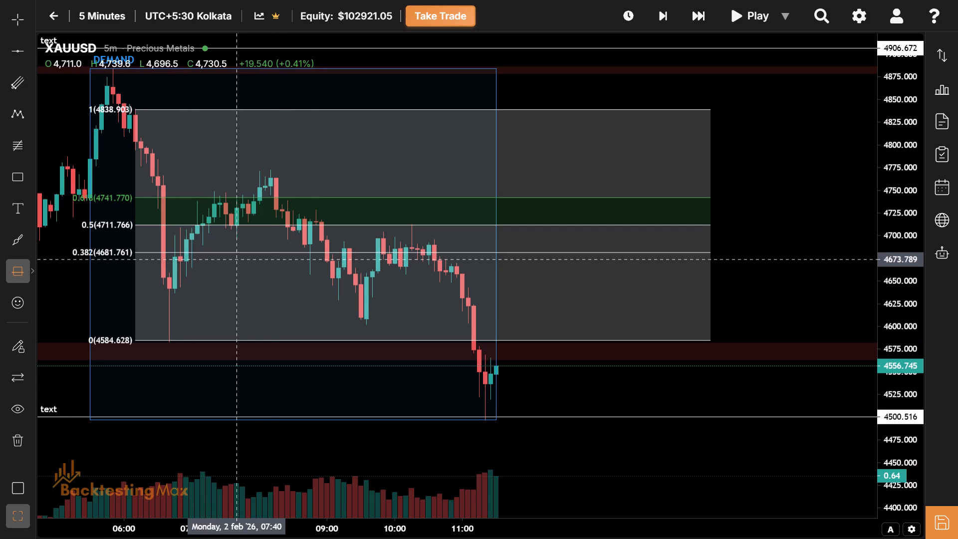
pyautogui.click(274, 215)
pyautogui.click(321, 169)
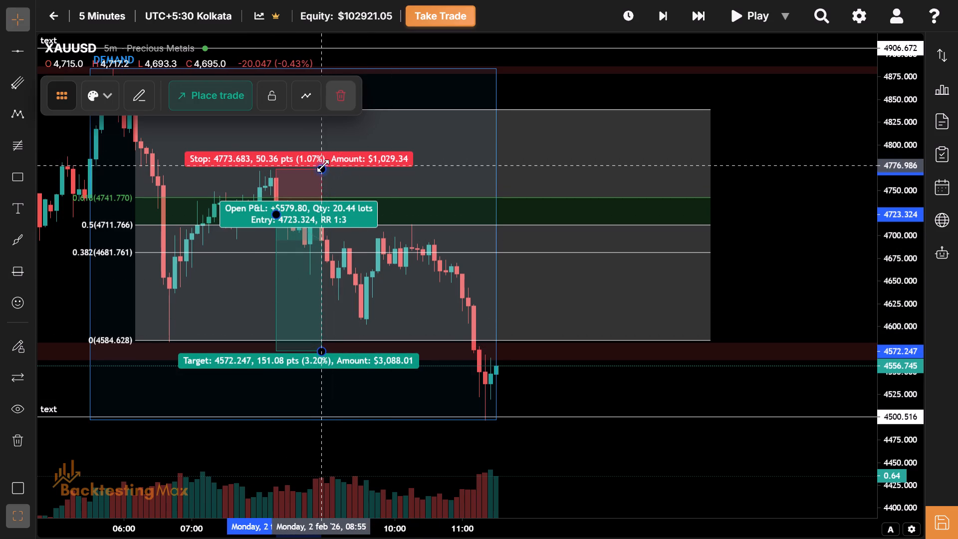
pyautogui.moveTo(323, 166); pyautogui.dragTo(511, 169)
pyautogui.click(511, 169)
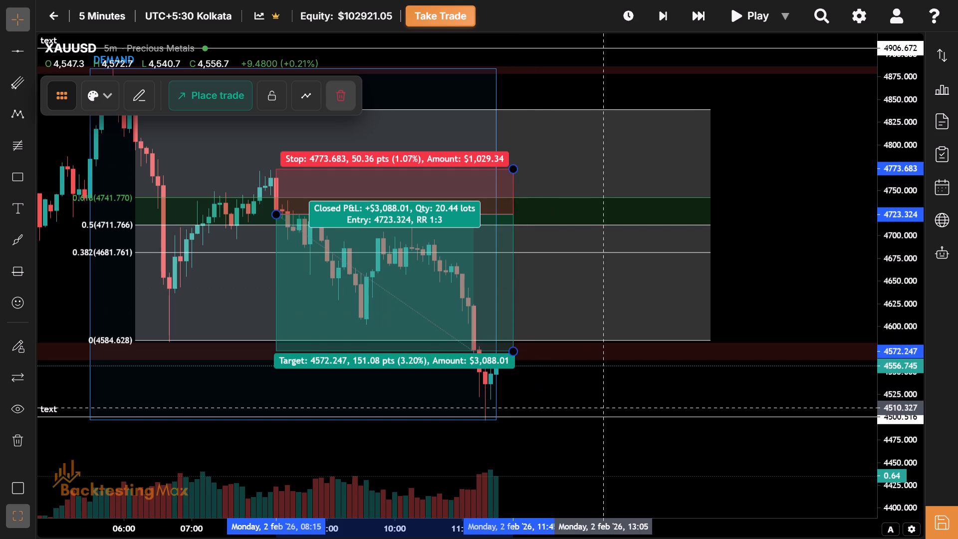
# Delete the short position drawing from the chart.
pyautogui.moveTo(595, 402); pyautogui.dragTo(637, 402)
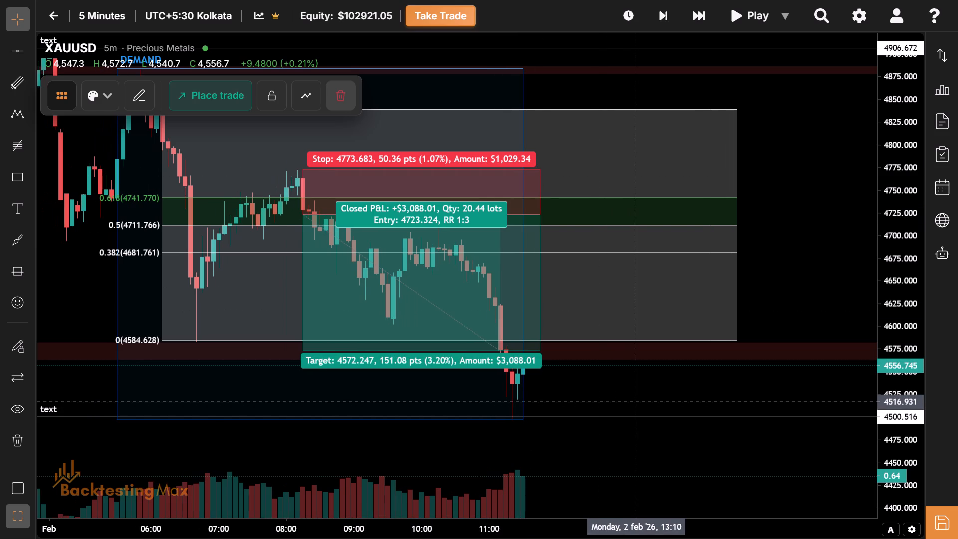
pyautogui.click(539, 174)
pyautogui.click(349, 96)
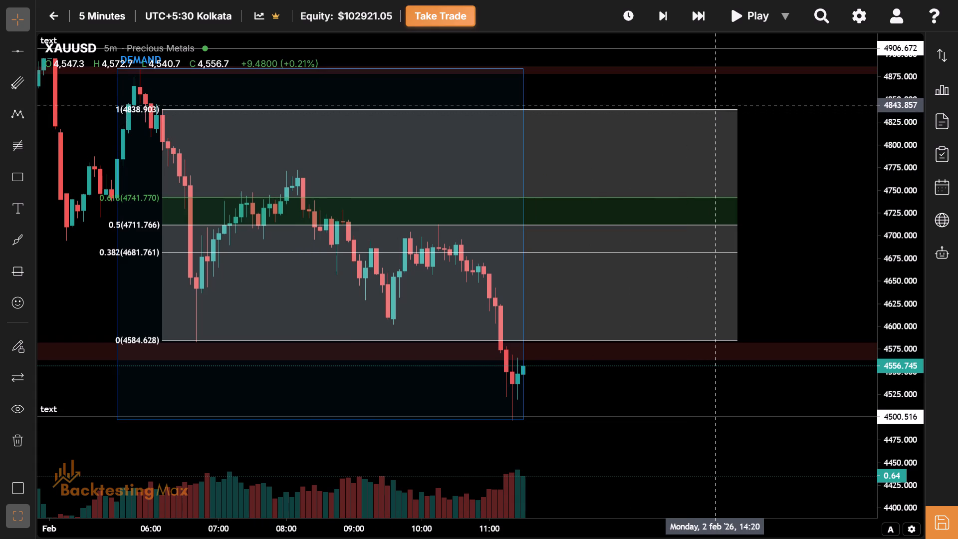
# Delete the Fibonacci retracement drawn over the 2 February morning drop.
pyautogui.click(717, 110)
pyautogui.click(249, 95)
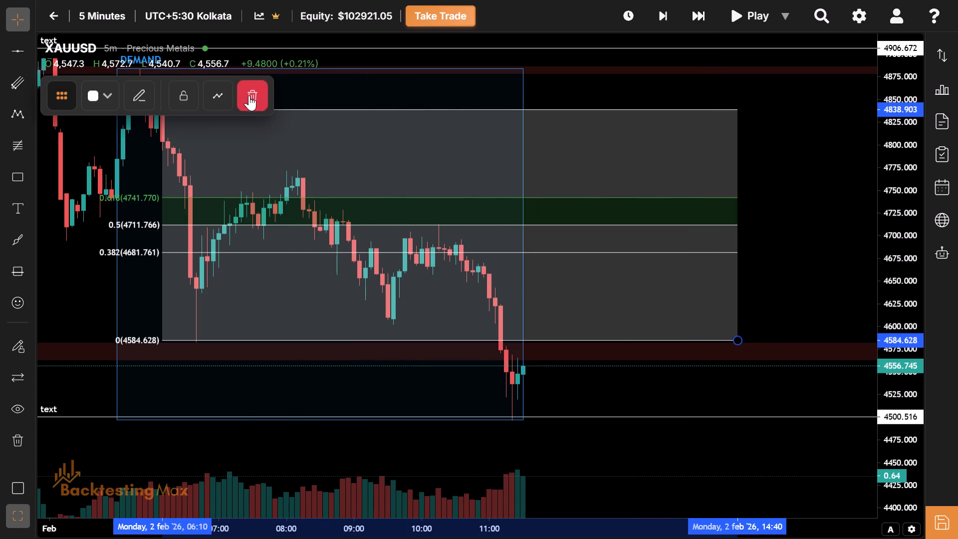
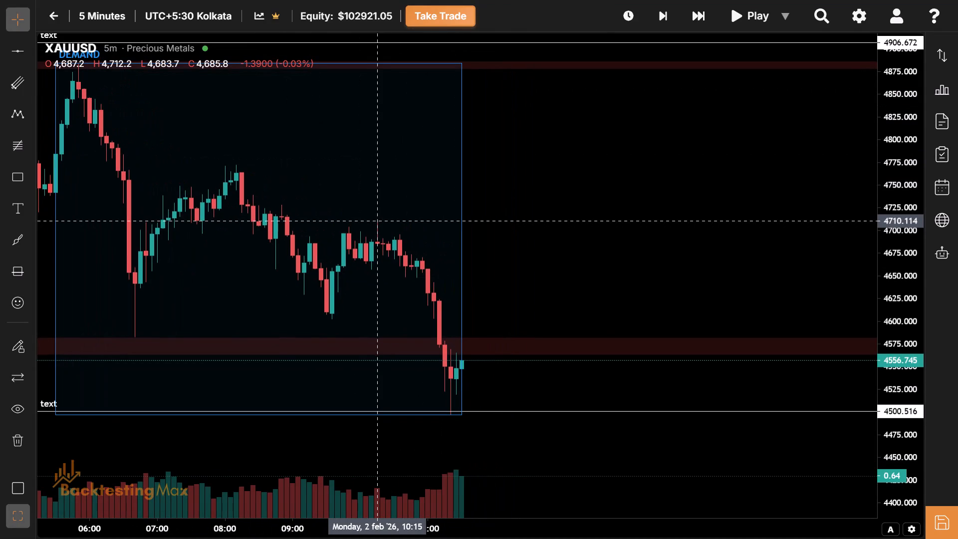
# Advance the replay by 15 five-minute bars to 12:45 on 2 February.
pyautogui.moveTo(610, 271); pyautogui.dragTo(547, 241)
pyautogui.moveTo(900, 423); pyautogui.dragTo(890, 321)
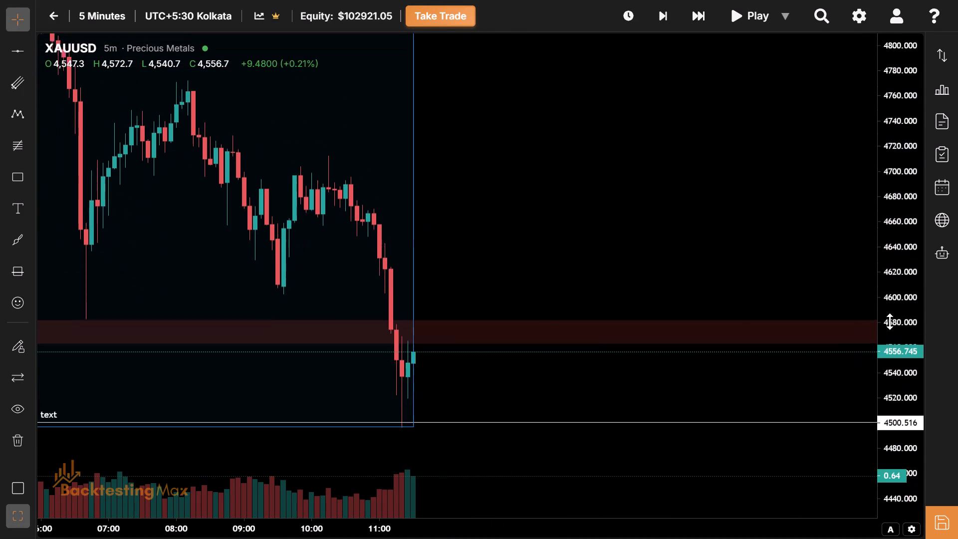
pyautogui.moveTo(890, 321); pyautogui.dragTo(886, 296)
pyautogui.moveTo(622, 257); pyautogui.dragTo(458, 204)
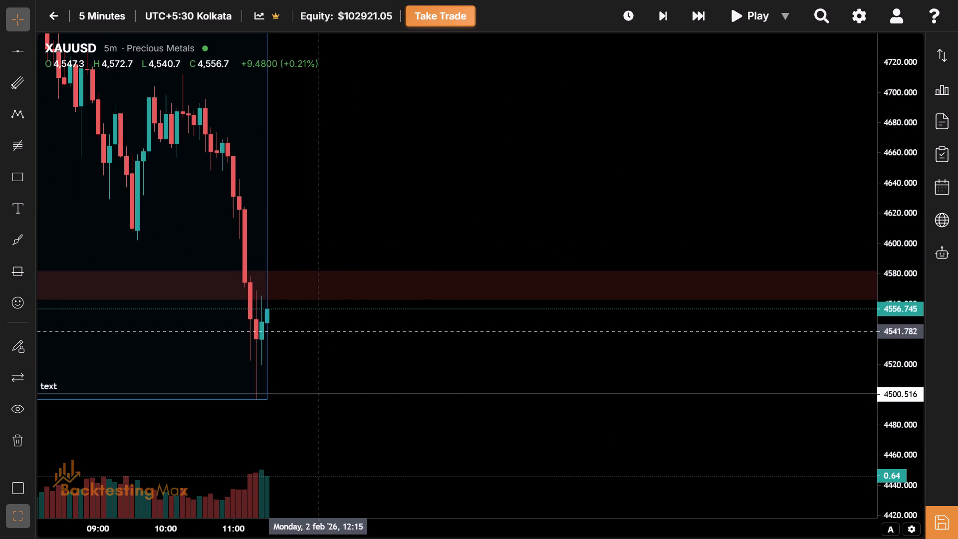
pyautogui.moveTo(321, 331); pyautogui.dragTo(299, 336)
pyautogui.click(705, 17)
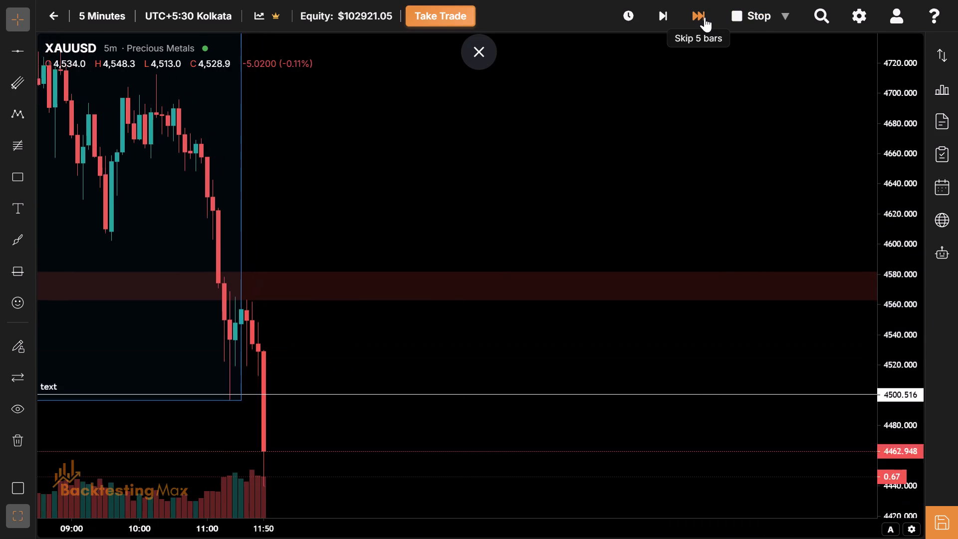
pyautogui.click(705, 17)
pyautogui.click(705, 17)
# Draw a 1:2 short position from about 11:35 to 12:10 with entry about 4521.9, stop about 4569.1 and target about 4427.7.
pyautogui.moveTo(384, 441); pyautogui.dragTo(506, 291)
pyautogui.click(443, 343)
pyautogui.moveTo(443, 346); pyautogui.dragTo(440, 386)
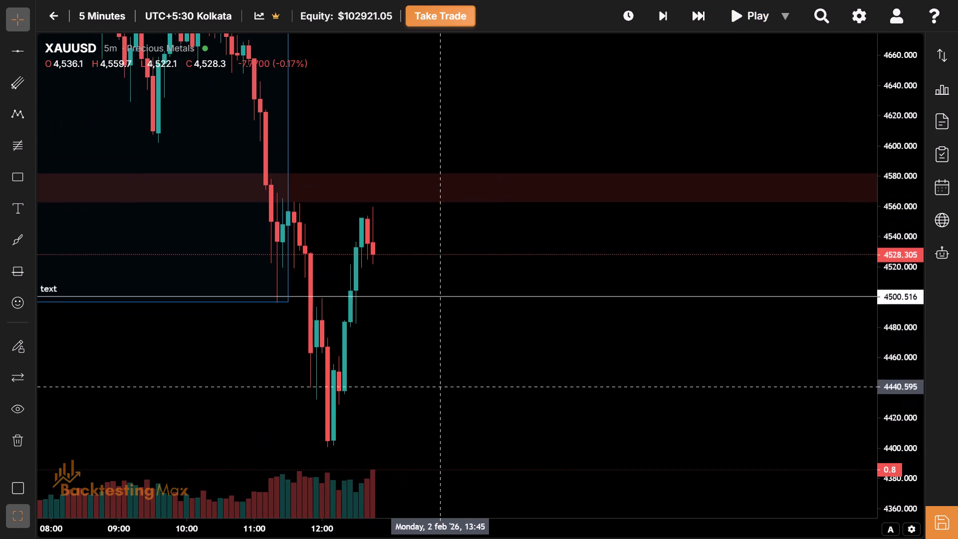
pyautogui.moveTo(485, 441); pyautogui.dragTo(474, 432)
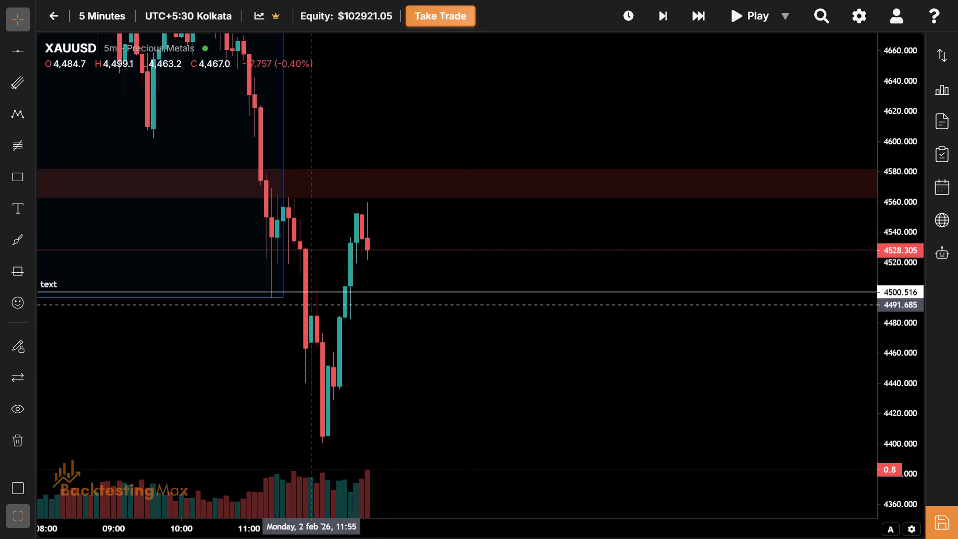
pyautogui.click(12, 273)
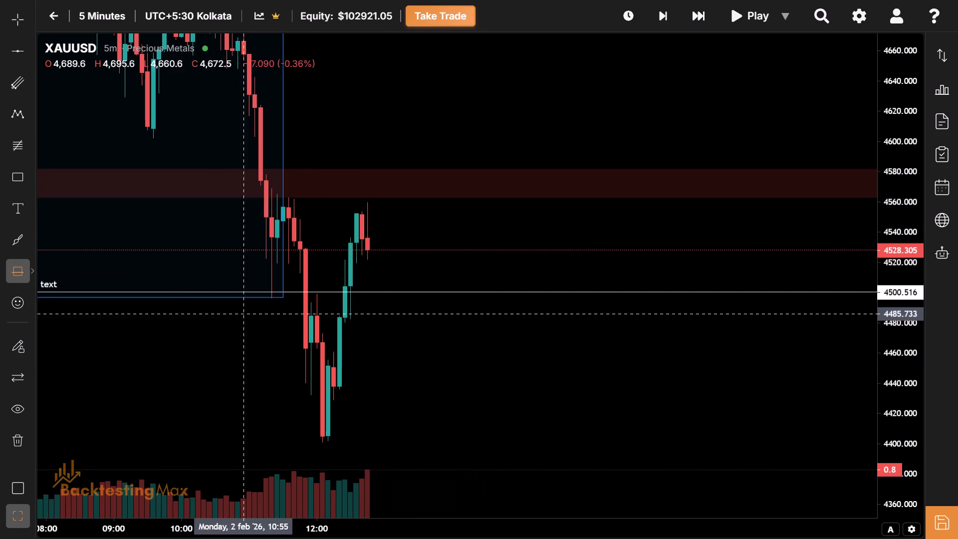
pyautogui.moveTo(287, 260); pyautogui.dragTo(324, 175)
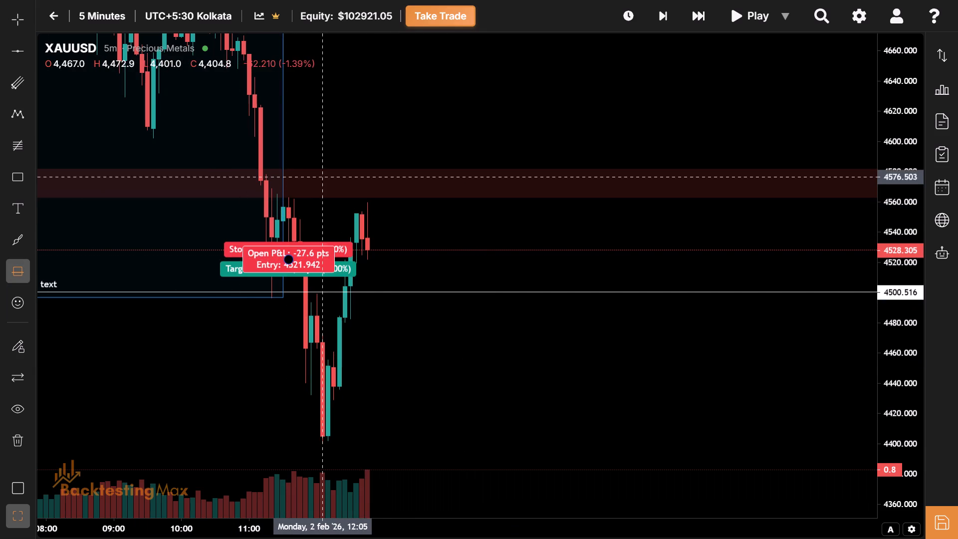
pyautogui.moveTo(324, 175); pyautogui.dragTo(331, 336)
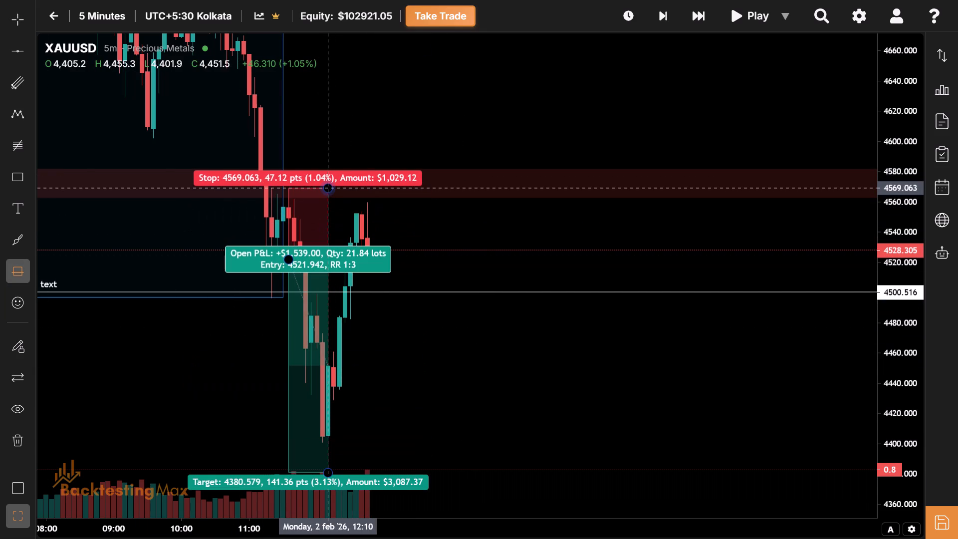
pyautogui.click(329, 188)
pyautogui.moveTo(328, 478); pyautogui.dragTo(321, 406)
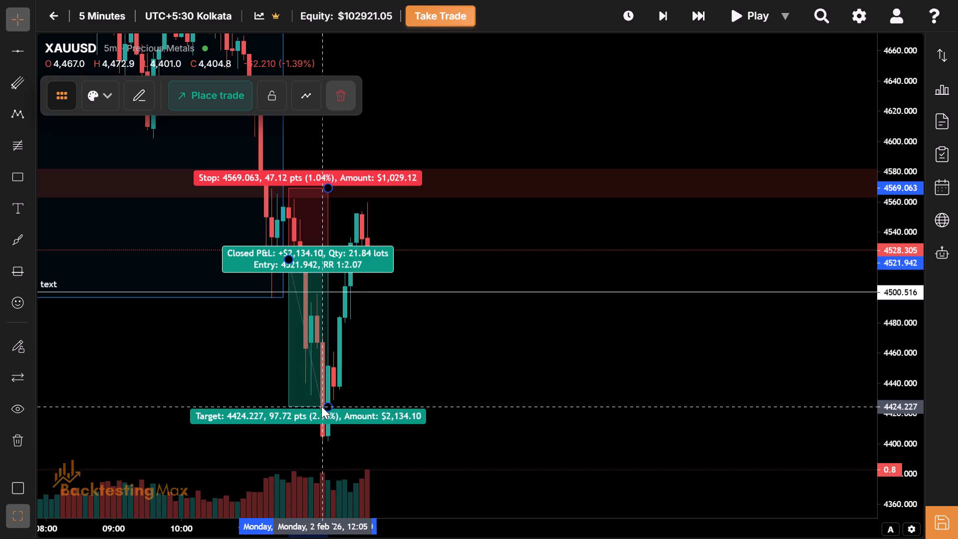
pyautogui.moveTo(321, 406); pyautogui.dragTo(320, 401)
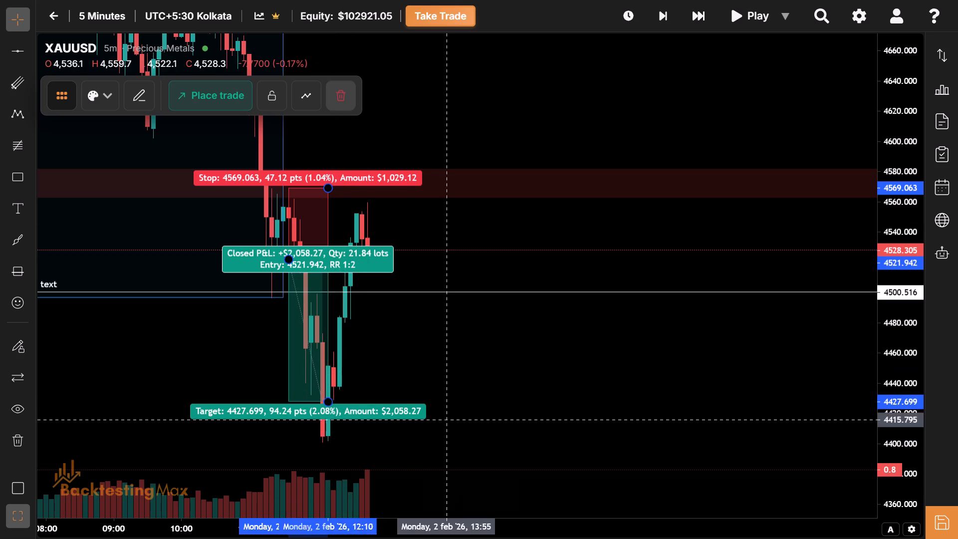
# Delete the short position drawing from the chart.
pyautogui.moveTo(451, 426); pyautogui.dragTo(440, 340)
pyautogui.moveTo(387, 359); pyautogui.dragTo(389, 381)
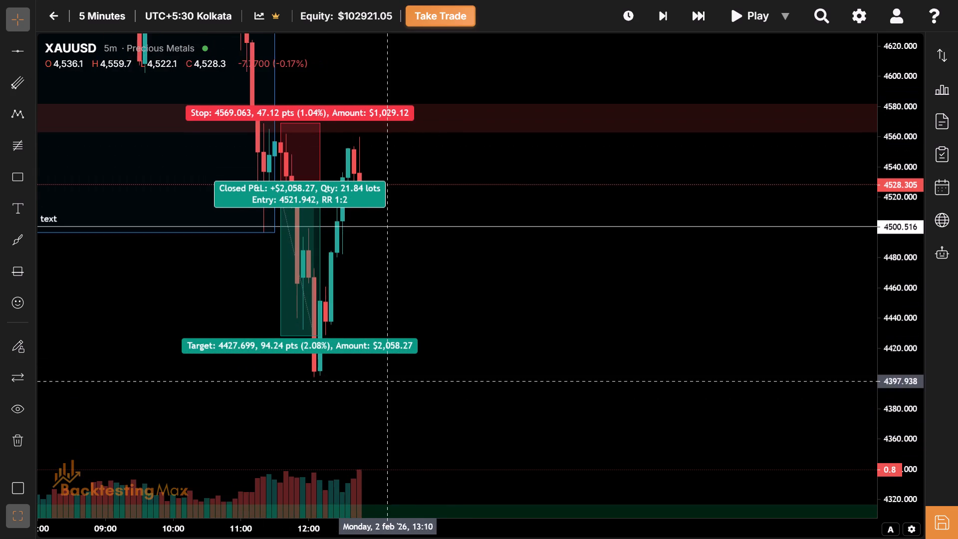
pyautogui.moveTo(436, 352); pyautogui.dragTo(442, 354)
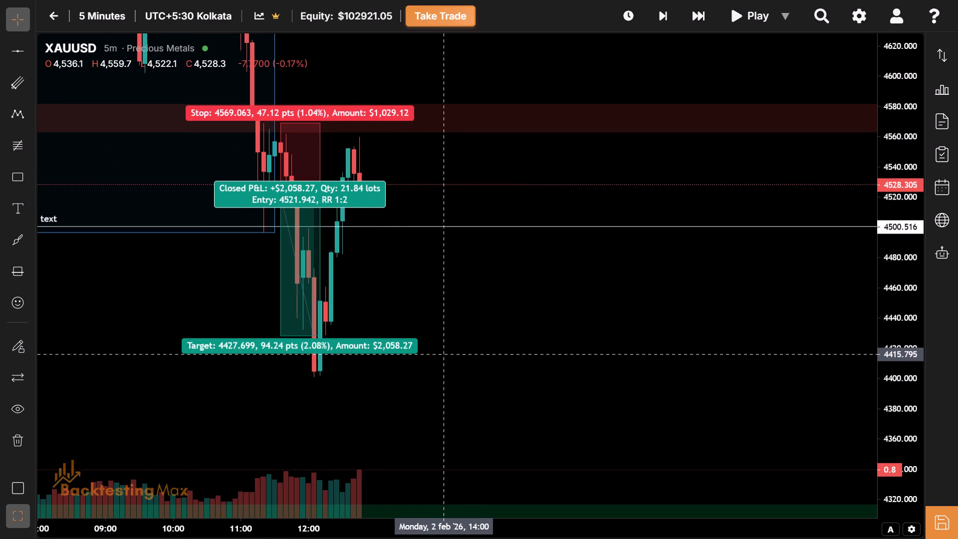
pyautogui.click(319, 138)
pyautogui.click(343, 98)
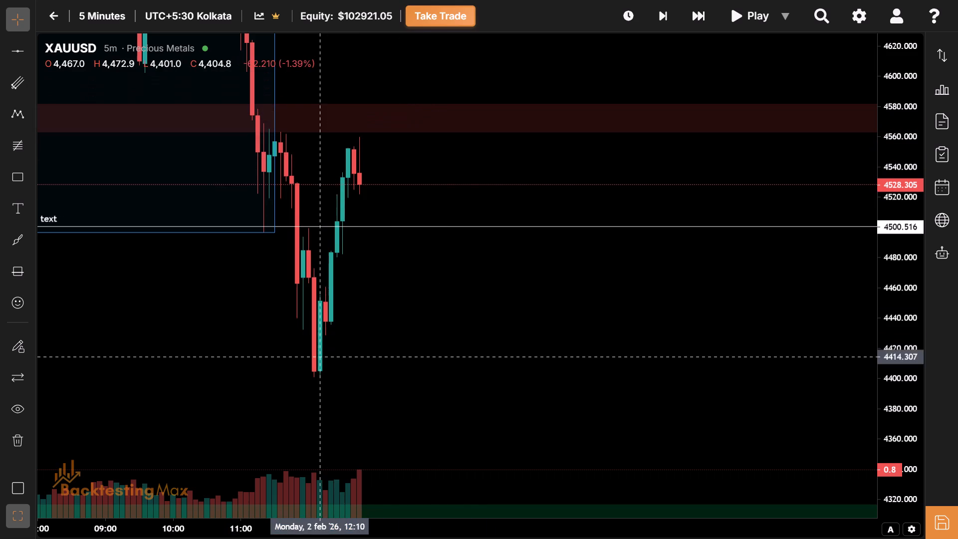
# Draw a rectangle from 12:30 to 16:30 on 2 February and apply the London Session template to it.
pyautogui.moveTo(322, 357); pyautogui.dragTo(352, 376)
pyautogui.moveTo(410, 366); pyautogui.dragTo(399, 393)
pyautogui.moveTo(446, 207); pyautogui.dragTo(406, 226)
pyautogui.moveTo(357, 190); pyautogui.dragTo(230, 198)
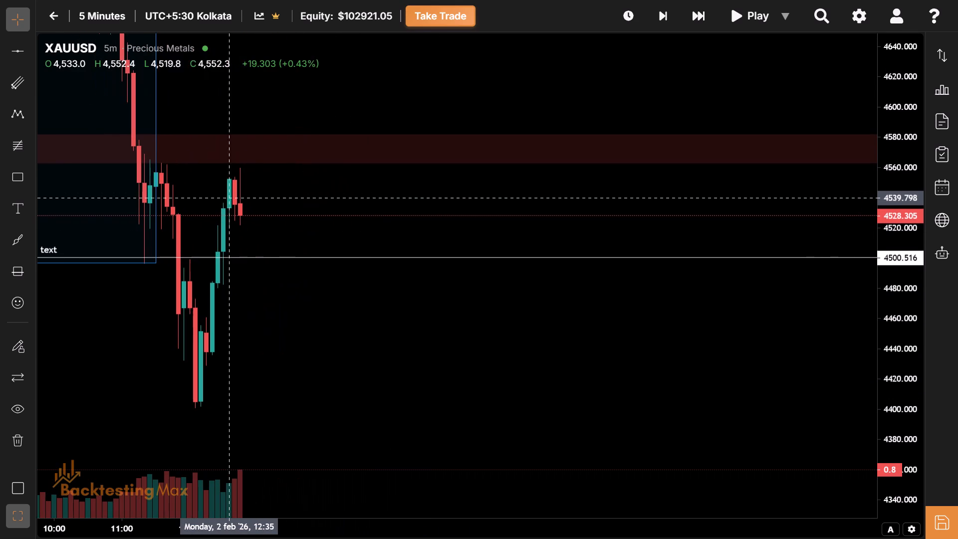
pyautogui.moveTo(19, 176); pyautogui.dragTo(217, 229)
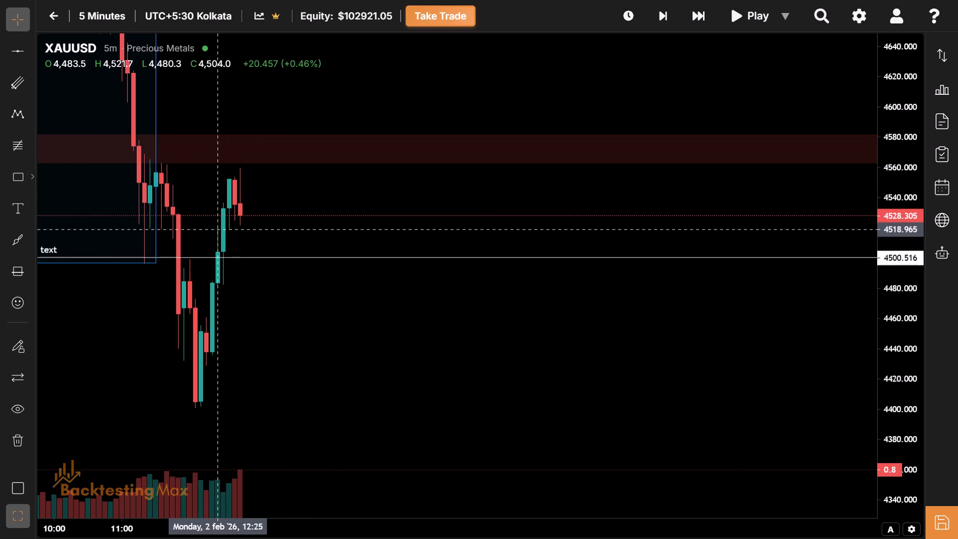
pyautogui.moveTo(217, 229); pyautogui.dragTo(217, 229)
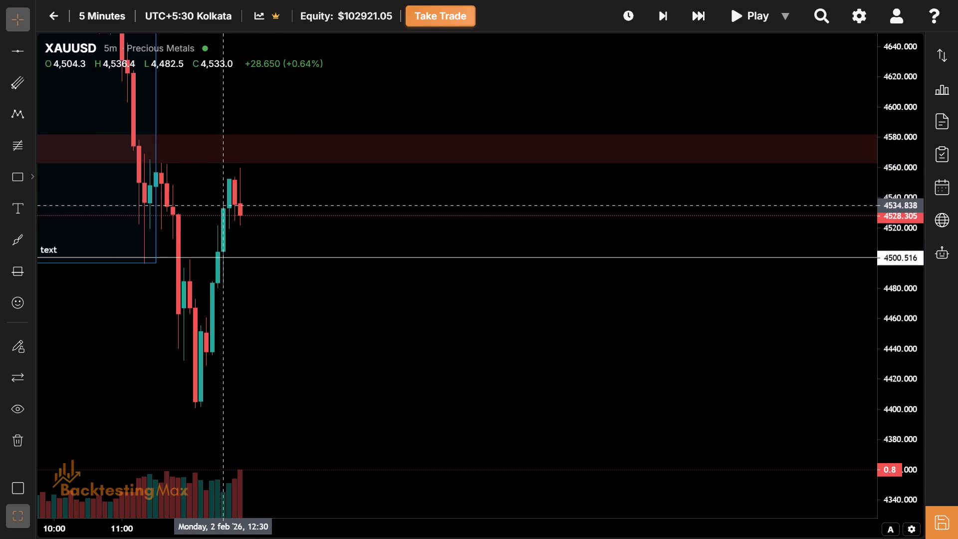
pyautogui.click(223, 206)
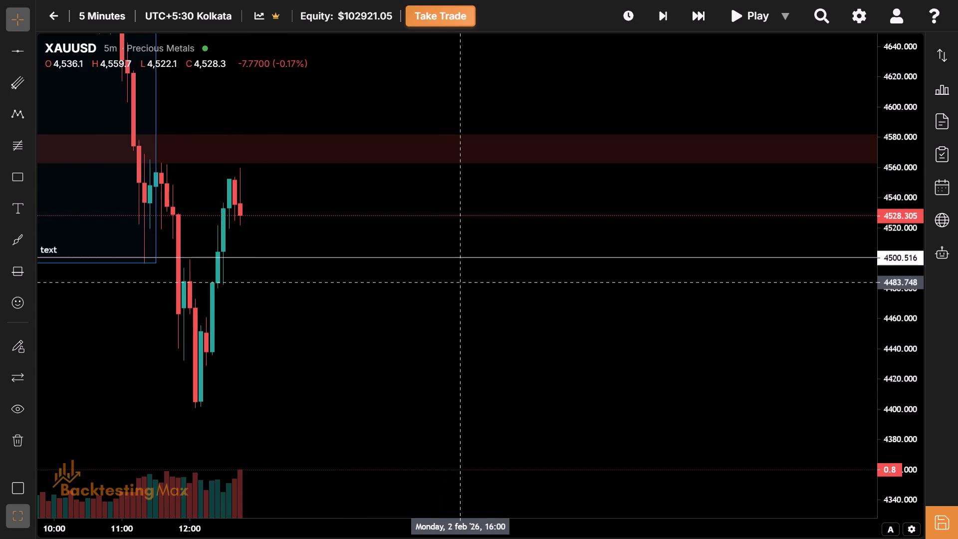
pyautogui.click(20, 177)
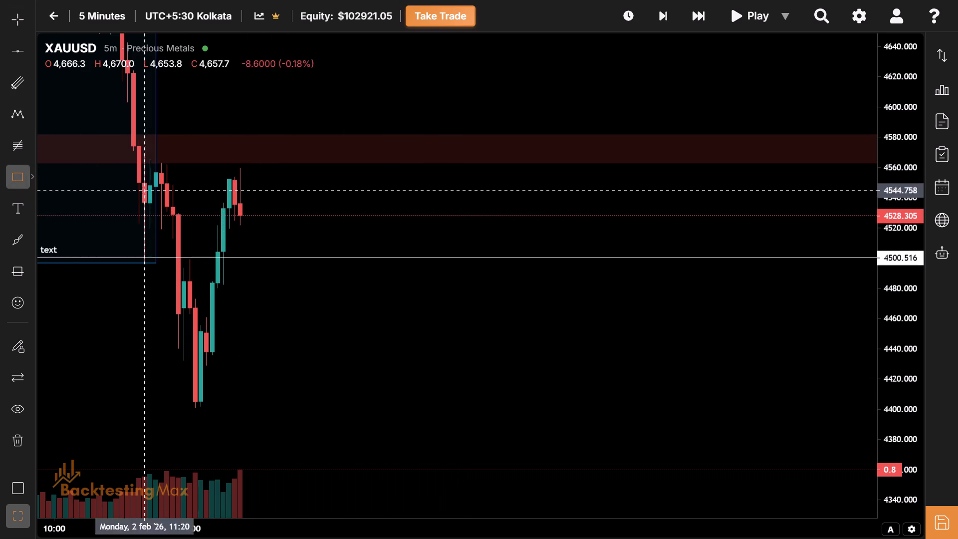
pyautogui.click(223, 206)
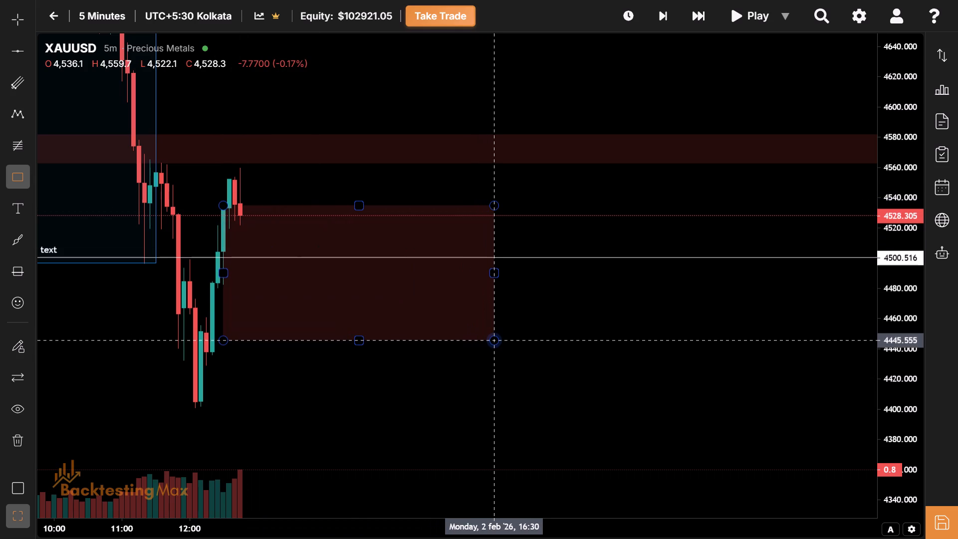
pyautogui.click(493, 340)
pyautogui.click(104, 90)
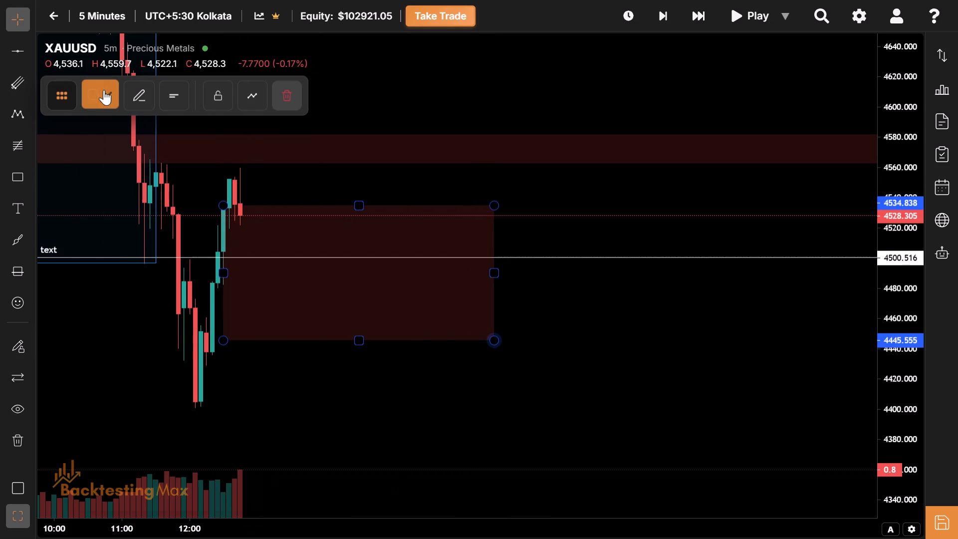
pyautogui.click(205, 348)
# Resize the London session box so its upper edge is at about 4560.1 and its lower edge at about 4482.
pyautogui.moveTo(360, 278); pyautogui.dragTo(351, 380)
pyautogui.moveTo(354, 279); pyautogui.dragTo(353, 235)
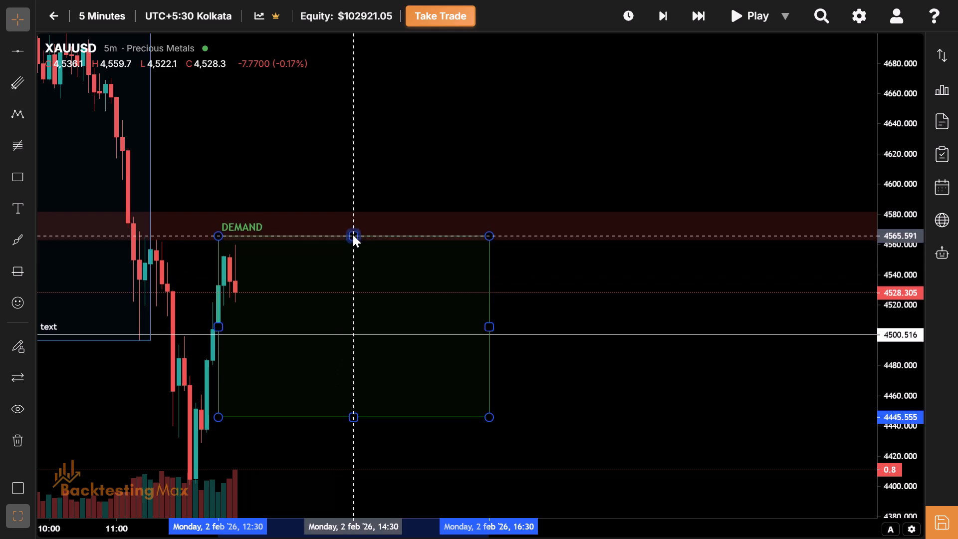
pyautogui.moveTo(353, 235); pyautogui.dragTo(351, 245)
pyautogui.moveTo(346, 279); pyautogui.dragTo(432, 210)
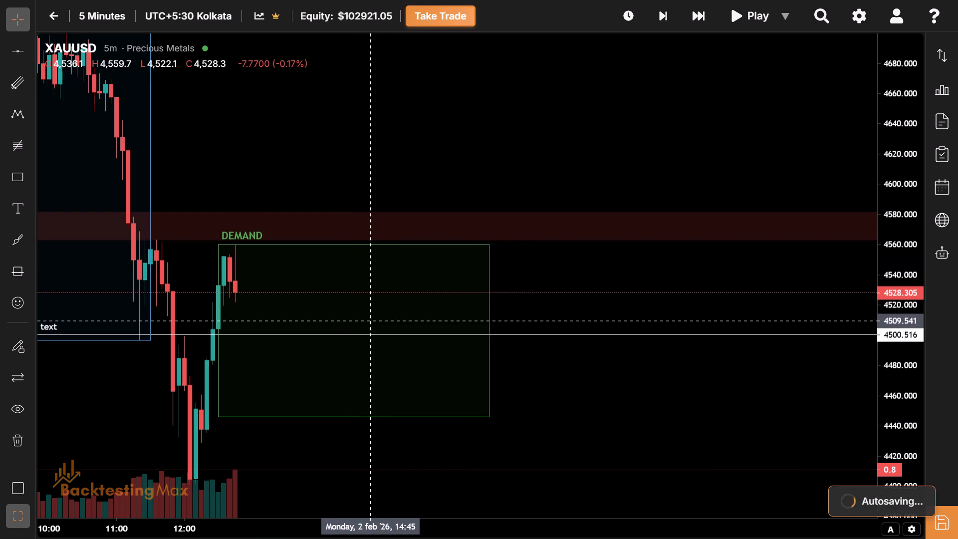
pyautogui.moveTo(371, 321); pyautogui.dragTo(417, 239)
pyautogui.moveTo(397, 346); pyautogui.dragTo(485, 303)
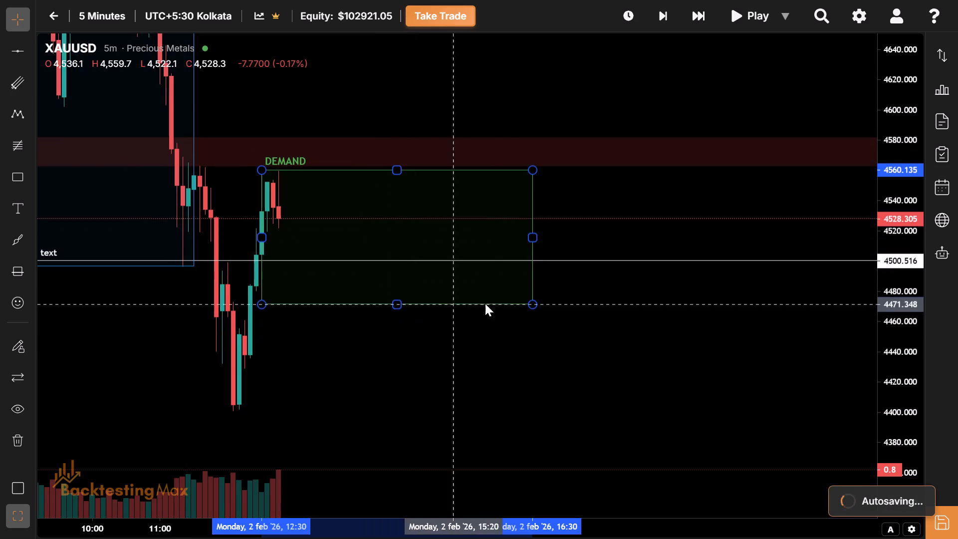
pyautogui.moveTo(485, 303); pyautogui.dragTo(510, 288)
# Advance the replay by 20 five-minute bars to 14:25 on 2 February.
pyautogui.moveTo(384, 346); pyautogui.dragTo(448, 384)
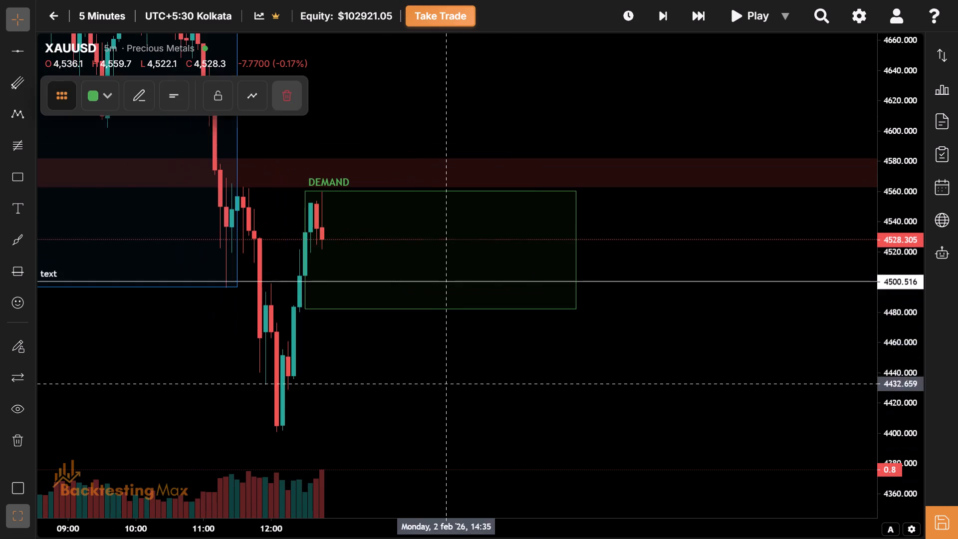
pyautogui.moveTo(421, 238); pyautogui.dragTo(417, 243)
pyautogui.click(704, 17)
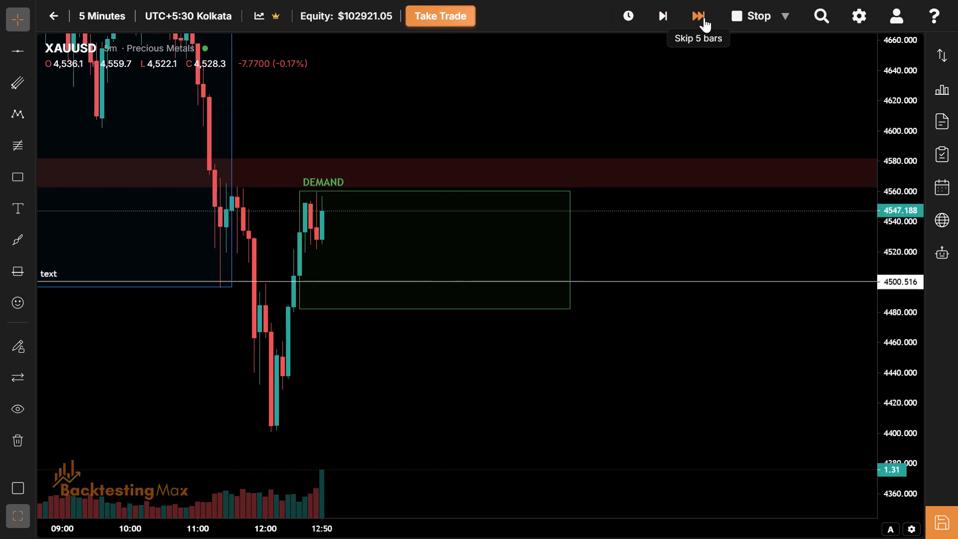
pyautogui.click(704, 17)
pyautogui.click(704, 17)
pyautogui.click(704, 17)
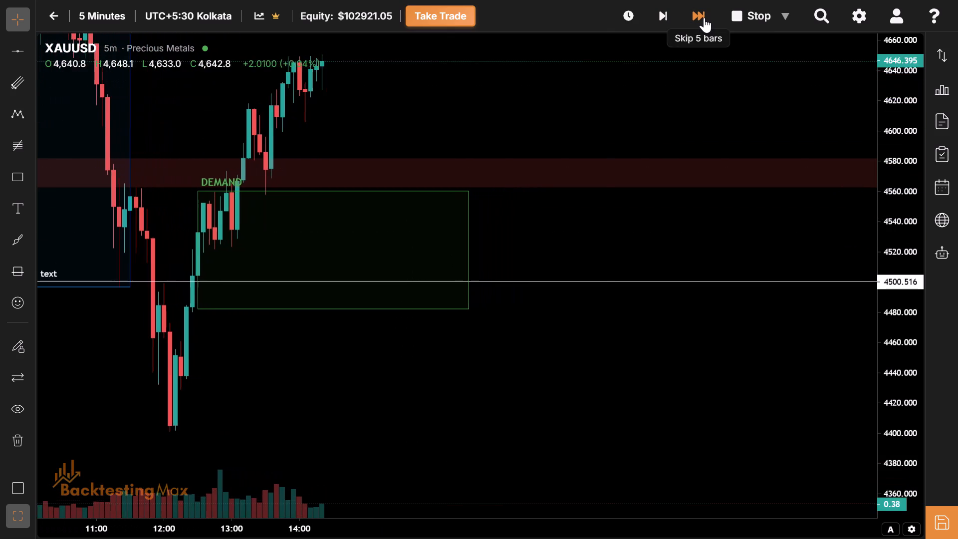
# Apply the Support/Demand template to the supply zone between about 4562.8 and 4581.7.
pyautogui.click(561, 157)
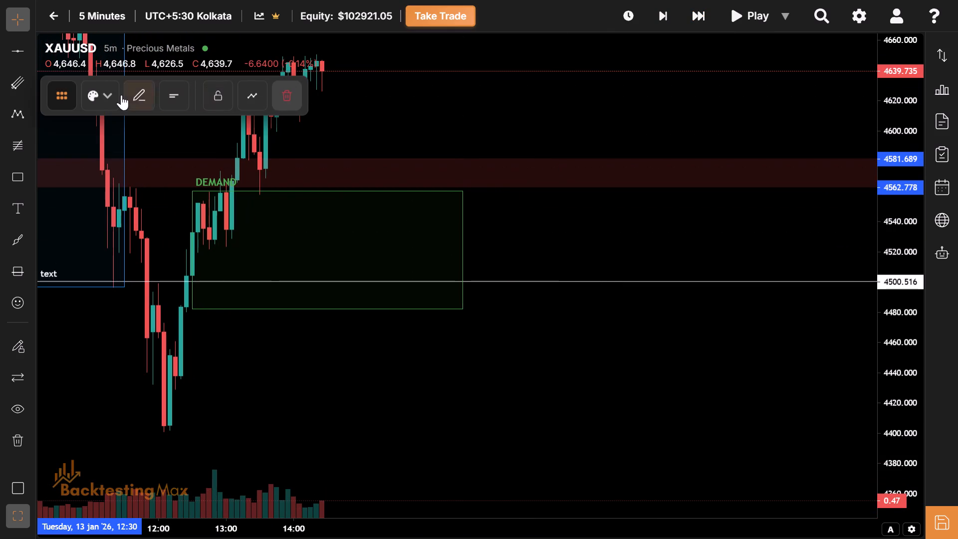
pyautogui.click(107, 97)
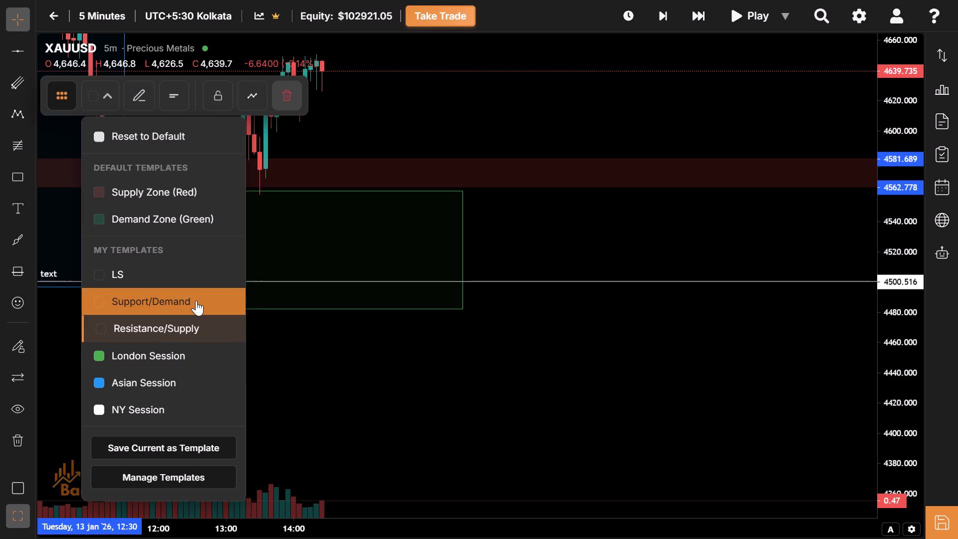
pyautogui.click(196, 300)
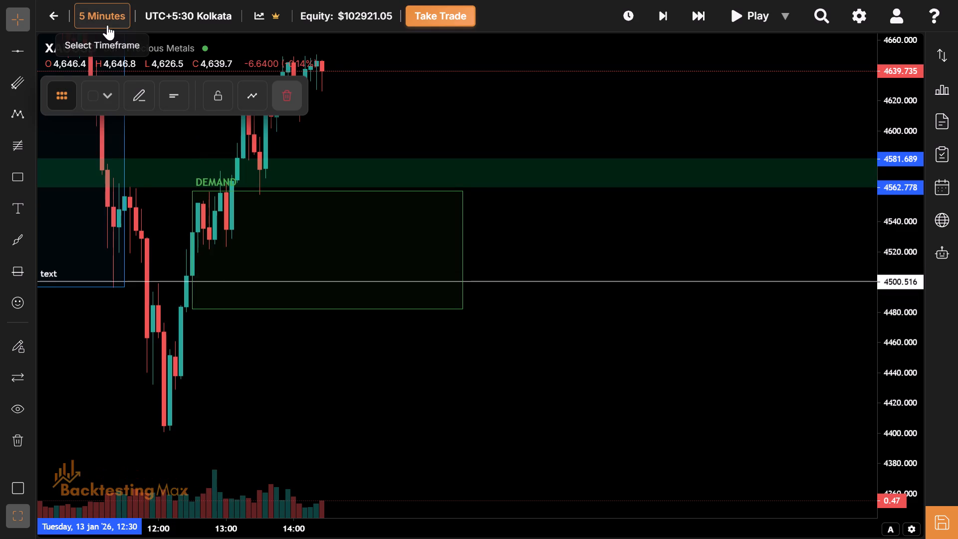
# Examine the price action and zones on the 4-hour timeframe, and return to the 5-minute chart.
pyautogui.click(107, 25)
pyautogui.click(147, 283)
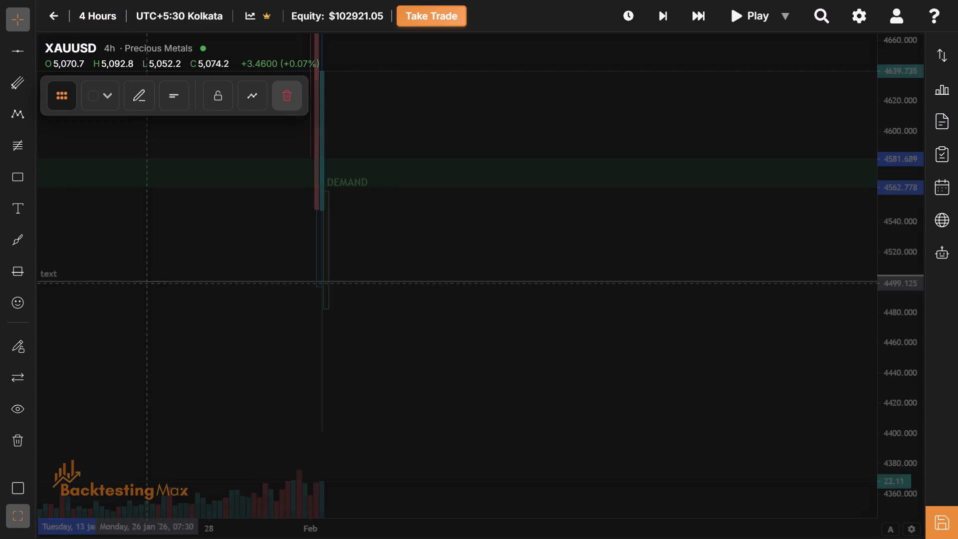
pyautogui.moveTo(892, 39); pyautogui.dragTo(861, 458)
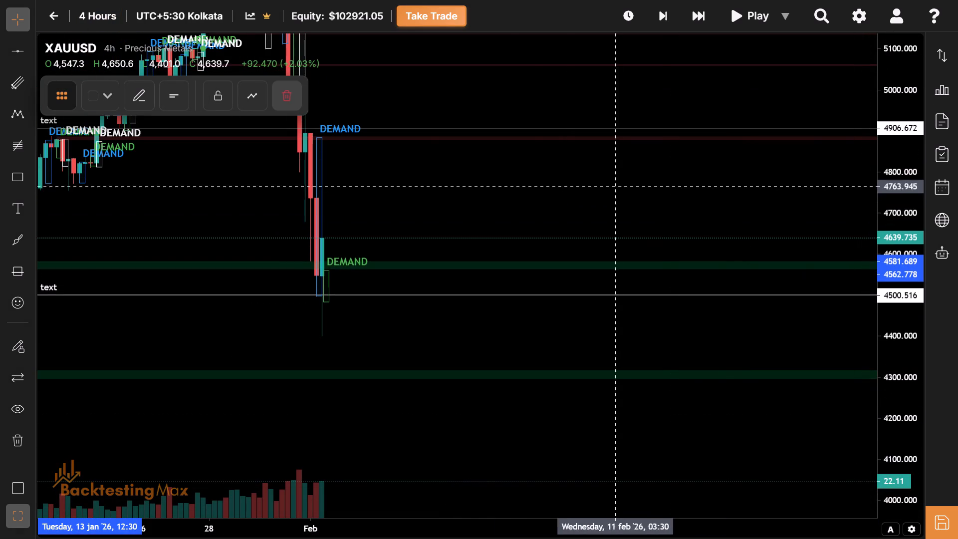
pyautogui.moveTo(508, 205); pyautogui.dragTo(778, 246)
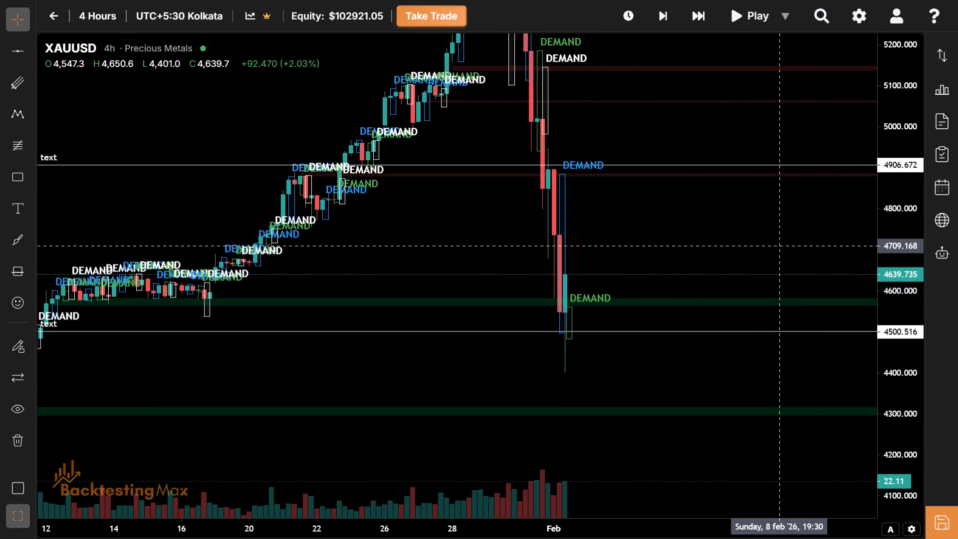
pyautogui.click(113, 13)
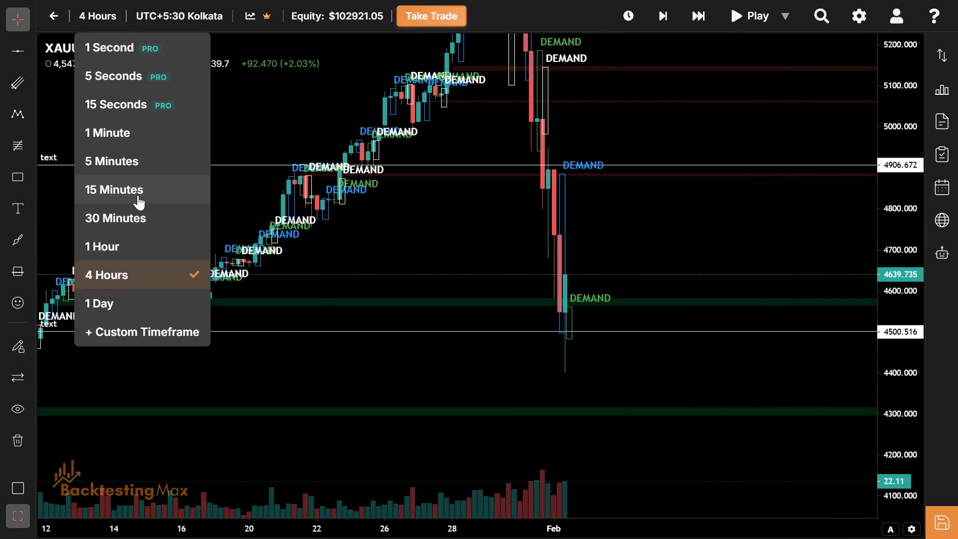
pyautogui.click(138, 157)
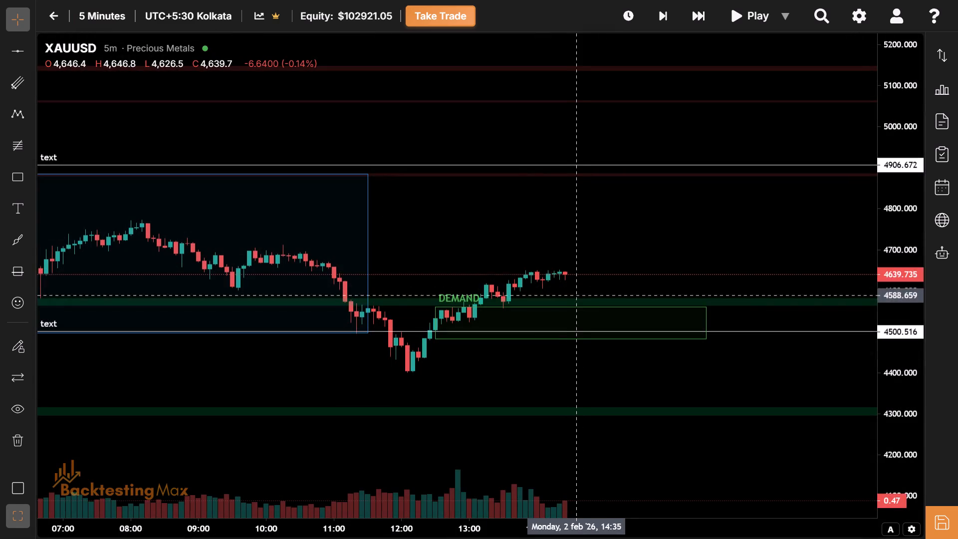
pyautogui.moveTo(580, 271); pyautogui.dragTo(443, 246)
pyautogui.moveTo(898, 454); pyautogui.dragTo(889, 396)
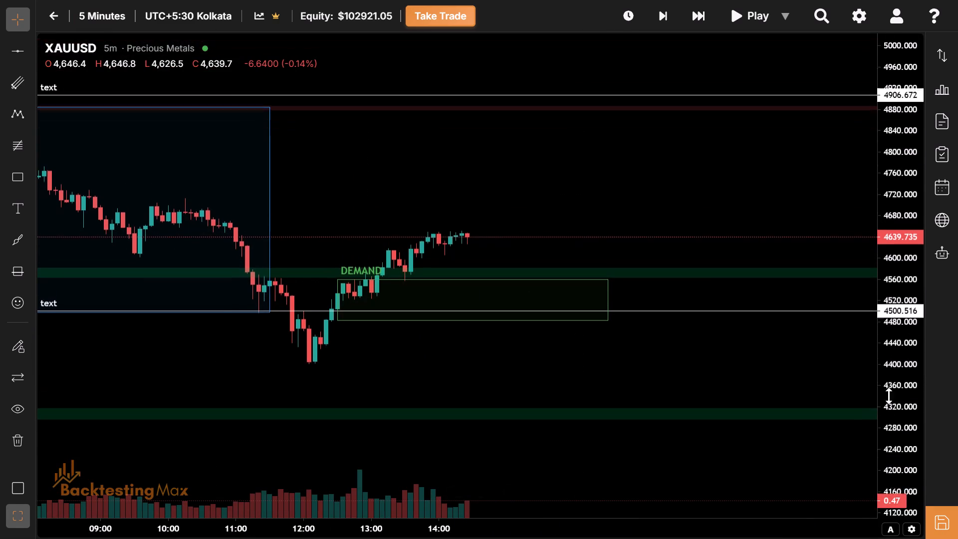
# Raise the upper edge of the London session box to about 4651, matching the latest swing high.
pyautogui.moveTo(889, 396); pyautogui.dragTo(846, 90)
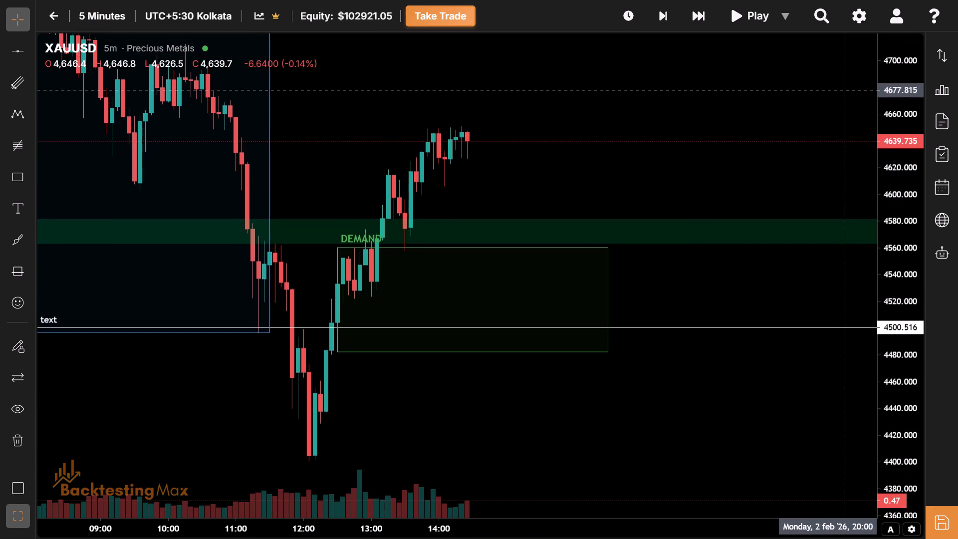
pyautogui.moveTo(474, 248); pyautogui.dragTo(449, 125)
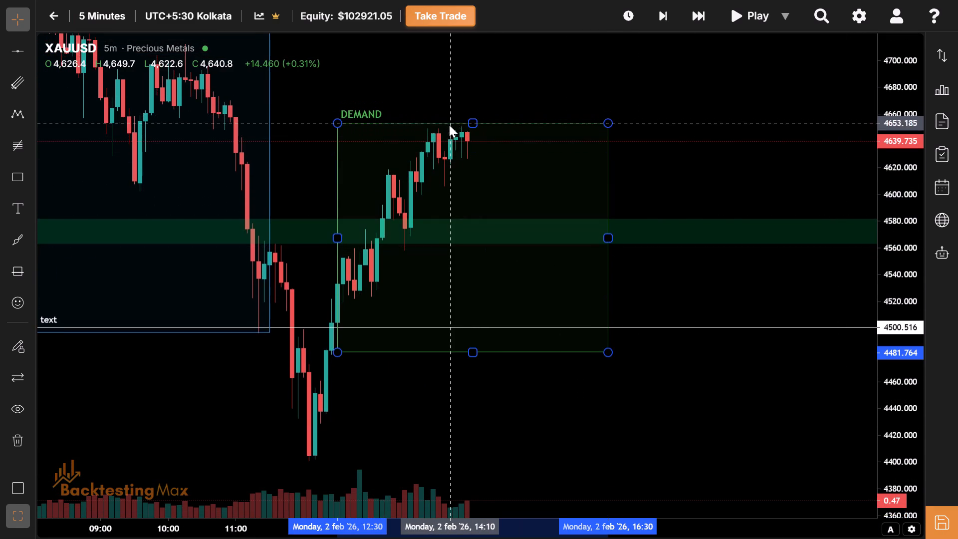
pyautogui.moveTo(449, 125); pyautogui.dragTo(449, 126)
# Advance the replay on the 5-minute chart to 16:50 on 2 February.
pyautogui.moveTo(473, 175); pyautogui.dragTo(506, 185)
pyautogui.moveTo(500, 298); pyautogui.dragTo(451, 294)
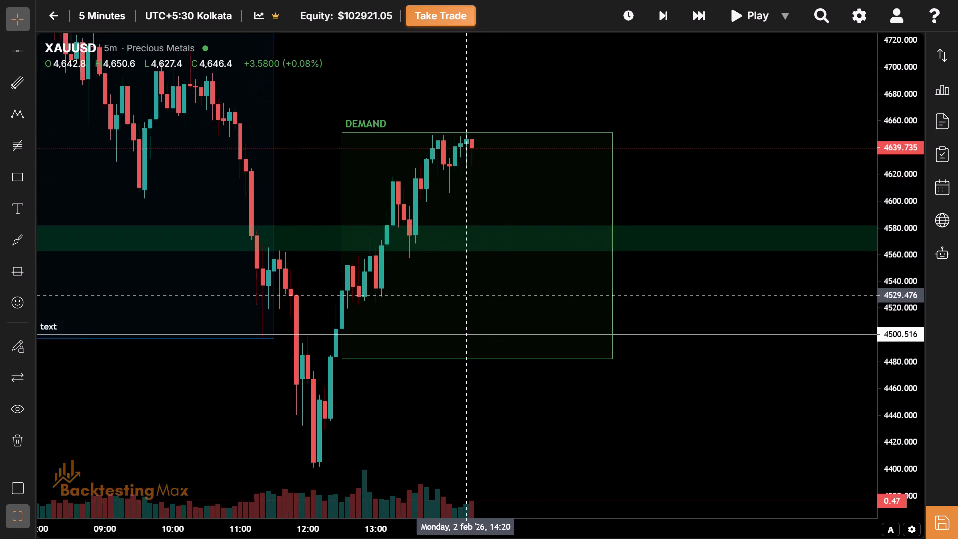
pyautogui.moveTo(451, 294); pyautogui.dragTo(423, 294)
pyautogui.moveTo(423, 294); pyautogui.dragTo(418, 300)
pyautogui.click(687, 17)
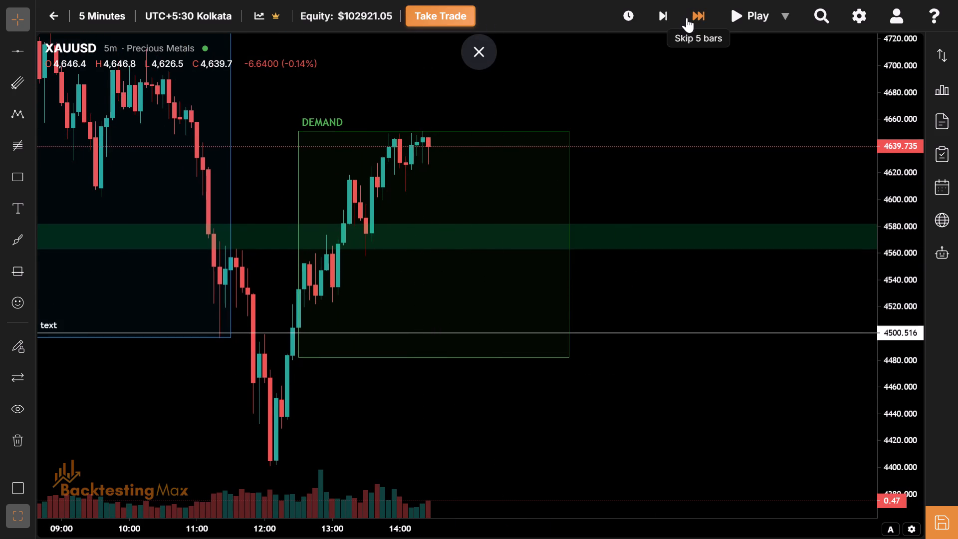
pyautogui.tripleClick(687, 17)
pyautogui.tripleClick(687, 17)
pyautogui.tripleClick(687, 17)
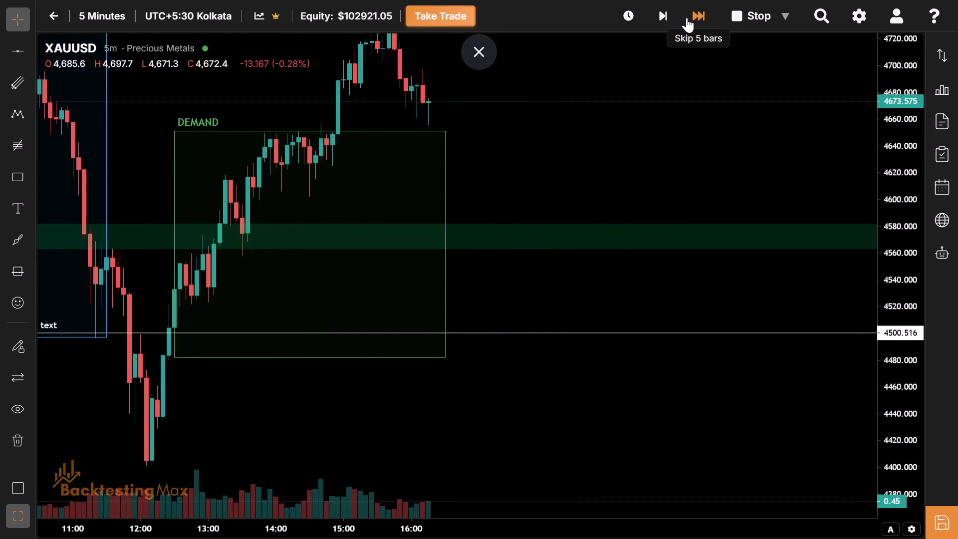
pyautogui.click(687, 17)
# Raise the upper edge of the London session box to about 4734, at the session's high.
pyautogui.moveTo(564, 128); pyautogui.dragTo(759, 310)
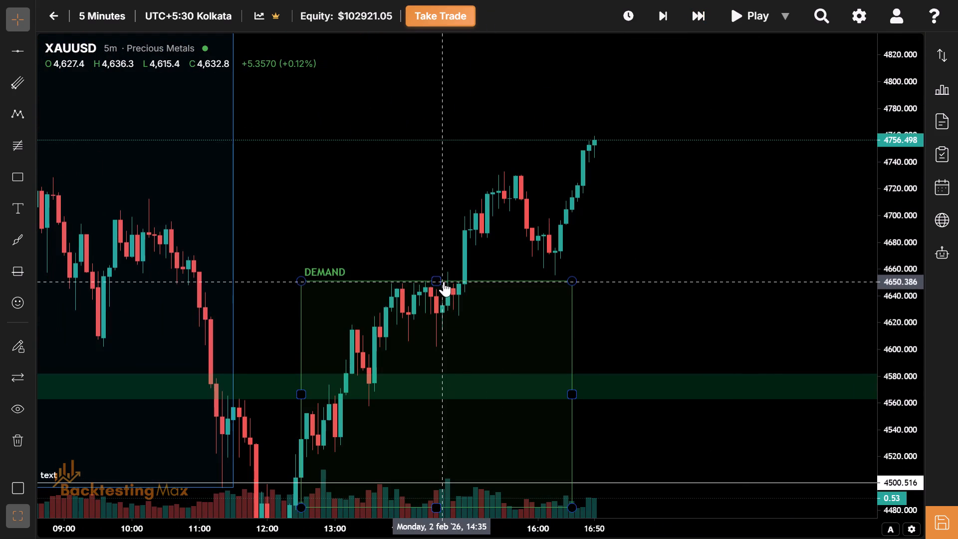
pyautogui.moveTo(440, 281); pyautogui.dragTo(408, 151)
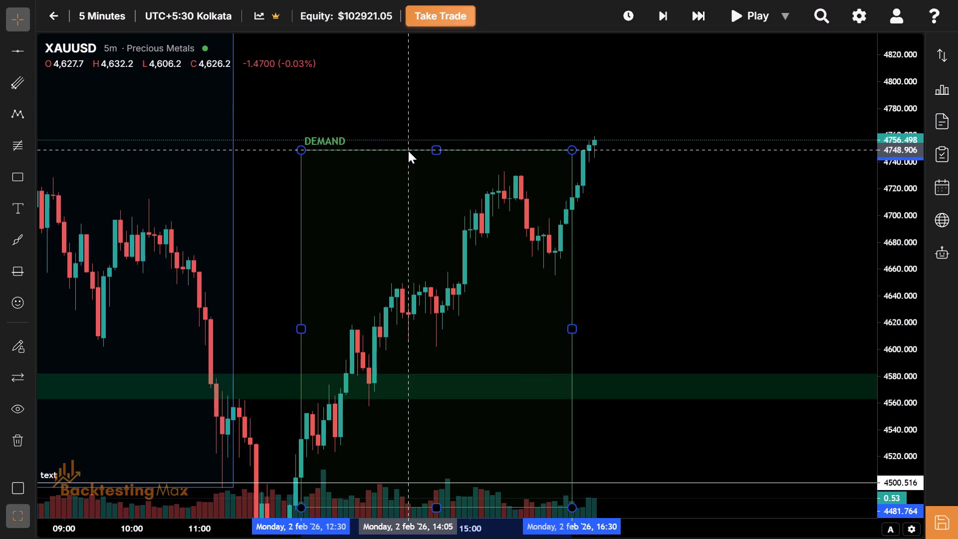
pyautogui.moveTo(408, 151); pyautogui.dragTo(415, 175)
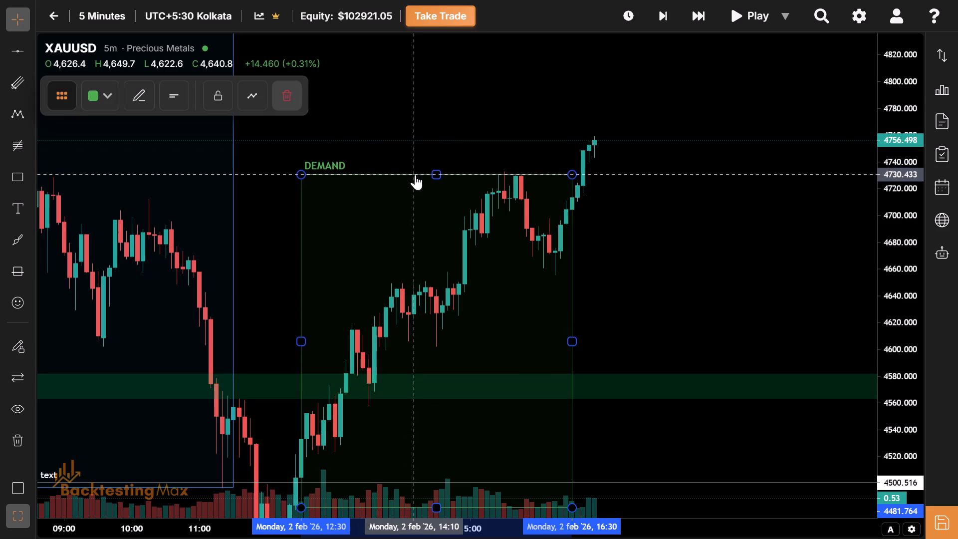
pyautogui.moveTo(437, 176); pyautogui.dragTo(434, 173)
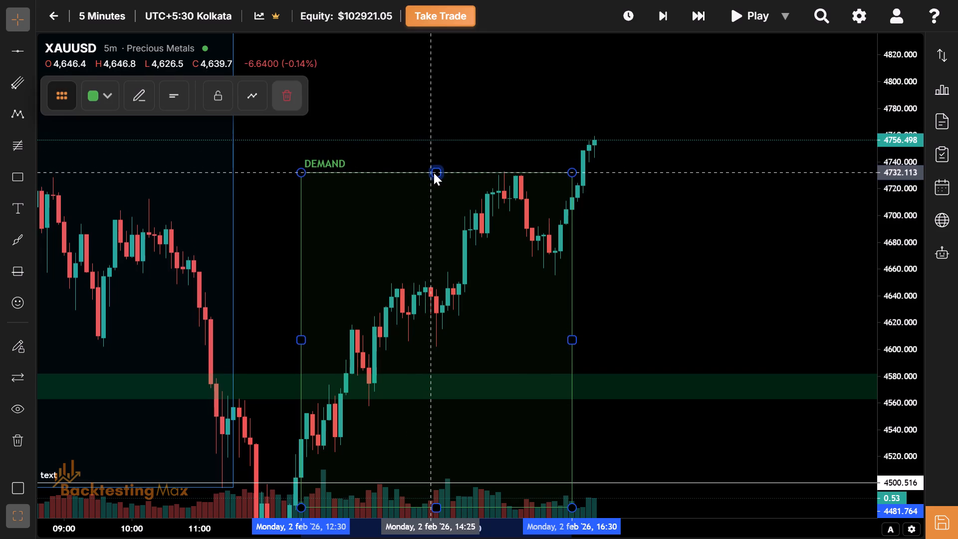
pyautogui.moveTo(434, 173); pyautogui.dragTo(434, 170)
# Delete the white horizontal line at 4500.516.
pyautogui.moveTo(533, 240); pyautogui.dragTo(510, 231)
pyautogui.moveTo(453, 299); pyautogui.dragTo(530, 291)
pyautogui.moveTo(425, 301); pyautogui.dragTo(580, 310)
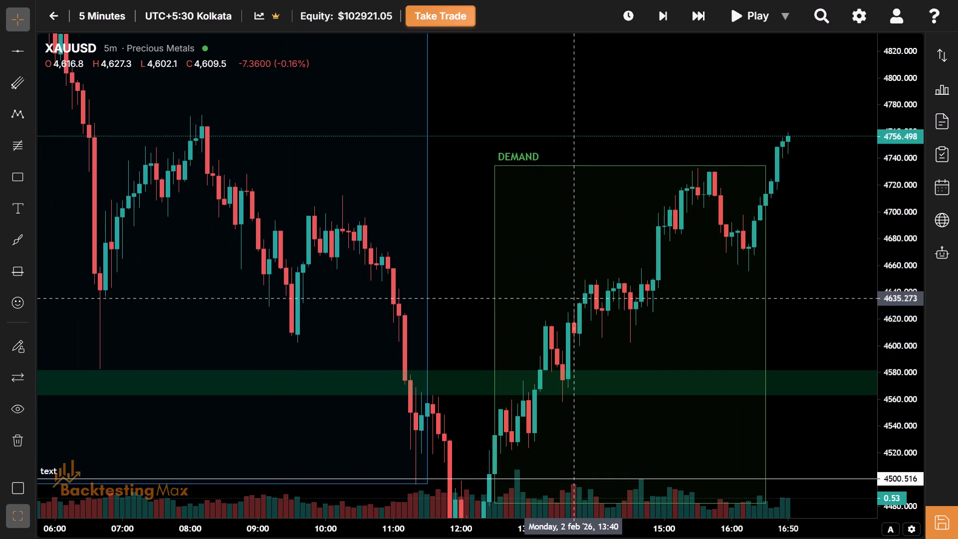
pyautogui.moveTo(575, 297); pyautogui.dragTo(460, 334)
pyautogui.click(546, 349)
pyautogui.moveTo(522, 313); pyautogui.dragTo(374, 183)
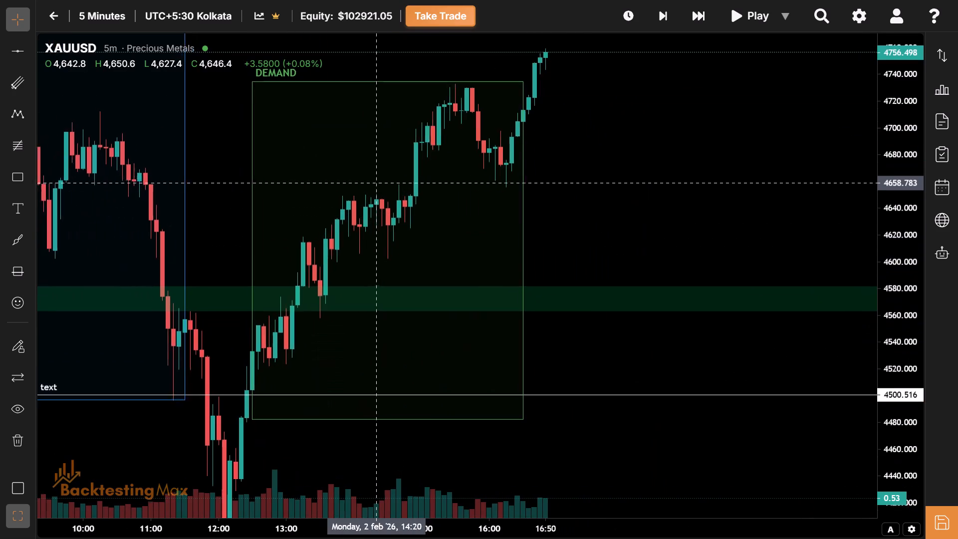
pyautogui.moveTo(374, 183); pyautogui.dragTo(372, 184)
pyautogui.moveTo(372, 184); pyautogui.dragTo(435, 174)
pyautogui.moveTo(556, 329); pyautogui.dragTo(406, 276)
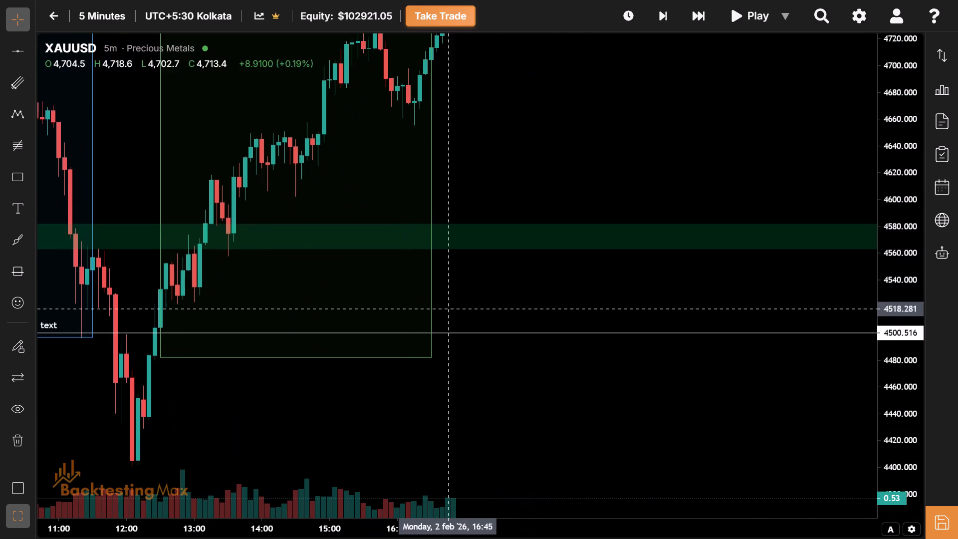
pyautogui.moveTo(452, 311); pyautogui.dragTo(516, 321)
pyautogui.click(395, 339)
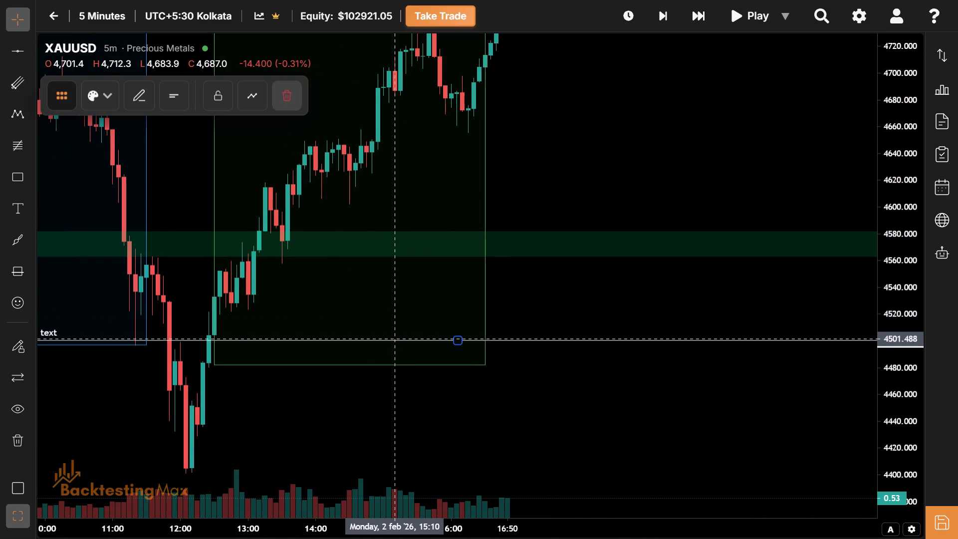
pyautogui.click(291, 101)
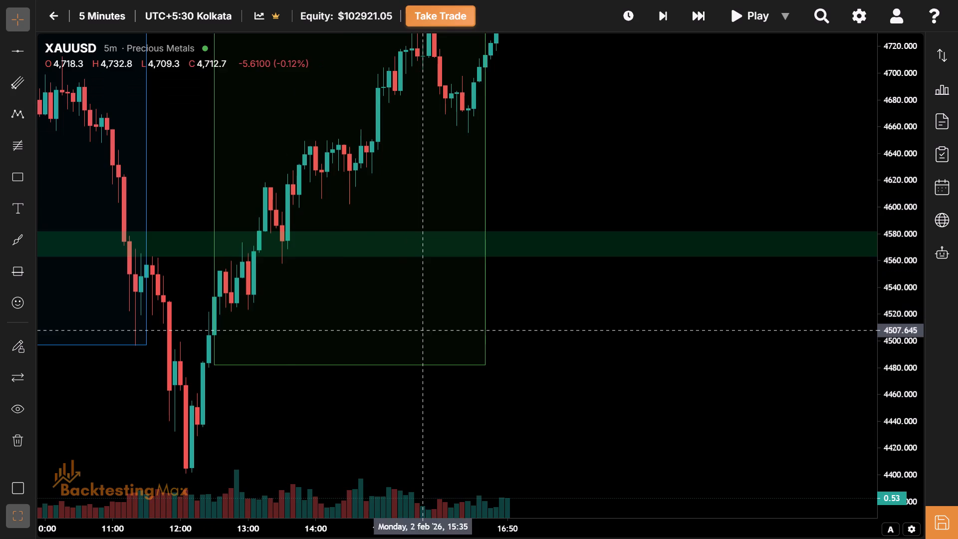
# Examine the price action across the blue session box, the sell-off below it and the London session rally.
pyautogui.moveTo(314, 325); pyautogui.dragTo(680, 317)
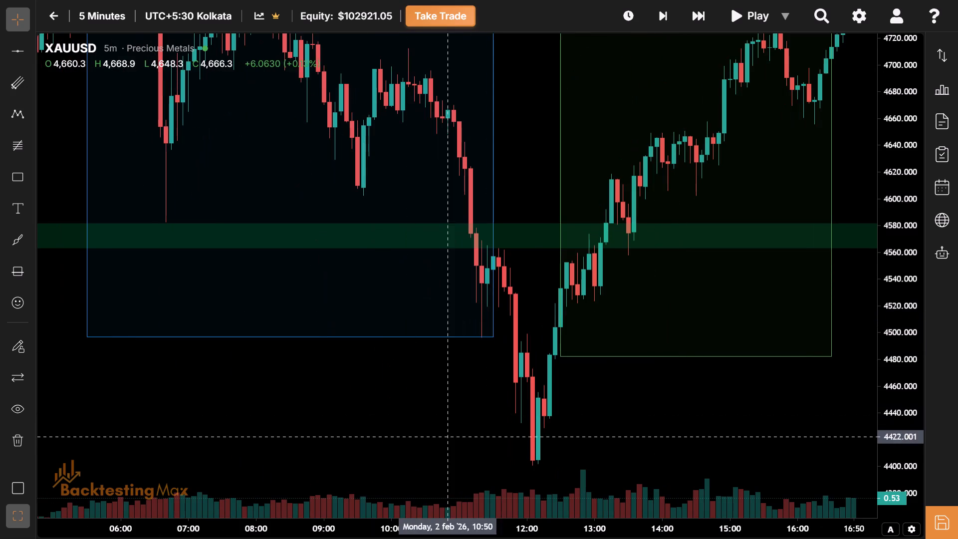
pyautogui.moveTo(472, 428); pyautogui.dragTo(345, 409)
pyautogui.moveTo(289, 398); pyautogui.dragTo(364, 486)
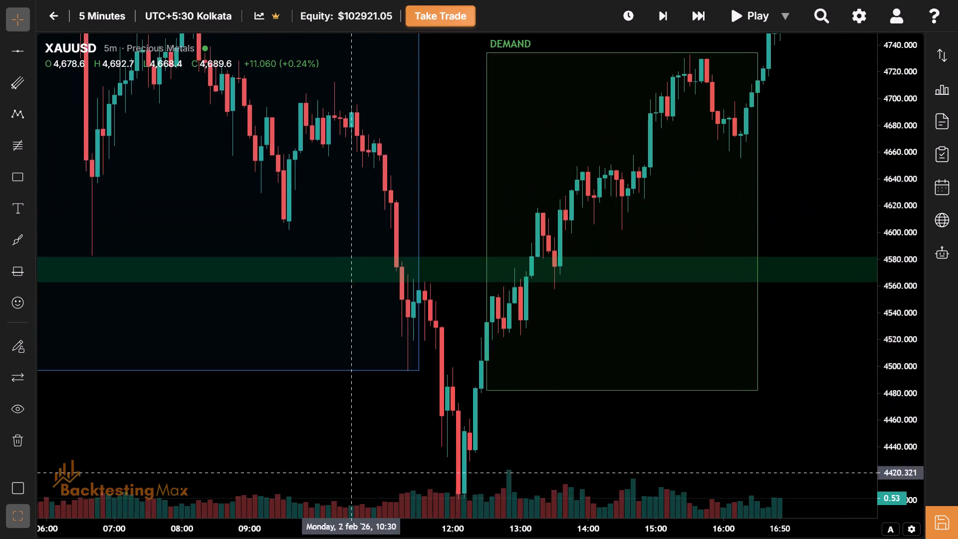
pyautogui.moveTo(364, 486); pyautogui.dragTo(371, 491)
pyautogui.moveTo(718, 149); pyautogui.dragTo(423, 179)
pyautogui.moveTo(423, 179); pyautogui.dragTo(384, 230)
pyautogui.moveTo(612, 220); pyautogui.dragTo(451, 281)
pyautogui.moveTo(487, 253); pyautogui.dragTo(322, 300)
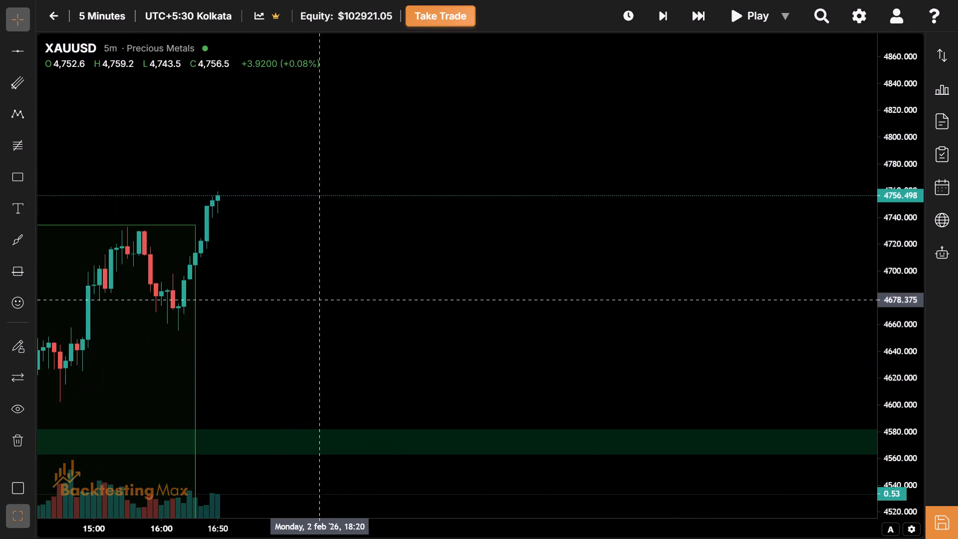
# Advance the replay by 10 five-minute bars to 17:40 on 2 February.
pyautogui.click(706, 26)
pyautogui.click(706, 26)
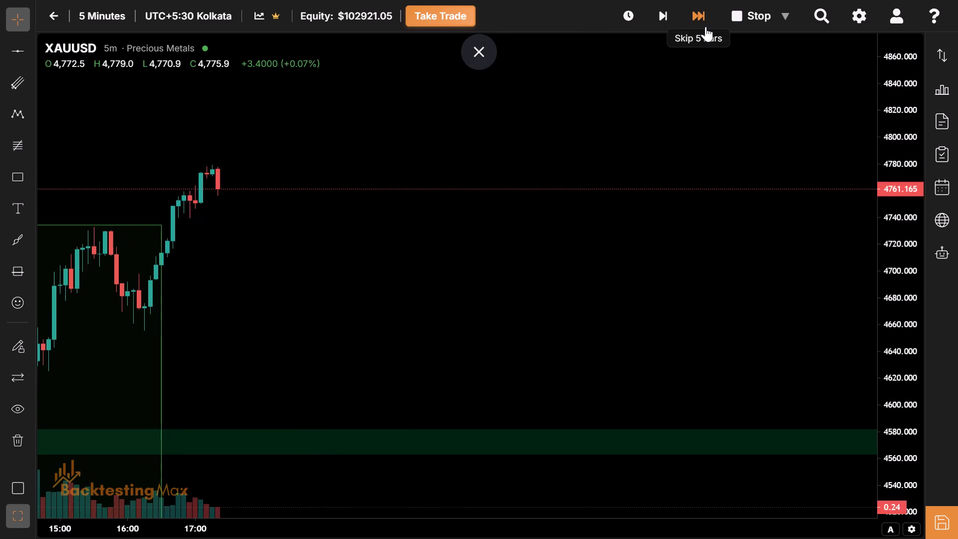
# Draw a session rectangle from 17:30 to 21:30 on 2 February, between about 4776.9 and 4628.6.
pyautogui.moveTo(420, 228); pyautogui.dragTo(508, 270)
pyautogui.moveTo(288, 253); pyautogui.dragTo(216, 252)
pyautogui.click(18, 174)
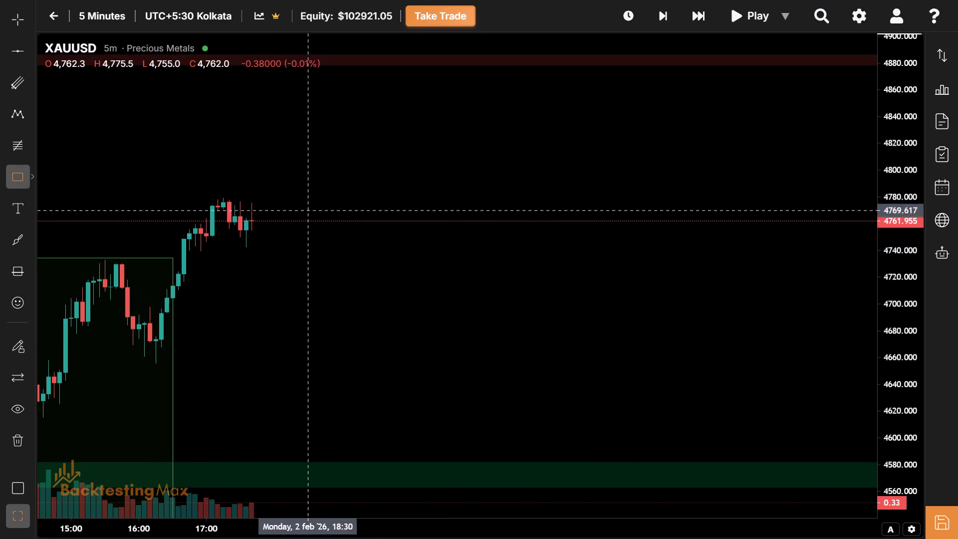
pyautogui.click(239, 201)
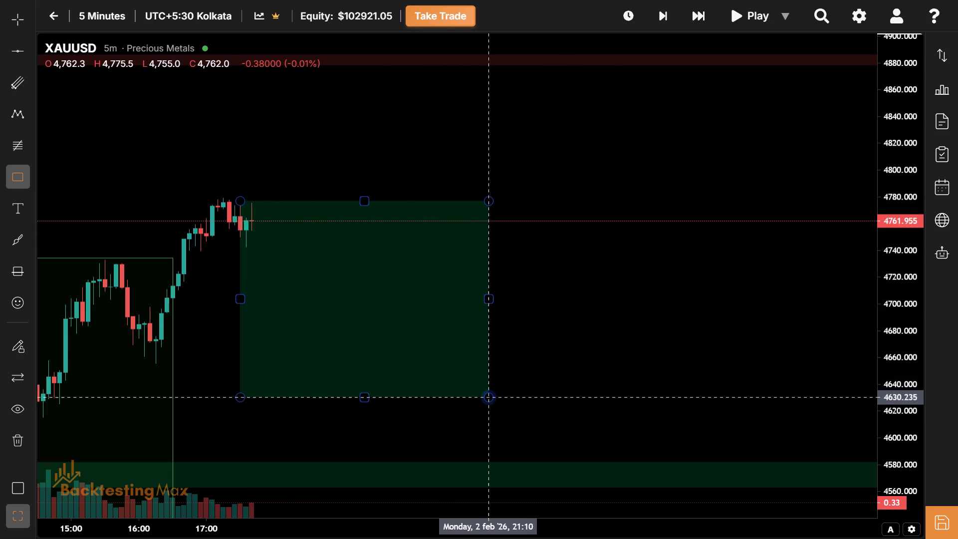
pyautogui.click(512, 399)
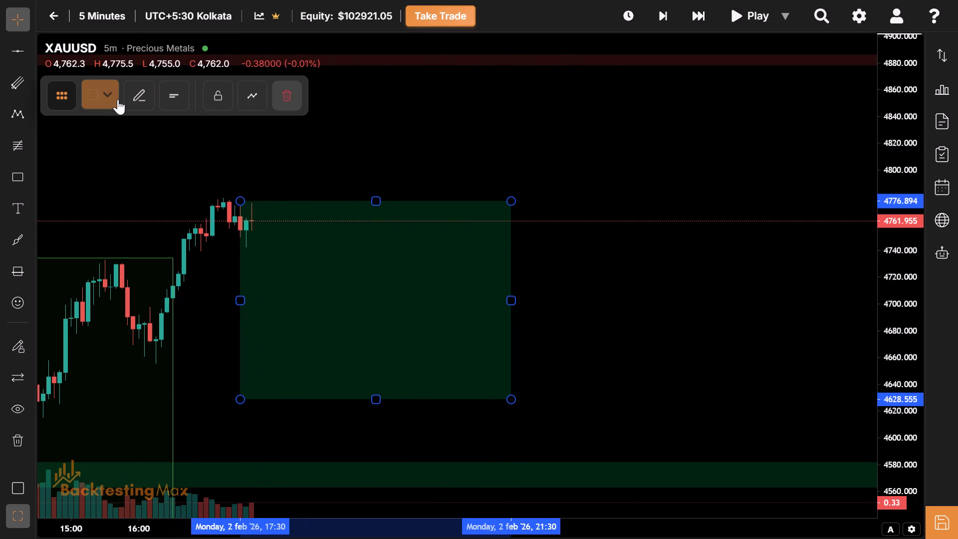
# Apply the white-outlined session template to the new 17:30 to 21:30 rectangle.
pyautogui.click(118, 99)
pyautogui.click(192, 404)
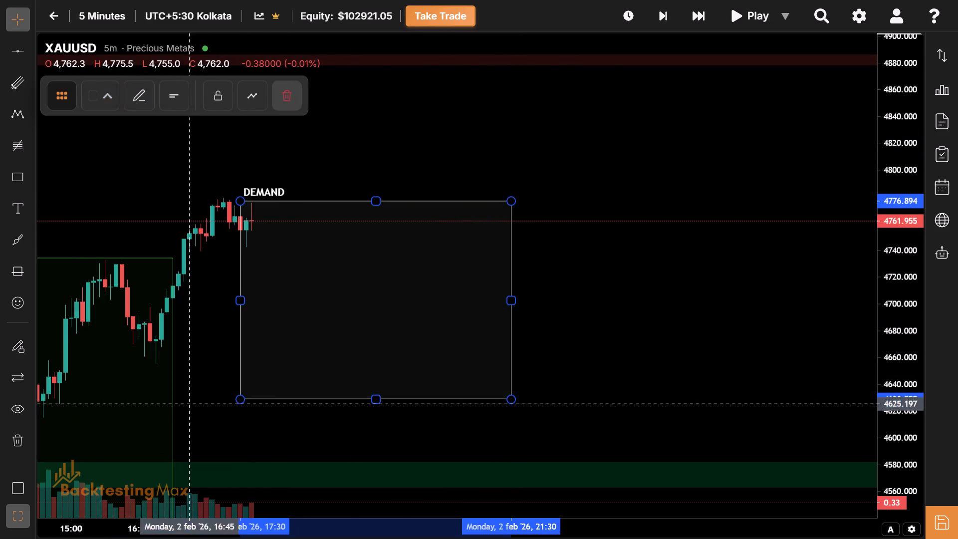
# Advance the replay bar by bar through six five-minute candles to 18:10 on 2 February.
pyautogui.moveTo(299, 326); pyautogui.dragTo(293, 390)
pyautogui.moveTo(380, 337); pyautogui.dragTo(513, 306)
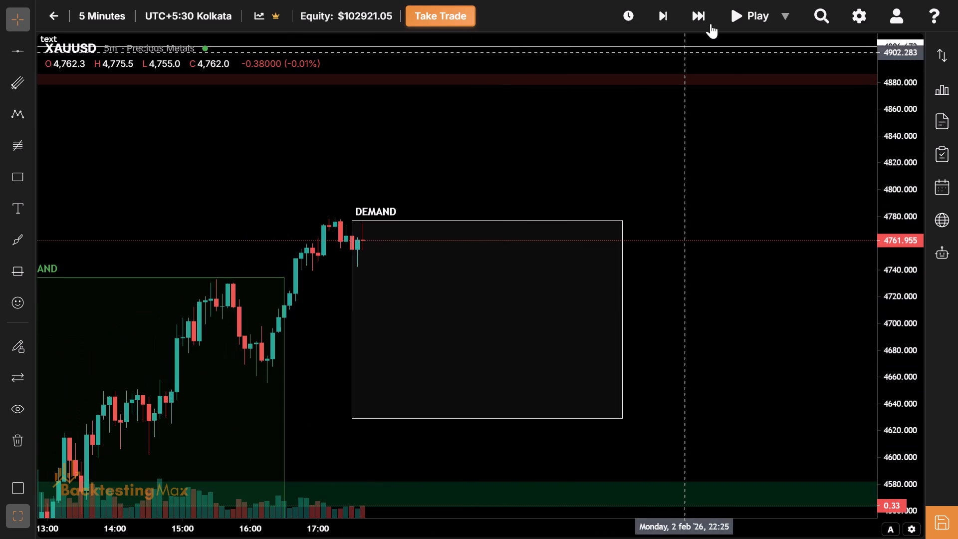
pyautogui.click(675, 11)
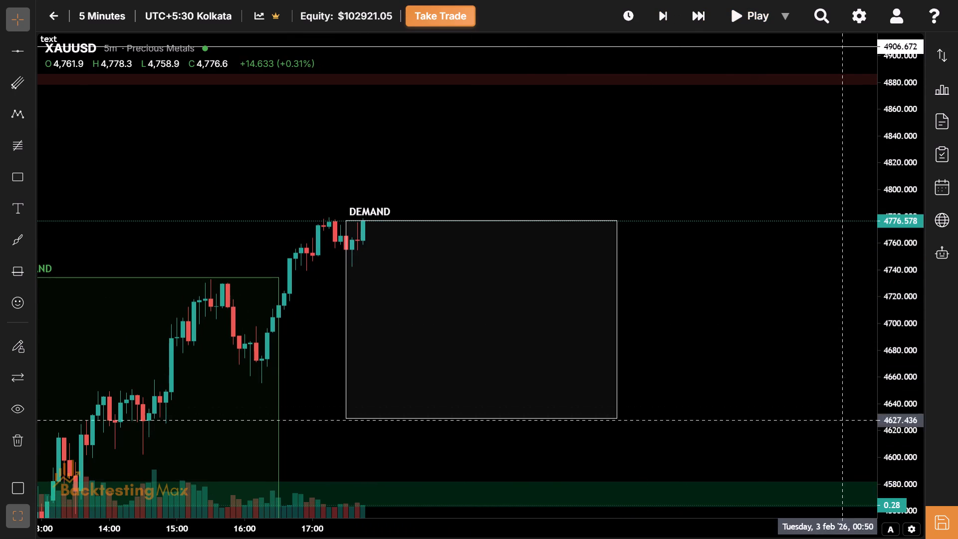
pyautogui.moveTo(901, 429); pyautogui.dragTo(901, 394)
pyautogui.moveTo(797, 394); pyautogui.dragTo(800, 316)
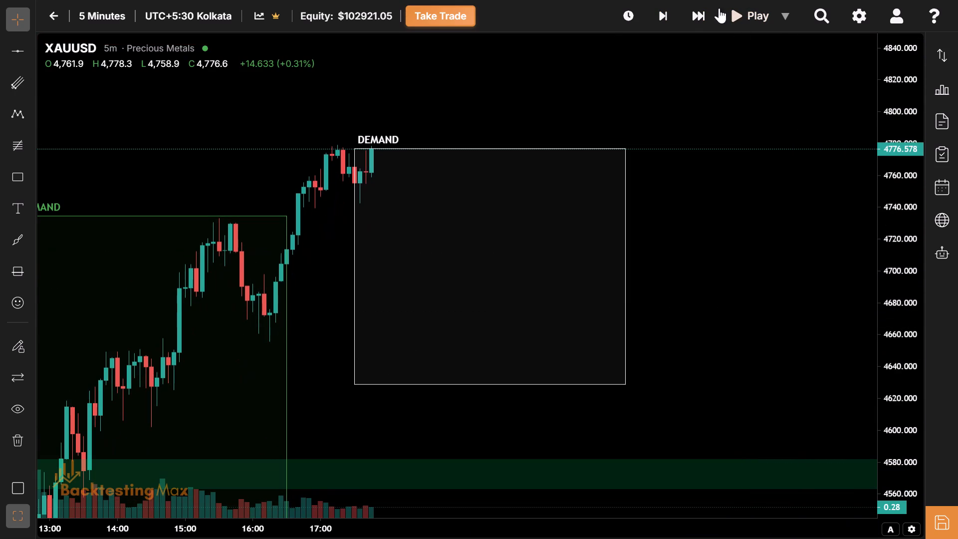
pyautogui.click(672, 15)
pyautogui.click(672, 15)
pyautogui.click(672, 15)
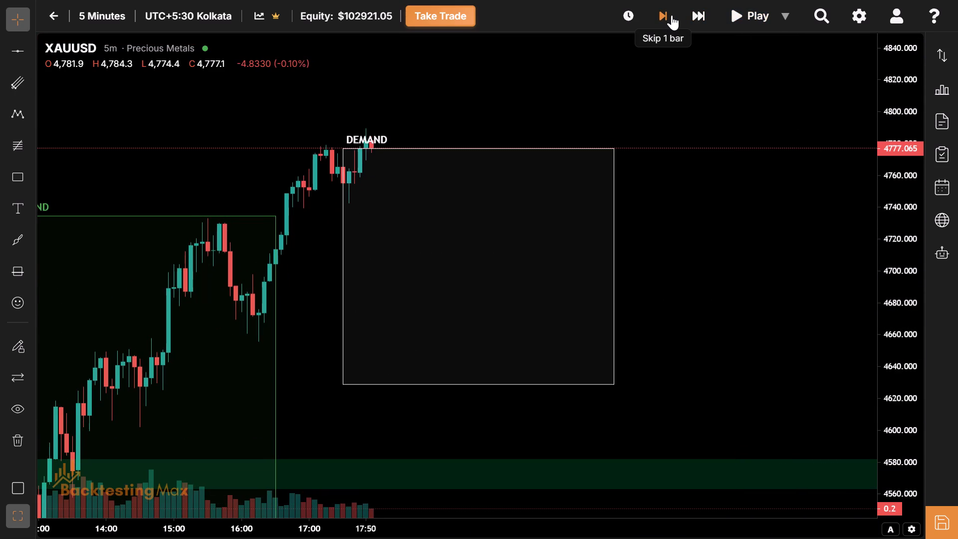
pyautogui.click(672, 15)
pyautogui.click(672, 15)
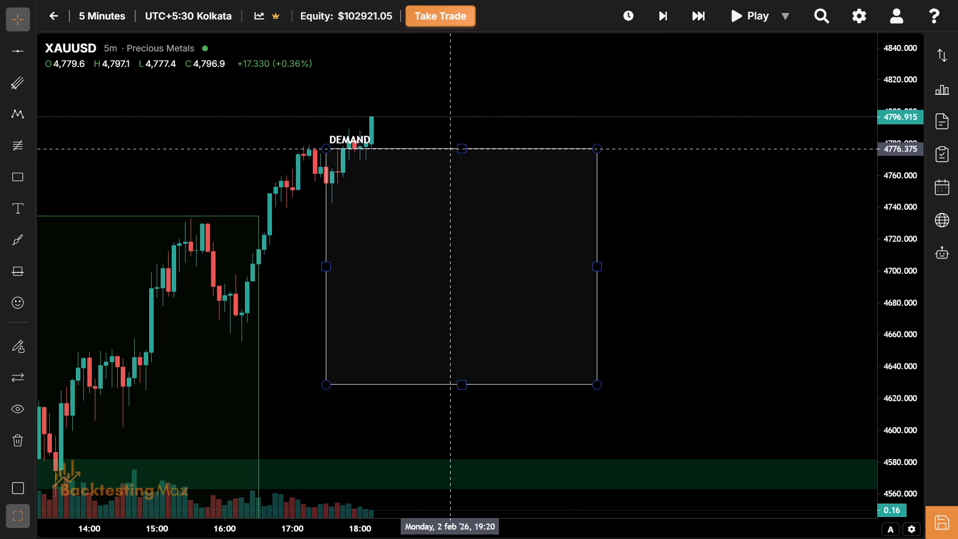
# Raise the upper edge of the white 17:30 to 21:30 session box to about 4797.6.
pyautogui.moveTo(466, 148); pyautogui.dragTo(457, 116)
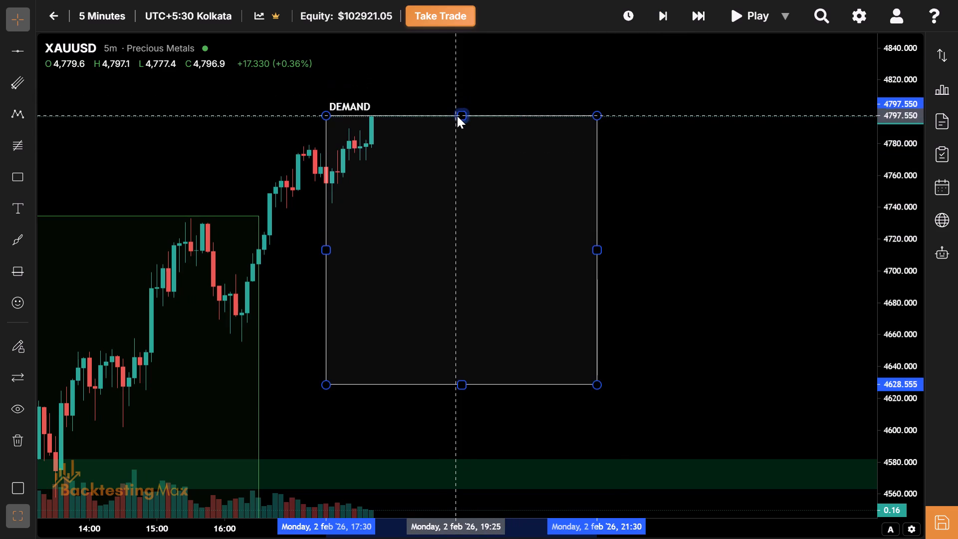
pyautogui.moveTo(457, 116); pyautogui.dragTo(457, 116)
# Examine the price action across the session boxes and the supply zone near 4880, including a close view of the latest candles.
pyautogui.moveTo(440, 269); pyautogui.dragTo(544, 285)
pyautogui.moveTo(501, 310); pyautogui.dragTo(644, 326)
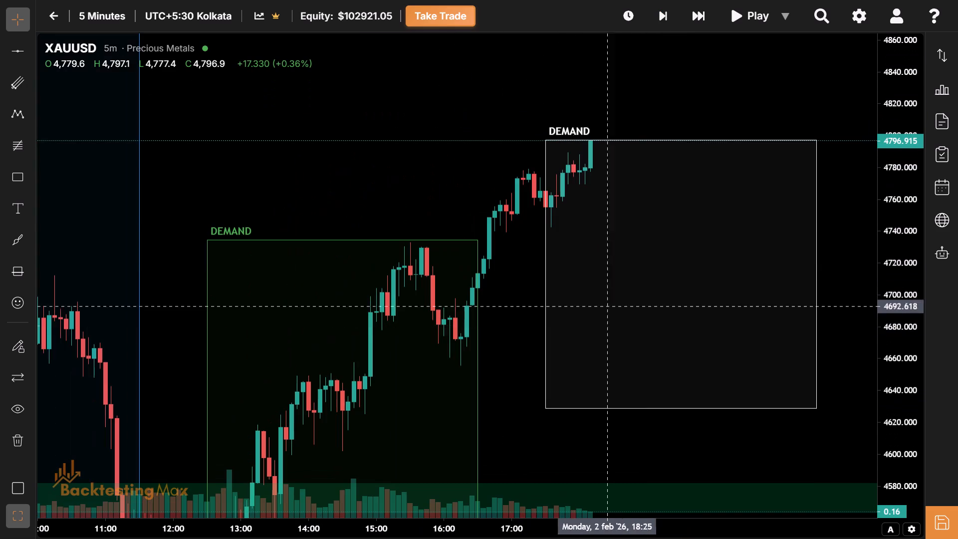
pyautogui.moveTo(593, 243); pyautogui.dragTo(550, 289)
pyautogui.moveTo(643, 305); pyautogui.dragTo(553, 331)
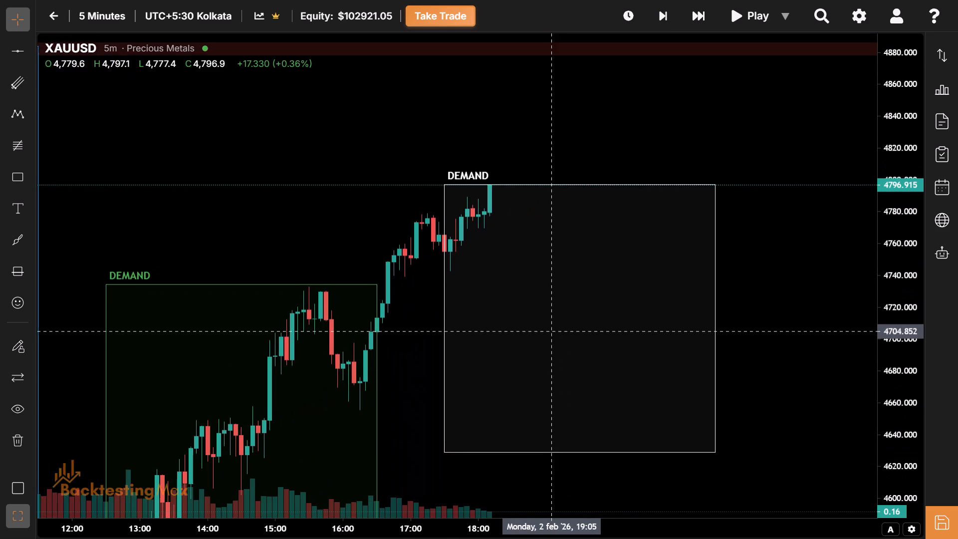
pyautogui.moveTo(553, 331); pyautogui.dragTo(710, 291)
pyautogui.moveTo(412, 106); pyautogui.dragTo(442, 262)
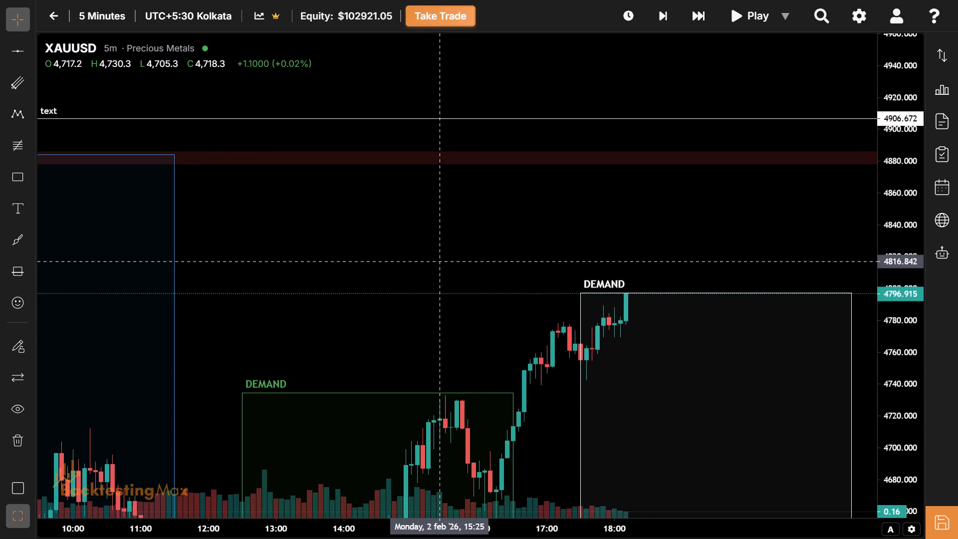
pyautogui.moveTo(508, 309); pyautogui.dragTo(861, 337)
pyautogui.moveTo(578, 315); pyautogui.dragTo(627, 321)
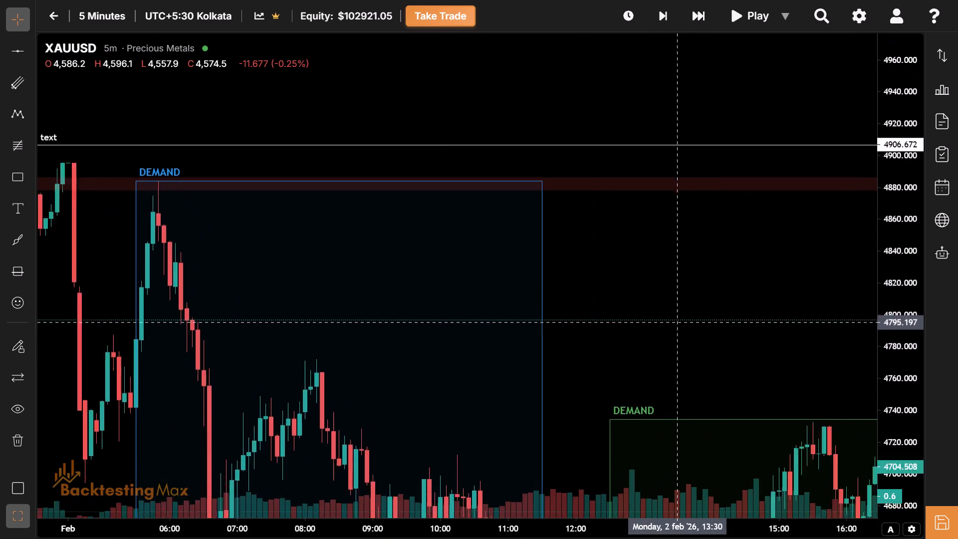
pyautogui.moveTo(627, 321); pyautogui.dragTo(418, 315)
pyautogui.moveTo(576, 315); pyautogui.dragTo(373, 225)
pyautogui.moveTo(575, 362); pyautogui.dragTo(450, 379)
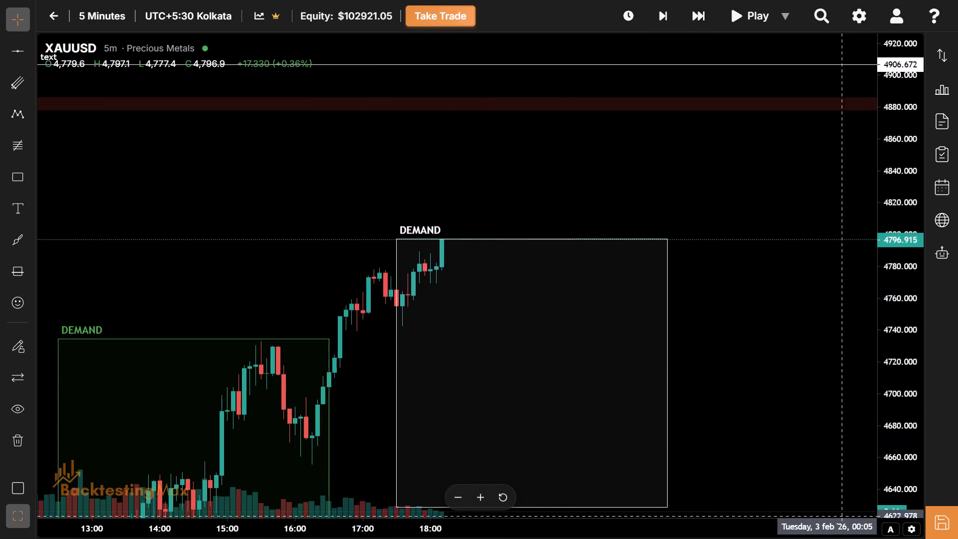
pyautogui.moveTo(889, 458); pyautogui.dragTo(882, 142)
pyautogui.moveTo(660, 216); pyautogui.dragTo(744, 136)
pyautogui.moveTo(495, 529); pyautogui.dragTo(357, 528)
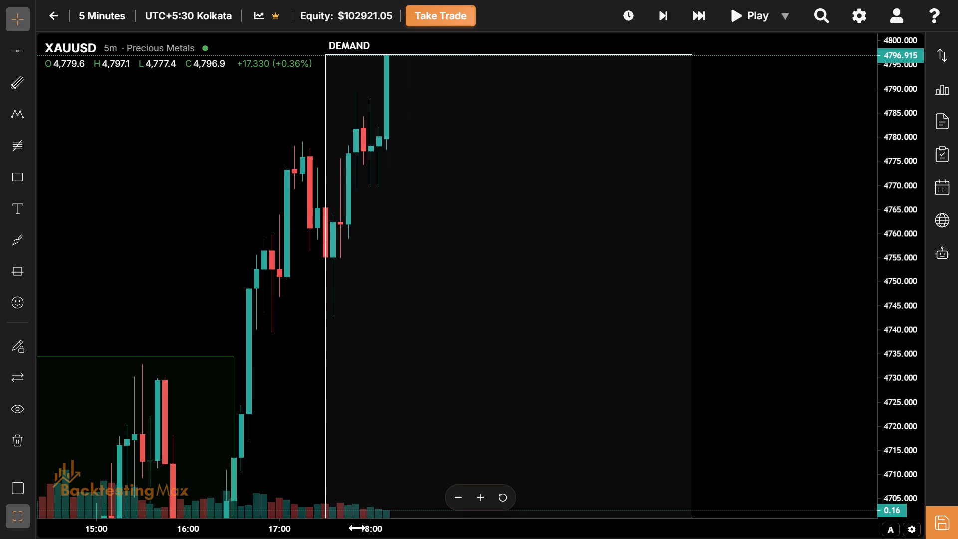
pyautogui.moveTo(455, 175); pyautogui.dragTo(402, 526)
pyautogui.moveTo(447, 193); pyautogui.dragTo(506, 506)
pyautogui.moveTo(538, 378); pyautogui.dragTo(451, 136)
pyautogui.moveTo(449, 253); pyautogui.dragTo(411, 133)
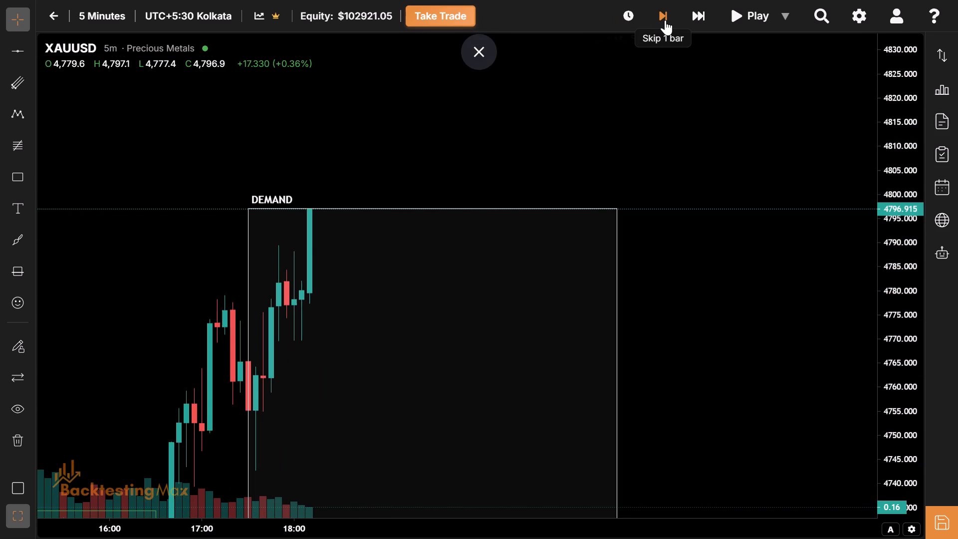
# Advance the replay by two five-minute candles to 18:20 on 2 February.
pyautogui.click(665, 20)
pyautogui.click(665, 20)
# Raise the upper edge of the white 17:30 to 21:30 session box to about 4811.7, matching the latest candle high.
pyautogui.moveTo(300, 372); pyautogui.dragTo(386, 360)
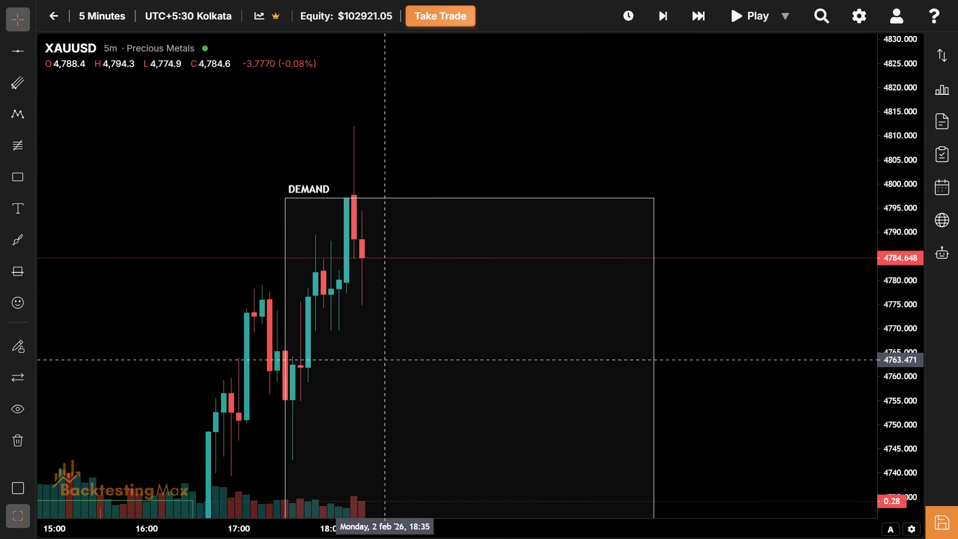
pyautogui.moveTo(470, 199); pyautogui.dragTo(461, 128)
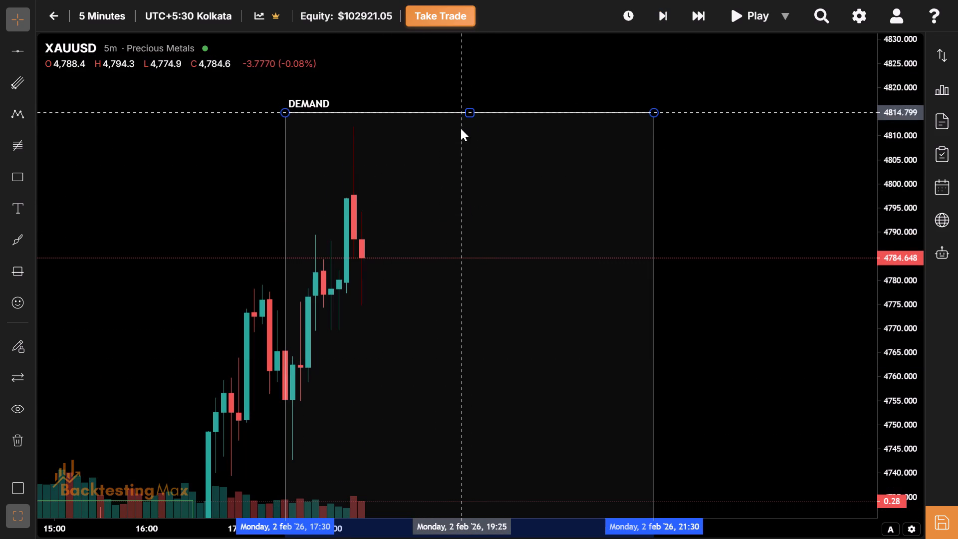
pyautogui.moveTo(461, 128); pyautogui.dragTo(461, 127)
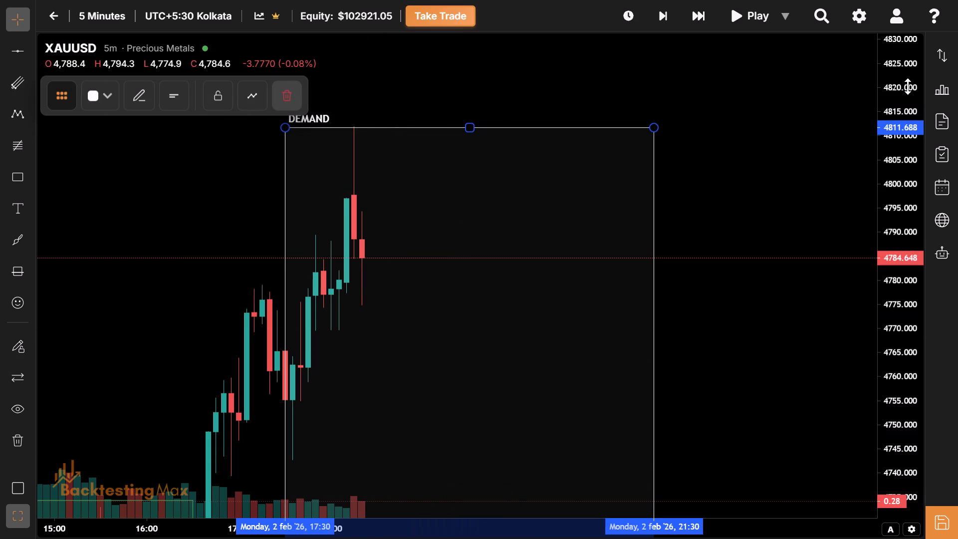
# Examine the price action across the blue, green and white session boxes and the supply zone near 4880.
pyautogui.moveTo(908, 86); pyautogui.dragTo(904, 303)
pyautogui.moveTo(360, 281); pyautogui.dragTo(508, 262)
pyautogui.moveTo(322, 538); pyautogui.dragTo(328, 522)
pyautogui.moveTo(328, 522); pyautogui.dragTo(436, 538)
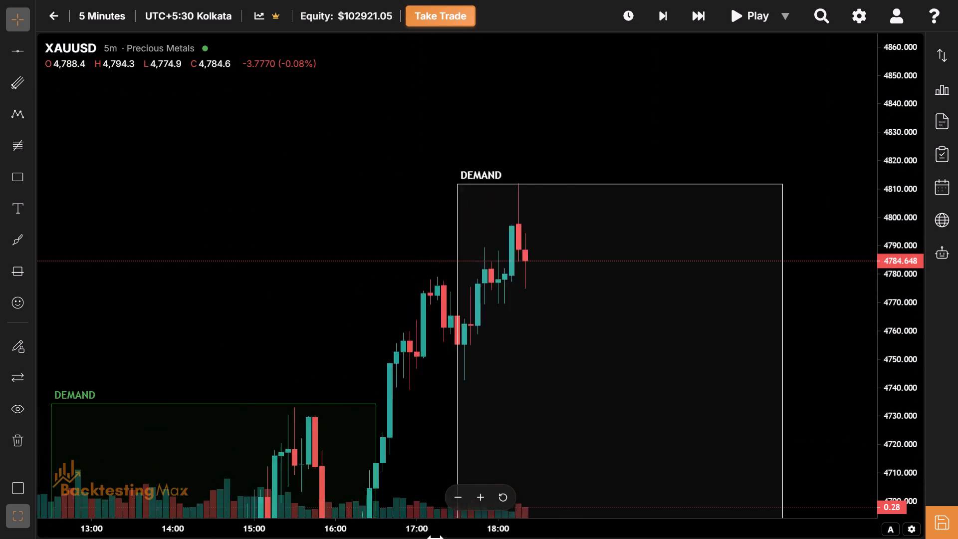
pyautogui.moveTo(436, 538); pyautogui.dragTo(482, 538)
pyautogui.moveTo(289, 303); pyautogui.dragTo(617, 373)
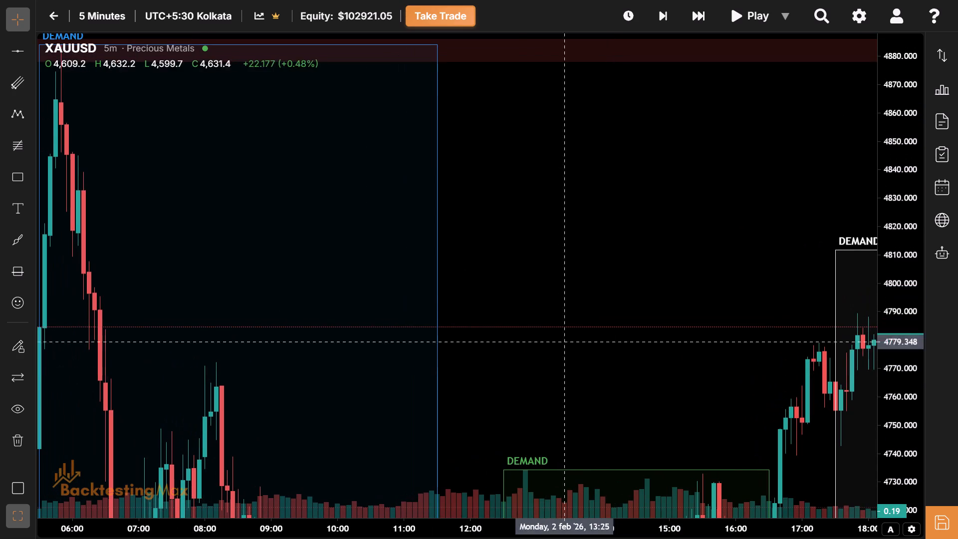
pyautogui.moveTo(445, 264); pyautogui.dragTo(434, 276)
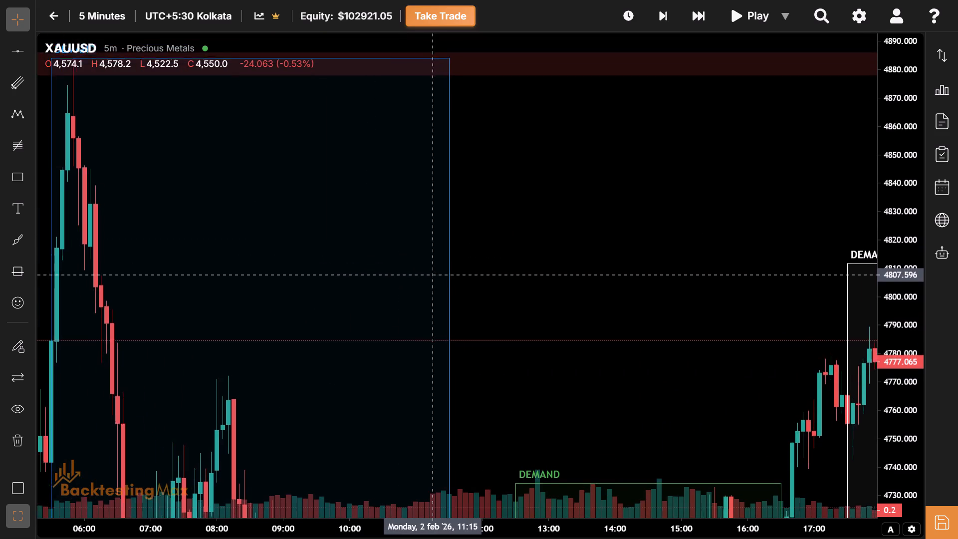
pyautogui.moveTo(434, 276); pyautogui.dragTo(433, 269)
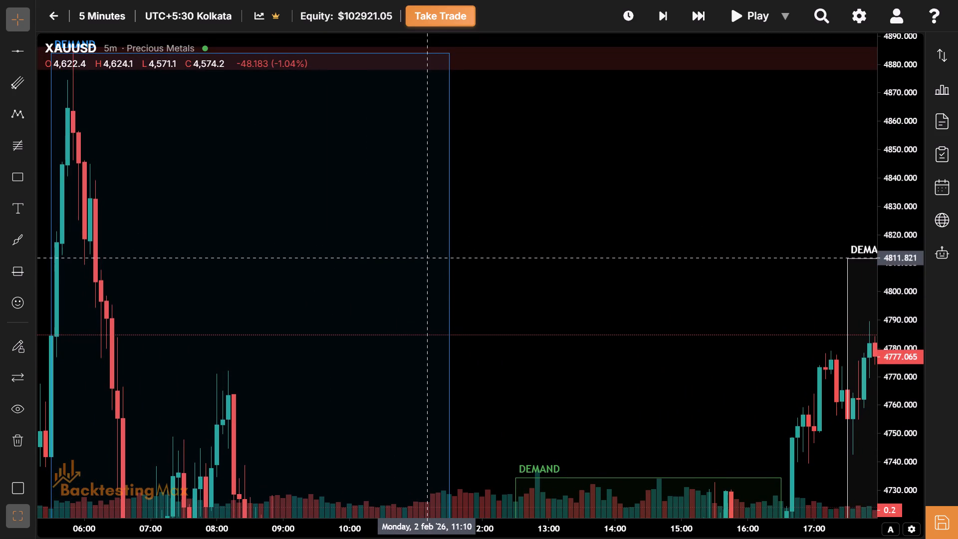
pyautogui.moveTo(682, 375); pyautogui.dragTo(477, 259)
pyautogui.moveTo(753, 317); pyautogui.dragTo(406, 203)
pyautogui.moveTo(479, 220); pyautogui.dragTo(416, 305)
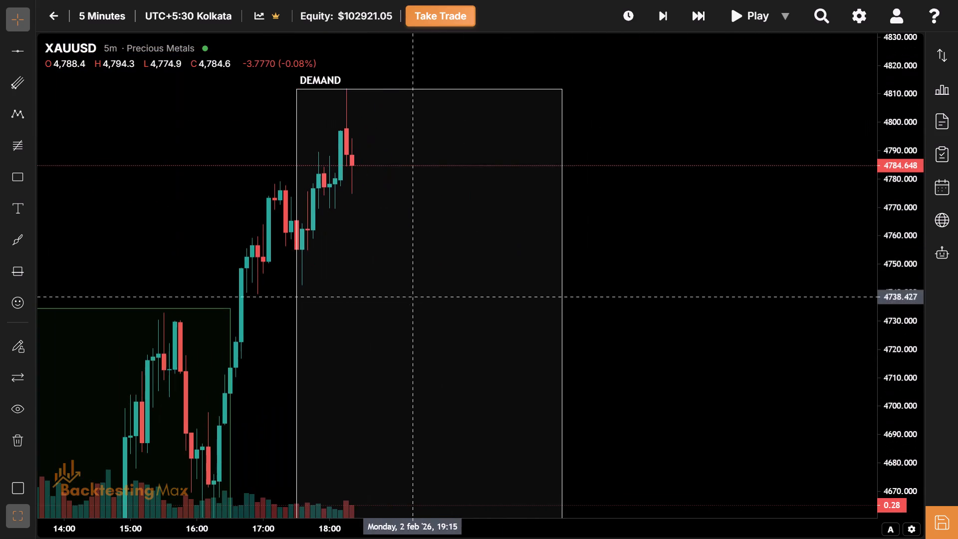
# Raise the lower edge of the white 17:30 to 21:30 session box to about 4742.5, at the session's candle low.
pyautogui.moveTo(454, 362); pyautogui.dragTo(440, 172)
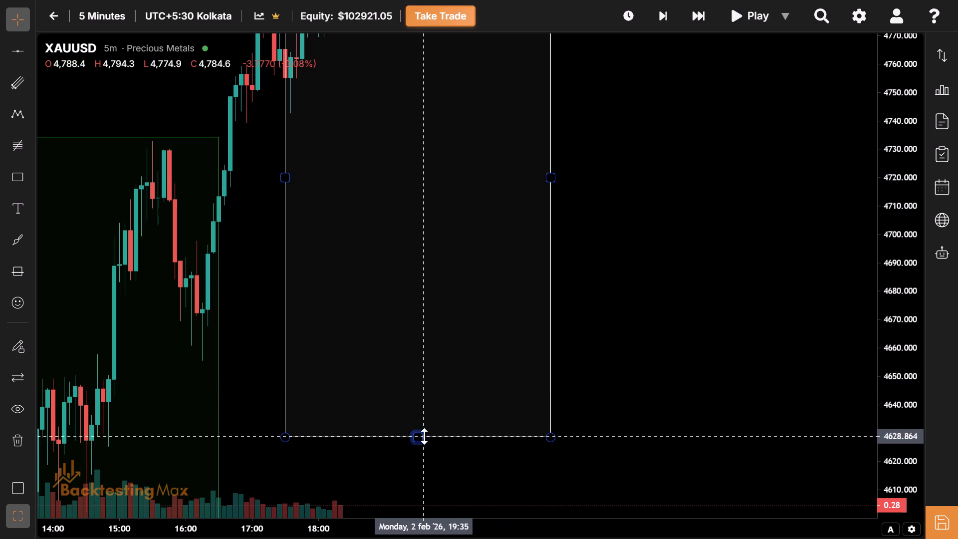
pyautogui.moveTo(424, 436); pyautogui.dragTo(386, 118)
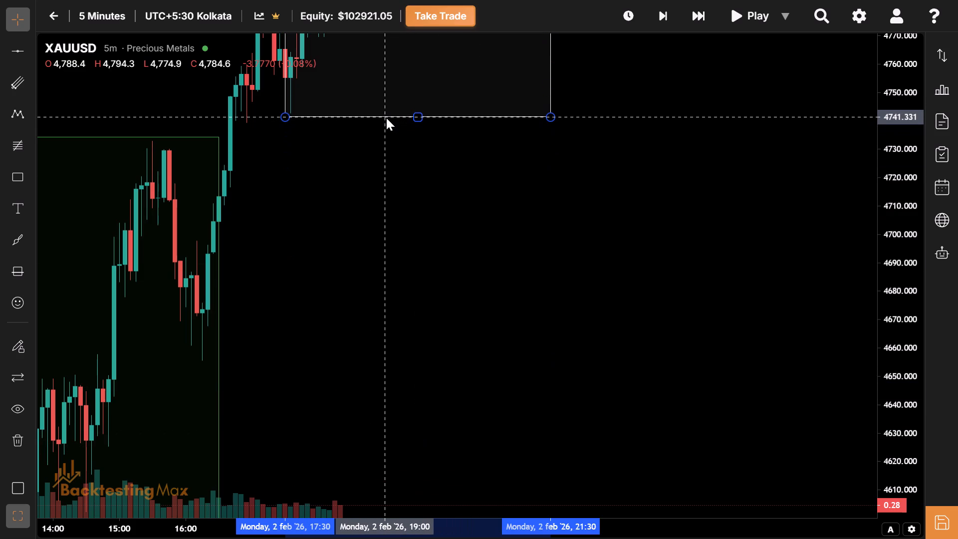
pyautogui.moveTo(386, 118); pyautogui.dragTo(400, 114)
# Advance the replay by one five-minute candle to 18:25.
pyautogui.moveTo(384, 167); pyautogui.dragTo(439, 428)
pyautogui.moveTo(470, 304); pyautogui.dragTo(450, 334)
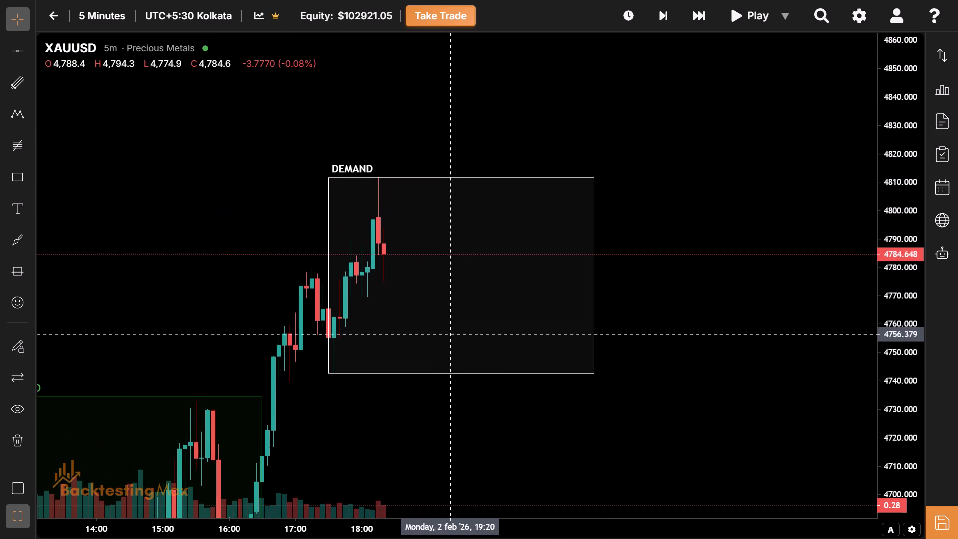
pyautogui.click(669, 17)
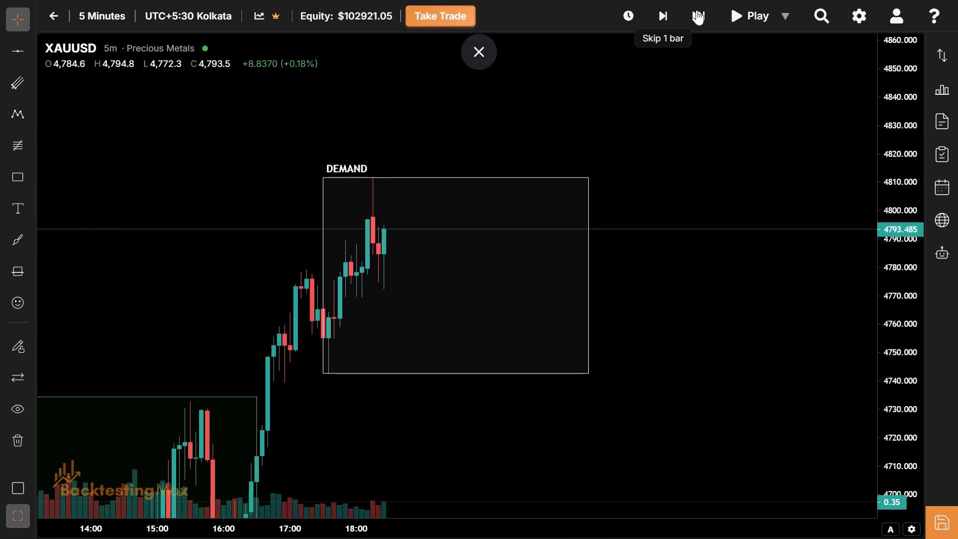
# Check the current candle on the 15-minute chart and return to the 5-minute timeframe.
pyautogui.click(110, 12)
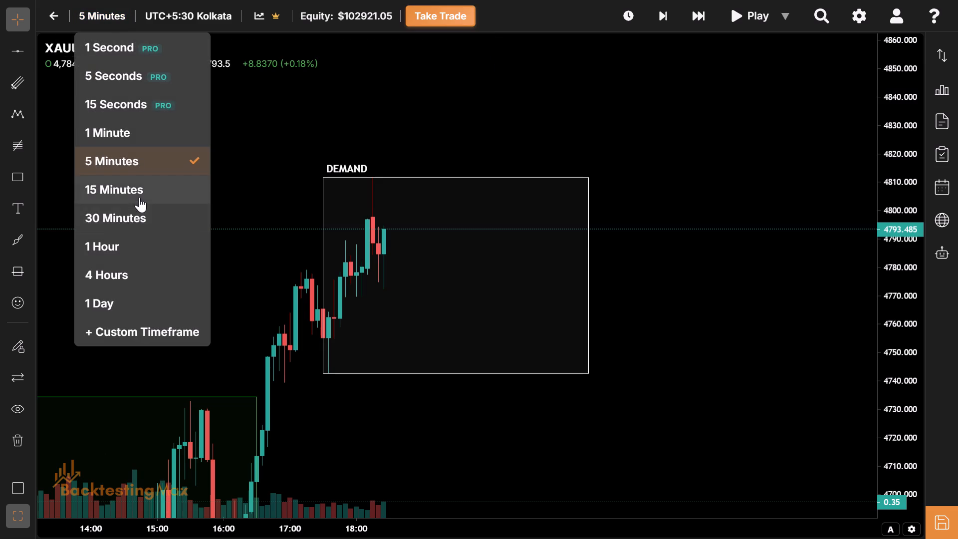
pyautogui.click(139, 197)
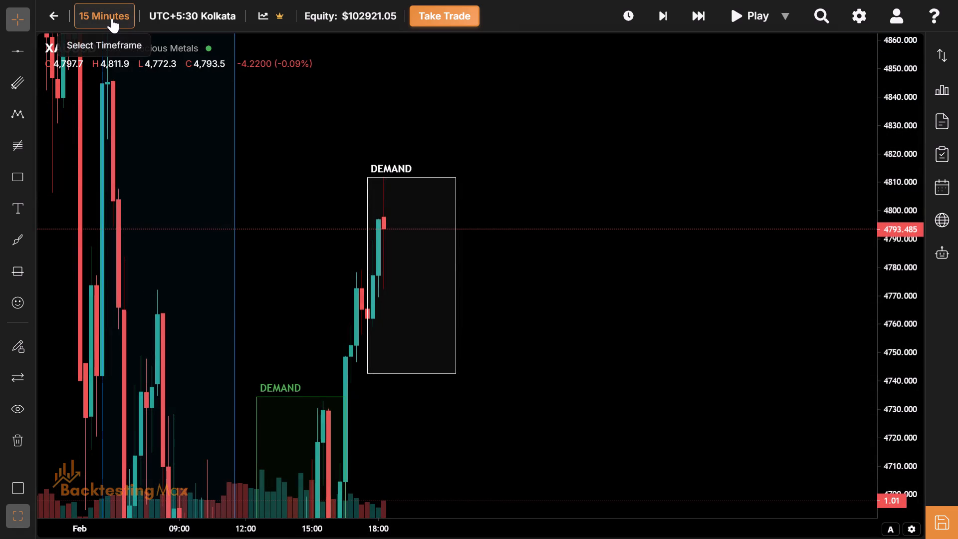
pyautogui.click(112, 18)
pyautogui.click(170, 159)
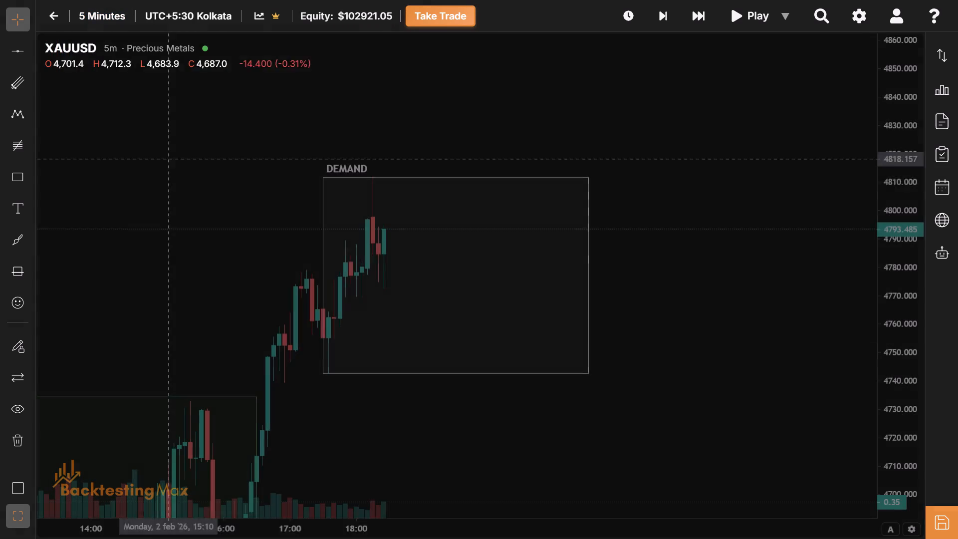
# Advance the replay by one five-minute candle to 18:30.
pyautogui.click(665, 22)
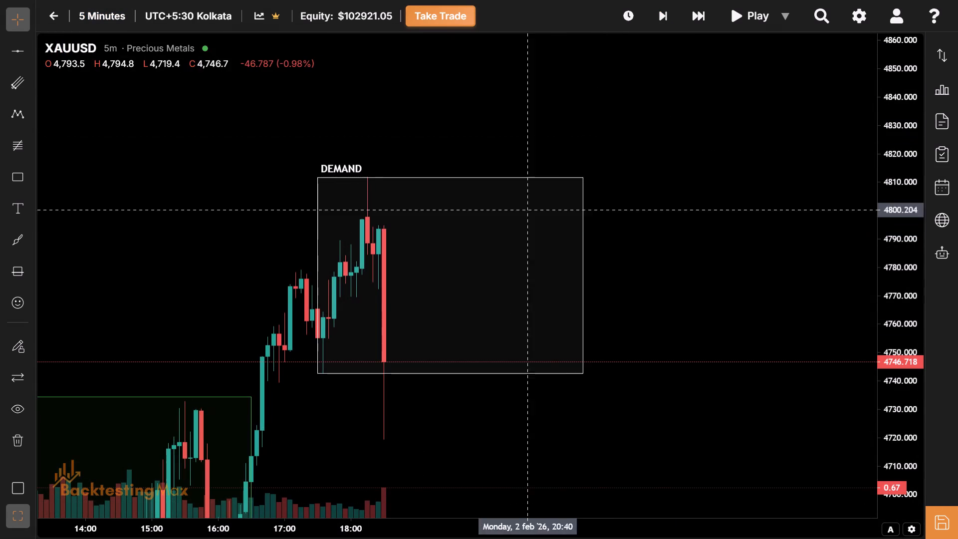
# Review the latest candle on the 15-minute timeframe, returning to 5 minutes to examine price around the white and green session boxes.
pyautogui.click(115, 11)
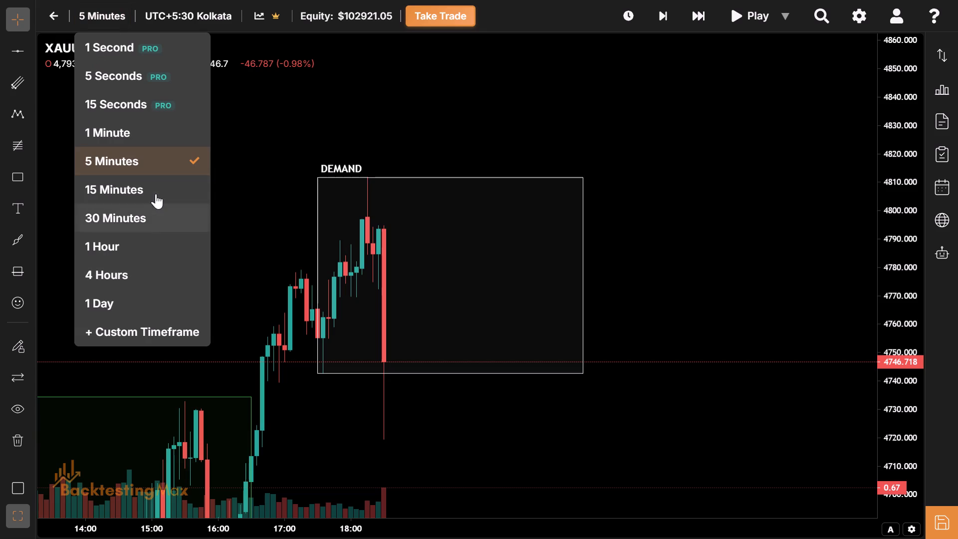
pyautogui.click(154, 191)
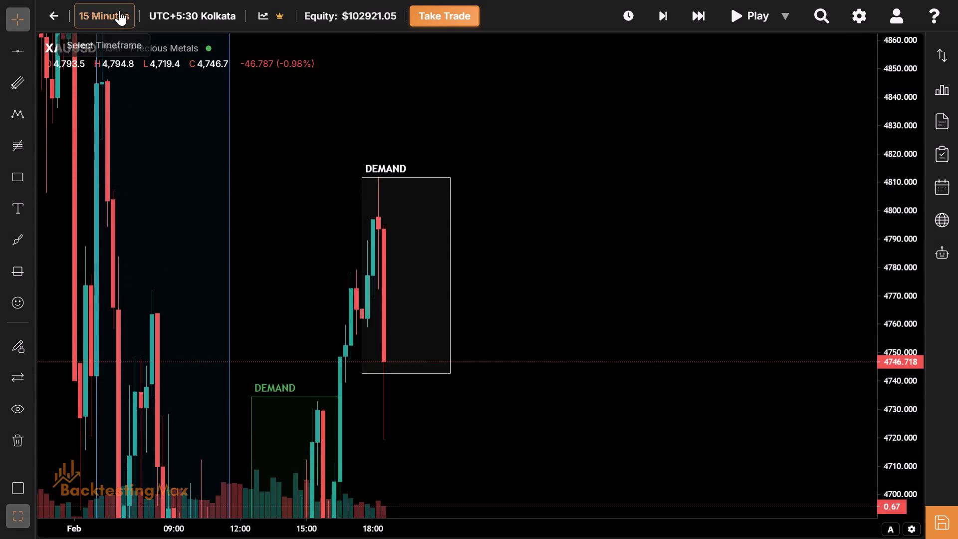
pyautogui.click(119, 9)
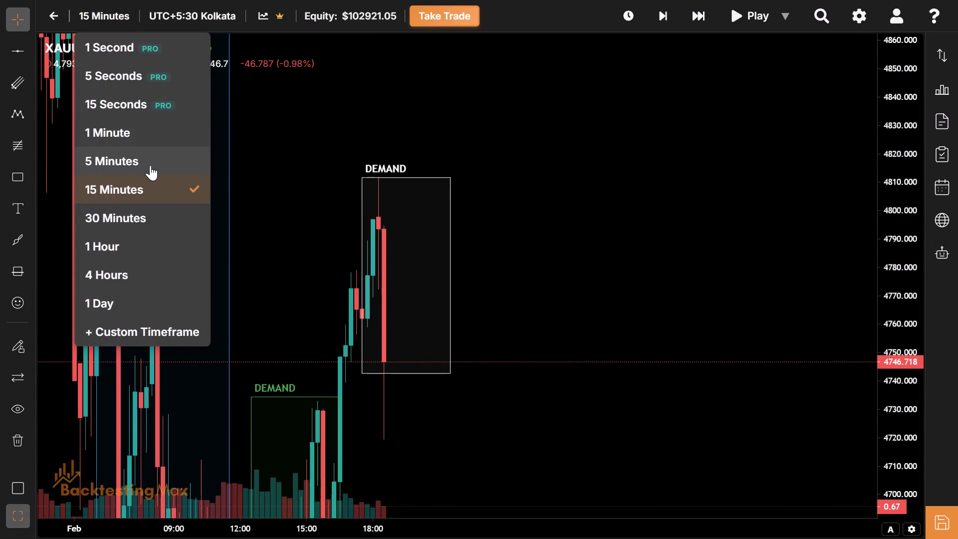
pyautogui.click(150, 165)
pyautogui.moveTo(431, 286); pyautogui.dragTo(427, 227)
pyautogui.moveTo(427, 227); pyautogui.dragTo(499, 182)
pyautogui.moveTo(486, 354); pyautogui.dragTo(461, 295)
pyautogui.moveTo(431, 391); pyautogui.dragTo(485, 155)
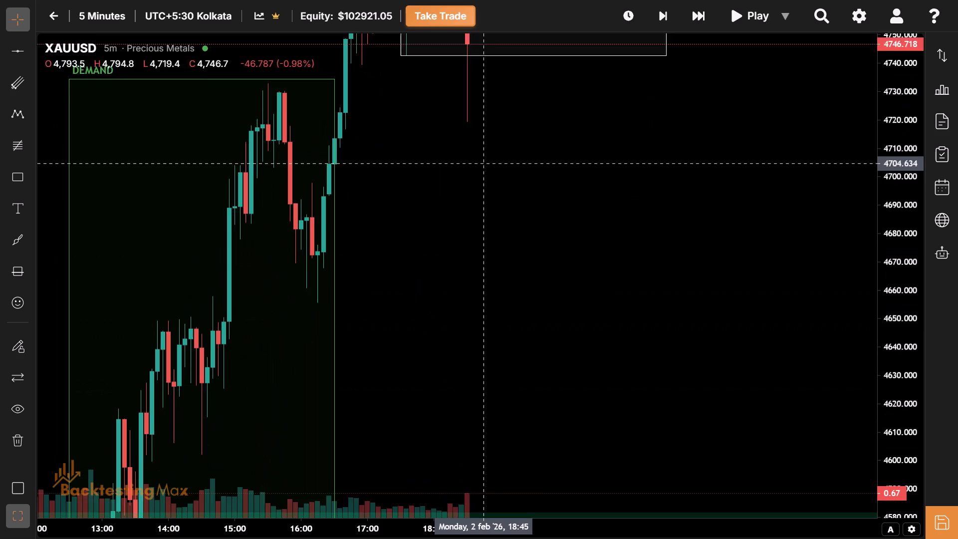
pyautogui.moveTo(485, 155); pyautogui.dragTo(485, 139)
pyautogui.click(485, 139)
pyautogui.moveTo(485, 139); pyautogui.dragTo(394, 449)
pyautogui.click(87, 6)
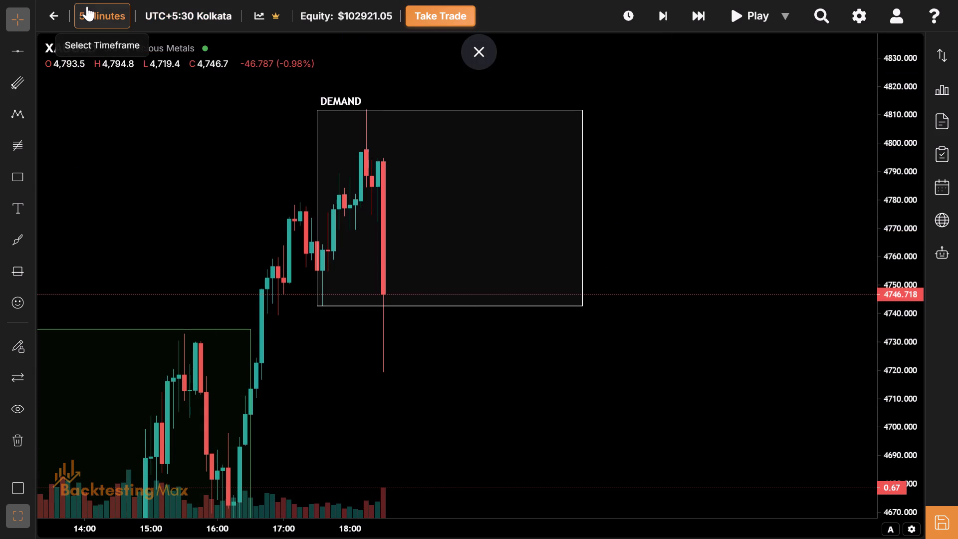
# Set up a new short market trade on XAUUSD with entry at 4746.718.
pyautogui.moveTo(455, 223); pyautogui.dragTo(206, 227)
pyautogui.moveTo(206, 227); pyautogui.dragTo(227, 255)
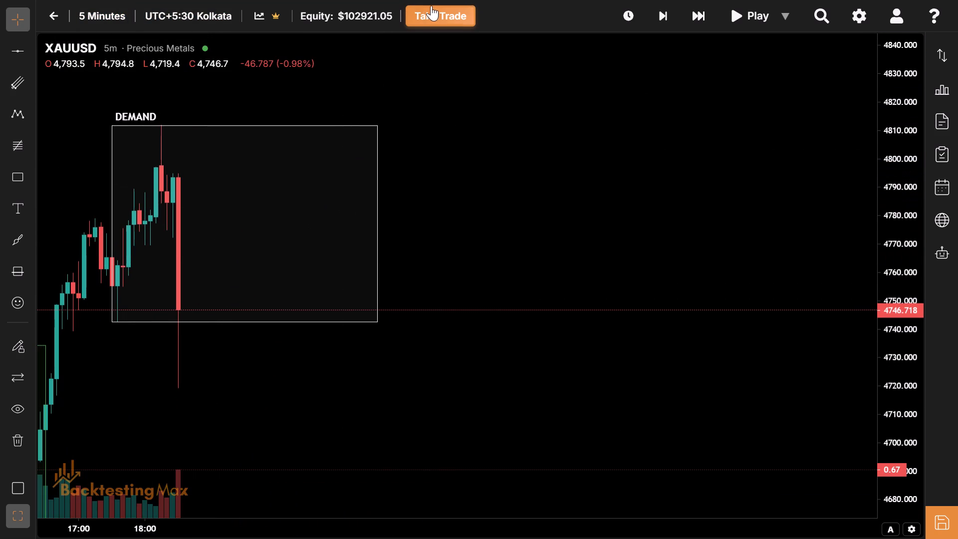
pyautogui.click(438, 7)
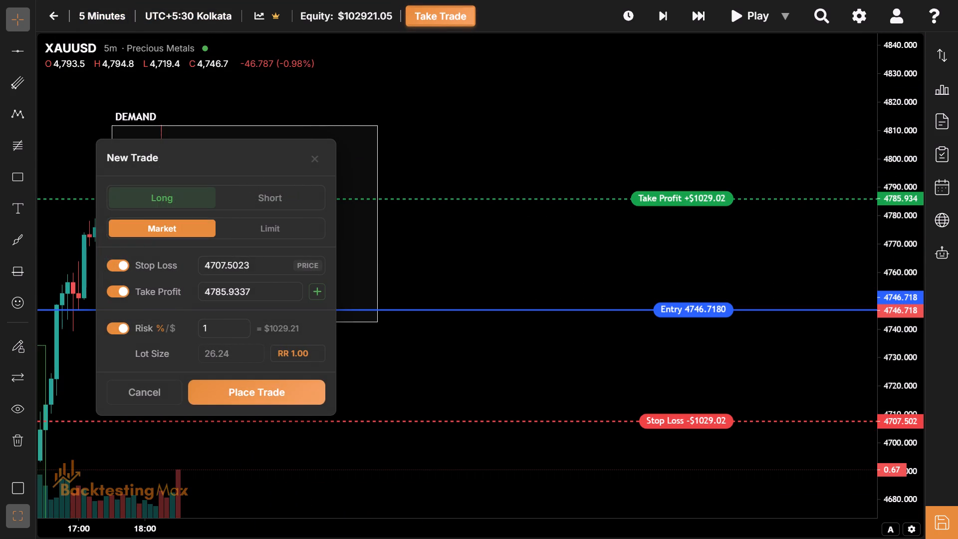
pyautogui.moveTo(221, 158); pyautogui.dragTo(947, 331)
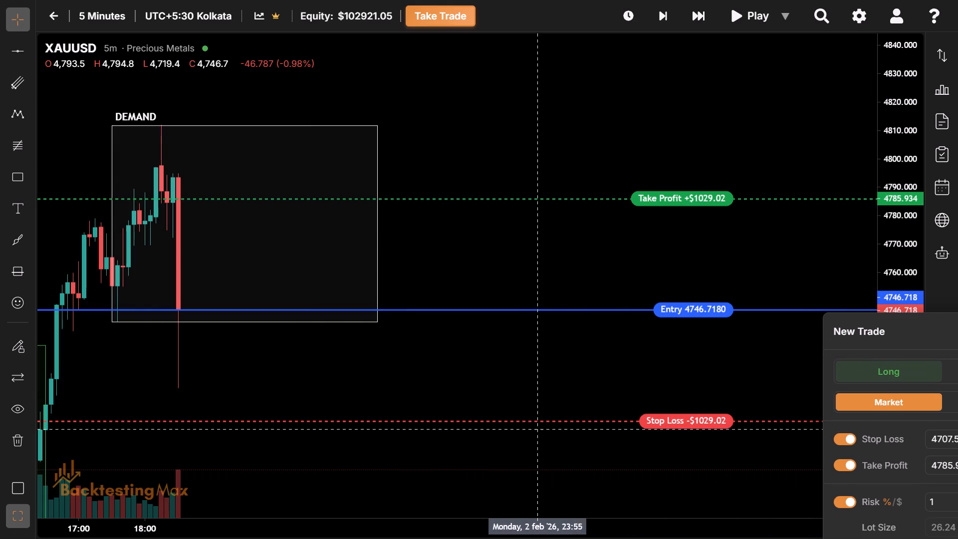
pyautogui.moveTo(914, 330); pyautogui.dragTo(777, 300)
pyautogui.click(866, 347)
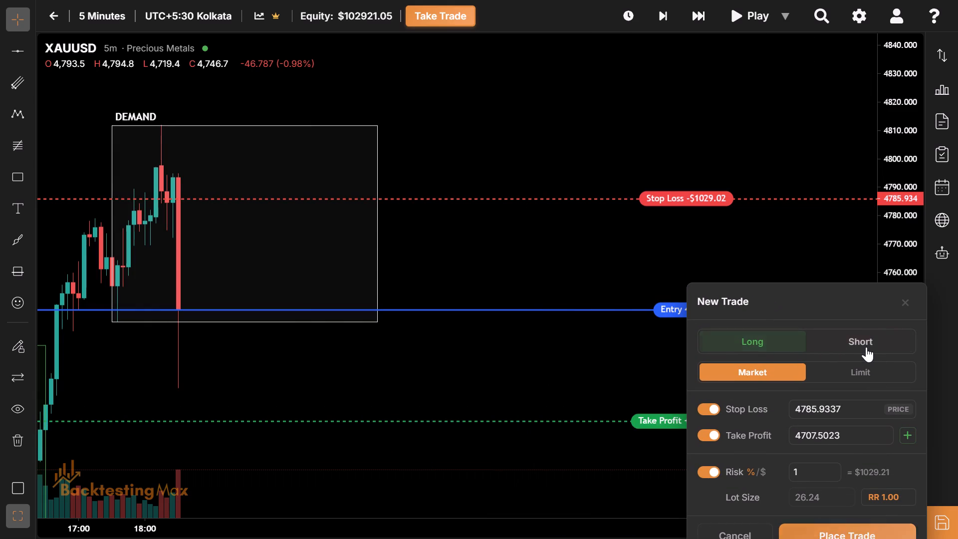
# Move the short trade's stop loss to about 4799.66, just above the recent candle bodies in the white session box.
pyautogui.click(438, 196)
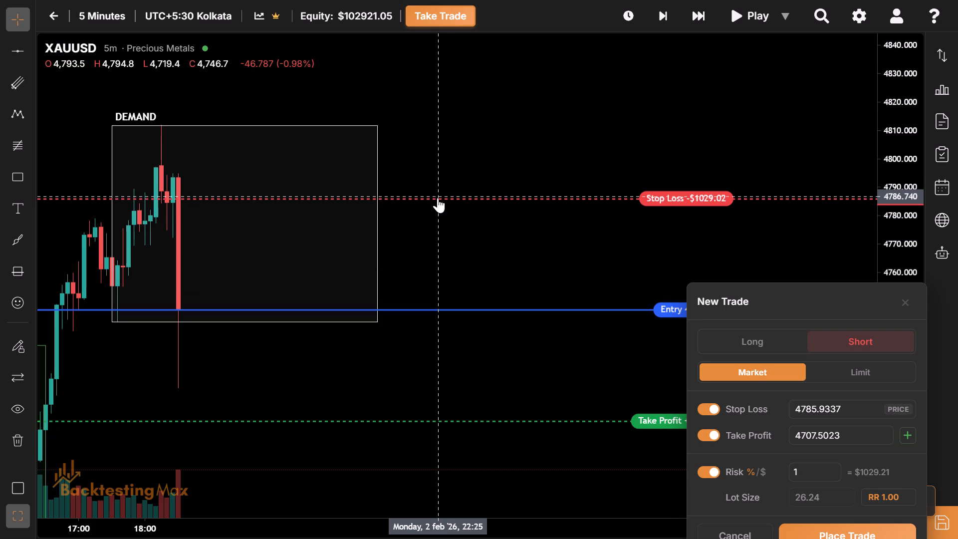
pyautogui.moveTo(438, 199); pyautogui.dragTo(439, 118)
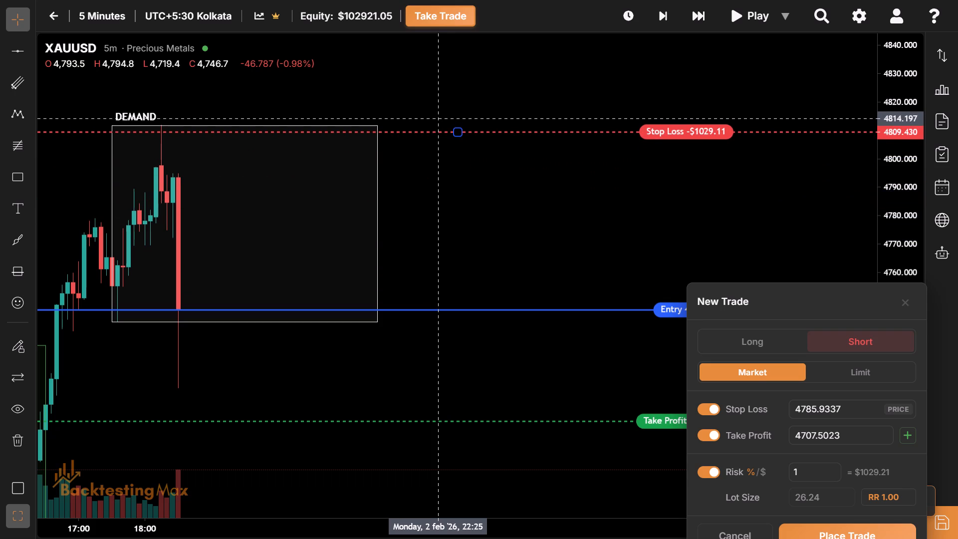
pyautogui.moveTo(439, 118); pyautogui.dragTo(441, 143)
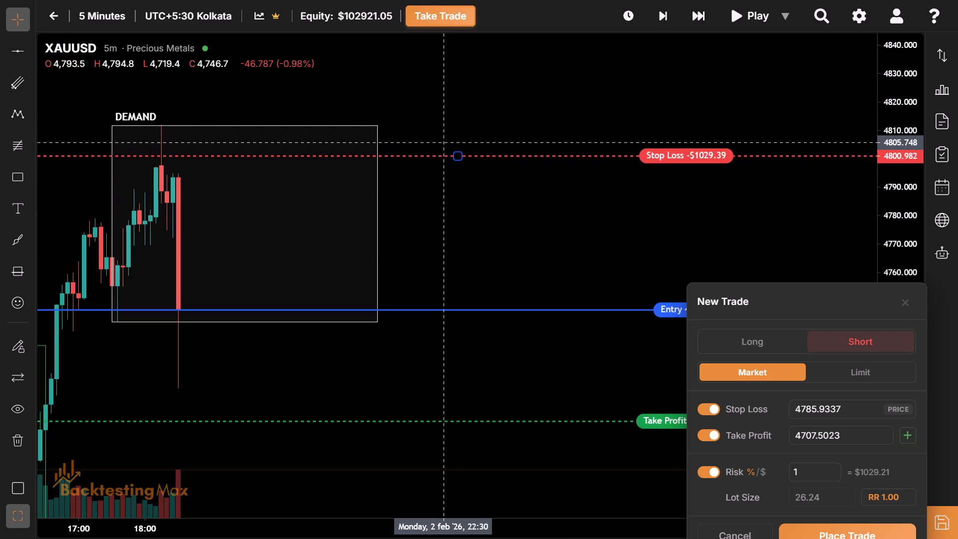
pyautogui.moveTo(441, 143); pyautogui.dragTo(442, 146)
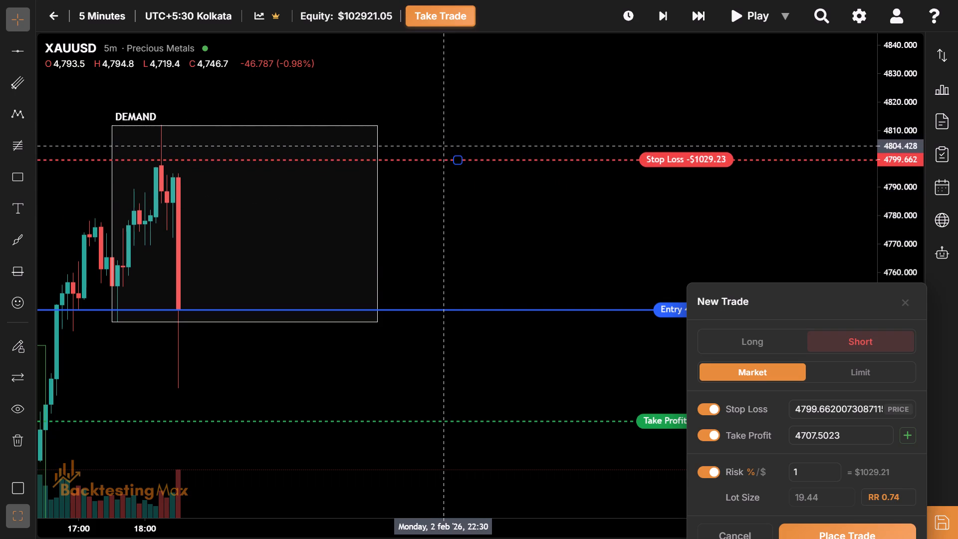
# Set the short trade's risk-reward ratio to 2.
pyautogui.moveTo(803, 301); pyautogui.dragTo(778, 180)
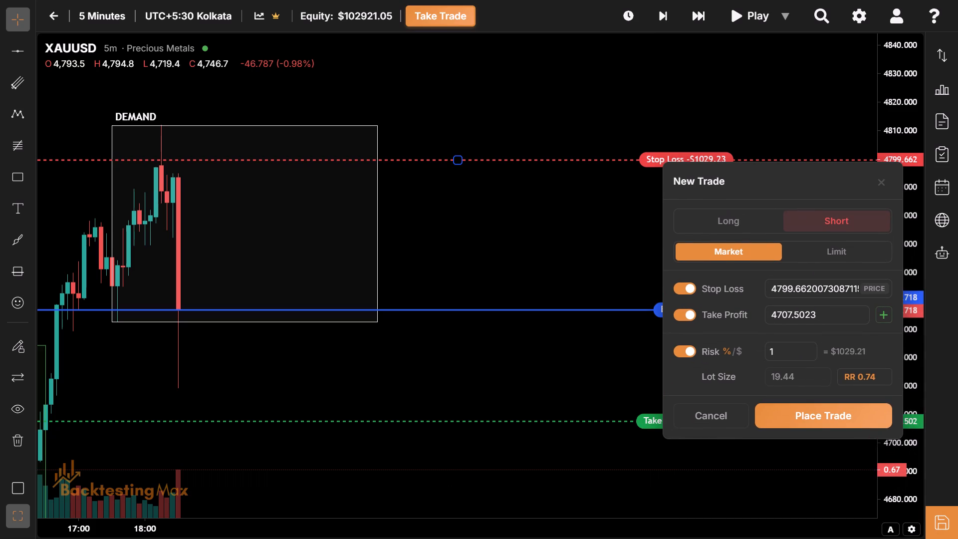
pyautogui.click(882, 376)
pyautogui.press('BackSpace')
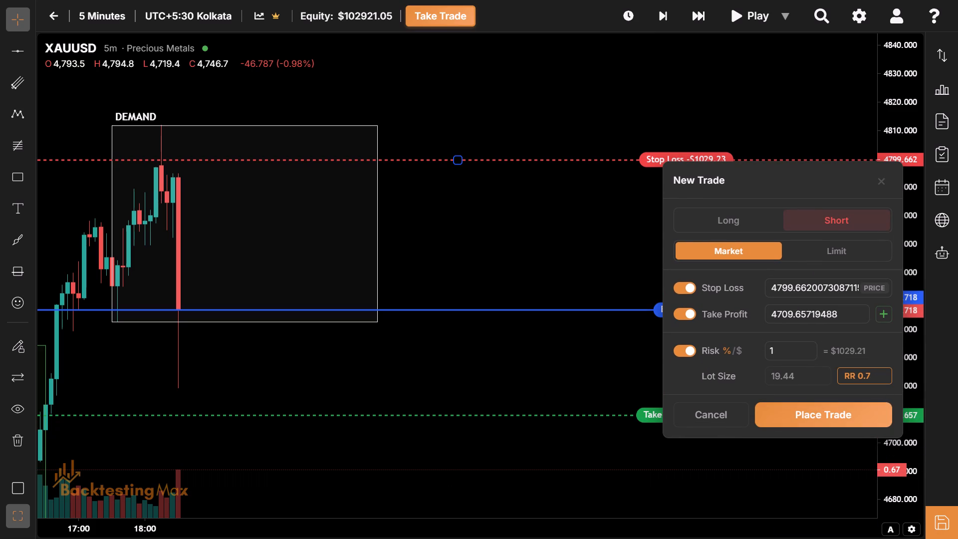
pyautogui.press('BackSpace')
pyautogui.press('BackSpace')
pyautogui.press('BackSpace')
pyautogui.press('2')
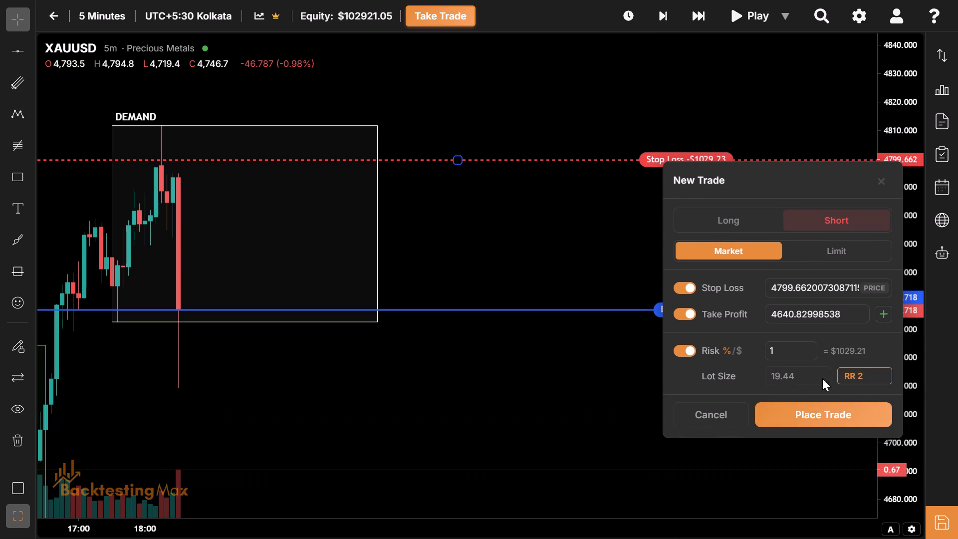
# Check the short trade's entry and take-profit levels against the earlier price action beside the green session box.
pyautogui.moveTo(596, 411); pyautogui.dragTo(827, 166)
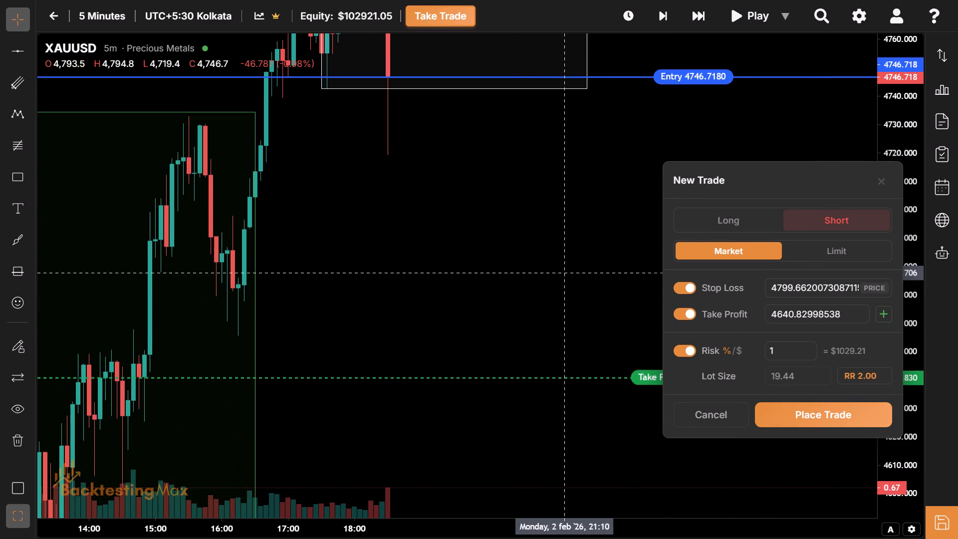
pyautogui.moveTo(506, 293); pyautogui.dragTo(375, 357)
pyautogui.moveTo(375, 357); pyautogui.dragTo(368, 368)
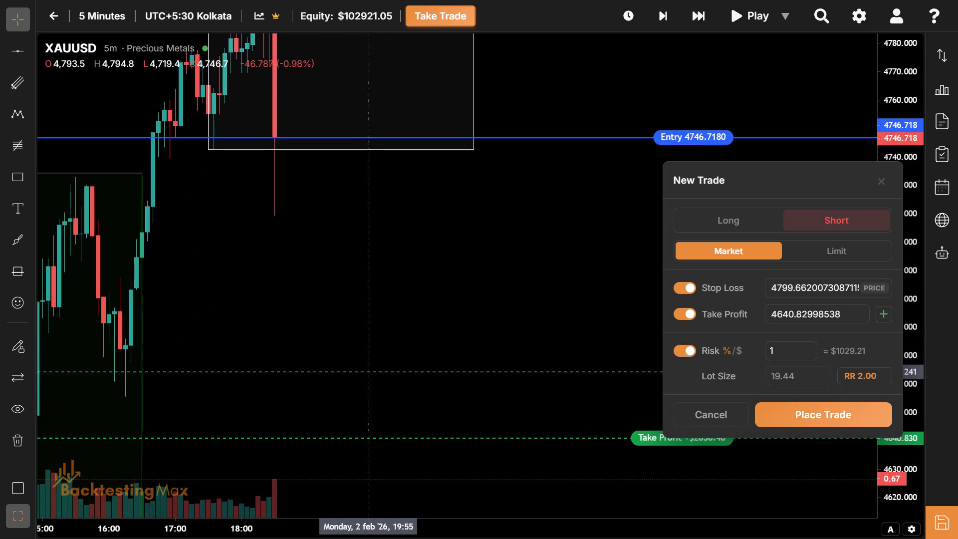
pyautogui.moveTo(373, 391); pyautogui.dragTo(371, 385)
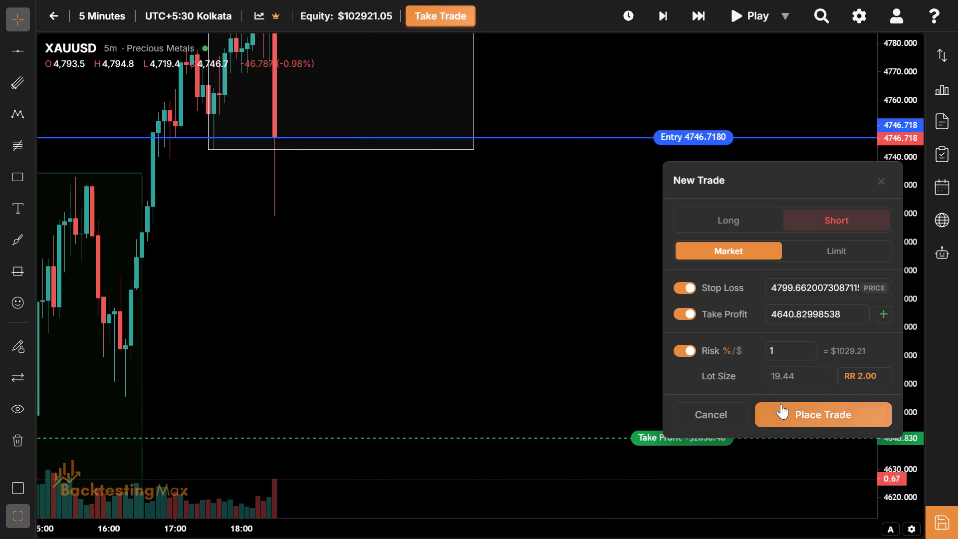
# Place the short XAUUSD market trade with the 1% risk and 1:2 risk-reward settings.
pyautogui.click(782, 405)
# Advance the replay by two 5-minute bars to follow the open short trade.
pyautogui.moveTo(585, 307); pyautogui.dragTo(590, 420)
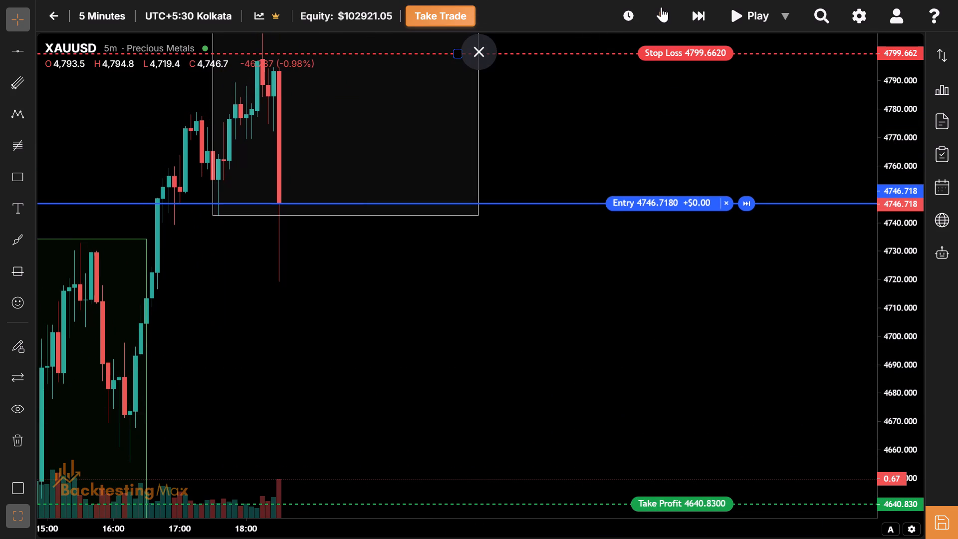
pyautogui.click(661, 7)
pyautogui.moveTo(503, 127); pyautogui.dragTo(516, 221)
pyautogui.moveTo(516, 221); pyautogui.dragTo(653, 242)
pyautogui.moveTo(390, 425); pyautogui.dragTo(352, 441)
pyautogui.moveTo(472, 410); pyautogui.dragTo(386, 439)
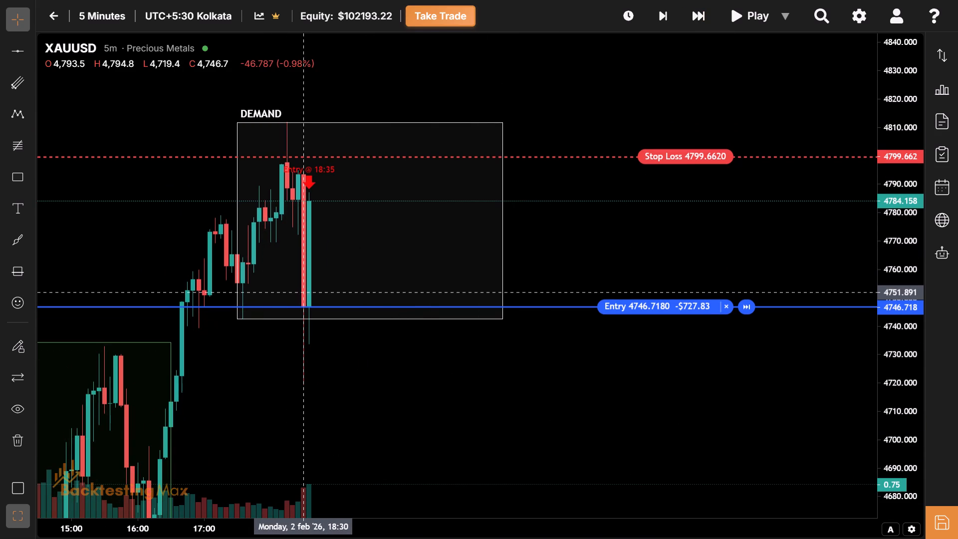
pyautogui.moveTo(552, 262); pyautogui.dragTo(531, 290)
pyautogui.click(669, 23)
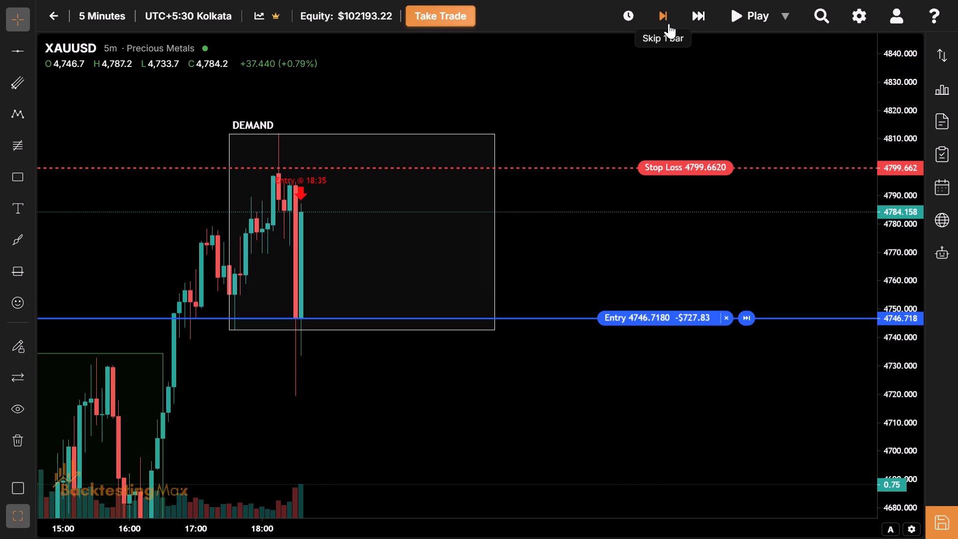
pyautogui.moveTo(554, 263); pyautogui.dragTo(617, 264)
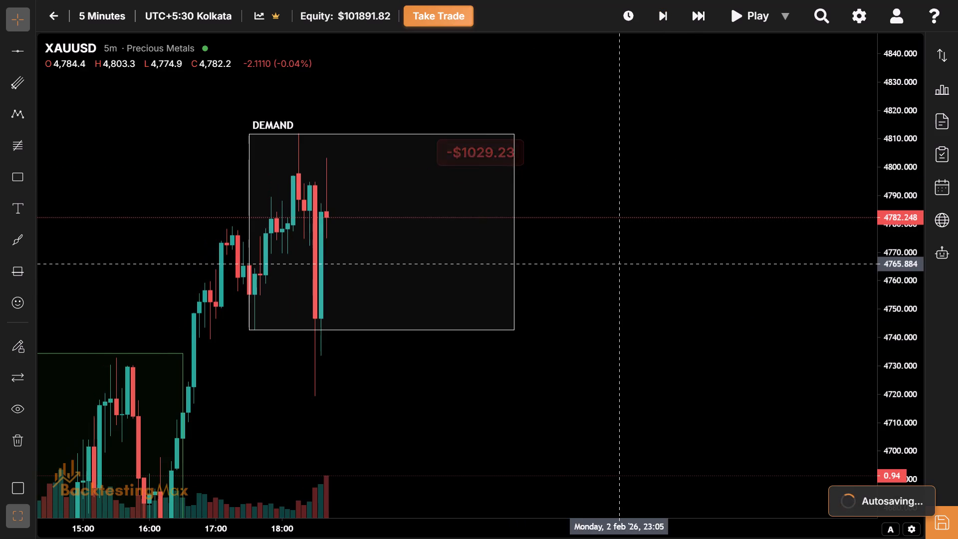
# Extend the white session box's lower edge to the recent candle's wick low at about 4719.
pyautogui.moveTo(421, 404); pyautogui.dragTo(432, 268)
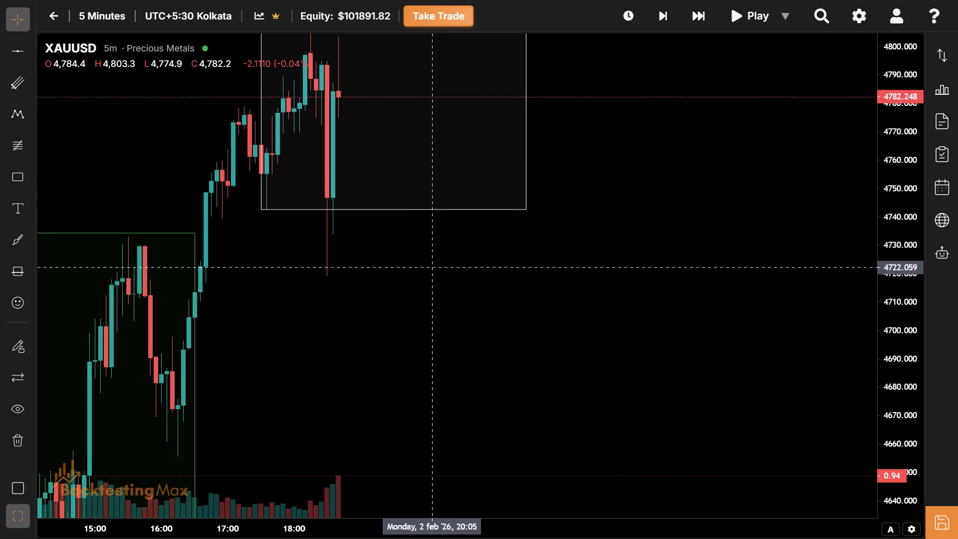
pyautogui.moveTo(390, 214); pyautogui.dragTo(401, 292)
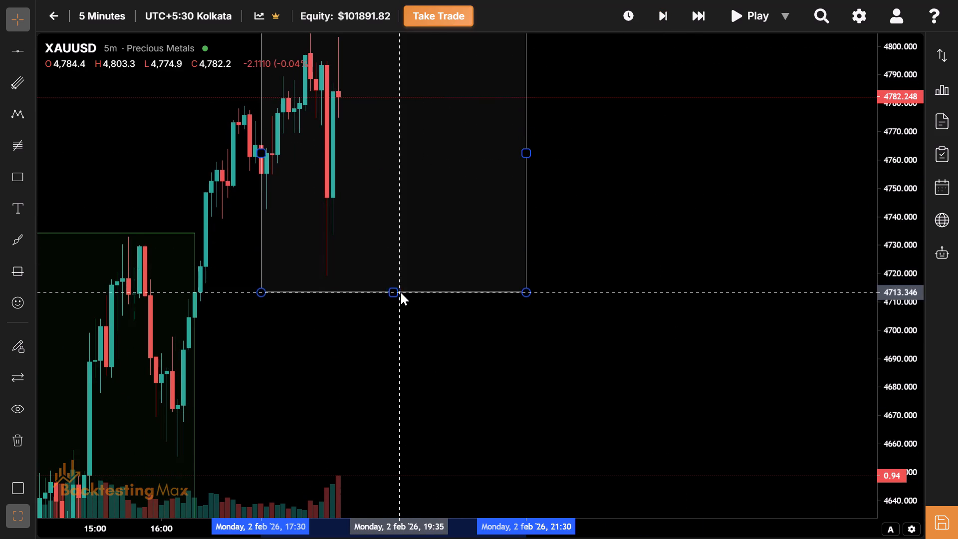
pyautogui.moveTo(401, 292); pyautogui.dragTo(421, 277)
pyautogui.moveTo(439, 149); pyautogui.dragTo(423, 267)
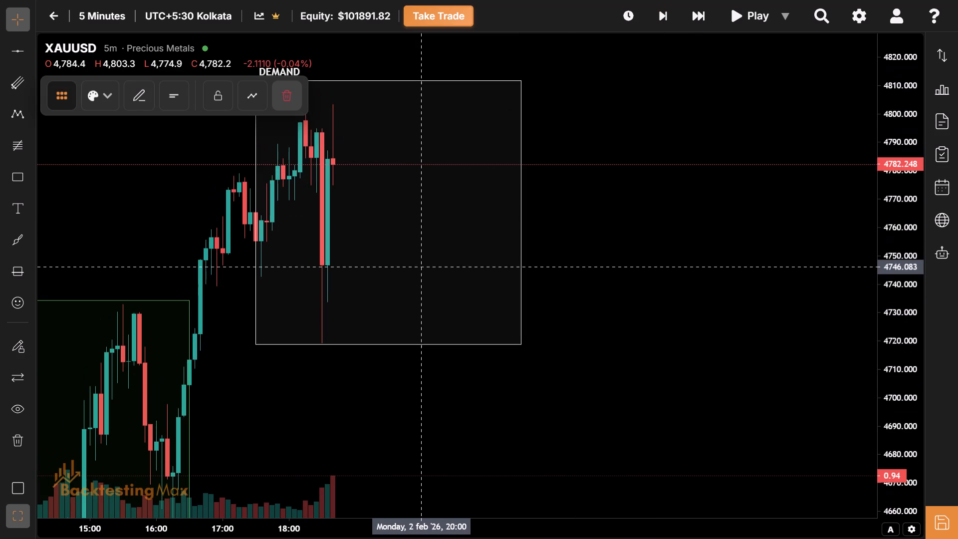
pyautogui.moveTo(326, 200); pyautogui.dragTo(323, 227)
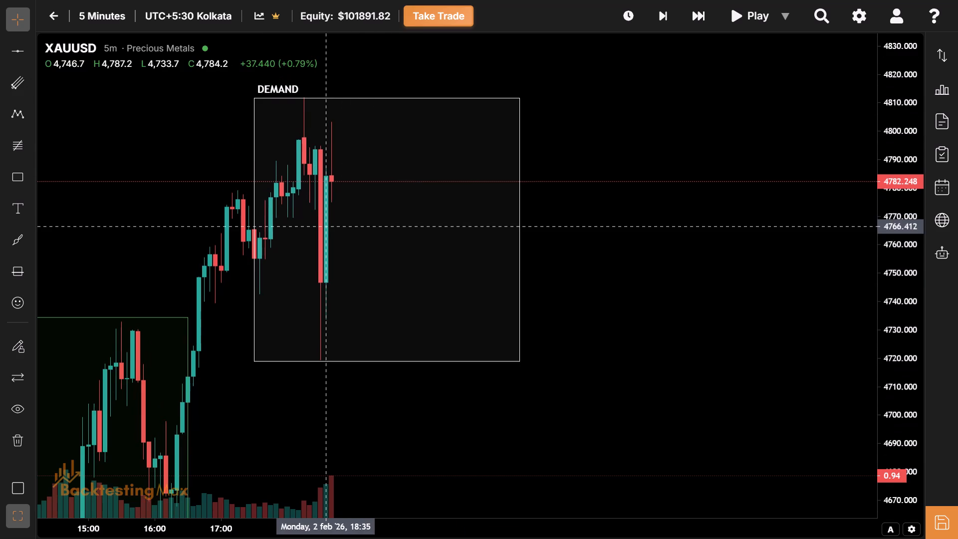
pyautogui.moveTo(468, 212); pyautogui.dragTo(442, 251)
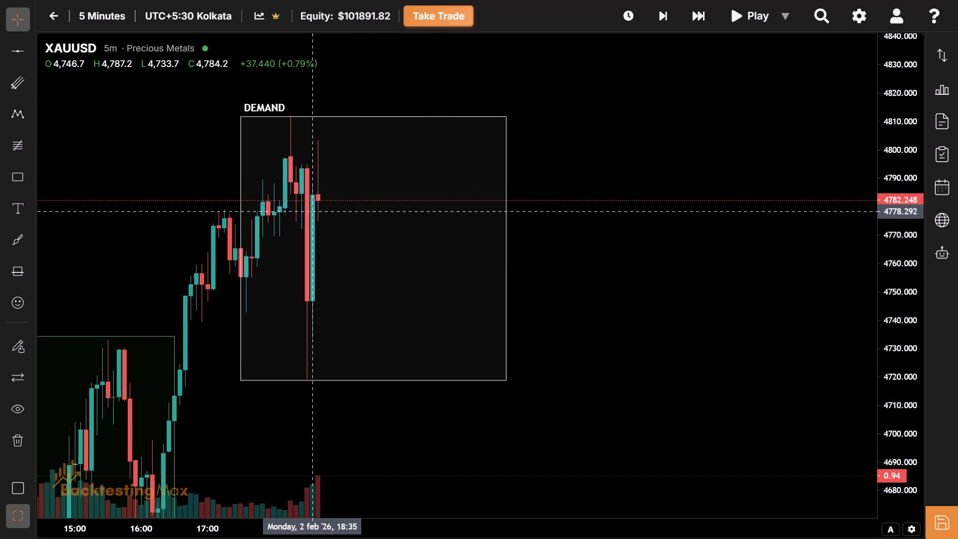
# Advance the replay by two 5-minute bars.
pyautogui.click(663, 17)
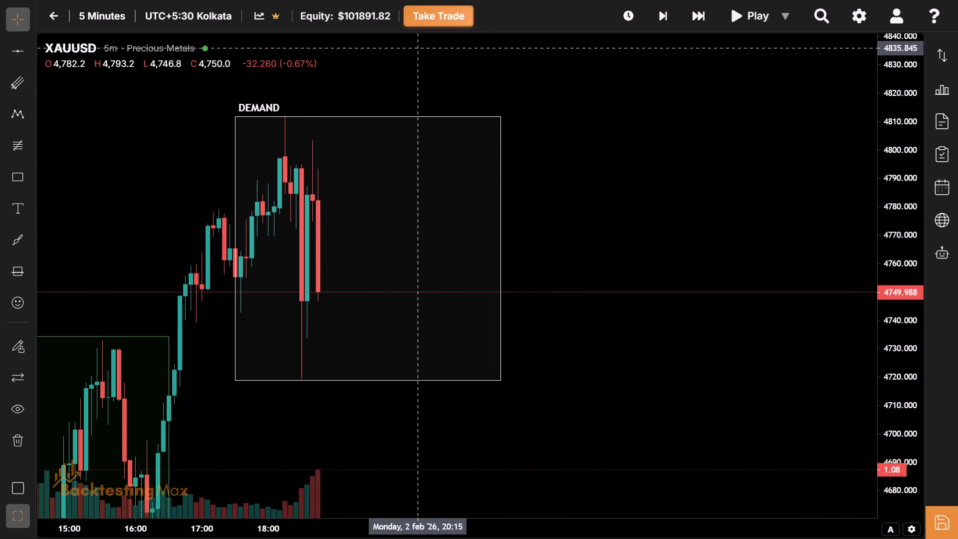
pyautogui.click(661, 19)
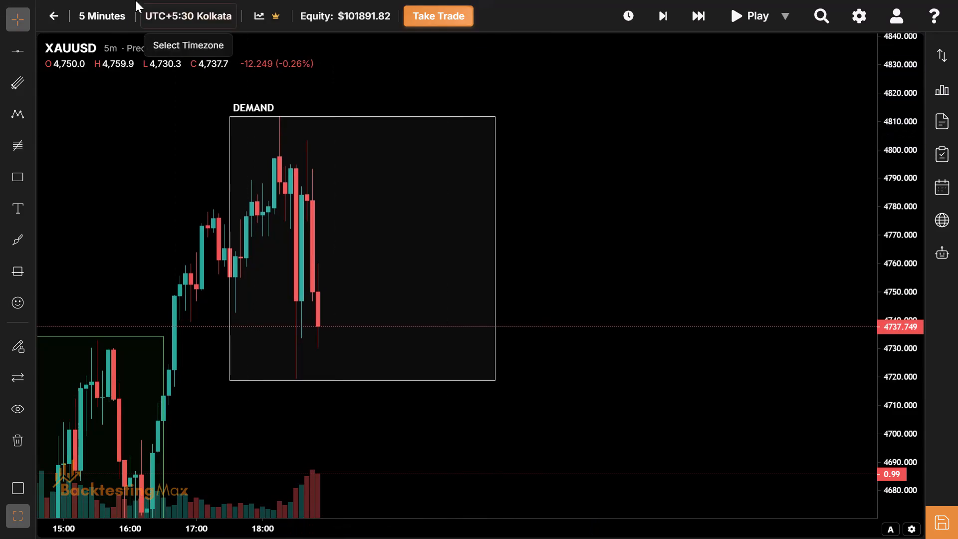
# Review the session price action on the 15-minute timeframe and return to the 5-minute timeframe.
pyautogui.click(113, 21)
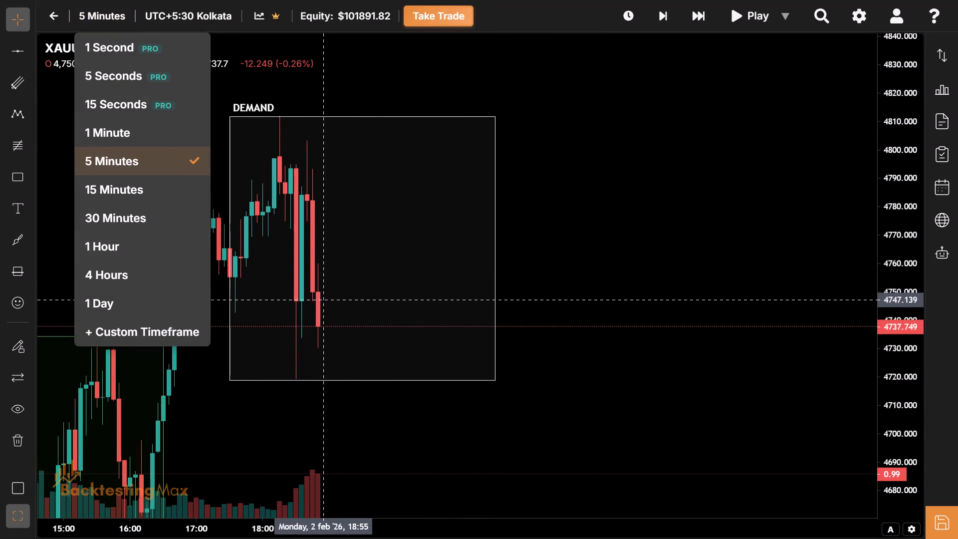
pyautogui.click(145, 197)
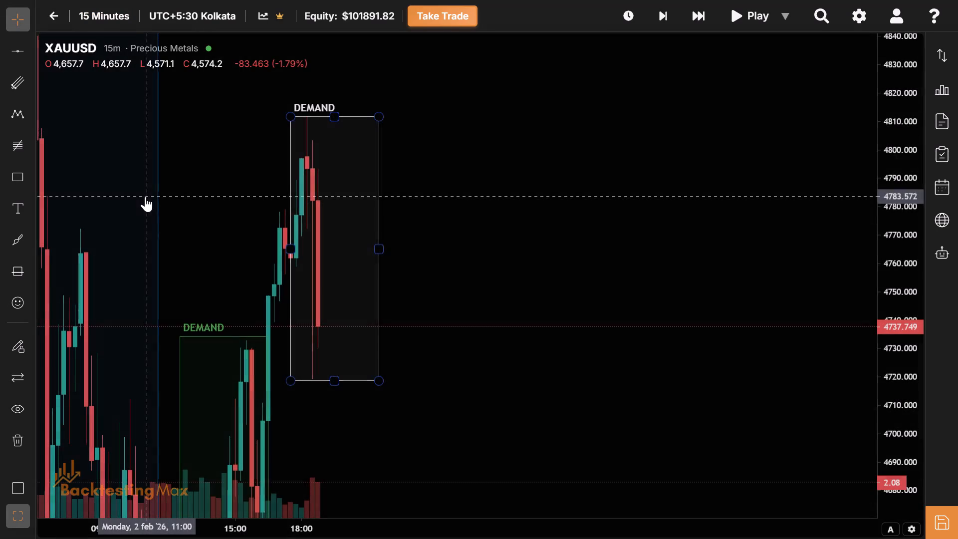
pyautogui.moveTo(580, 218); pyautogui.dragTo(575, 221)
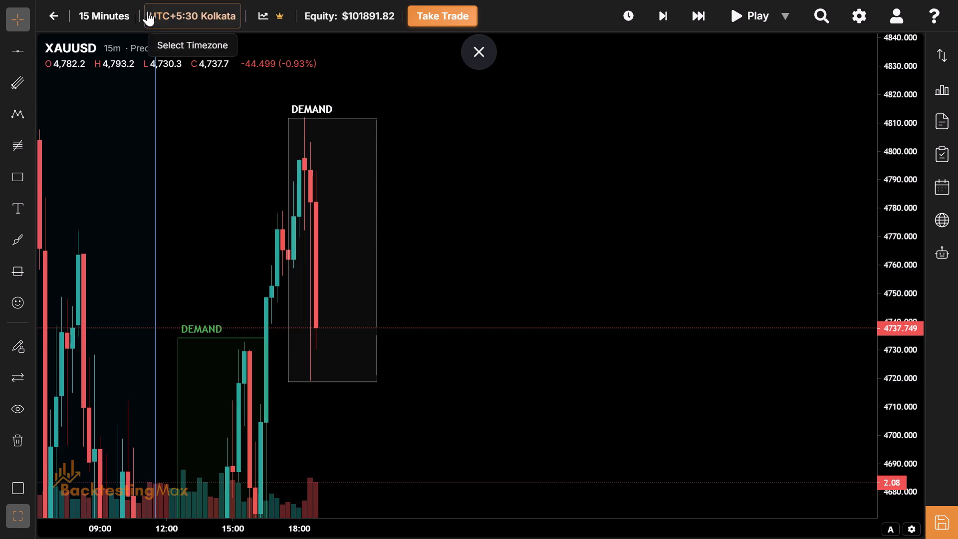
pyautogui.click(127, 14)
pyautogui.click(141, 174)
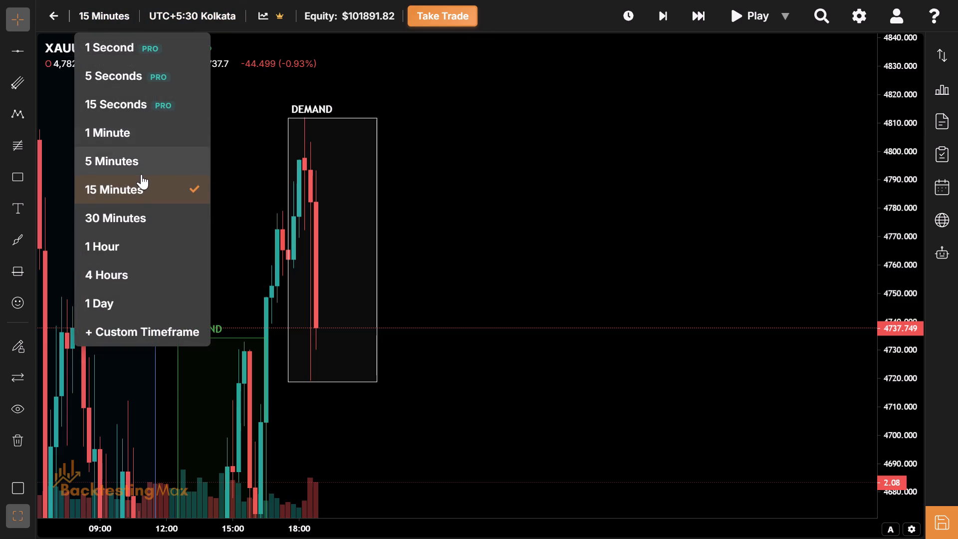
# Examine the 5-minute price action across the green and white session boxes for another short setup.
pyautogui.moveTo(345, 254); pyautogui.dragTo(438, 220)
pyautogui.moveTo(400, 253); pyautogui.dragTo(577, 203)
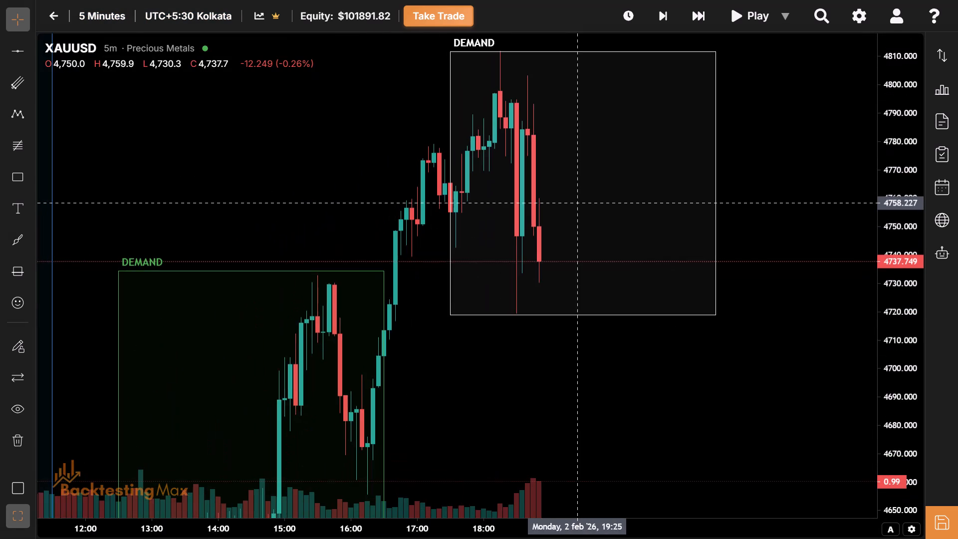
pyautogui.moveTo(577, 203); pyautogui.dragTo(749, 254)
pyautogui.moveTo(749, 254); pyautogui.dragTo(428, 230)
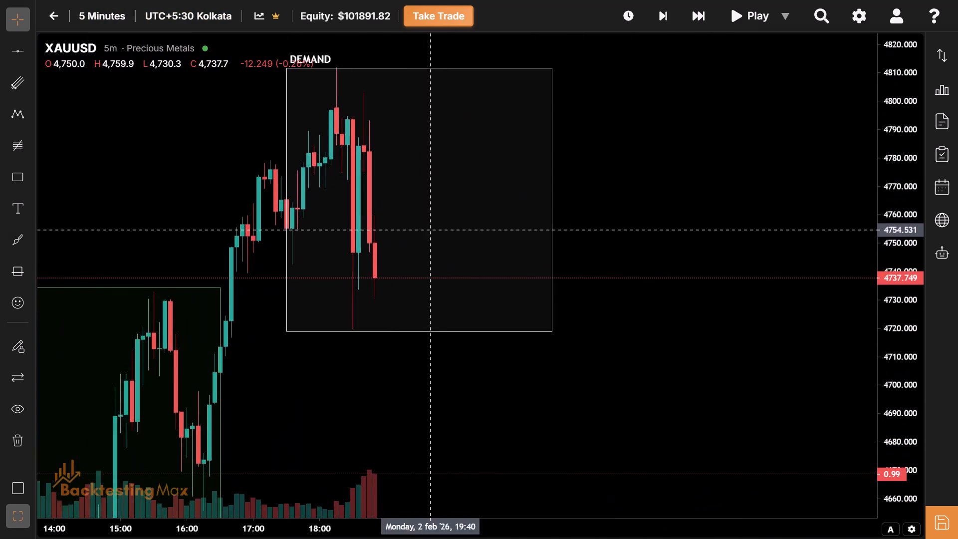
pyautogui.moveTo(428, 230); pyautogui.dragTo(841, 260)
pyautogui.moveTo(564, 224); pyautogui.dragTo(563, 256)
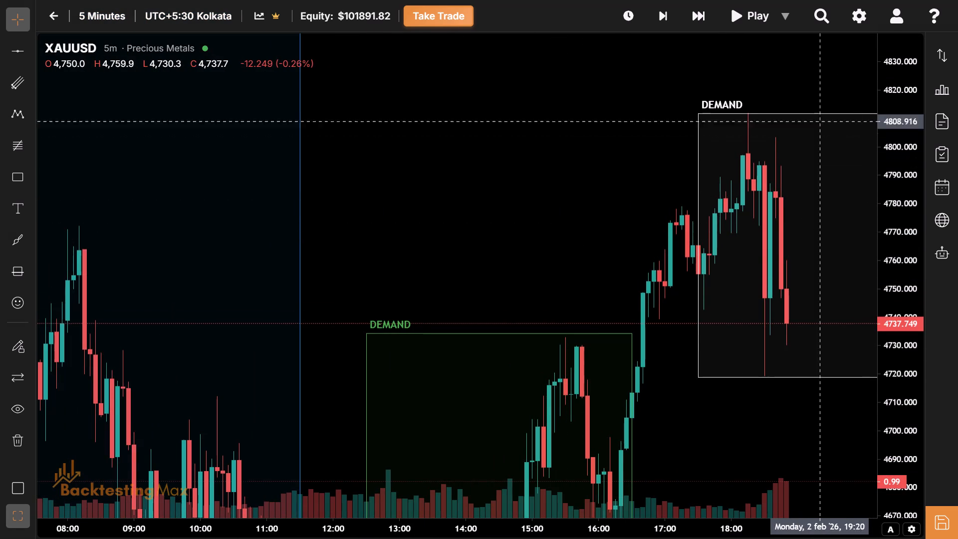
pyautogui.moveTo(811, 106); pyautogui.dragTo(586, 84)
pyautogui.moveTo(634, 277); pyautogui.dragTo(475, 234)
pyautogui.moveTo(475, 234); pyautogui.dragTo(431, 277)
pyautogui.moveTo(431, 277); pyautogui.dragTo(414, 290)
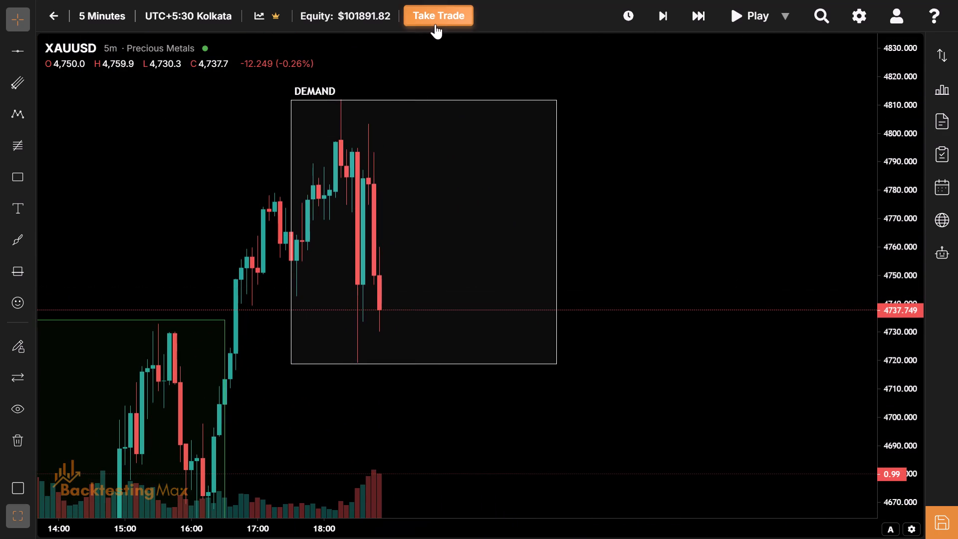
# Set up a new short market trade at 4737.749 with the stop loss at about 4787.79, inside the white session box.
pyautogui.click(435, 14)
pyautogui.moveTo(231, 156); pyautogui.dragTo(950, 220)
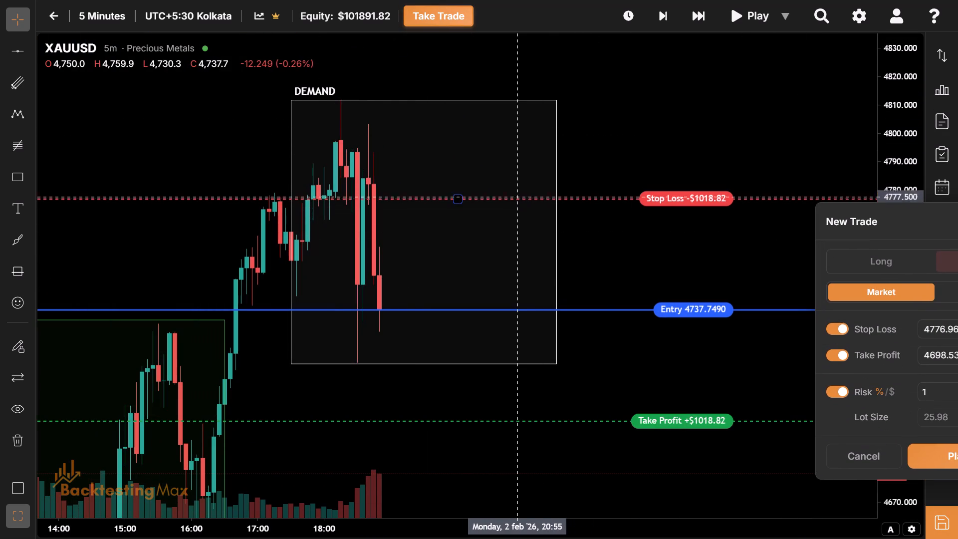
pyautogui.moveTo(510, 201); pyautogui.dragTo(504, 100)
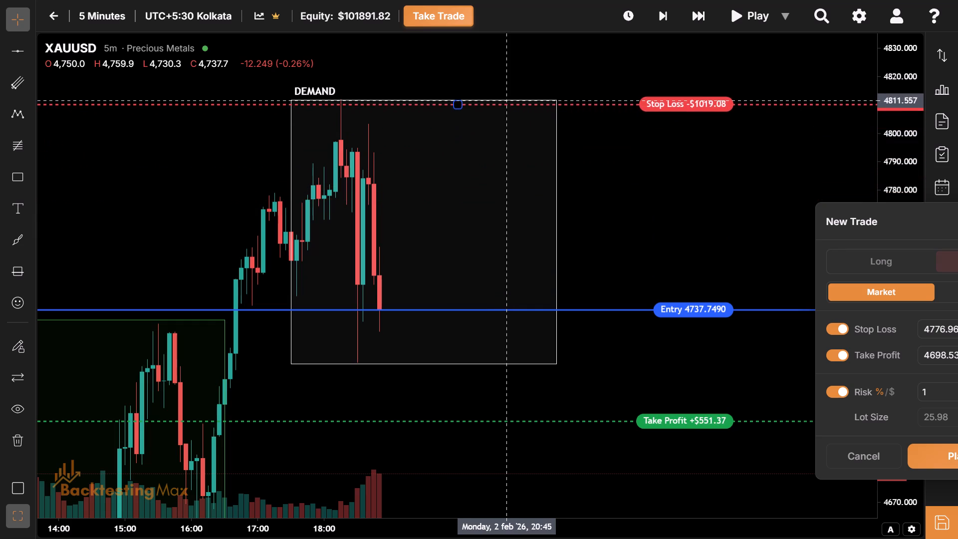
pyautogui.moveTo(504, 100); pyautogui.dragTo(527, 183)
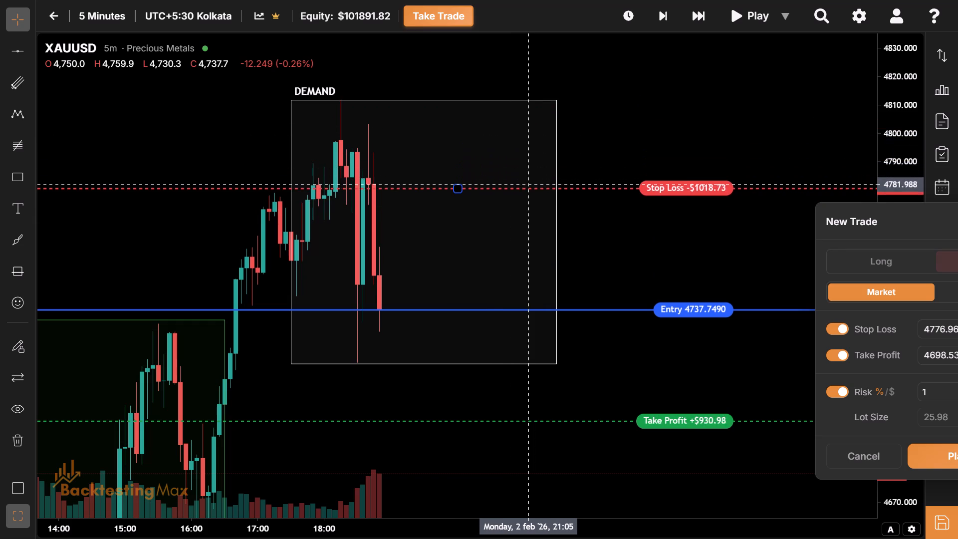
pyautogui.moveTo(527, 183); pyautogui.dragTo(528, 164)
# Set the new short trade's risk-reward ratio to 2 and place the trade.
pyautogui.moveTo(918, 222); pyautogui.dragTo(756, 157)
pyautogui.click(865, 351)
pyautogui.press('BackSpace')
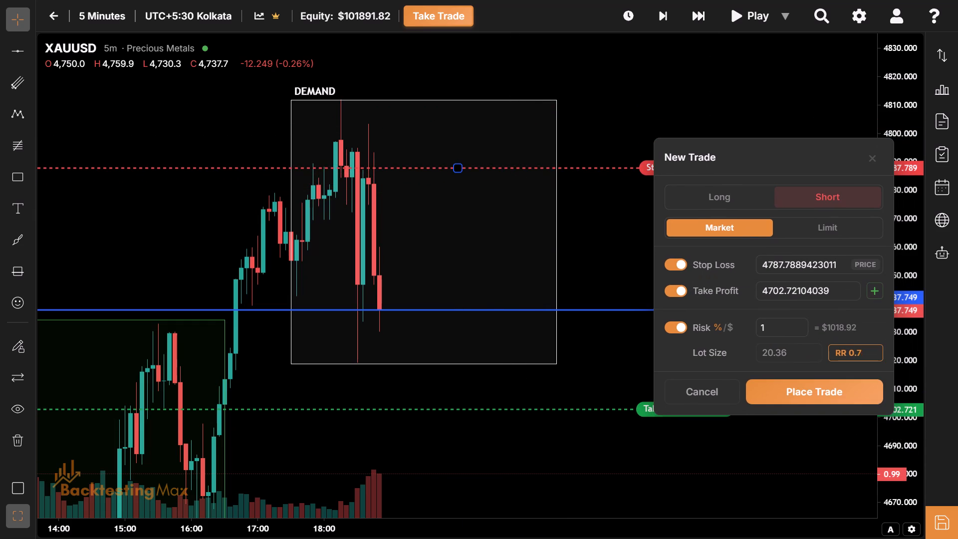
pyautogui.press('BackSpace')
pyautogui.press('BackSpace')
pyautogui.press('BackSpace')
pyautogui.press('2')
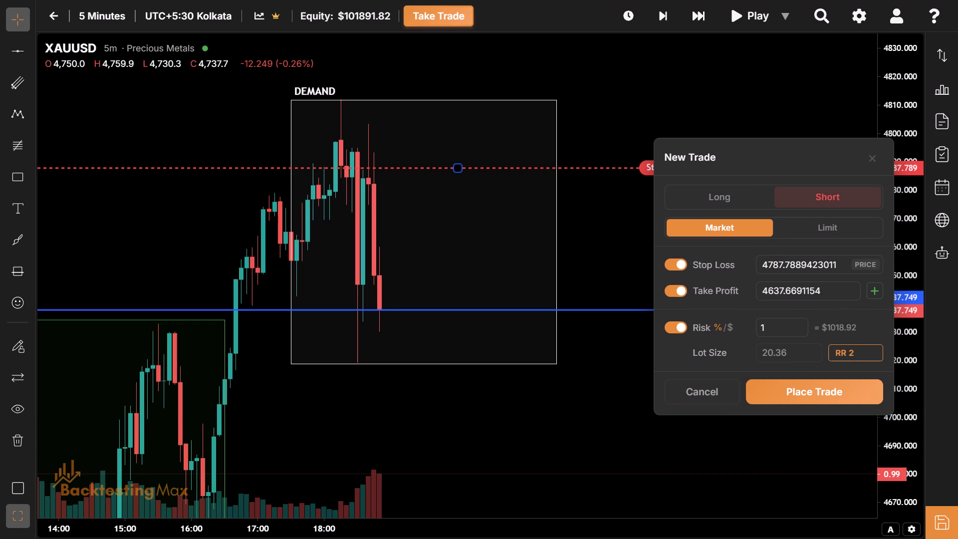
pyautogui.press('Return')
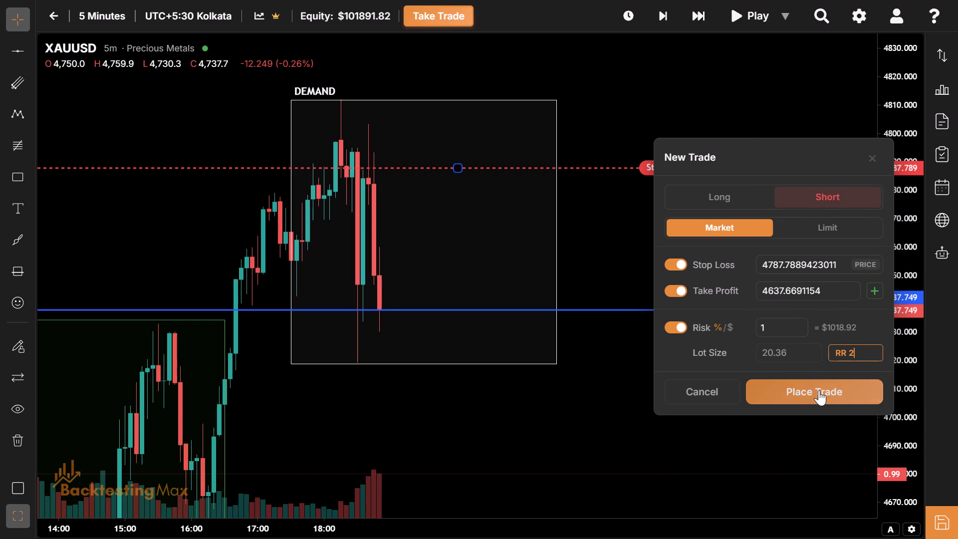
pyautogui.click(819, 390)
# Advance the replay by three 5-minute bars to follow the new short trade.
pyautogui.moveTo(553, 466); pyautogui.dragTo(451, 464)
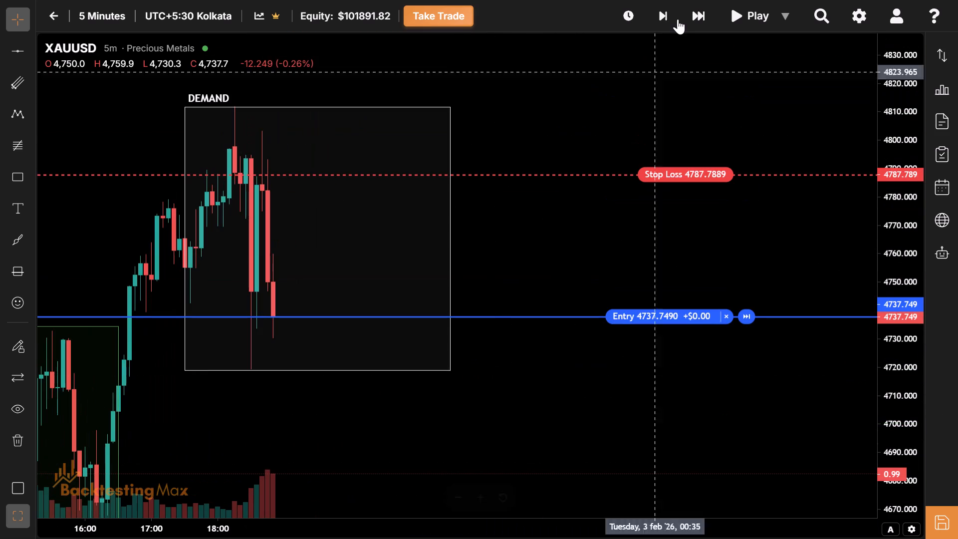
pyautogui.click(670, 18)
pyautogui.click(670, 18)
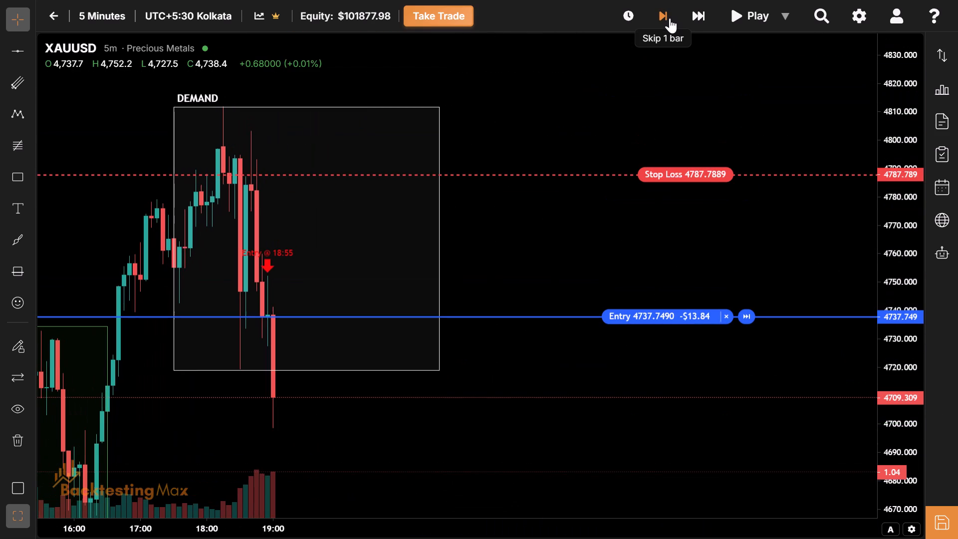
pyautogui.click(670, 18)
# Move the open short trade's stop loss to breakeven at about 4737.63.
pyautogui.moveTo(515, 460); pyautogui.dragTo(515, 298)
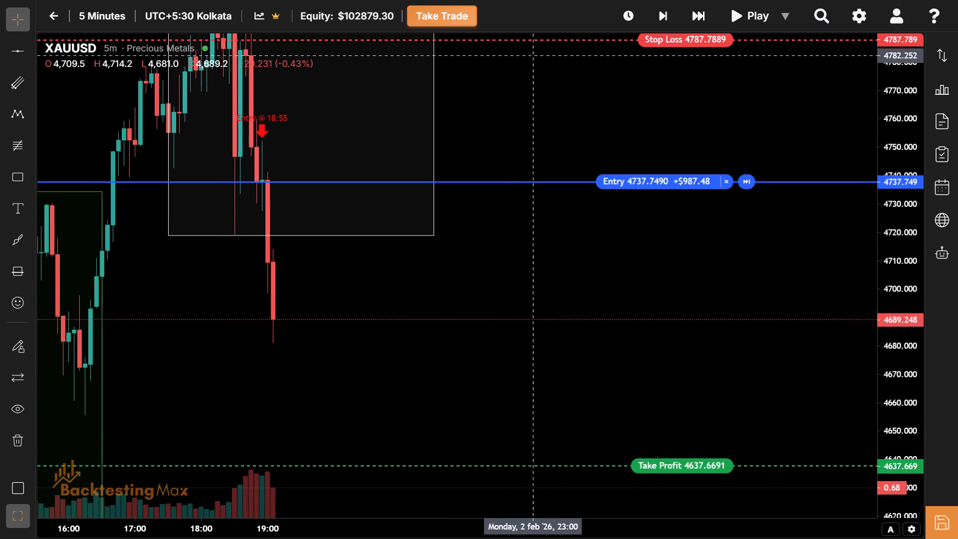
pyautogui.moveTo(520, 40); pyautogui.dragTo(524, 181)
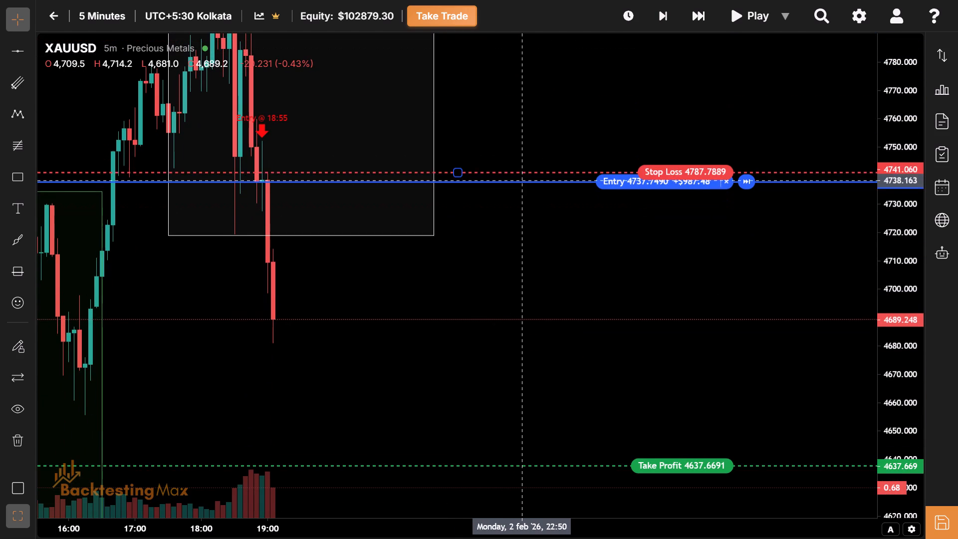
pyautogui.moveTo(524, 181); pyautogui.dragTo(523, 190)
# Extend the white session box's lower edge to the latest candle's low at about 4681.
pyautogui.moveTo(450, 320); pyautogui.dragTo(570, 380)
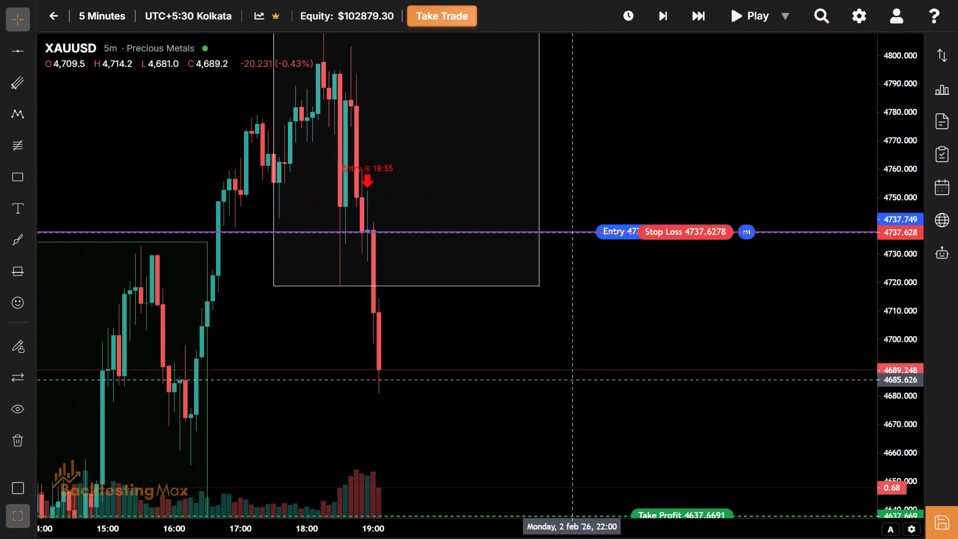
pyautogui.moveTo(471, 399); pyautogui.dragTo(472, 289)
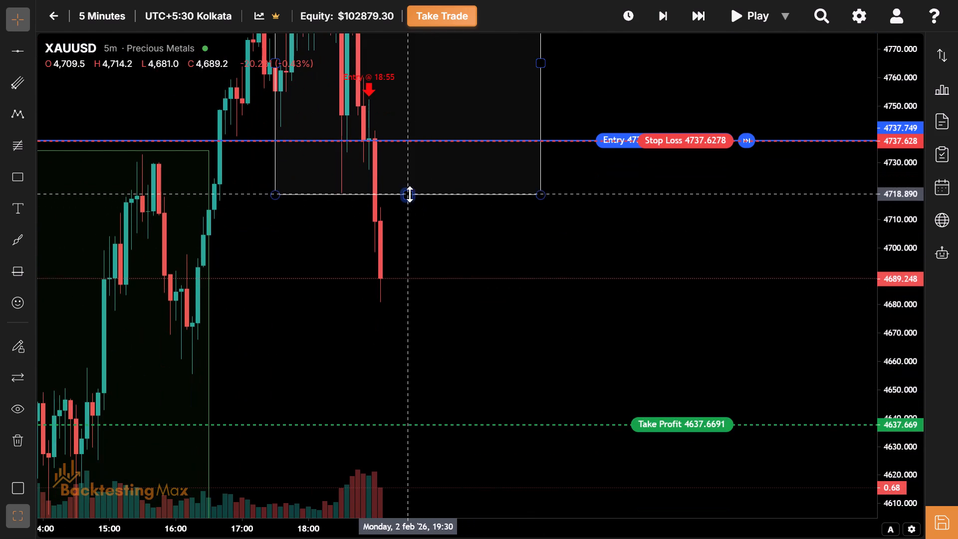
pyautogui.moveTo(410, 194); pyautogui.dragTo(536, 301)
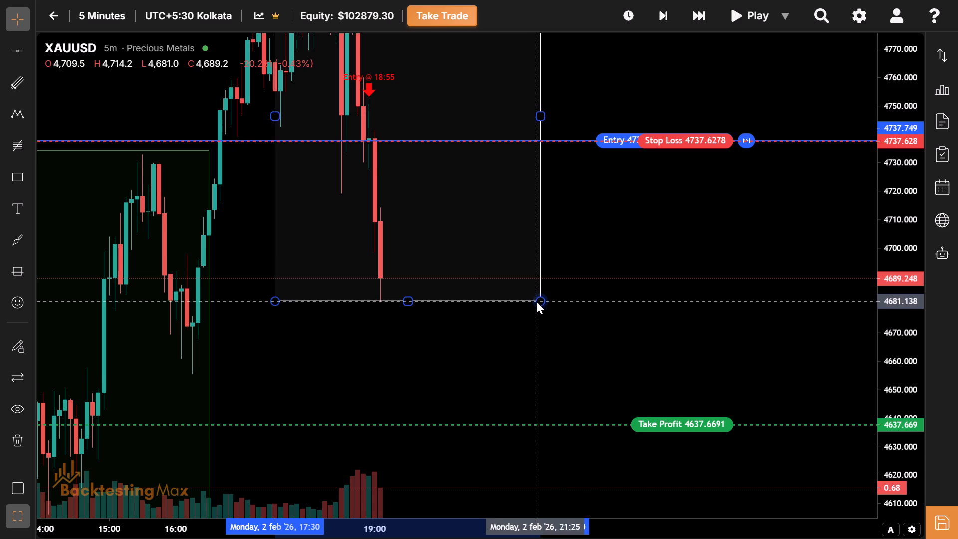
pyautogui.moveTo(536, 301); pyautogui.dragTo(536, 303)
# Advance the replay by six 5-minute bars with the short trade still open.
pyautogui.moveTo(596, 254); pyautogui.dragTo(586, 305)
pyautogui.click(657, 23)
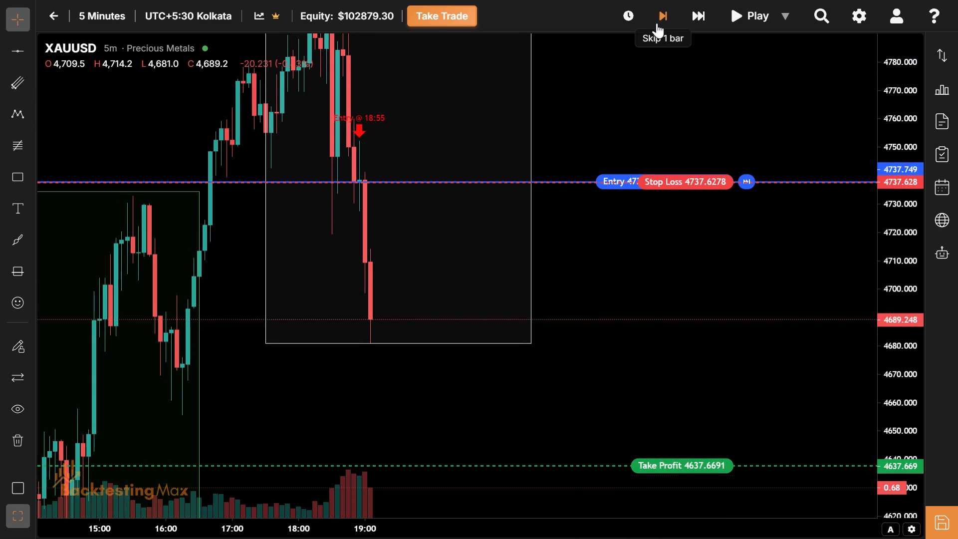
pyautogui.click(657, 23)
pyautogui.click(657, 23)
pyautogui.click(657, 23)
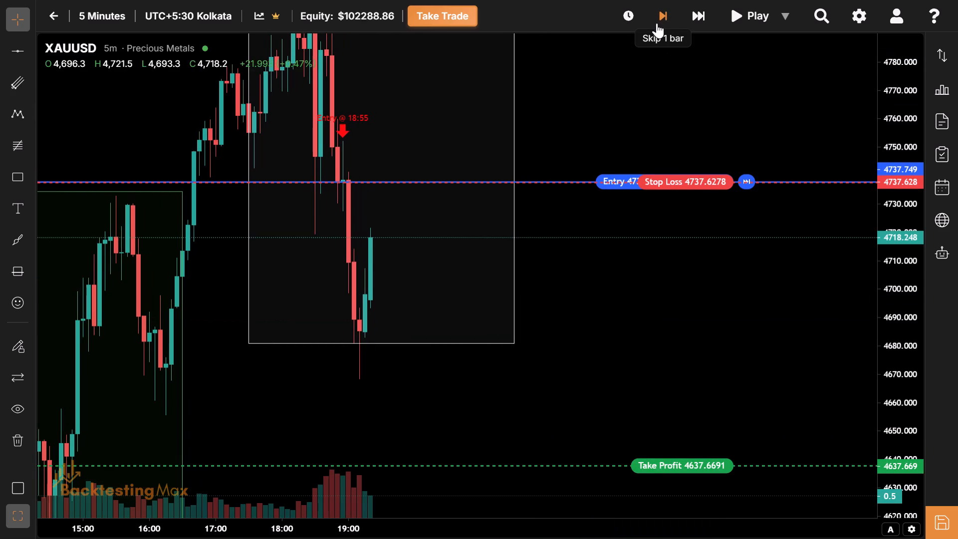
pyautogui.click(657, 23)
pyautogui.click(657, 23)
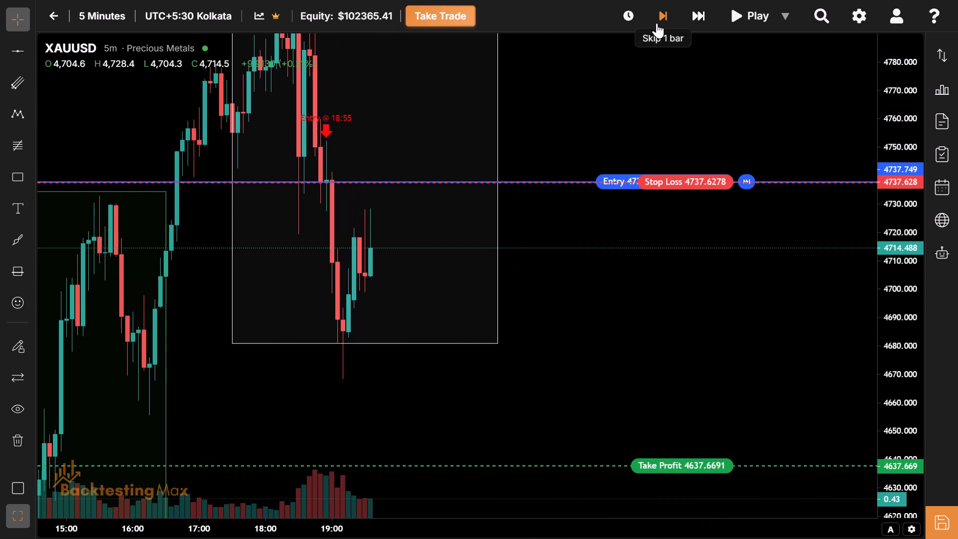
# Raise the open short trade's stop loss to about 4742.12, clear of the entry line.
pyautogui.moveTo(536, 421); pyautogui.dragTo(612, 433)
pyautogui.moveTo(664, 391); pyautogui.dragTo(624, 428)
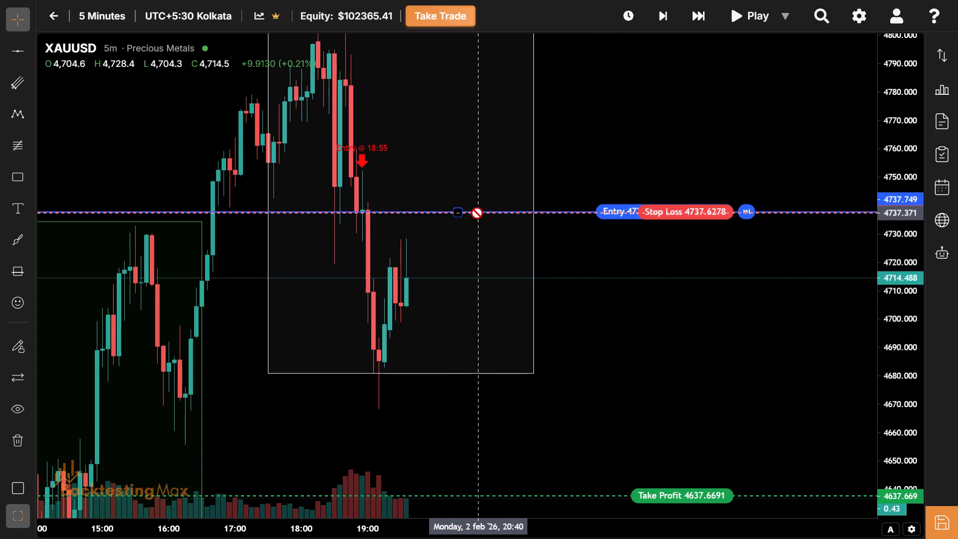
pyautogui.moveTo(460, 215); pyautogui.dragTo(462, 198)
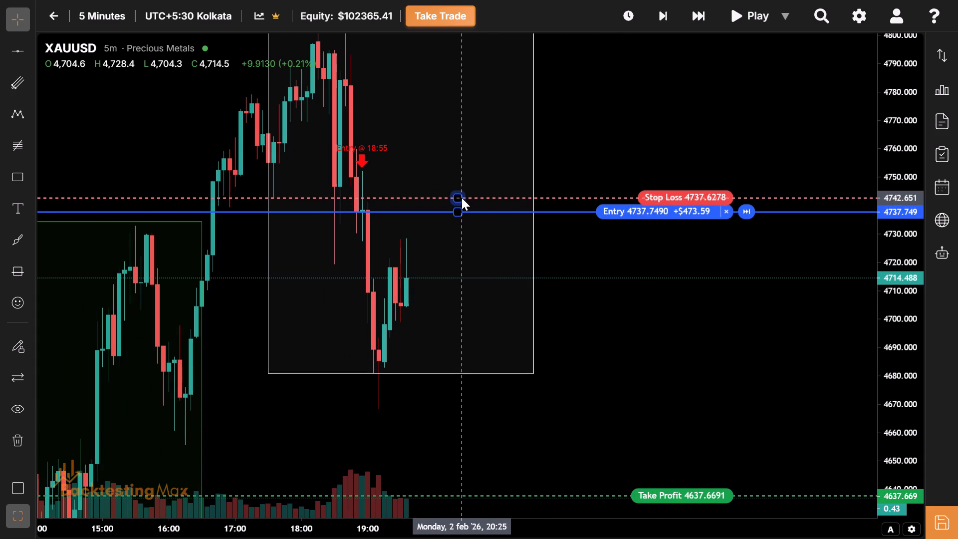
pyautogui.moveTo(462, 198); pyautogui.dragTo(467, 214)
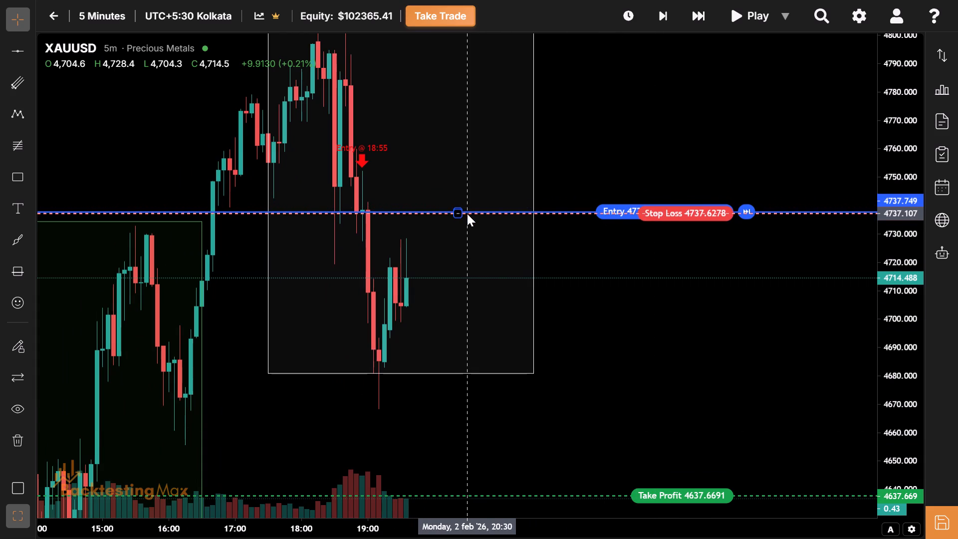
pyautogui.moveTo(467, 214); pyautogui.dragTo(463, 199)
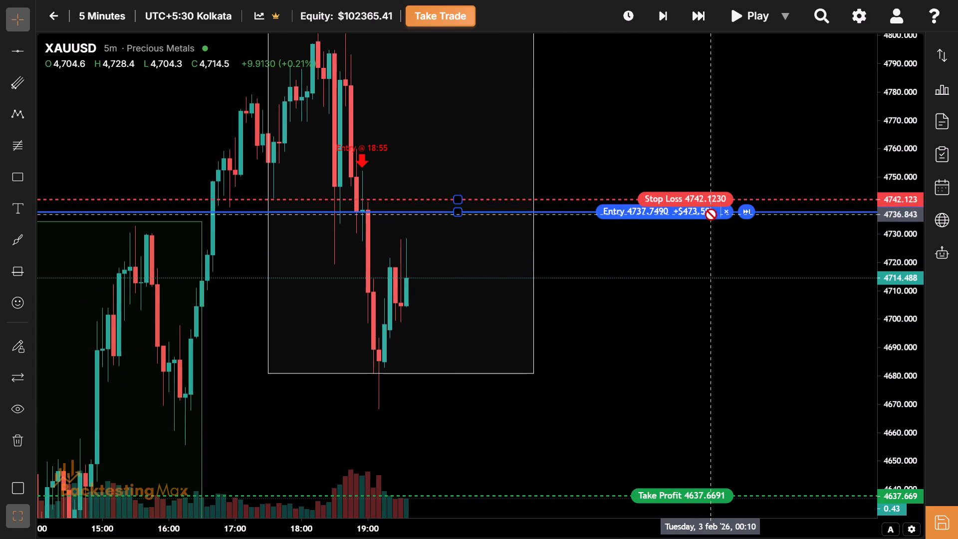
# Partially close the open short position by percentage, closing 50% of it.
pyautogui.click(724, 217)
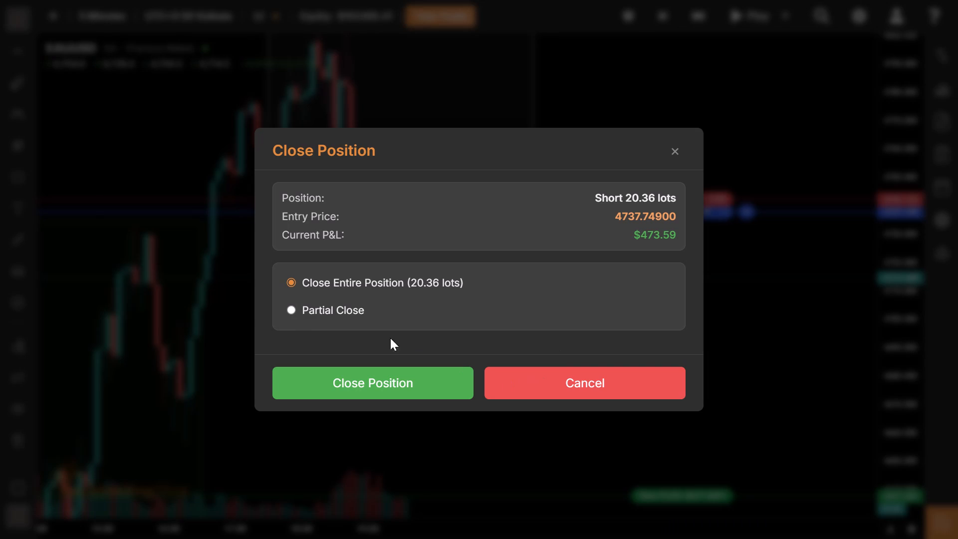
pyautogui.click(294, 309)
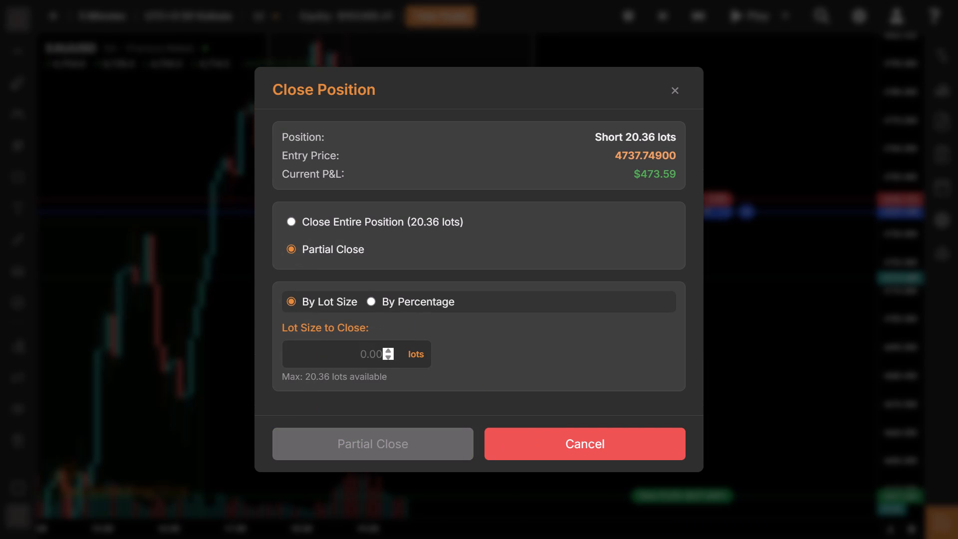
pyautogui.click(369, 305)
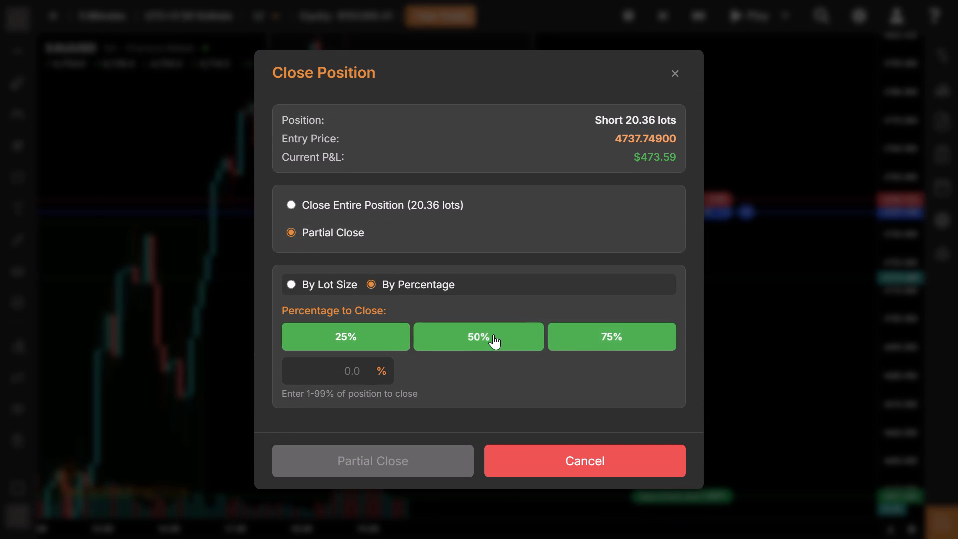
pyautogui.click(493, 334)
pyautogui.click(381, 484)
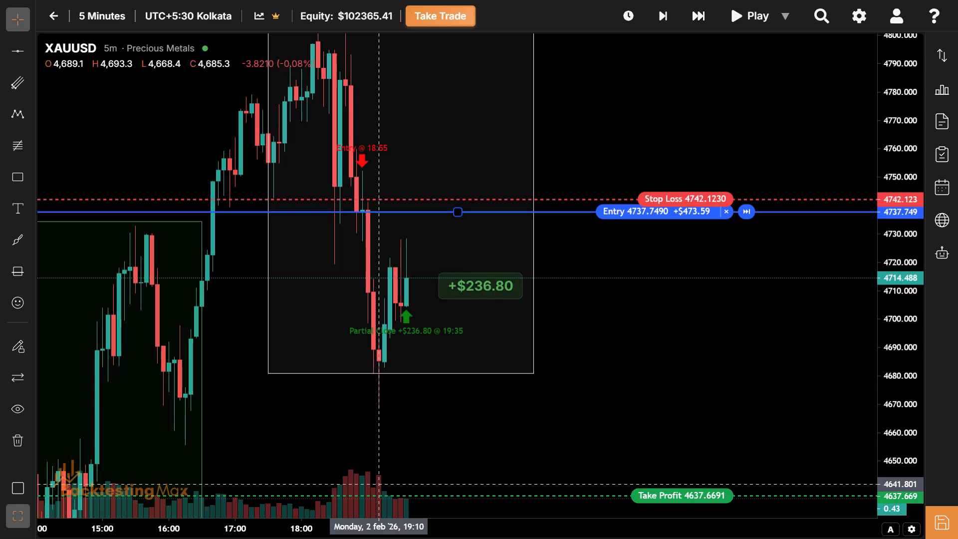
# Move the remaining short position's stop loss back to breakeven at about 4737.90.
pyautogui.moveTo(652, 353); pyautogui.dragTo(601, 311)
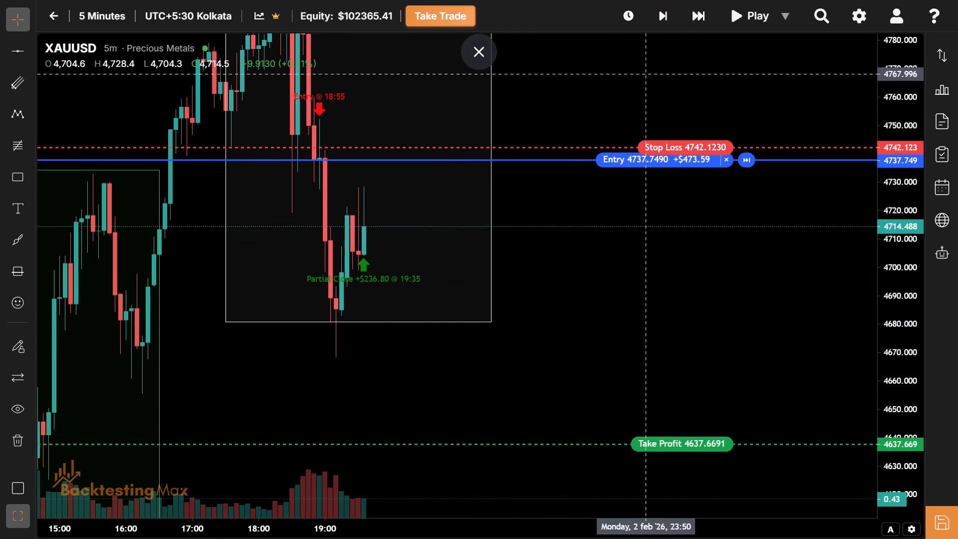
pyautogui.moveTo(469, 150); pyautogui.dragTo(469, 169)
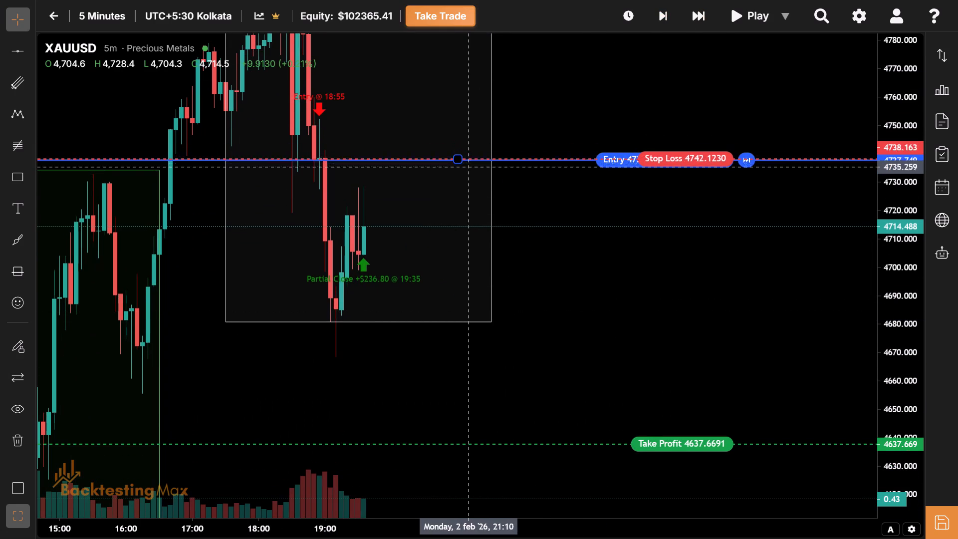
pyautogui.moveTo(469, 169); pyautogui.dragTo(468, 168)
# Advance the replay by one 5-minute bar with the remaining short position open.
pyautogui.click(659, 14)
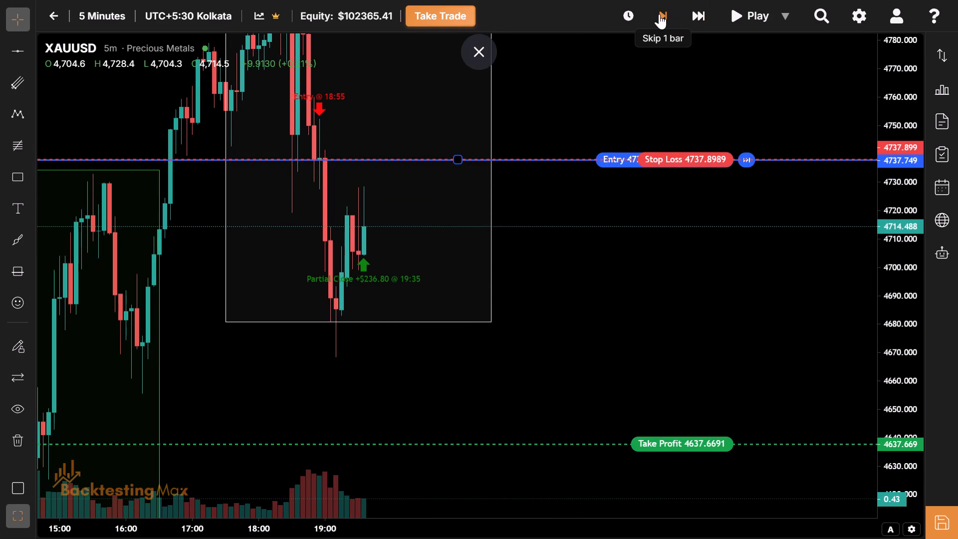
pyautogui.moveTo(570, 182); pyautogui.dragTo(613, 242)
pyautogui.moveTo(613, 242); pyautogui.dragTo(617, 259)
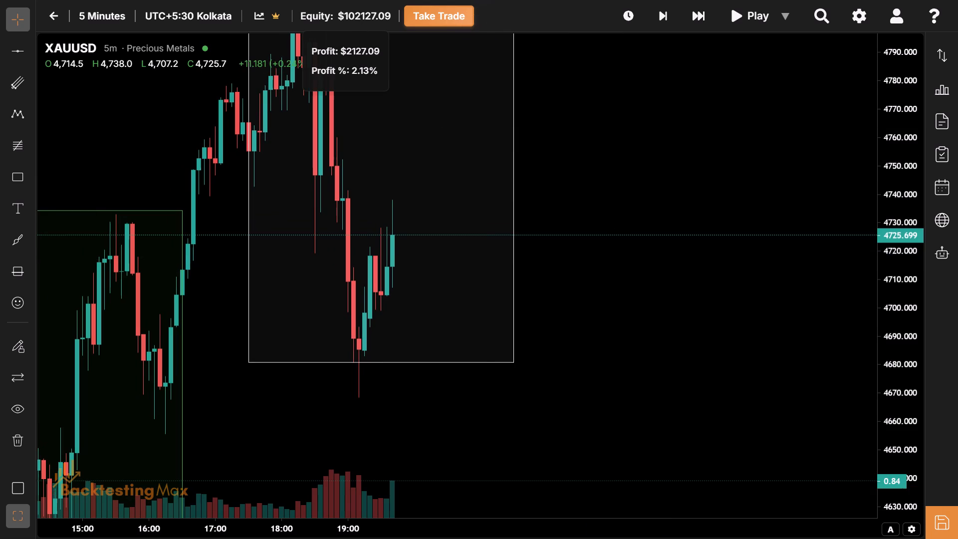
# Examine the recent candles against the white and green session boxes around the last short trade.
pyautogui.moveTo(670, 250); pyautogui.dragTo(777, 175)
pyautogui.moveTo(579, 442); pyautogui.dragTo(688, 393)
pyautogui.moveTo(599, 384); pyautogui.dragTo(595, 412)
pyautogui.moveTo(725, 214); pyautogui.dragTo(649, 313)
pyautogui.moveTo(717, 168); pyautogui.dragTo(644, 227)
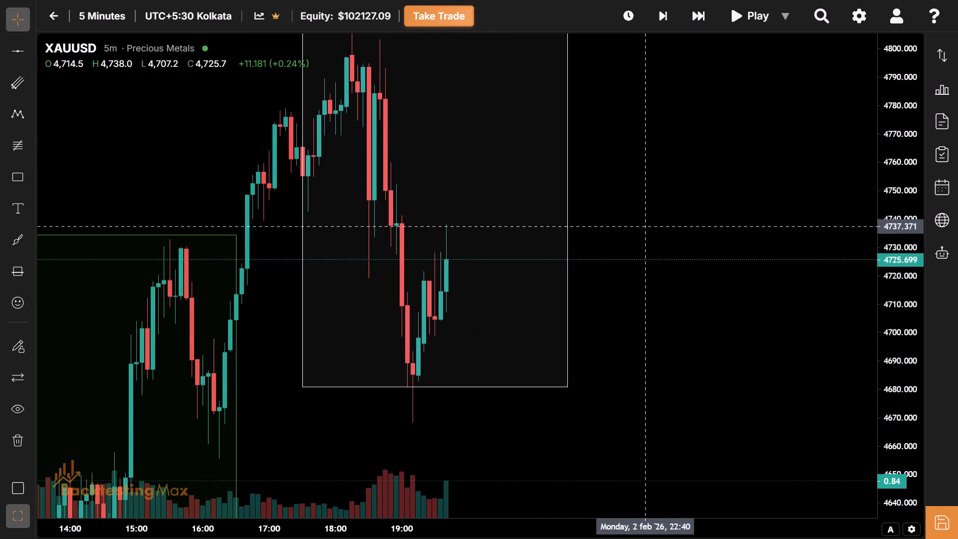
pyautogui.moveTo(691, 107); pyautogui.dragTo(732, 160)
pyautogui.moveTo(684, 224); pyautogui.dragTo(725, 223)
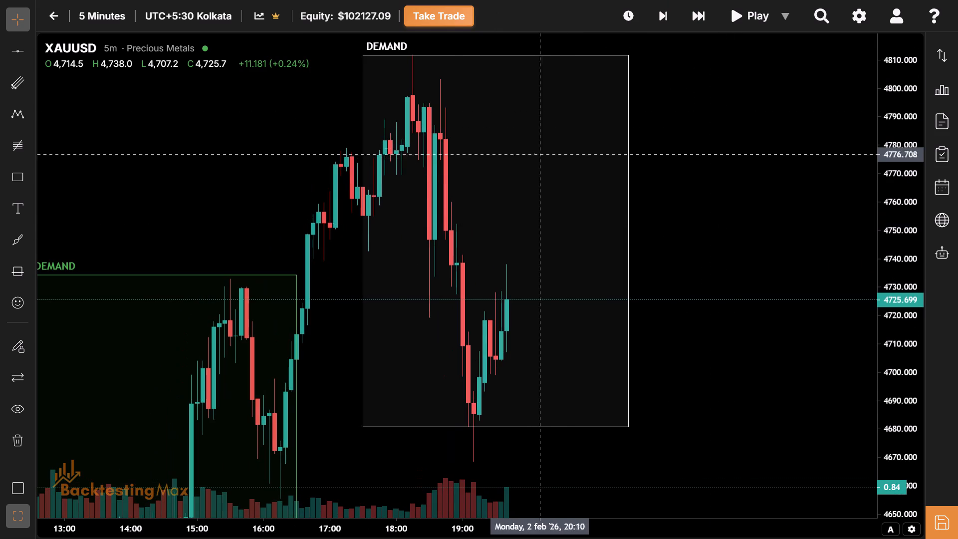
pyautogui.moveTo(512, 198); pyautogui.dragTo(495, 193)
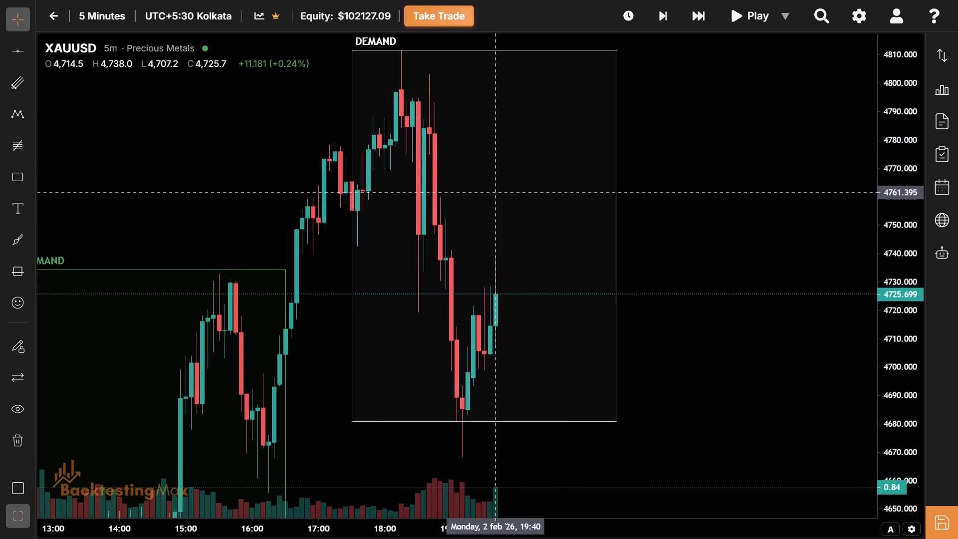
pyautogui.moveTo(495, 193); pyautogui.dragTo(489, 205)
pyautogui.moveTo(489, 205); pyautogui.dragTo(530, 109)
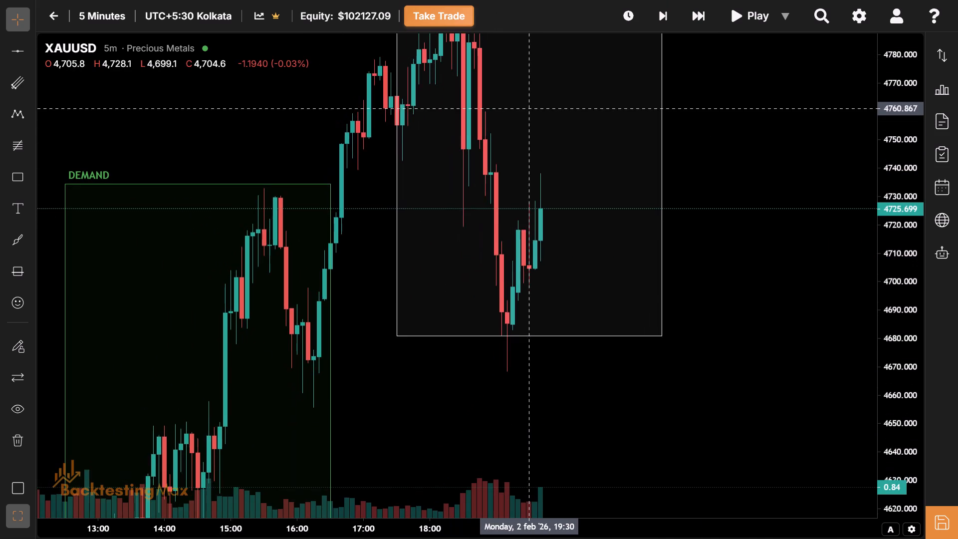
pyautogui.moveTo(530, 109); pyautogui.dragTo(574, 88)
pyautogui.moveTo(556, 339); pyautogui.dragTo(495, 424)
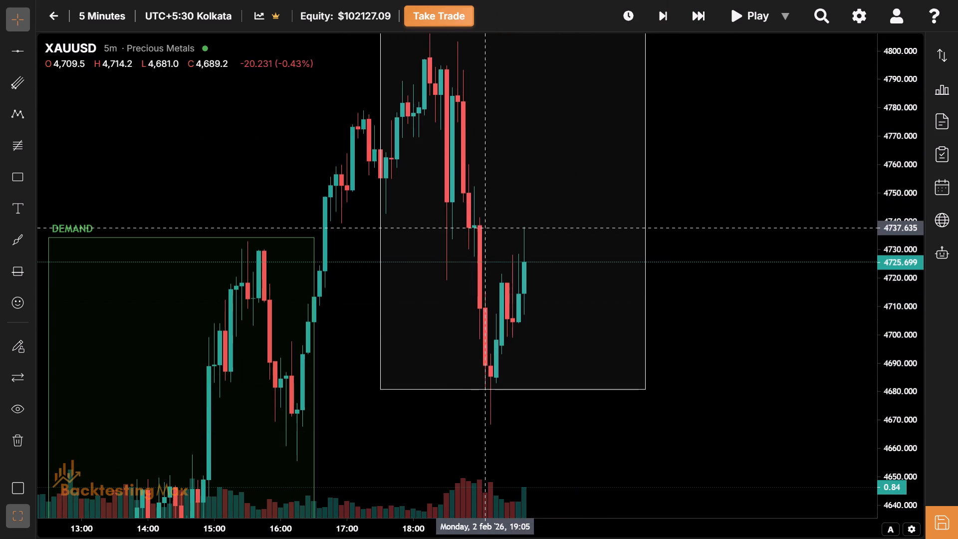
pyautogui.moveTo(465, 228); pyautogui.dragTo(413, 279)
pyautogui.moveTo(413, 279); pyautogui.dragTo(326, 252)
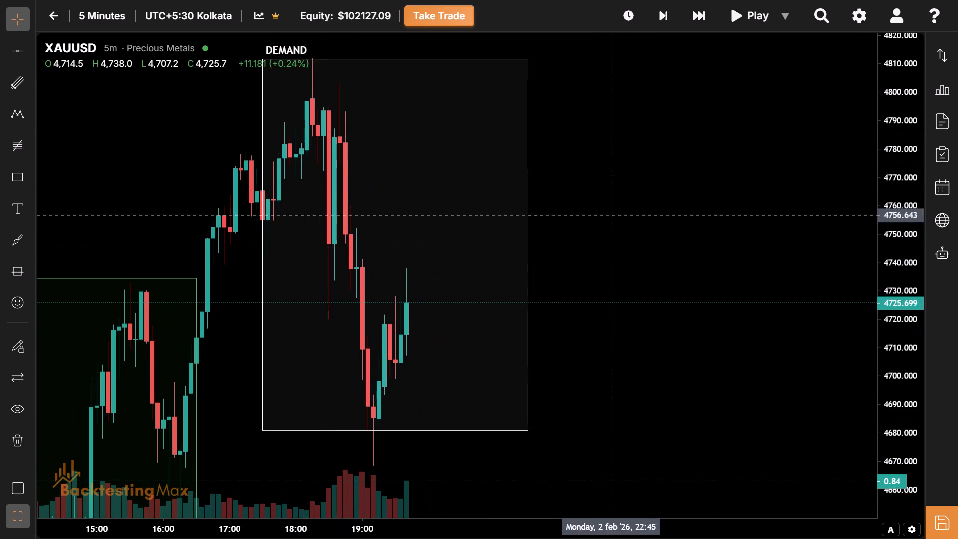
# Advance the replay in five-bar skips to about 21:05 on 2 February.
pyautogui.moveTo(599, 229); pyautogui.dragTo(552, 228)
pyautogui.doubleClick(692, 21)
pyautogui.moveTo(692, 21); pyautogui.dragTo(682, 52)
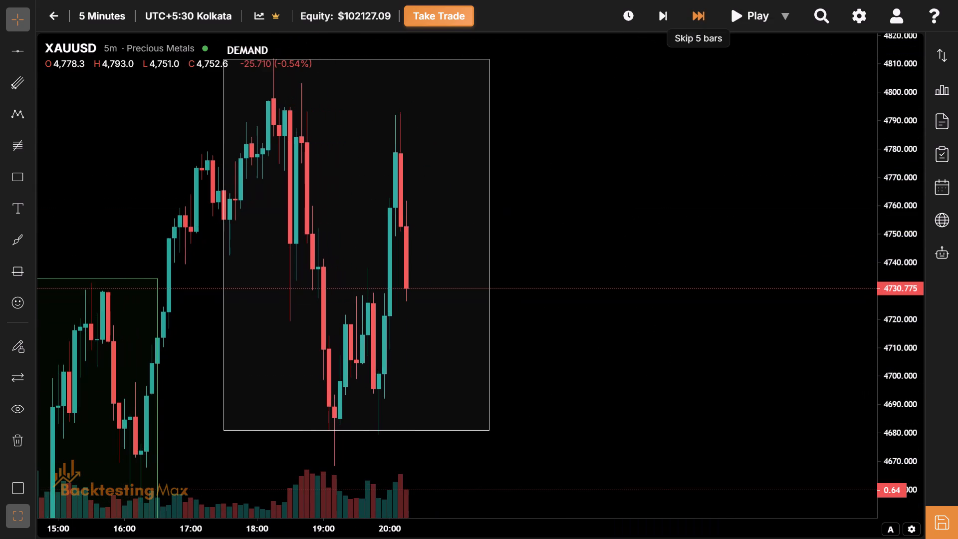
pyautogui.moveTo(682, 52); pyautogui.dragTo(661, 143)
pyautogui.click(661, 143)
pyautogui.moveTo(661, 143); pyautogui.dragTo(627, 134)
pyautogui.click(710, 32)
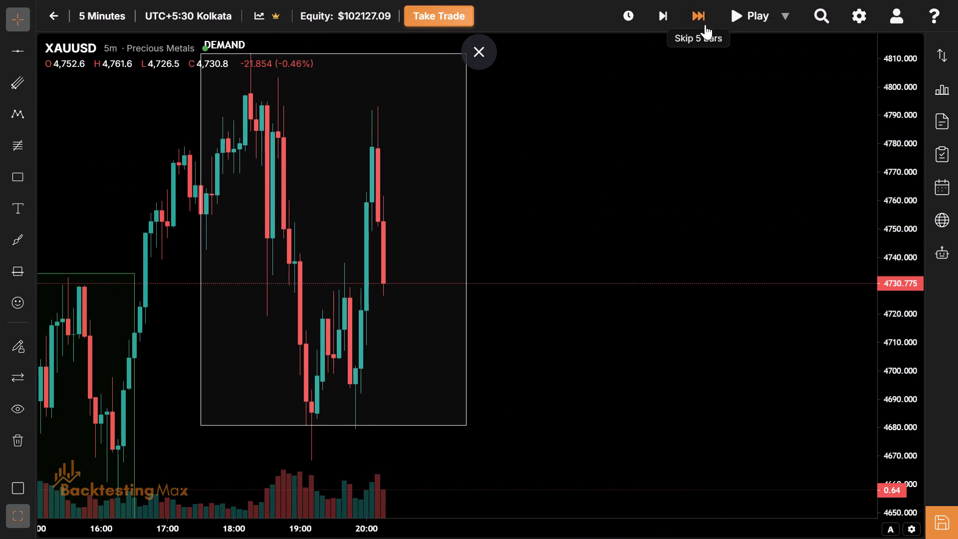
pyautogui.click(705, 24)
pyautogui.click(705, 24)
# Extend the white session box's lower edge to the new session low at about 4647.
pyautogui.moveTo(596, 298); pyautogui.dragTo(859, 108)
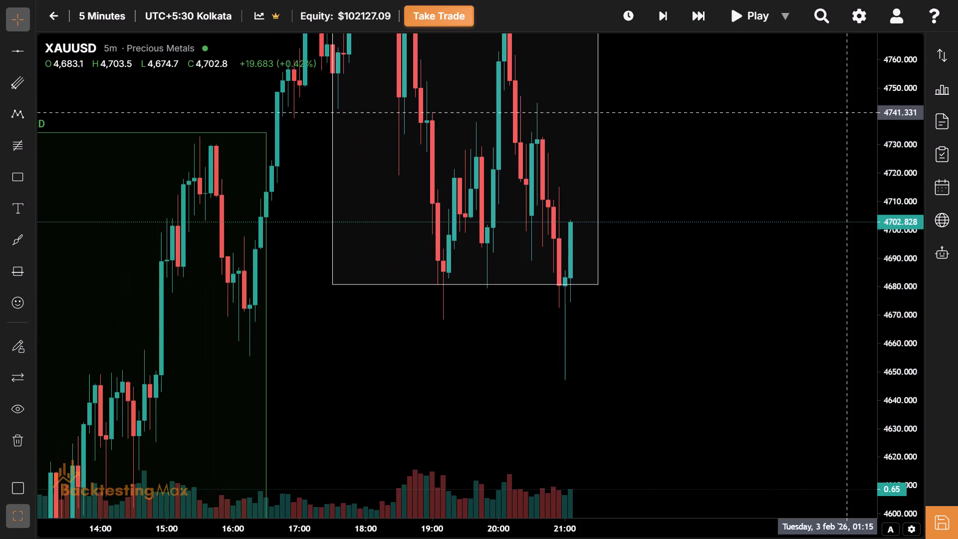
pyautogui.moveTo(677, 289); pyautogui.dragTo(691, 246)
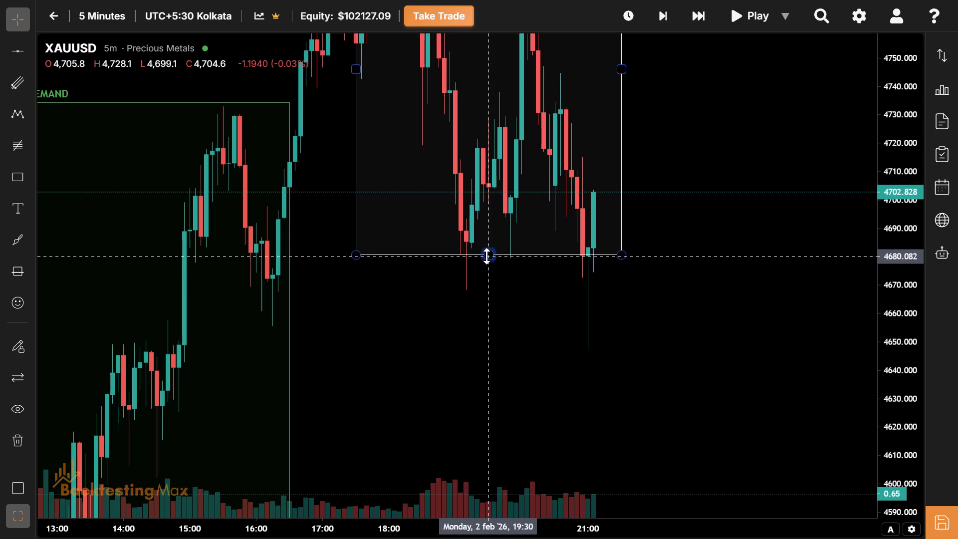
pyautogui.moveTo(486, 256); pyautogui.dragTo(659, 352)
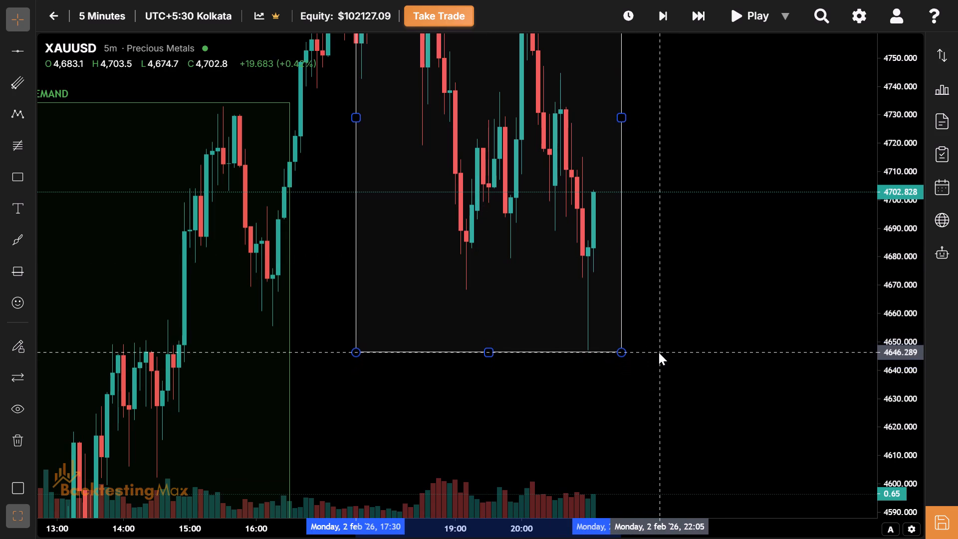
pyautogui.moveTo(659, 352); pyautogui.dragTo(671, 349)
# Examine price structure across the earlier session boxes, the green zone near 4570 and the white session box at different scales.
pyautogui.moveTo(661, 316); pyautogui.dragTo(638, 390)
pyautogui.moveTo(654, 226); pyautogui.dragTo(639, 336)
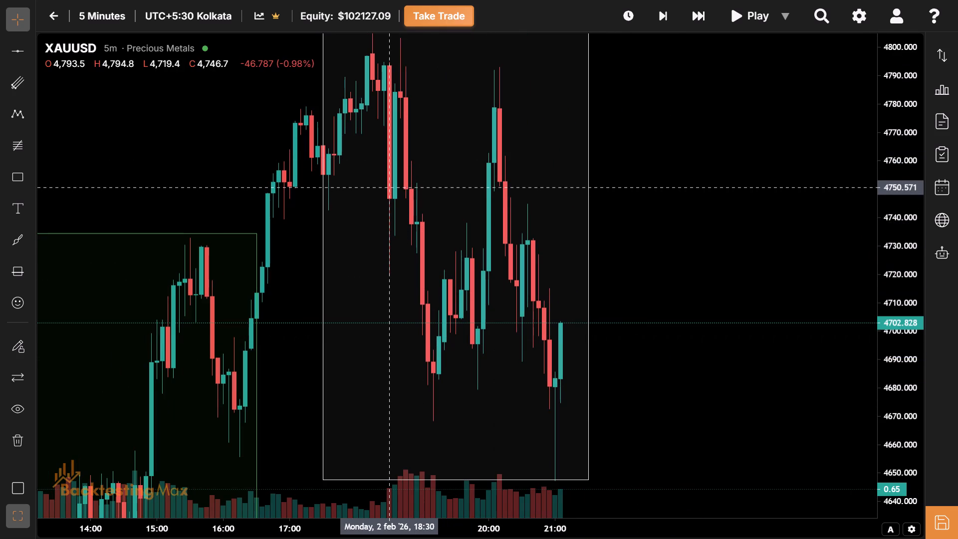
pyautogui.moveTo(388, 187); pyautogui.dragTo(388, 251)
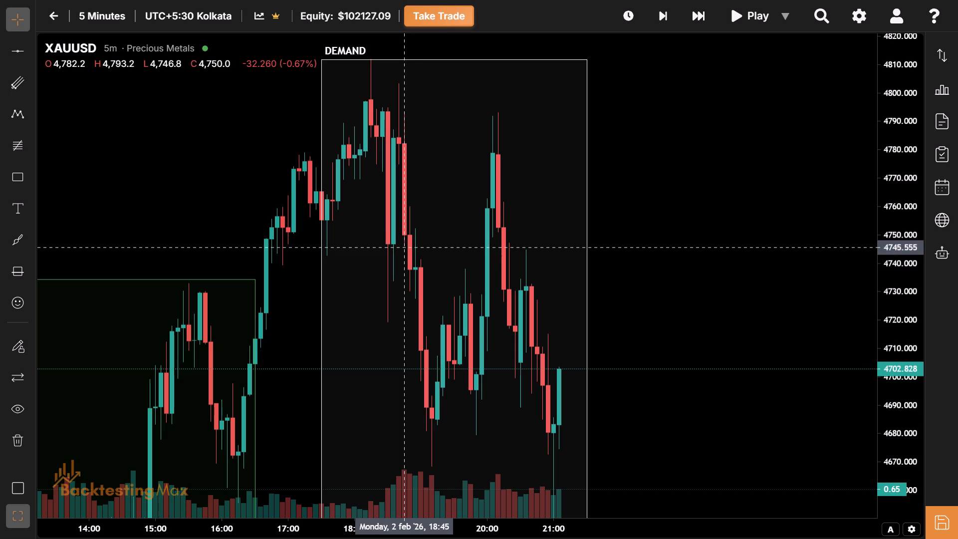
pyautogui.moveTo(445, 313); pyautogui.dragTo(586, 99)
pyautogui.moveTo(558, 176); pyautogui.dragTo(612, 144)
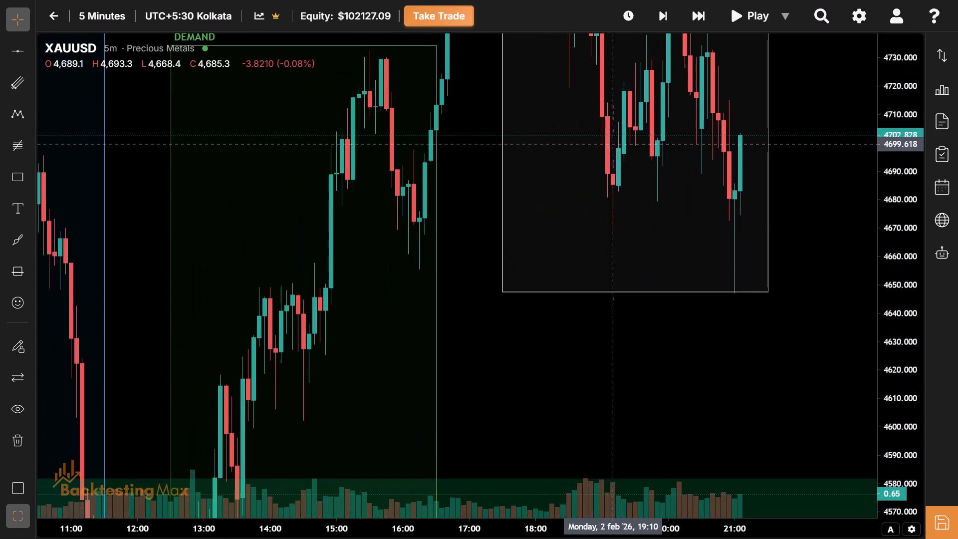
pyautogui.moveTo(568, 242); pyautogui.dragTo(668, 241)
pyautogui.click(668, 241)
pyautogui.moveTo(668, 241); pyautogui.dragTo(750, 296)
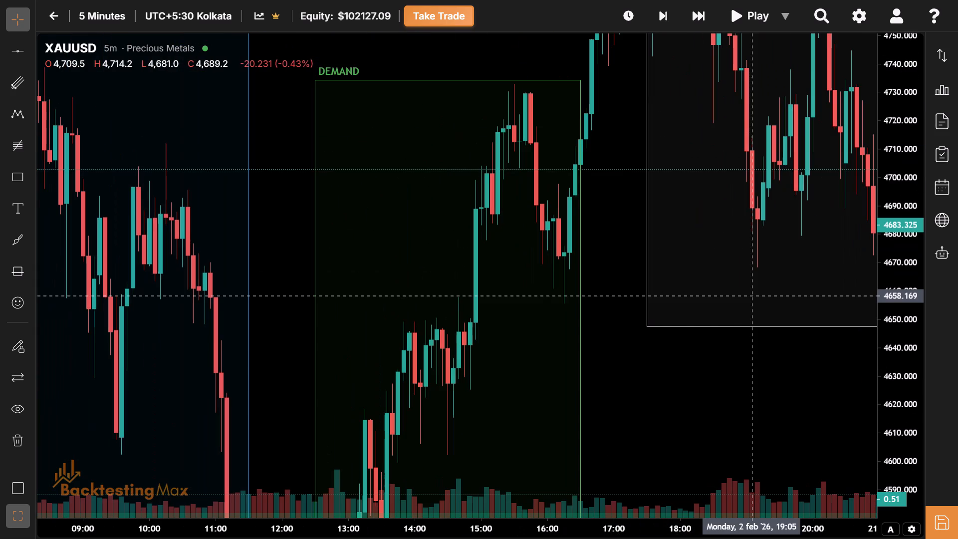
pyautogui.click(778, 322)
pyautogui.moveTo(882, 83); pyautogui.dragTo(886, 290)
pyautogui.moveTo(707, 370); pyautogui.dragTo(513, 375)
pyautogui.moveTo(383, 528); pyautogui.dragTo(552, 538)
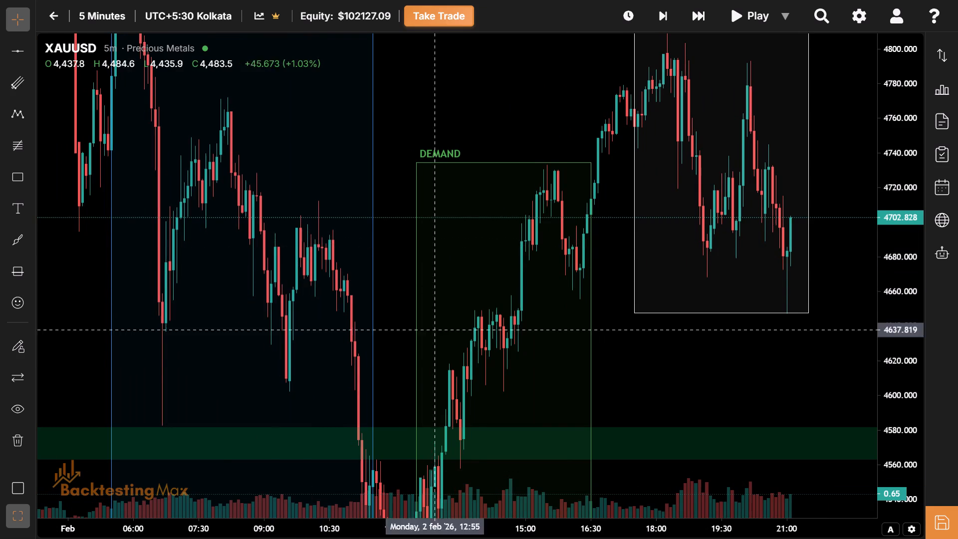
pyautogui.moveTo(609, 371); pyautogui.dragTo(372, 386)
pyautogui.moveTo(586, 424); pyautogui.dragTo(407, 456)
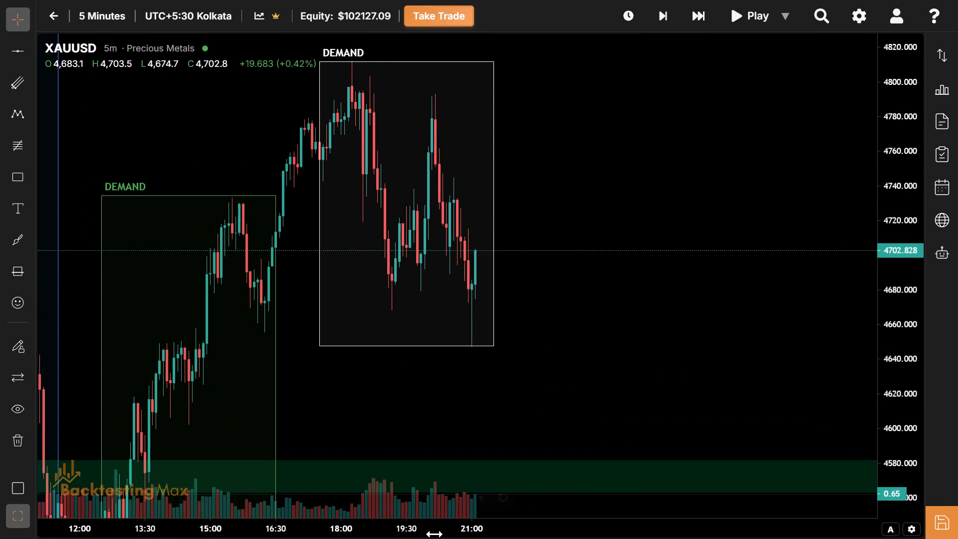
pyautogui.moveTo(434, 534); pyautogui.dragTo(287, 527)
pyautogui.moveTo(499, 340); pyautogui.dragTo(740, 410)
pyautogui.moveTo(588, 535); pyautogui.dragTo(529, 531)
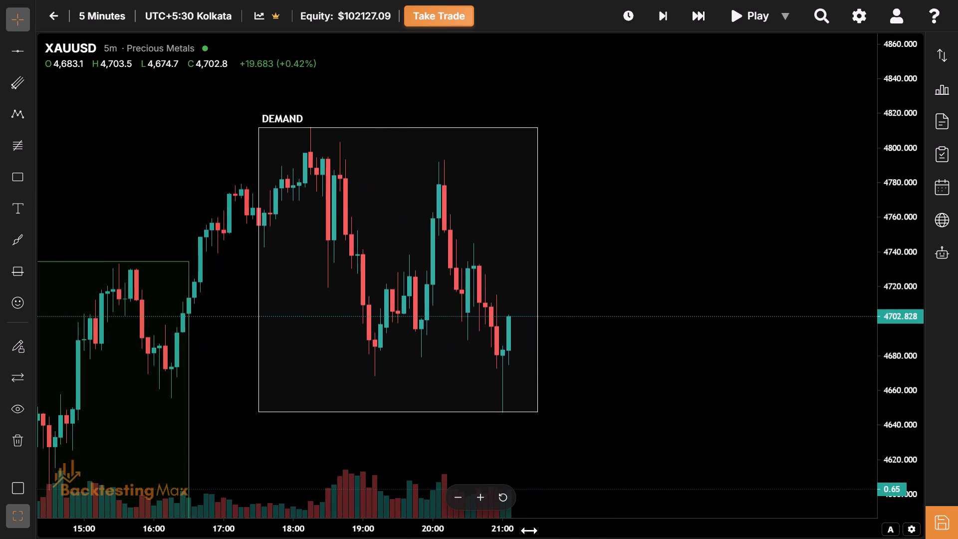
pyautogui.moveTo(882, 438); pyautogui.dragTo(883, 316)
pyautogui.click(744, 428)
pyautogui.moveTo(744, 428); pyautogui.dragTo(755, 332)
pyautogui.click(755, 332)
pyautogui.moveTo(755, 332); pyautogui.dragTo(678, 439)
pyautogui.moveTo(691, 407); pyautogui.dragTo(668, 473)
pyautogui.moveTo(666, 450); pyautogui.dragTo(650, 440)
pyautogui.moveTo(450, 533); pyautogui.dragTo(428, 534)
pyautogui.moveTo(587, 302); pyautogui.dragTo(577, 379)
pyautogui.moveTo(577, 379); pyautogui.dragTo(574, 412)
# Advance the replay by five 5-minute bars.
pyautogui.click(705, 14)
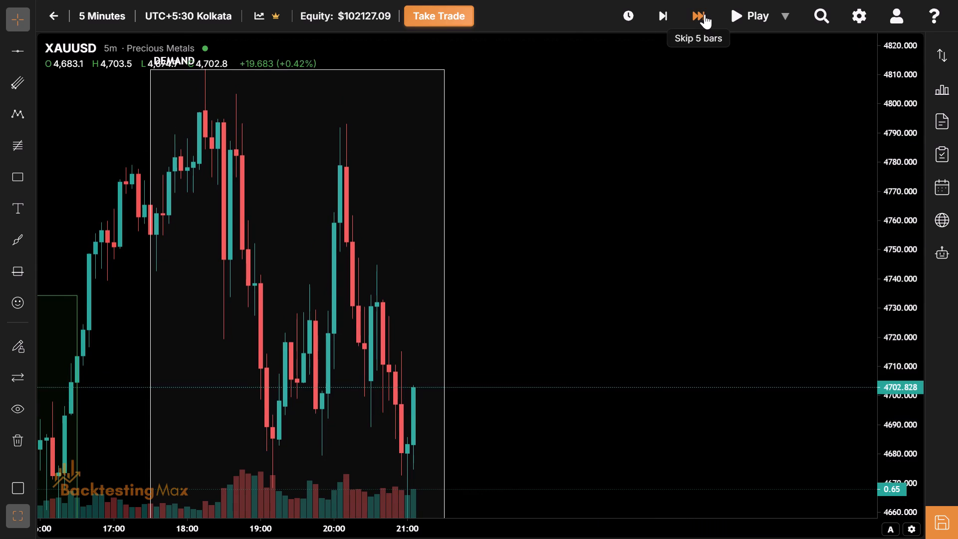
# Extend the white session box's lower edge to the latest candle's low at about 4595.
pyautogui.click(535, 350)
pyautogui.moveTo(535, 350); pyautogui.dragTo(682, 103)
pyautogui.moveTo(580, 317); pyautogui.dragTo(658, 211)
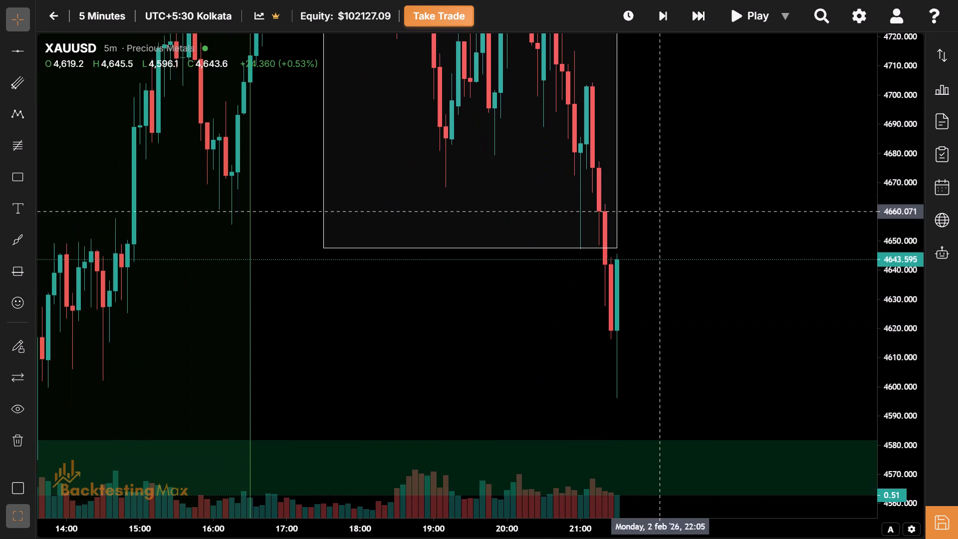
pyautogui.moveTo(465, 251); pyautogui.dragTo(469, 248)
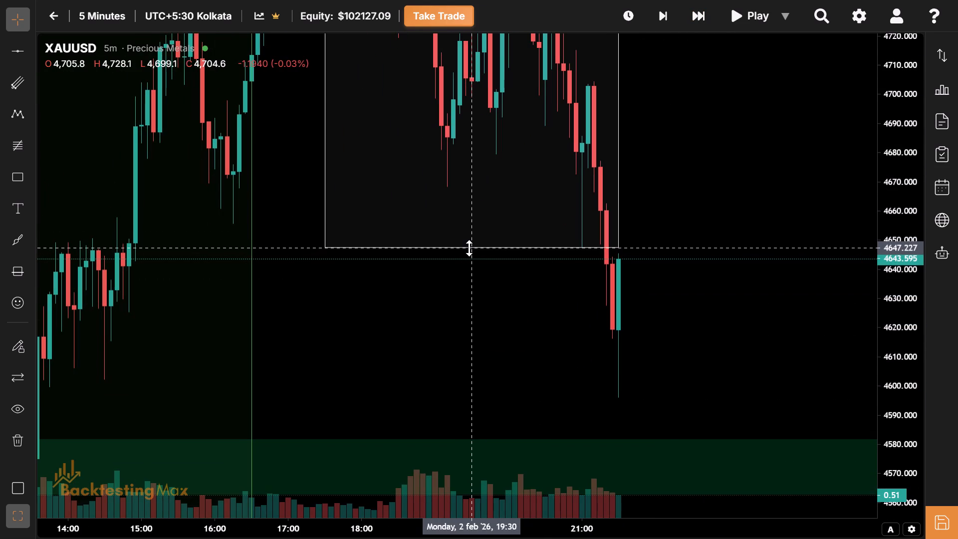
pyautogui.moveTo(471, 248); pyautogui.dragTo(668, 345)
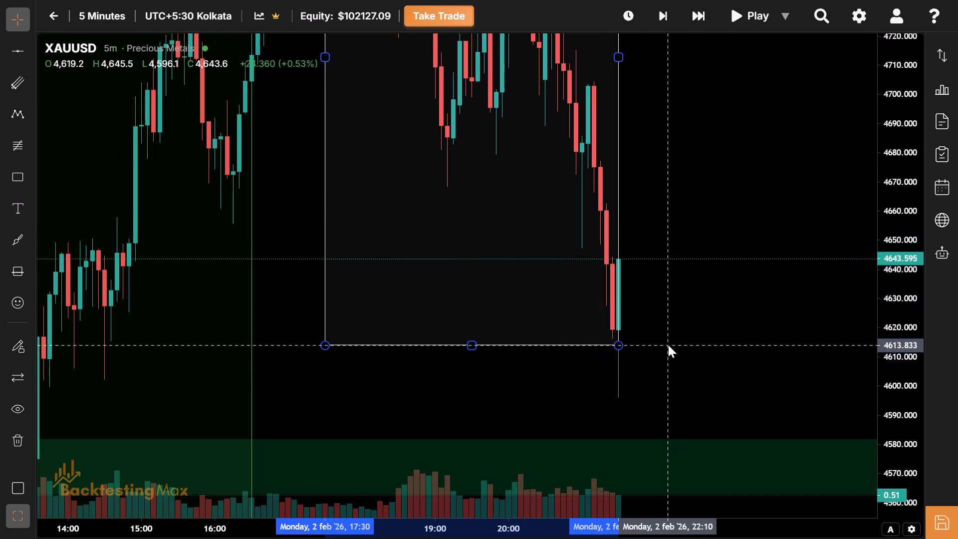
pyautogui.moveTo(668, 345); pyautogui.dragTo(868, 401)
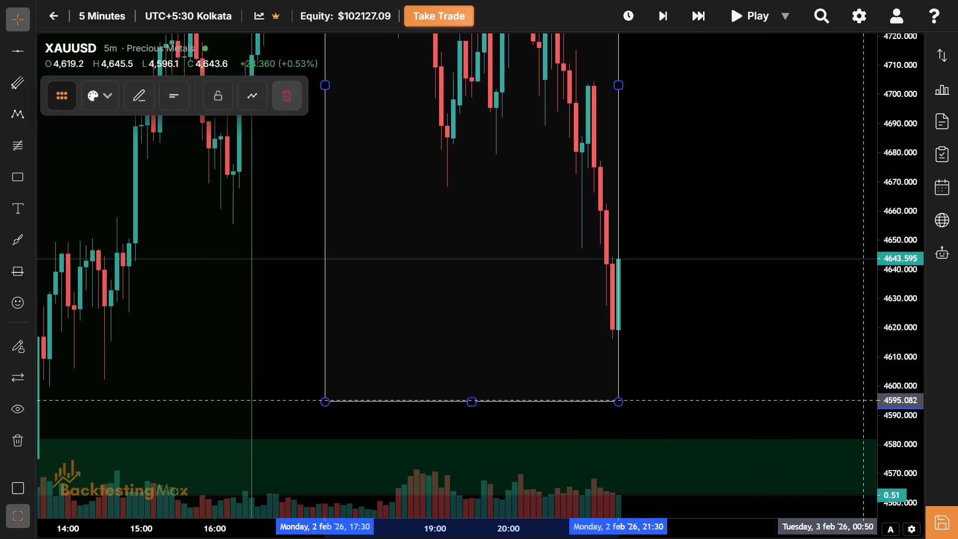
# Advance the replay in five-bar jumps to the 06:00 candle on Tuesday, 3 February.
pyautogui.moveTo(821, 398); pyautogui.dragTo(726, 394)
pyautogui.moveTo(722, 218); pyautogui.dragTo(602, 425)
pyautogui.moveTo(692, 281); pyautogui.dragTo(538, 207)
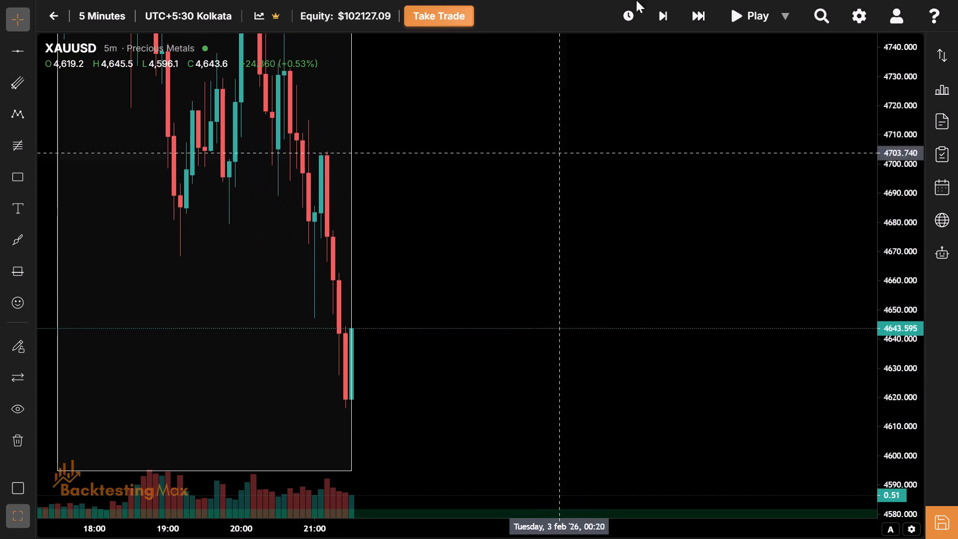
pyautogui.tripleClick(706, 22)
pyautogui.tripleClick(706, 22)
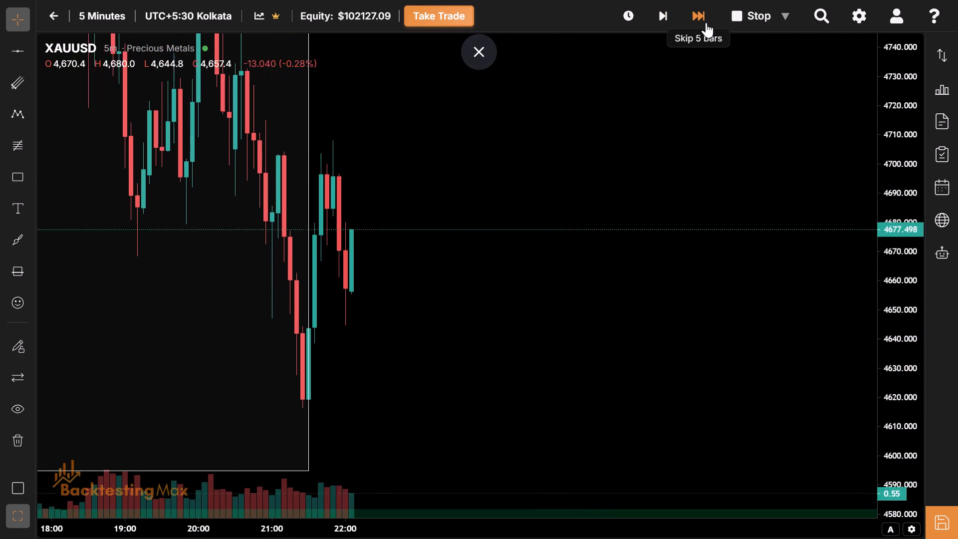
pyautogui.tripleClick(706, 22)
pyautogui.tripleClick(706, 22)
pyautogui.tripleClick(706, 22)
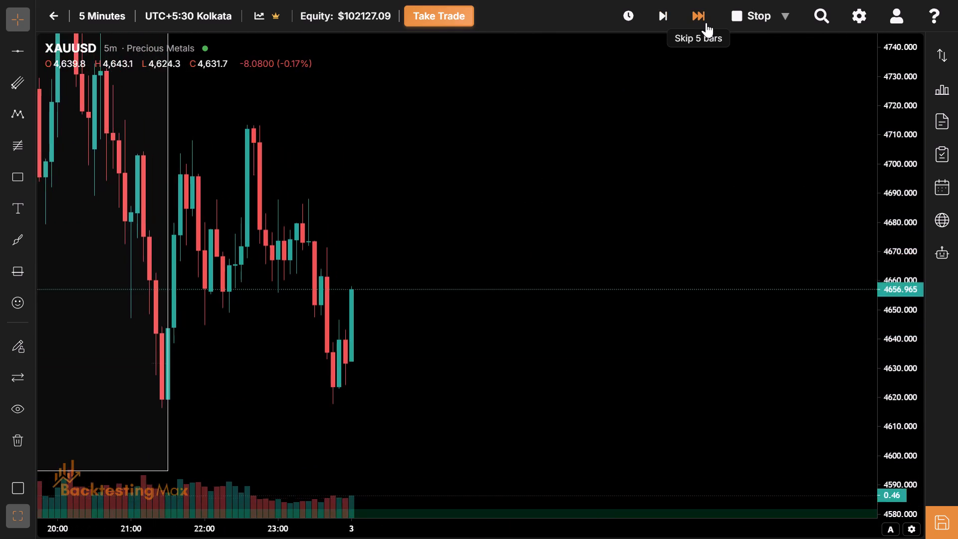
pyautogui.tripleClick(706, 22)
pyautogui.tripleClick(706, 22)
pyautogui.tripleClick(706, 22)
pyautogui.tripleClick(706, 22)
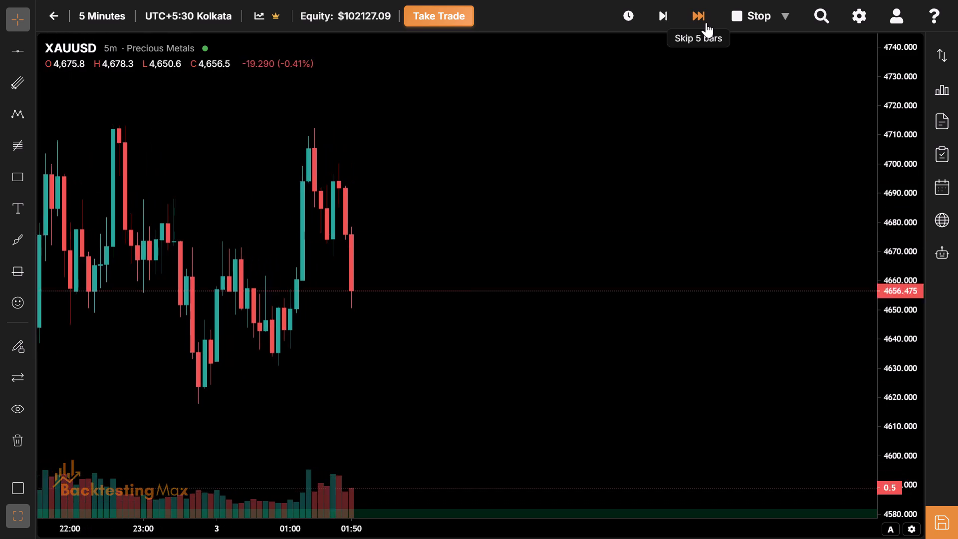
pyautogui.tripleClick(706, 22)
pyautogui.tripleClick(706, 22)
pyautogui.tripleClick(706, 22)
pyautogui.tripleClick(706, 22)
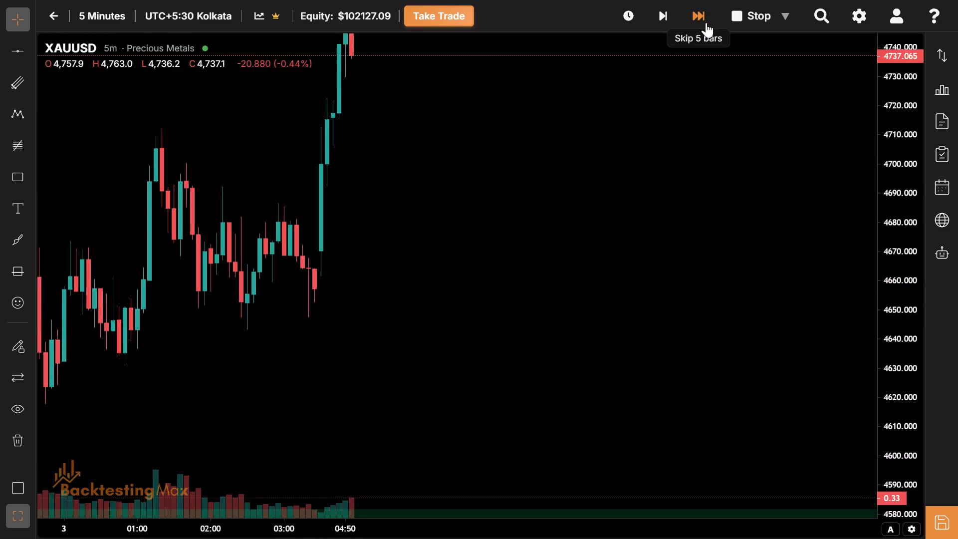
pyautogui.tripleClick(706, 22)
# Draw a session rectangle from 05:30 to 11:30 on 3 February, spanning about 4796 to 4696.
pyautogui.moveTo(706, 22); pyautogui.dragTo(431, 156)
pyautogui.moveTo(431, 156); pyautogui.dragTo(440, 392)
pyautogui.moveTo(492, 205); pyautogui.dragTo(402, 535)
pyautogui.moveTo(508, 177); pyautogui.dragTo(535, 240)
pyautogui.moveTo(311, 354); pyautogui.dragTo(290, 213)
pyautogui.moveTo(300, 440); pyautogui.dragTo(299, 311)
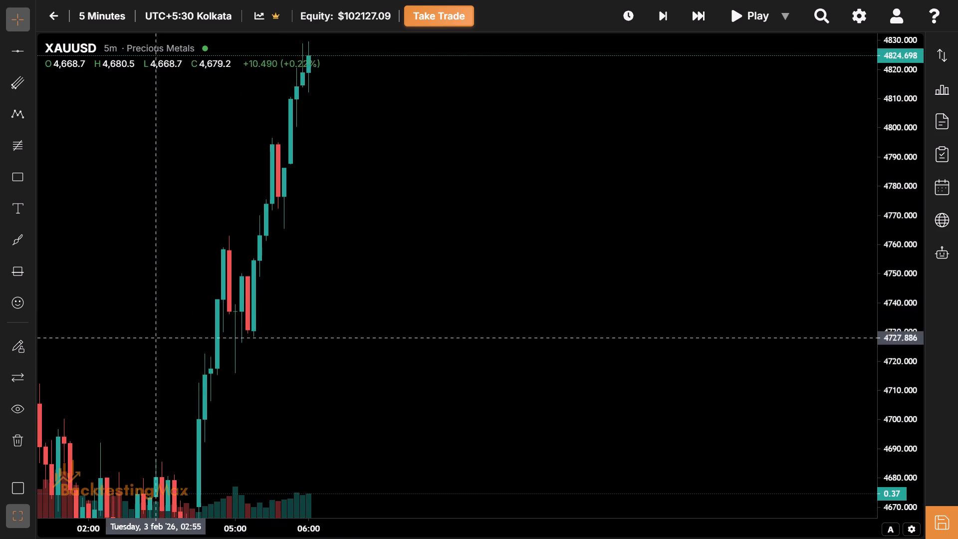
pyautogui.moveTo(22, 186); pyautogui.dragTo(232, 243)
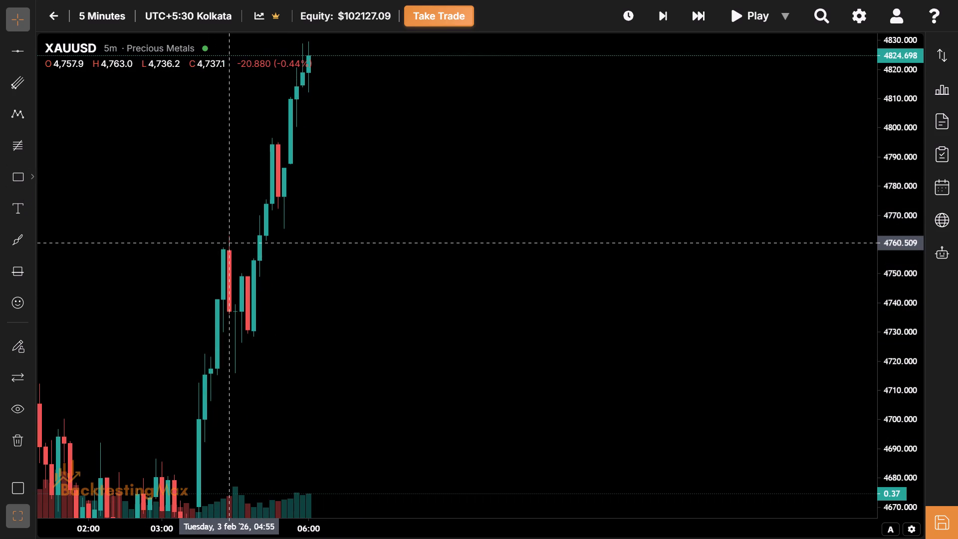
pyautogui.click(271, 139)
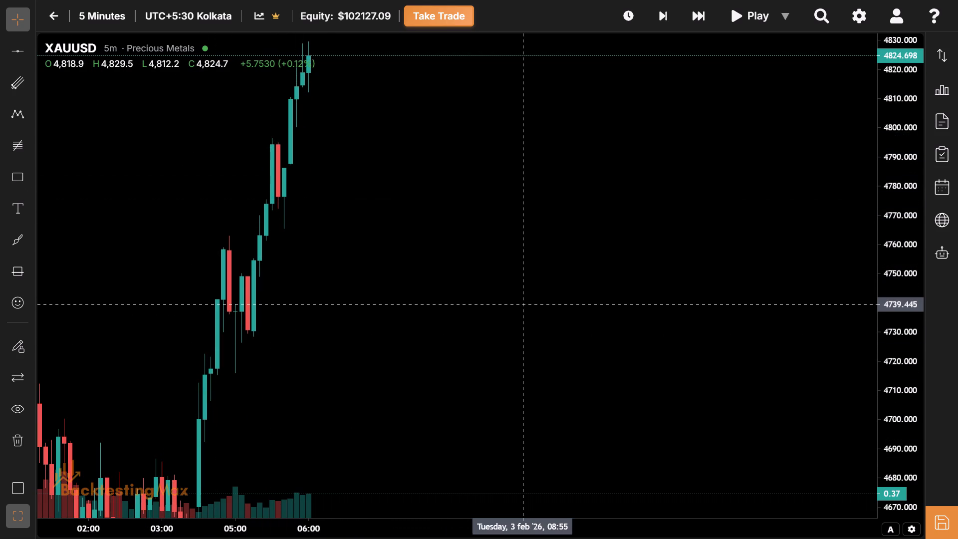
pyautogui.click(27, 179)
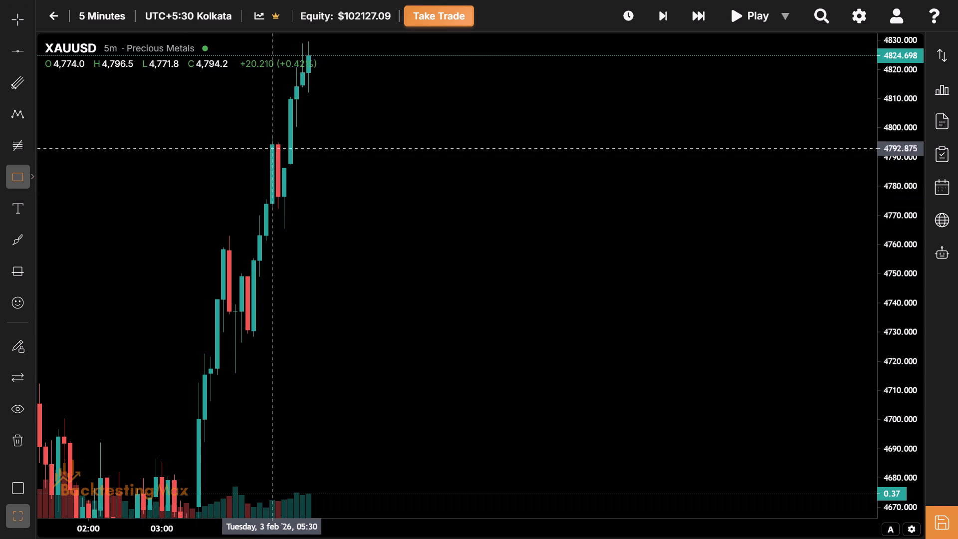
pyautogui.click(271, 140)
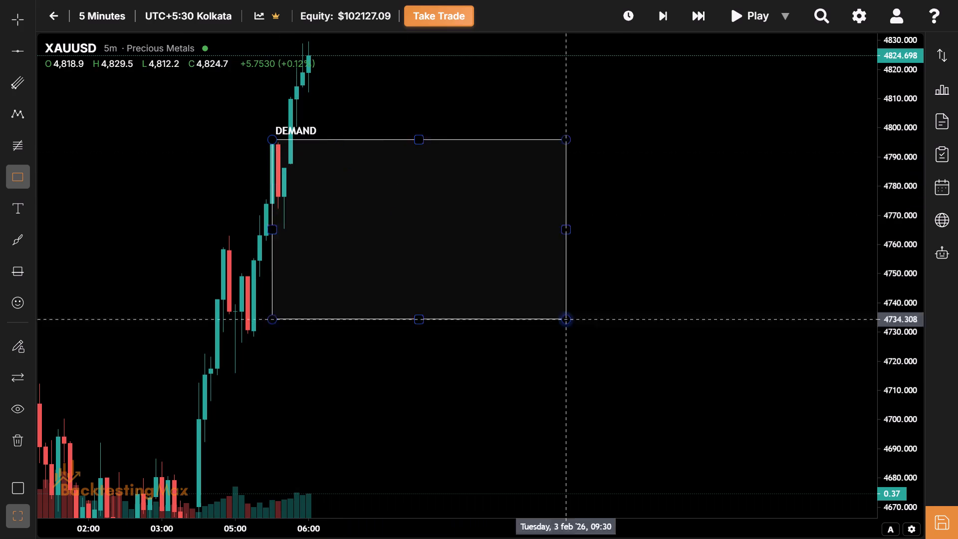
pyautogui.click(713, 432)
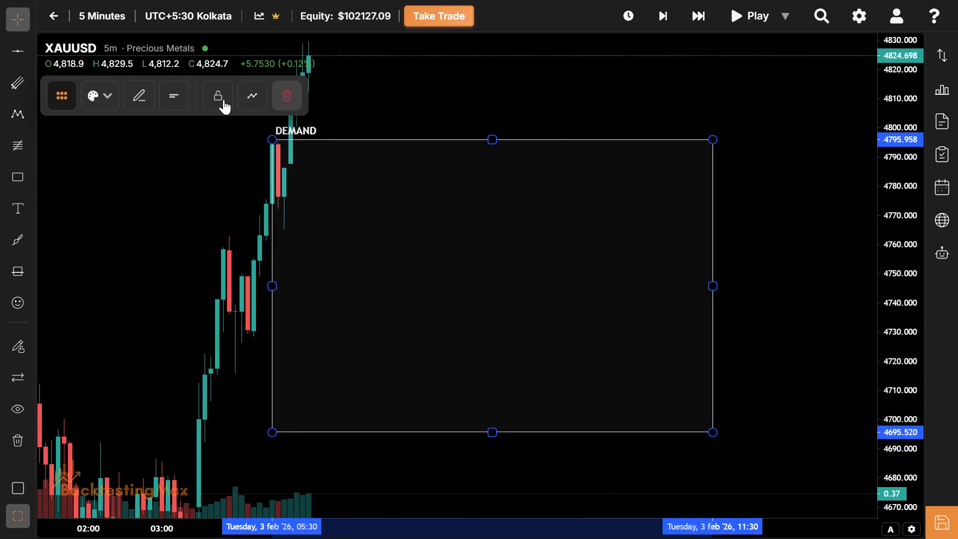
# Apply the Asian Session template to the new 05:30–11:30 rectangle.
pyautogui.click(88, 98)
pyautogui.moveTo(181, 381); pyautogui.dragTo(232, 372)
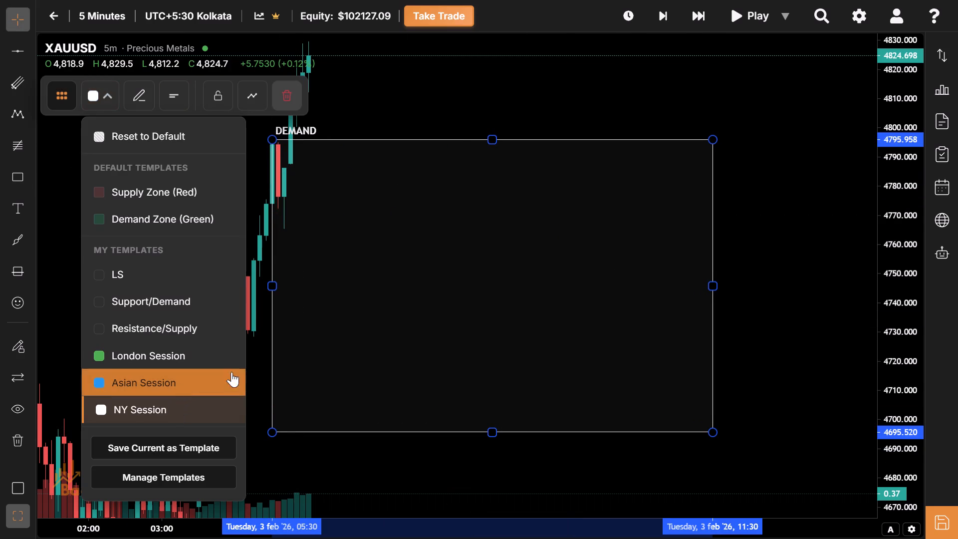
pyautogui.moveTo(232, 372); pyautogui.dragTo(431, 305)
pyautogui.moveTo(431, 305); pyautogui.dragTo(385, 408)
pyautogui.moveTo(385, 408); pyautogui.dragTo(381, 346)
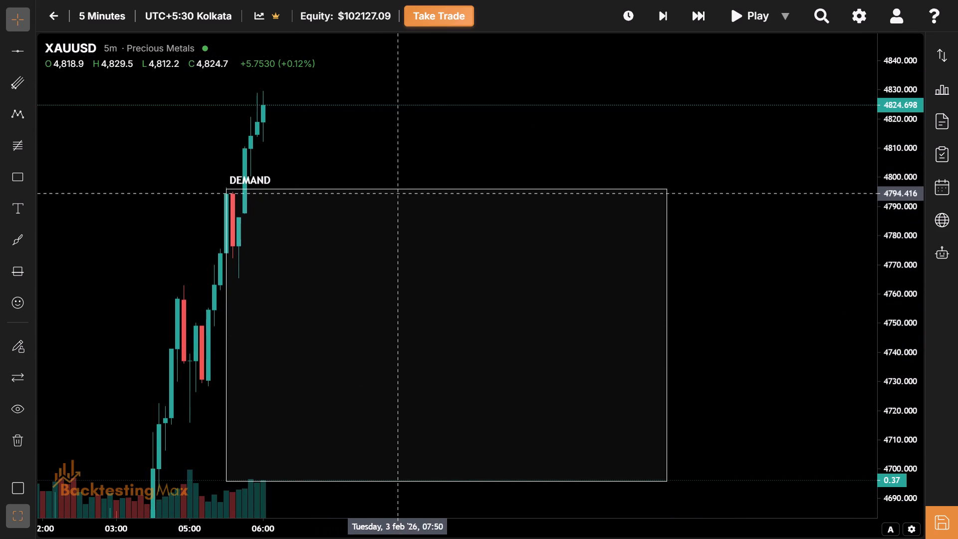
pyautogui.click(414, 187)
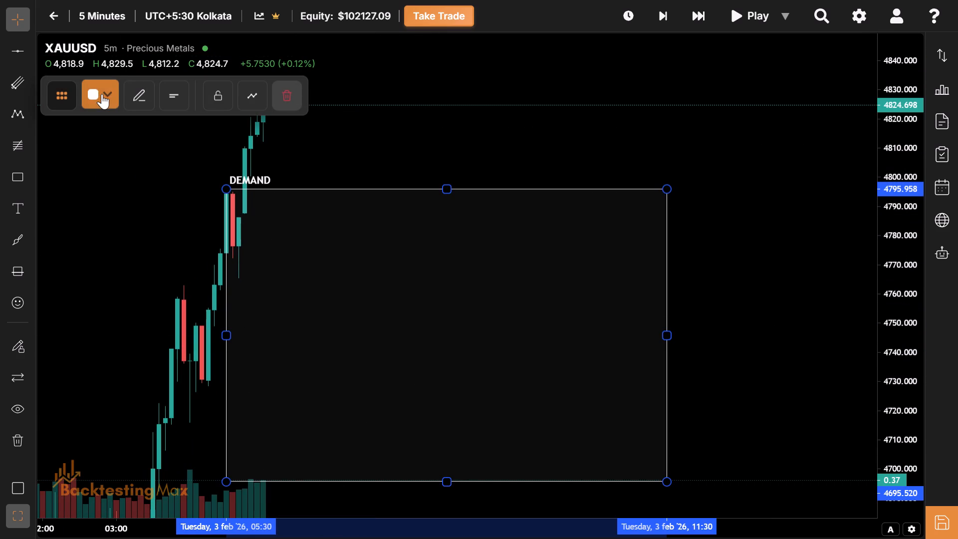
pyautogui.click(102, 94)
pyautogui.click(193, 381)
# Adjust the Asian session box to the candle range since 05:30, from about 4829.6 down to 4765.6.
pyautogui.moveTo(403, 267); pyautogui.dragTo(372, 371)
pyautogui.moveTo(431, 257); pyautogui.dragTo(433, 165)
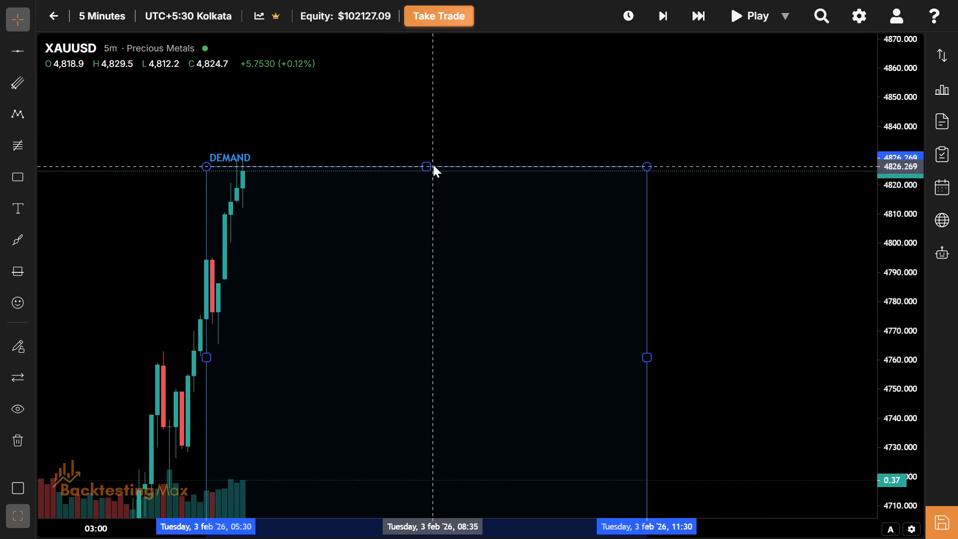
pyautogui.moveTo(433, 165); pyautogui.dragTo(464, 157)
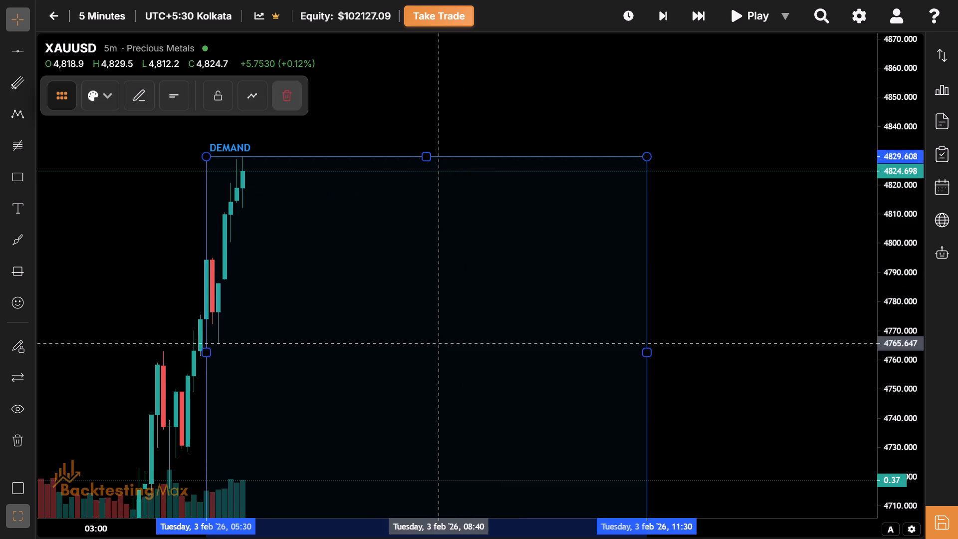
pyautogui.click(438, 343)
pyautogui.moveTo(438, 343); pyautogui.dragTo(453, 186)
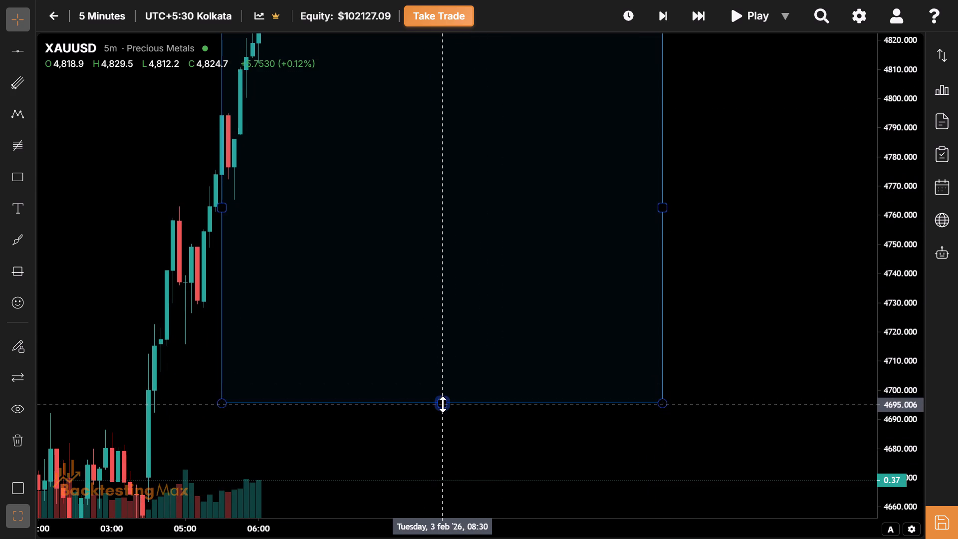
pyautogui.moveTo(442, 404); pyautogui.dragTo(551, 199)
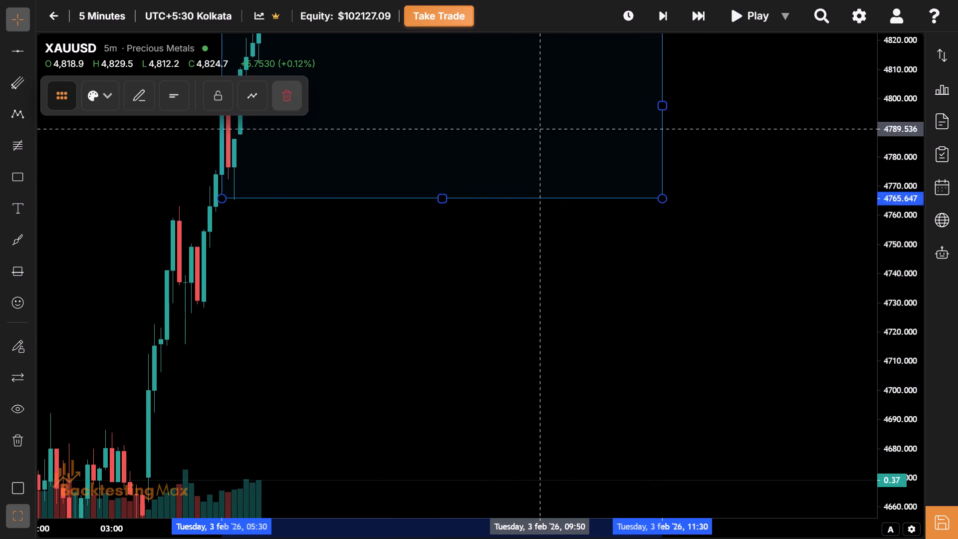
pyautogui.moveTo(539, 129); pyautogui.dragTo(532, 282)
pyautogui.click(532, 282)
pyautogui.moveTo(532, 282); pyautogui.dragTo(530, 318)
# Advance the replay in five-bar jumps to the 11:25 candle, at the end of the Asian session box.
pyautogui.click(699, 13)
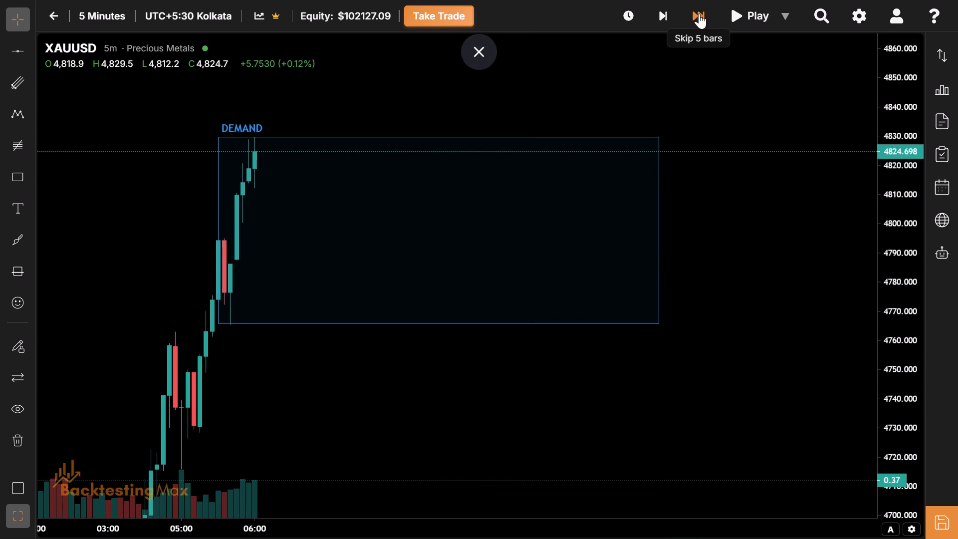
pyautogui.tripleClick(699, 13)
pyautogui.tripleClick(699, 13)
pyautogui.tripleClick(699, 13)
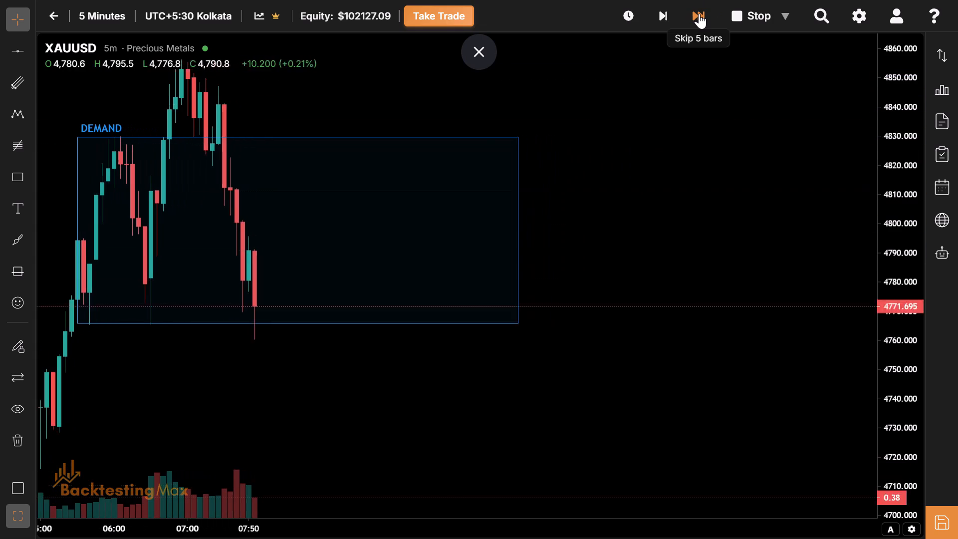
pyautogui.tripleClick(699, 13)
pyautogui.tripleClick(699, 13)
pyautogui.tripleClick(699, 13)
pyautogui.tripleClick(699, 13)
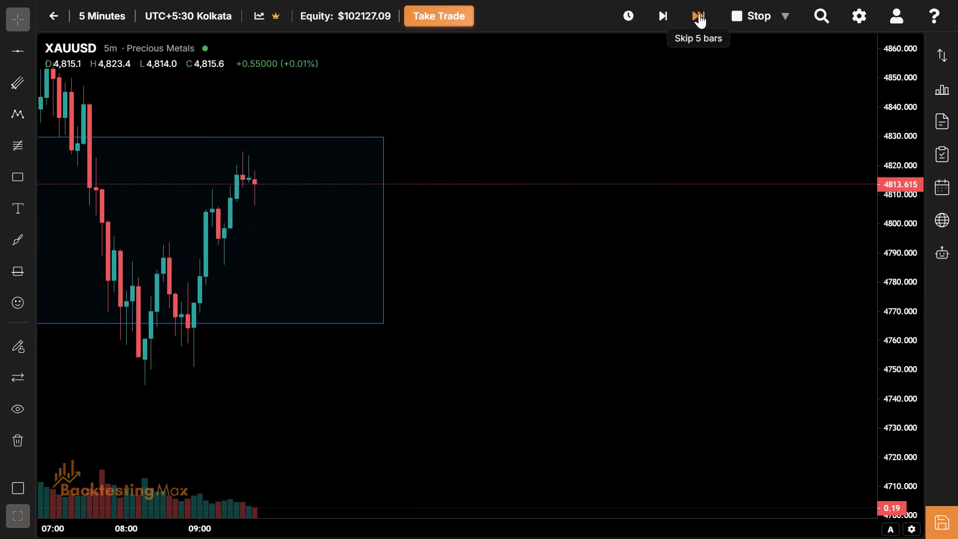
pyautogui.tripleClick(699, 13)
pyautogui.tripleClick(699, 13)
pyautogui.click(699, 13)
# Extend the Asian session box to the session high at about 4856.3 and session low at about 4744.1.
pyautogui.moveTo(464, 177); pyautogui.dragTo(583, 238)
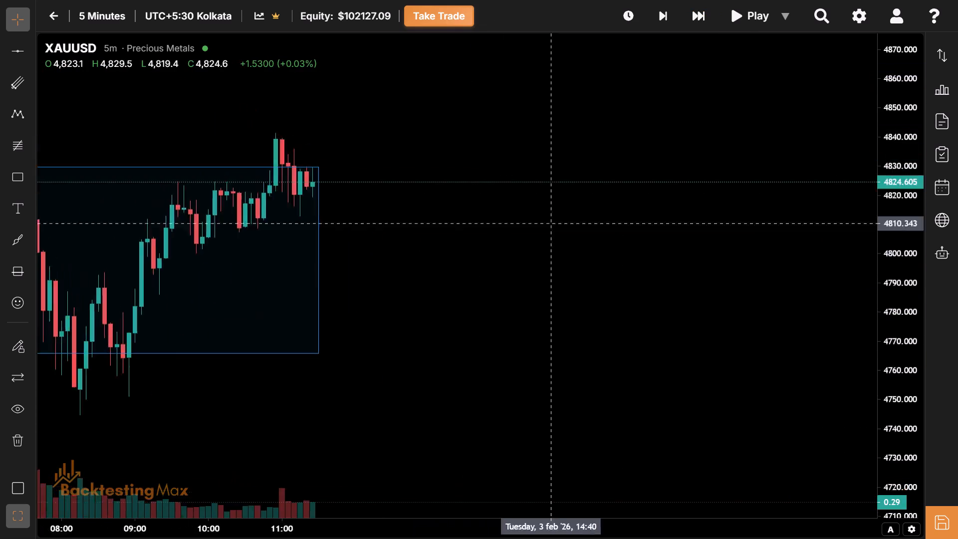
pyautogui.moveTo(583, 238); pyautogui.dragTo(793, 312)
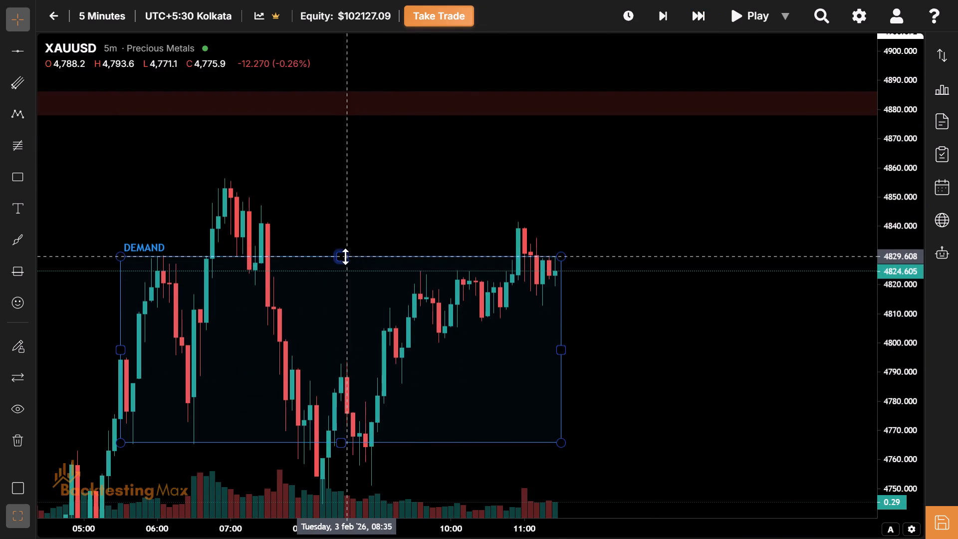
pyautogui.moveTo(341, 255); pyautogui.dragTo(335, 178)
pyautogui.moveTo(320, 370); pyautogui.dragTo(355, 280)
pyautogui.moveTo(363, 401); pyautogui.dragTo(550, 463)
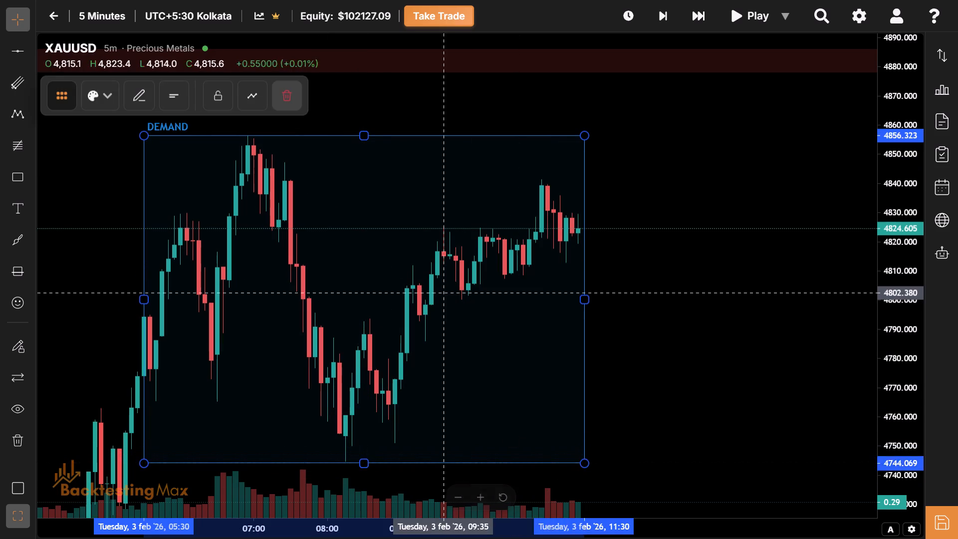
# Advance the replay one bar at a time past the Asian session box to the 11:55 candle.
pyautogui.moveTo(444, 293); pyautogui.dragTo(386, 331)
pyautogui.click(667, 12)
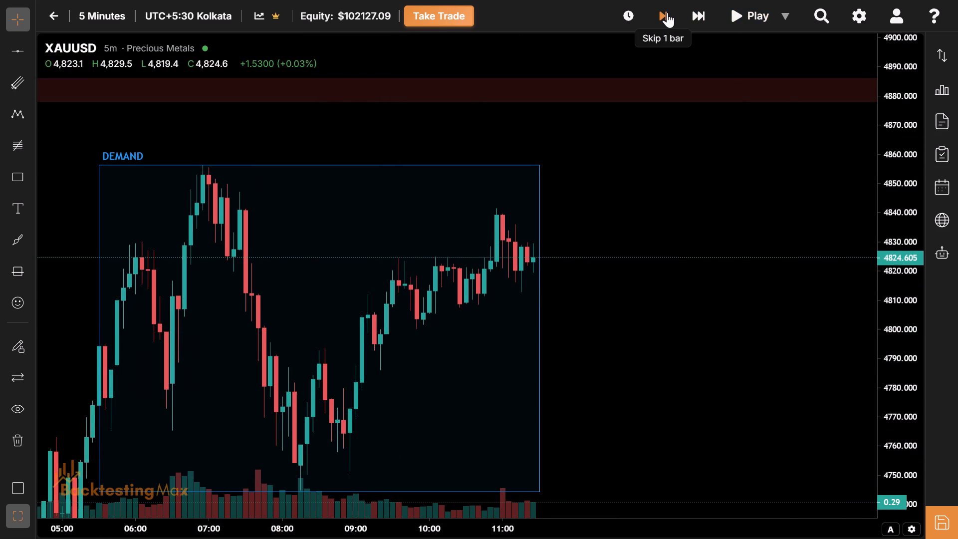
pyautogui.click(667, 12)
pyautogui.moveTo(654, 353); pyautogui.dragTo(800, 141)
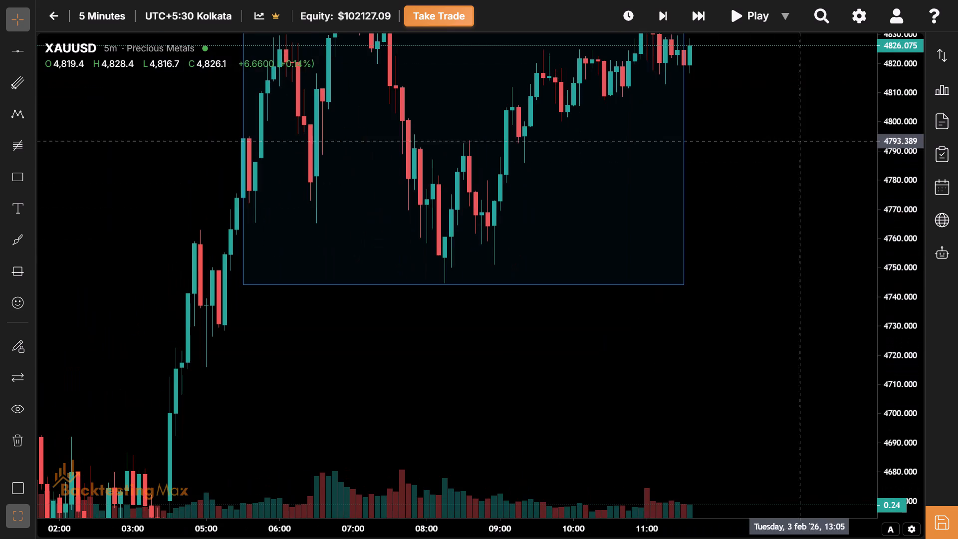
pyautogui.moveTo(430, 341); pyautogui.dragTo(259, 454)
pyautogui.moveTo(530, 233); pyautogui.dragTo(453, 349)
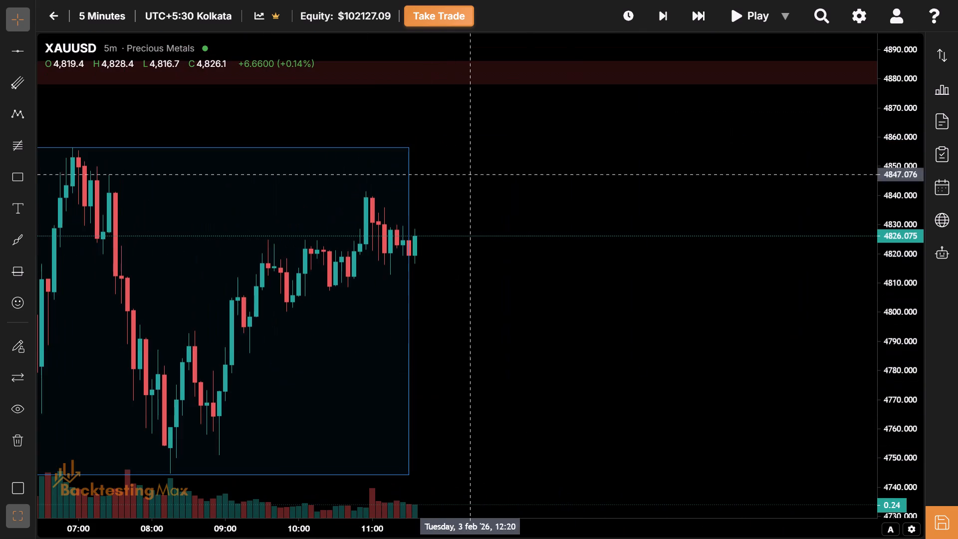
pyautogui.click(661, 22)
pyautogui.click(661, 22)
pyautogui.click(661, 22)
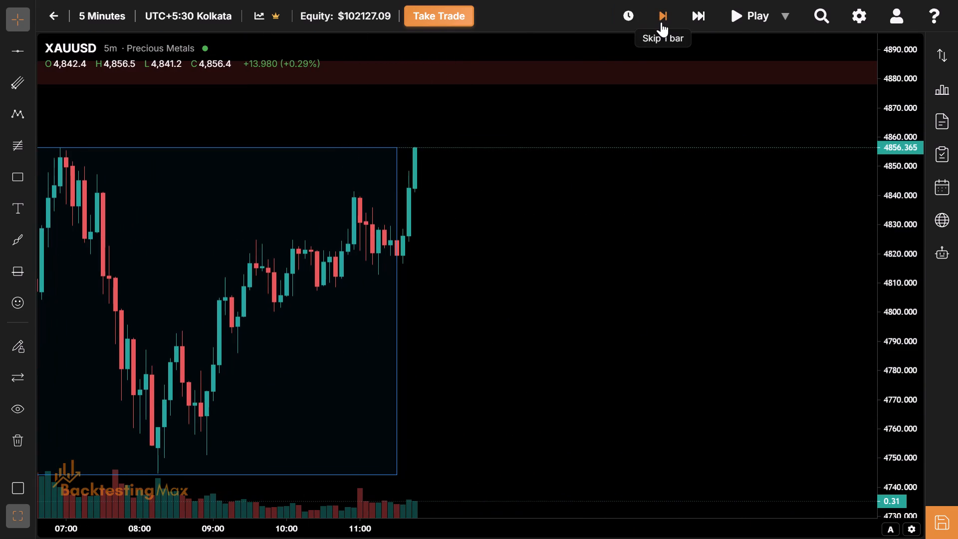
pyautogui.moveTo(564, 199); pyautogui.dragTo(487, 291)
pyautogui.click(657, 15)
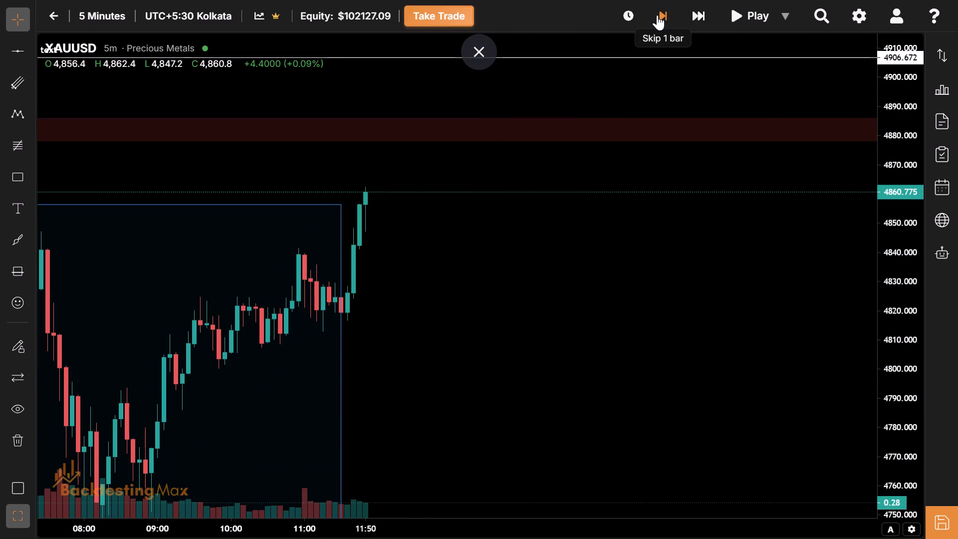
# Advance the replay bar by bar to the 12:10 candle, keeping the red zone near 4880 and the 4906.672 line in view.
pyautogui.moveTo(553, 158); pyautogui.dragTo(527, 249)
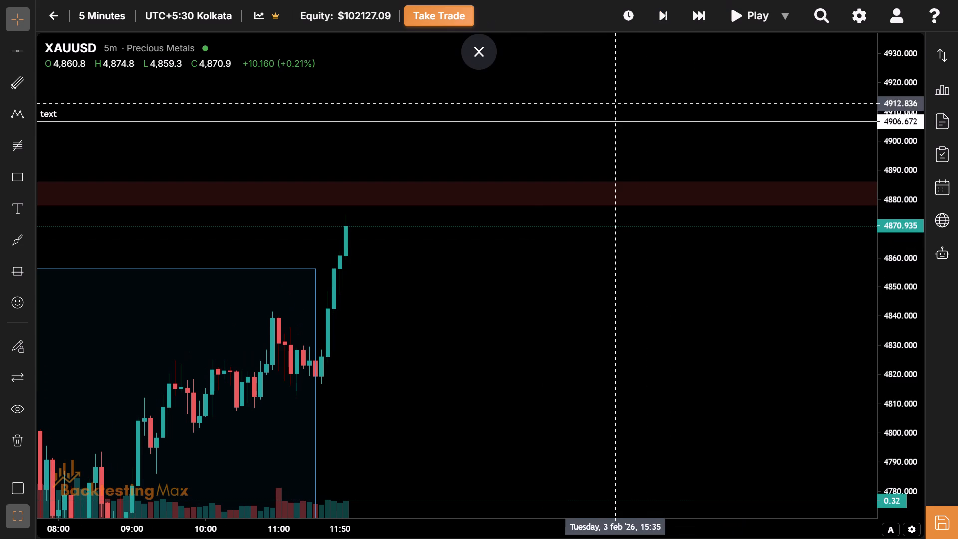
pyautogui.click(613, 125)
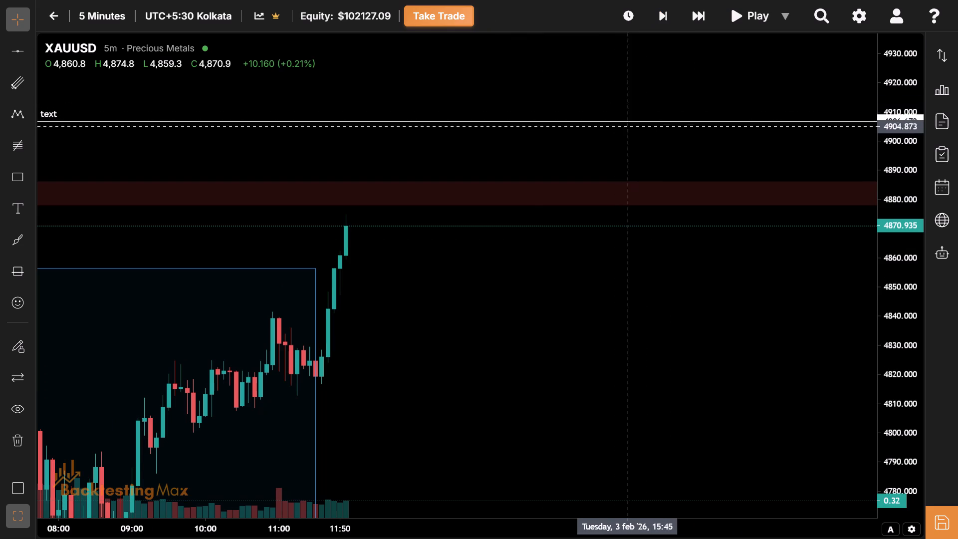
pyautogui.moveTo(636, 139); pyautogui.dragTo(629, 105)
pyautogui.click(666, 11)
pyautogui.click(666, 11)
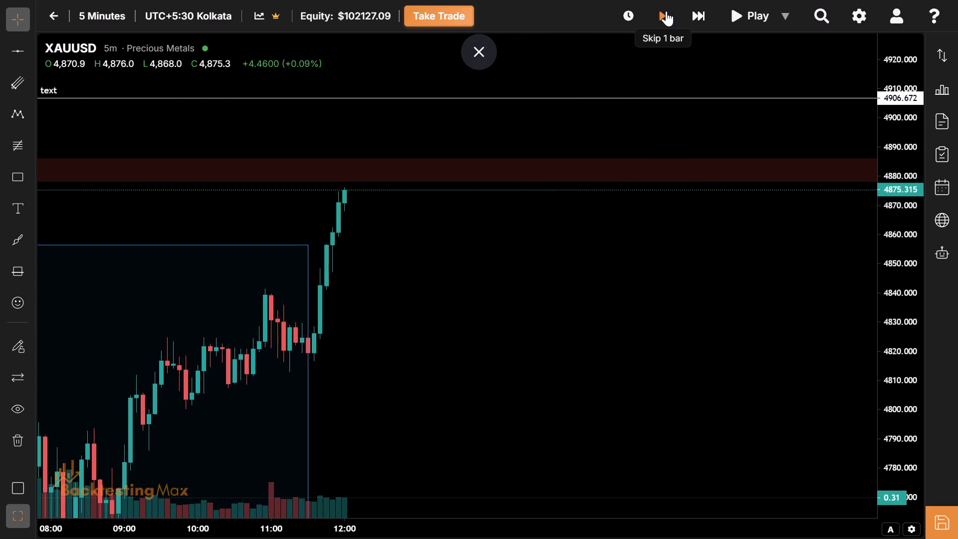
pyautogui.click(666, 11)
pyautogui.moveTo(479, 260); pyautogui.dragTo(482, 285)
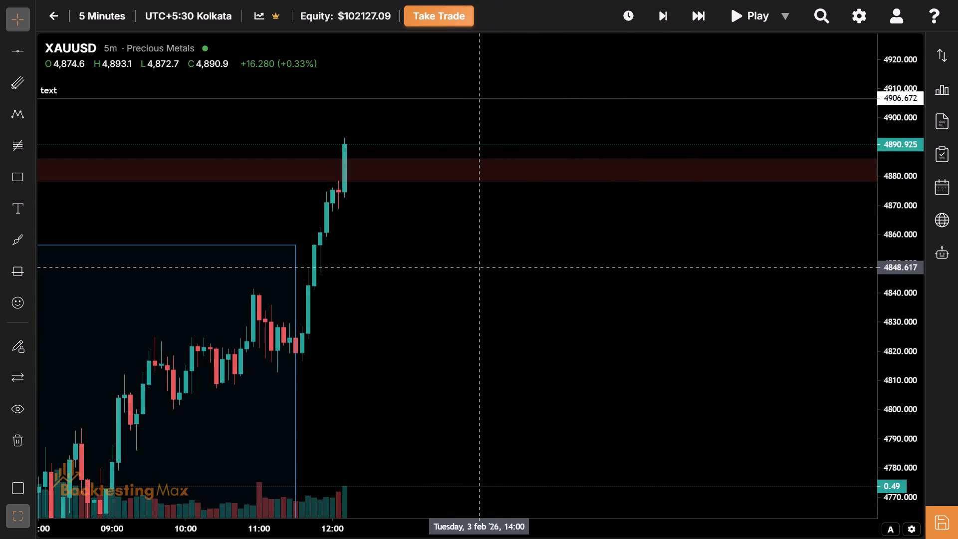
pyautogui.moveTo(482, 285); pyautogui.dragTo(501, 341)
pyautogui.click(501, 329)
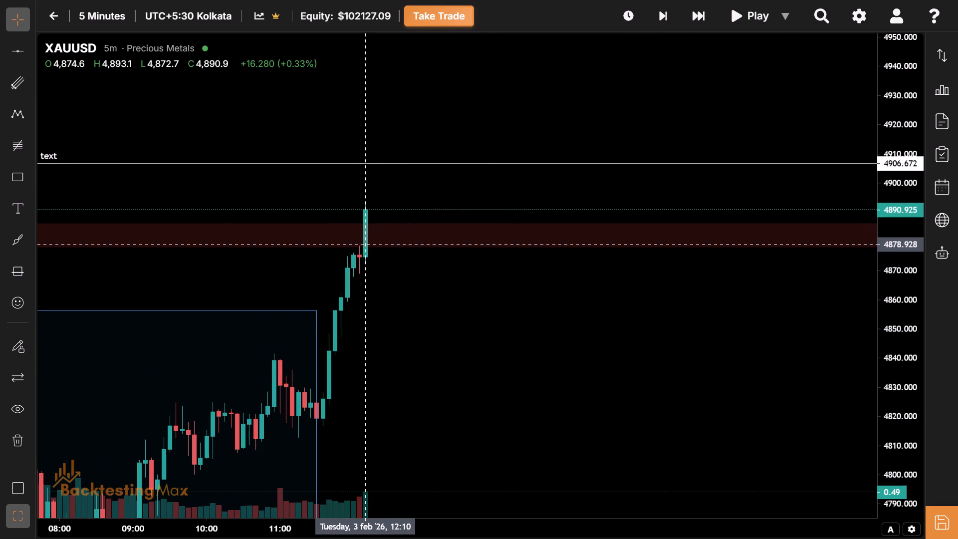
pyautogui.moveTo(366, 245); pyautogui.dragTo(336, 254)
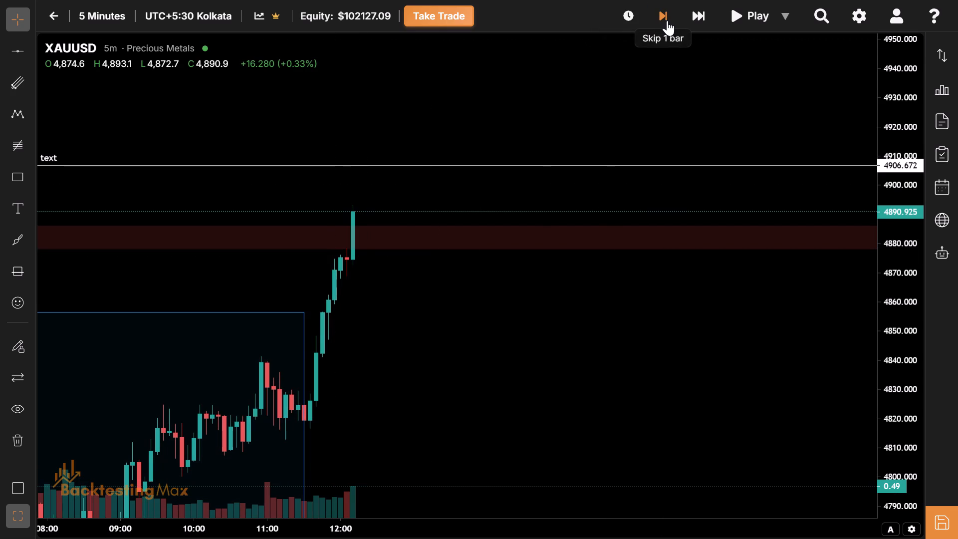
# Advance the replay one bar to the 12:15 candle.
pyautogui.click(667, 20)
# Examine the 4-hour chart around the red zone near 4880 and the 4906.672 line, and return to the 5-minute timeframe.
pyautogui.click(96, 15)
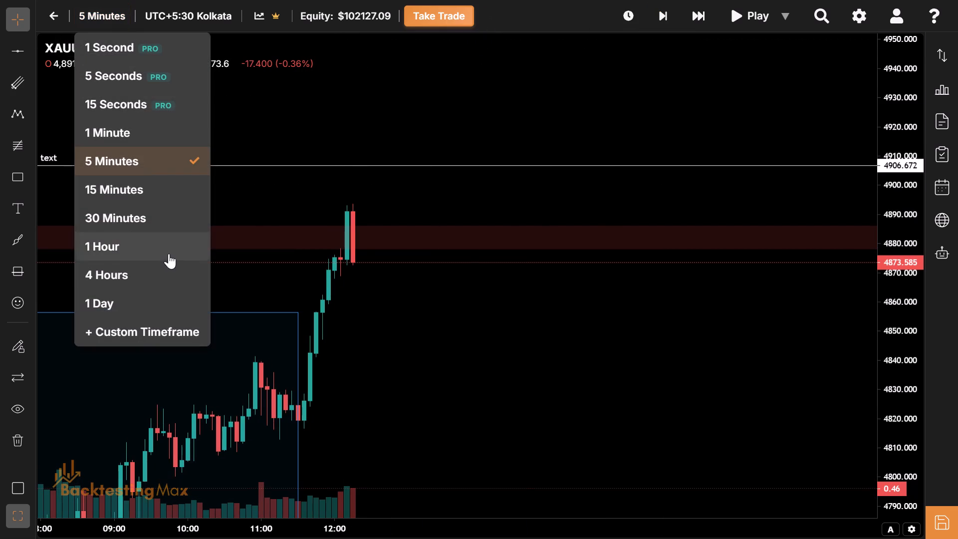
pyautogui.click(167, 271)
pyautogui.moveTo(903, 50); pyautogui.dragTo(953, 538)
pyautogui.moveTo(479, 410); pyautogui.dragTo(883, 327)
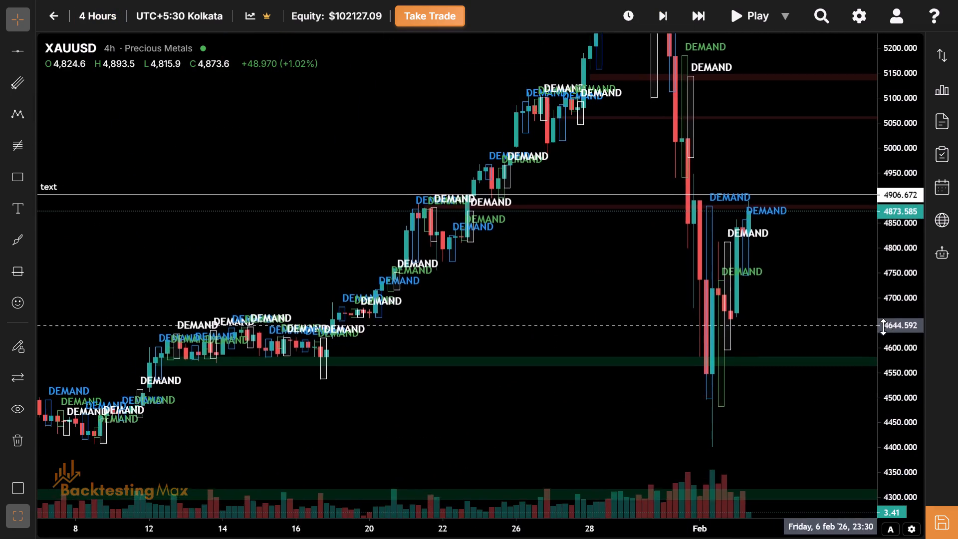
pyautogui.moveTo(883, 327); pyautogui.dragTo(508, 435)
pyautogui.click(108, 14)
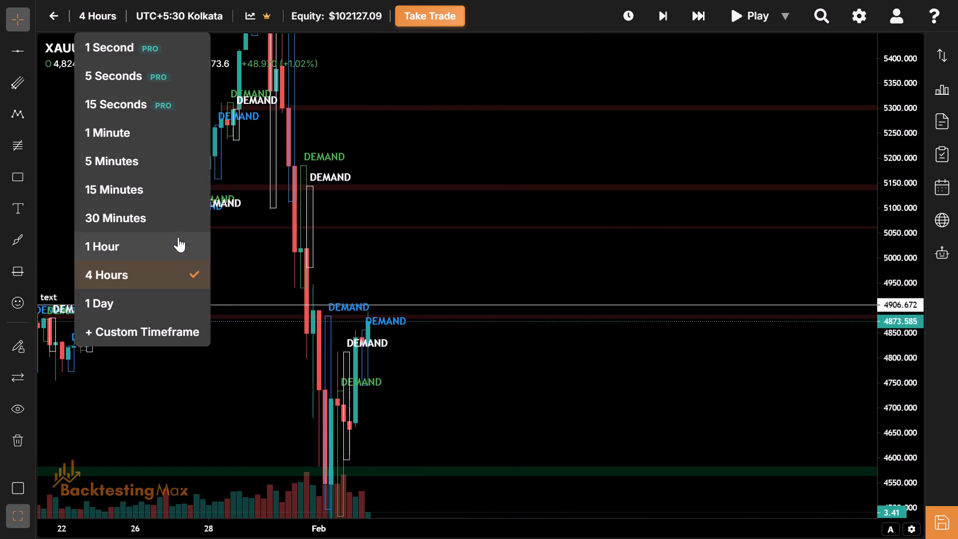
pyautogui.click(155, 165)
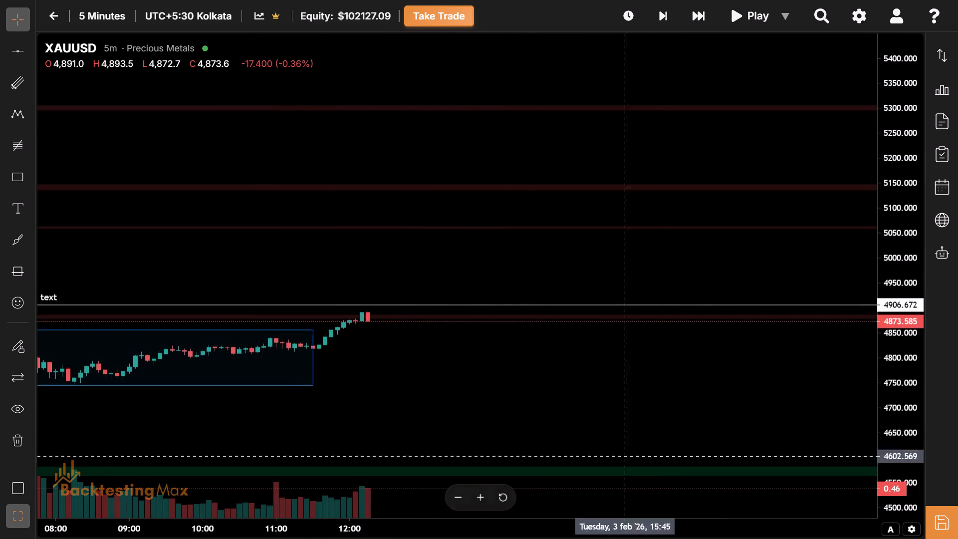
# Advance the replay one bar at a time on the 5-minute chart to the 12:35 candle.
pyautogui.moveTo(511, 417); pyautogui.dragTo(707, 421)
pyautogui.moveTo(909, 478); pyautogui.dragTo(855, 64)
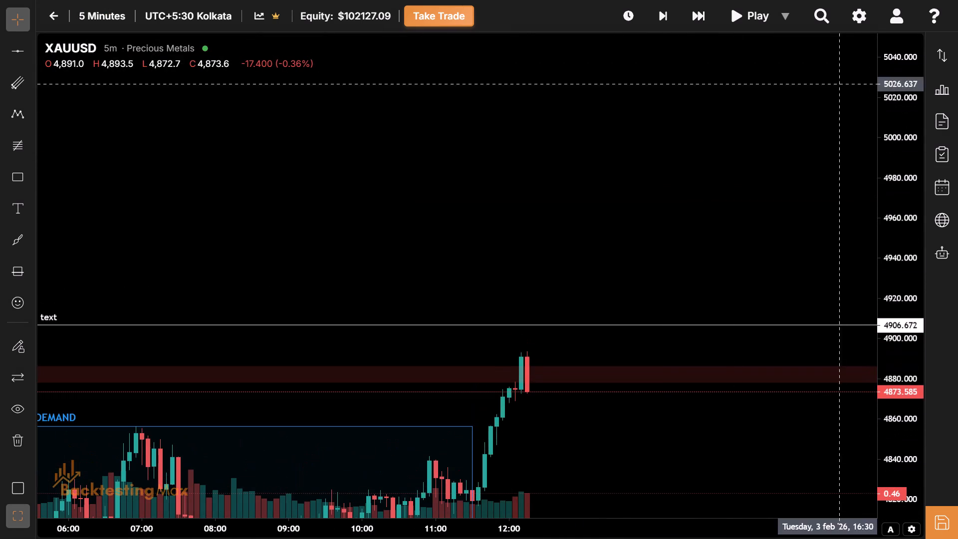
pyautogui.moveTo(661, 420); pyautogui.dragTo(543, 124)
pyautogui.moveTo(501, 327); pyautogui.dragTo(548, 347)
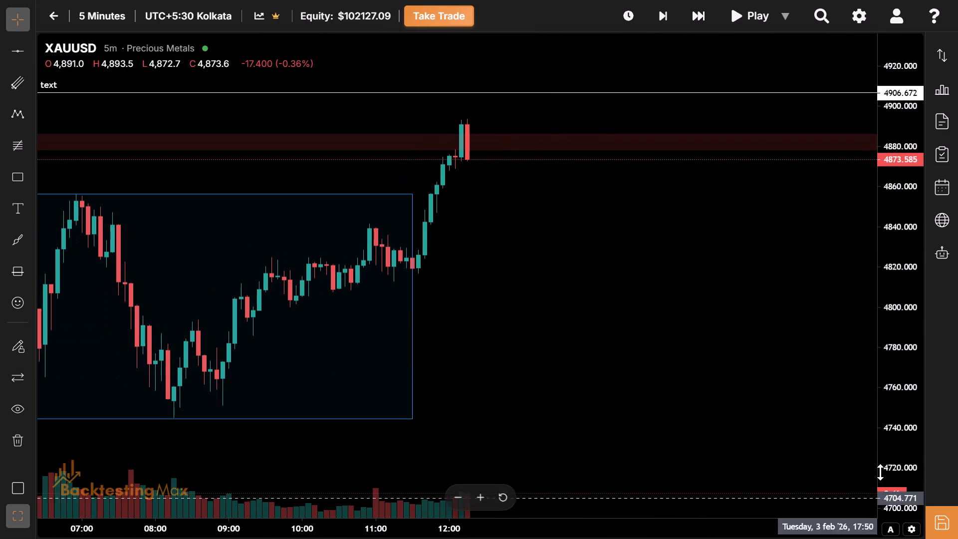
pyautogui.moveTo(910, 443); pyautogui.dragTo(908, 367)
pyautogui.moveTo(615, 233); pyautogui.dragTo(707, 283)
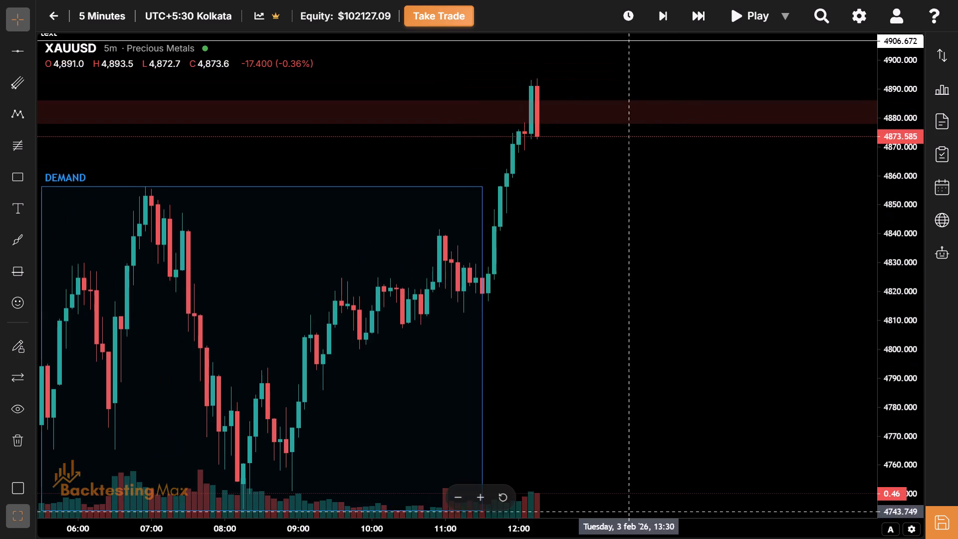
pyautogui.moveTo(552, 521); pyautogui.dragTo(520, 530)
pyautogui.moveTo(590, 291); pyautogui.dragTo(340, 411)
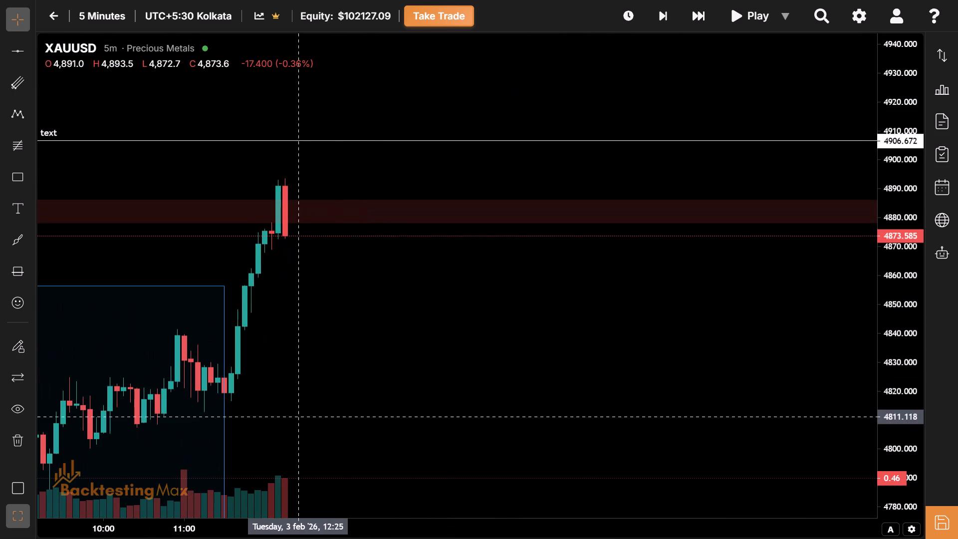
pyautogui.click(663, 19)
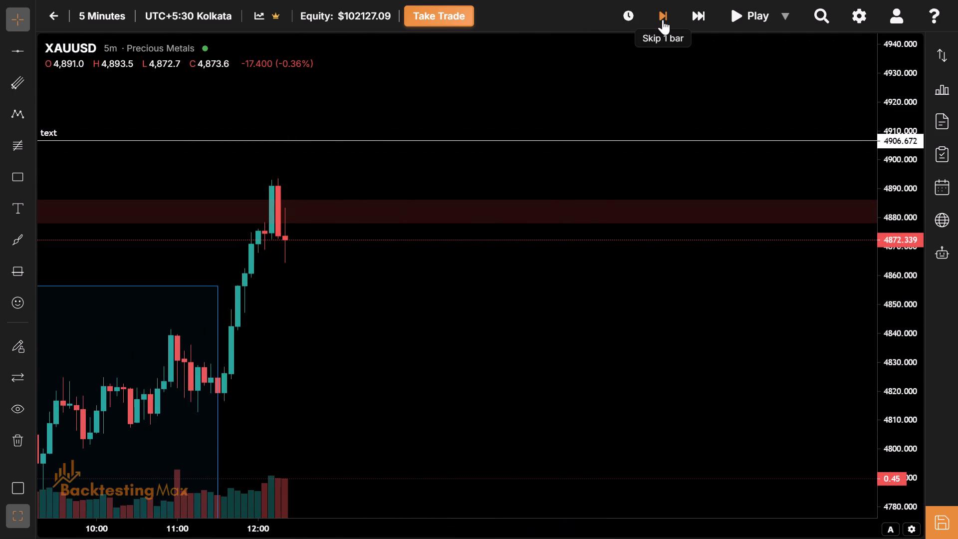
pyautogui.click(663, 19)
pyautogui.click(663, 19)
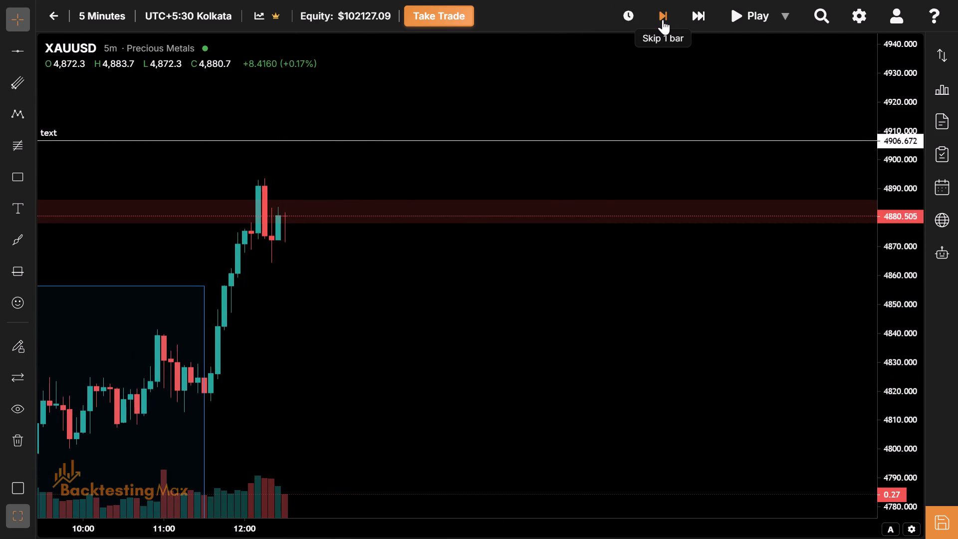
pyautogui.click(663, 19)
# Draw a session rectangle from 12:30 to 16:30, spanning about 4882.1 down to 4850.6, and colour it green.
pyautogui.moveTo(517, 261); pyautogui.dragTo(470, 272)
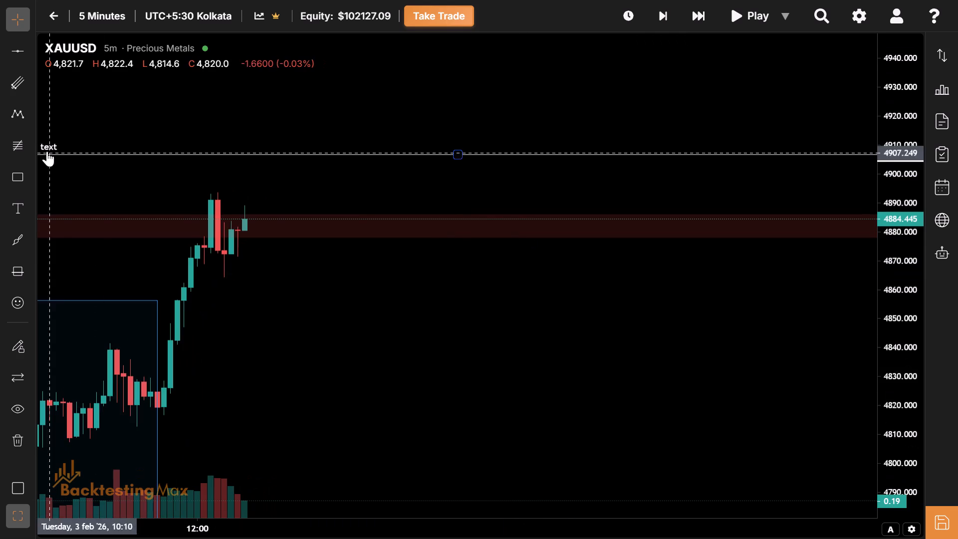
pyautogui.click(18, 190)
pyautogui.moveTo(894, 455); pyautogui.dragTo(901, 361)
pyautogui.moveTo(413, 324); pyautogui.dragTo(483, 398)
pyautogui.click(21, 176)
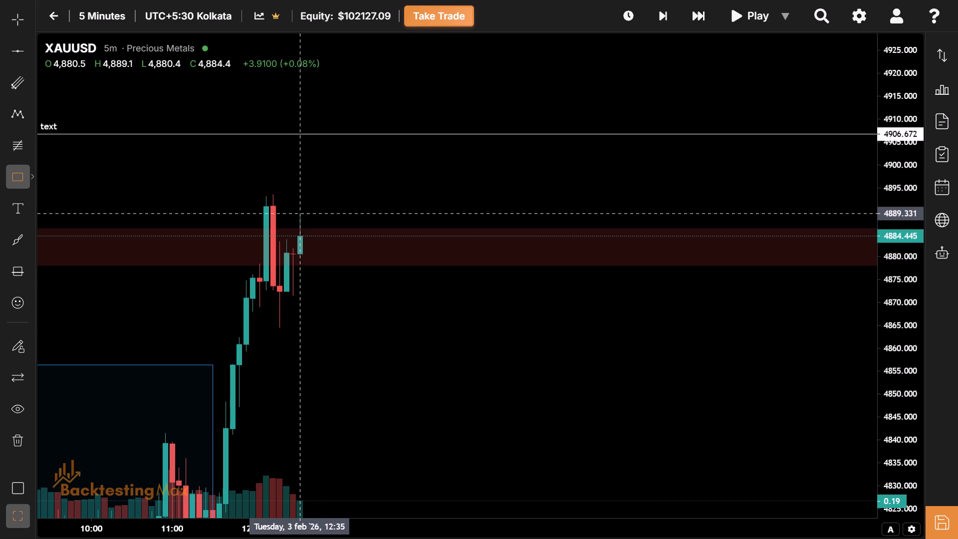
pyautogui.click(294, 247)
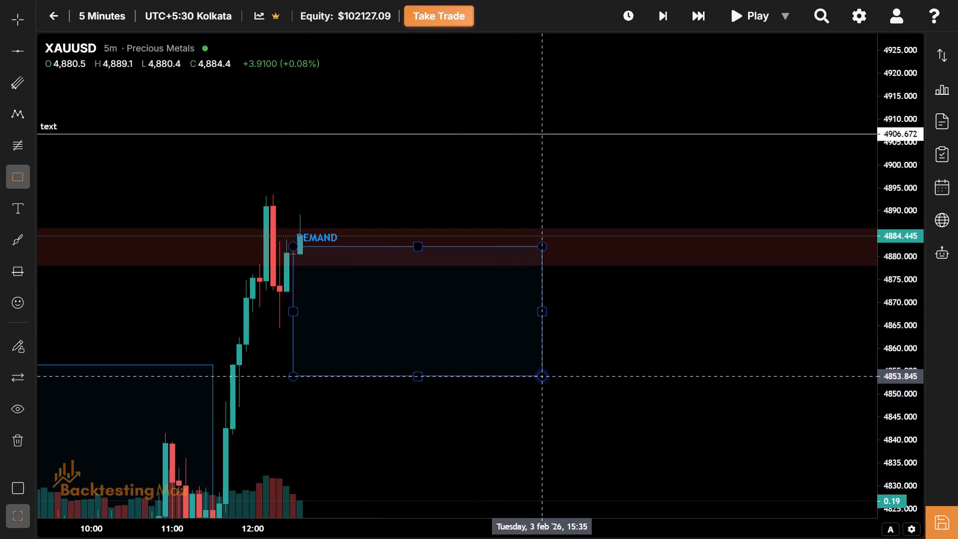
pyautogui.click(618, 391)
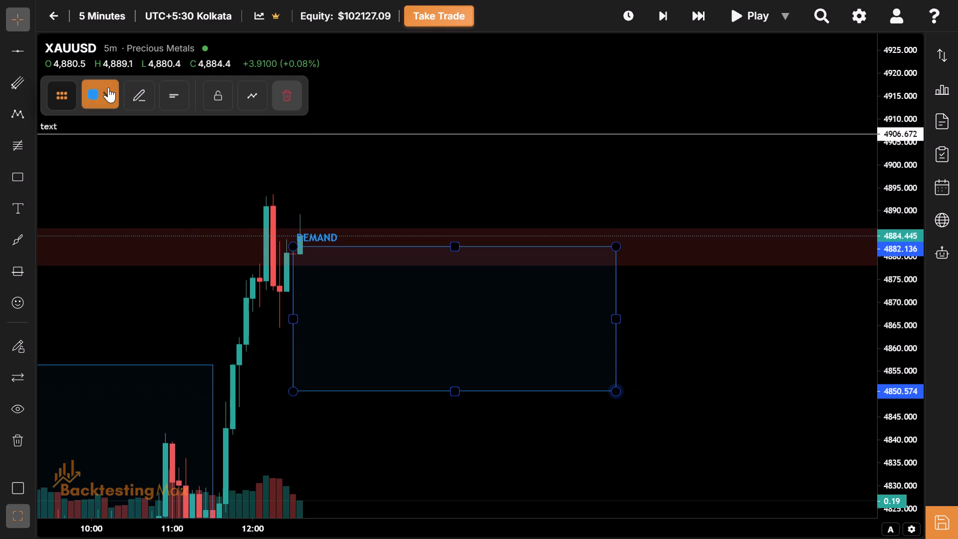
pyautogui.click(108, 87)
pyautogui.click(196, 346)
# Raise the green session box's top edge to the 12:35 candle's high at about 4889.
pyautogui.moveTo(405, 348); pyautogui.dragTo(354, 392)
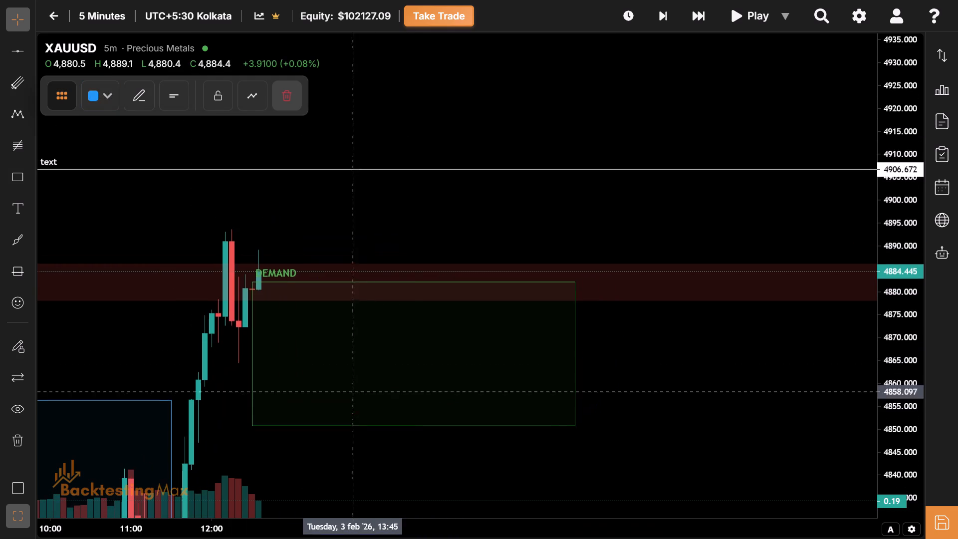
pyautogui.moveTo(414, 284); pyautogui.dragTo(409, 239)
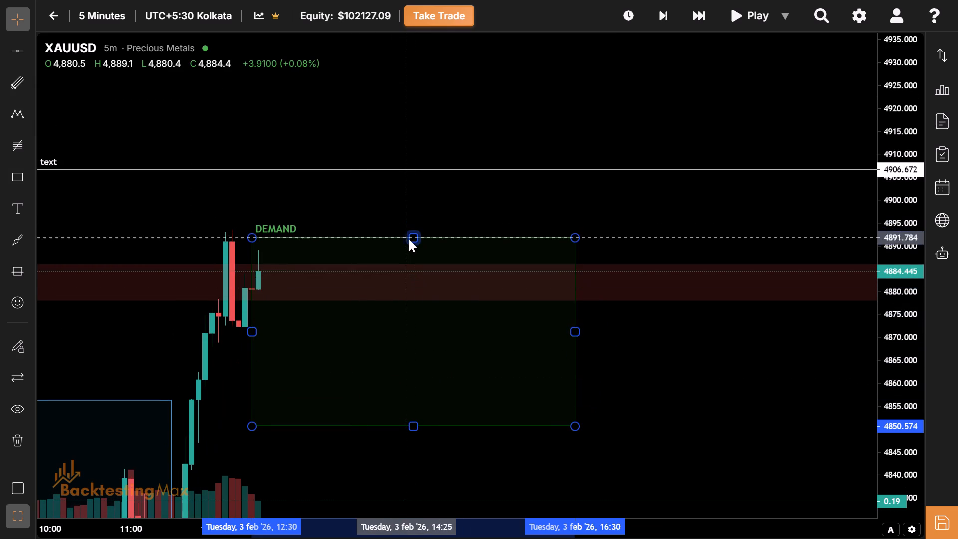
pyautogui.moveTo(409, 239); pyautogui.dragTo(410, 251)
# Advance the replay in five-bar jumps to the 13:25 candle.
pyautogui.moveTo(391, 361); pyautogui.dragTo(450, 314)
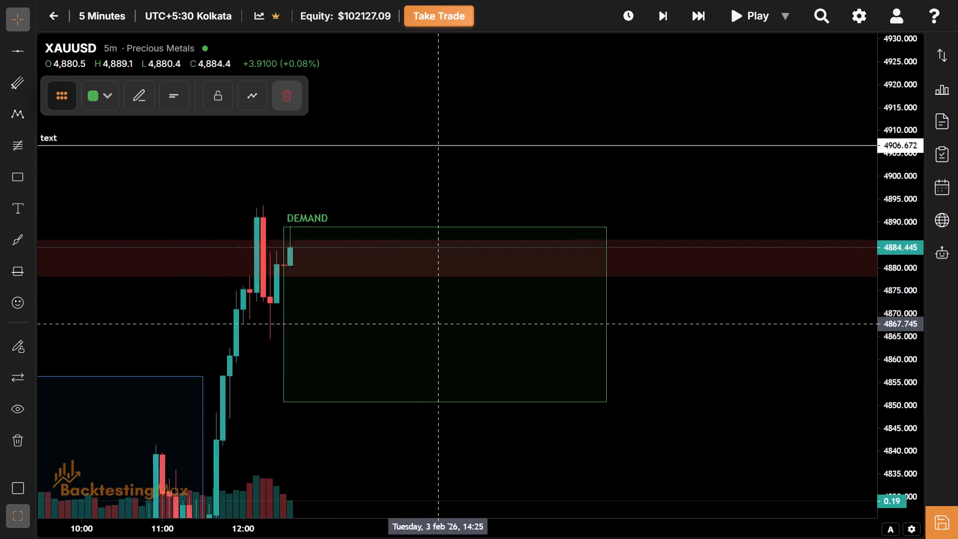
pyautogui.moveTo(450, 314); pyautogui.dragTo(510, 260)
pyautogui.click(700, 8)
pyautogui.click(700, 8)
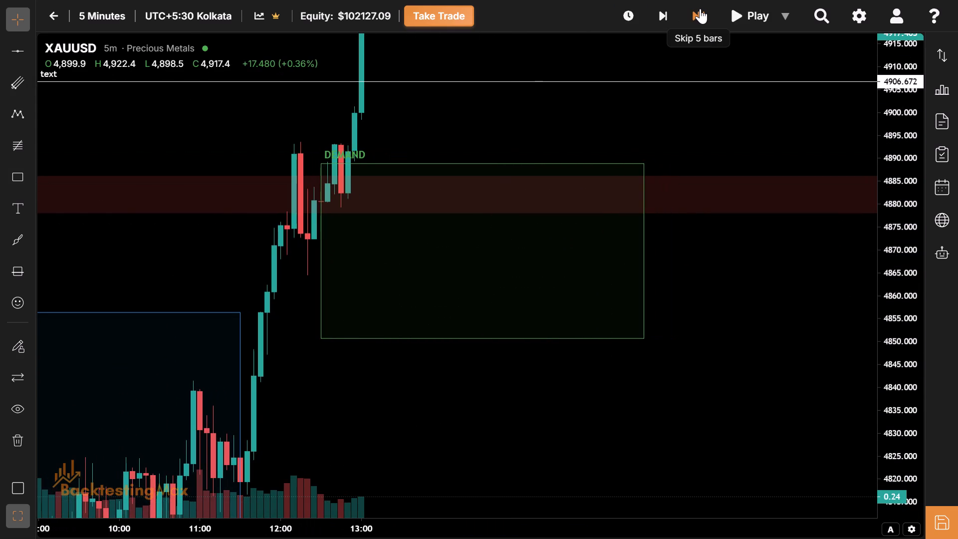
# Extend the green session box's top edge up to the new session high at about 4933.
pyautogui.moveTo(470, 127); pyautogui.dragTo(425, 374)
pyautogui.moveTo(423, 372); pyautogui.dragTo(440, 356)
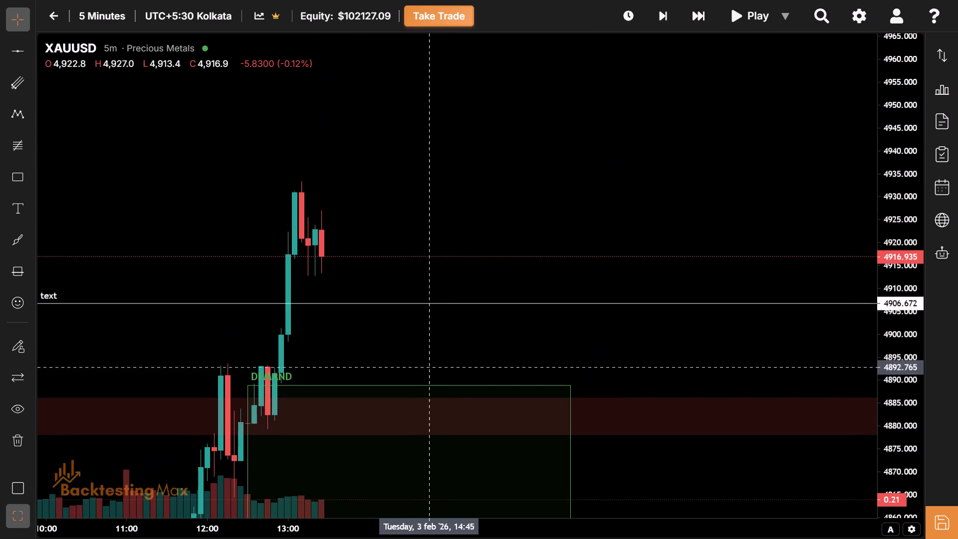
pyautogui.moveTo(440, 356); pyautogui.dragTo(453, 346)
pyautogui.moveTo(417, 374); pyautogui.dragTo(398, 183)
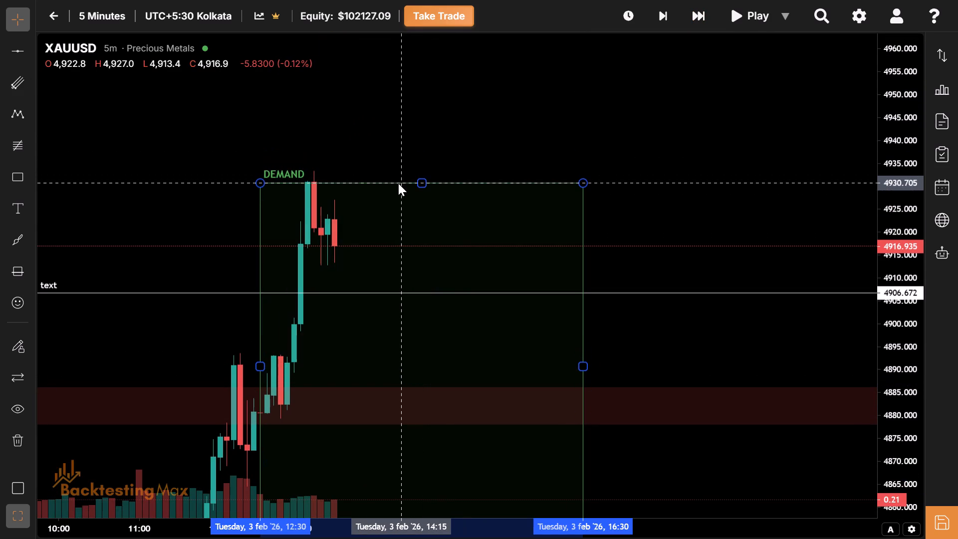
pyautogui.moveTo(398, 183); pyautogui.dragTo(399, 173)
# Shift the red zone near 4880 slightly lower so that it spans 4883.143 to 4875.000.
pyautogui.moveTo(414, 454); pyautogui.dragTo(502, 333)
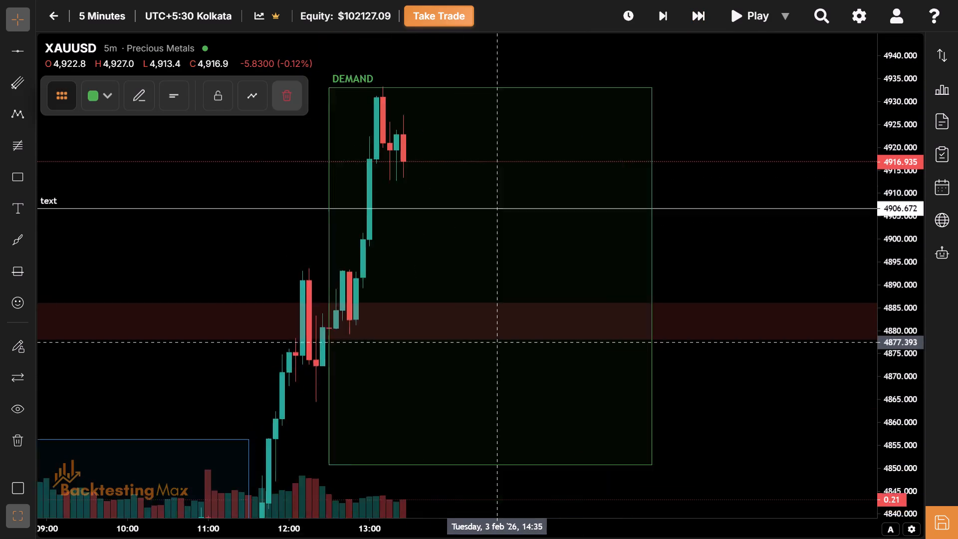
pyautogui.moveTo(502, 333); pyautogui.dragTo(536, 299)
pyautogui.moveTo(536, 299); pyautogui.dragTo(524, 321)
pyautogui.moveTo(532, 380); pyautogui.dragTo(500, 377)
pyautogui.moveTo(500, 377); pyautogui.dragTo(419, 379)
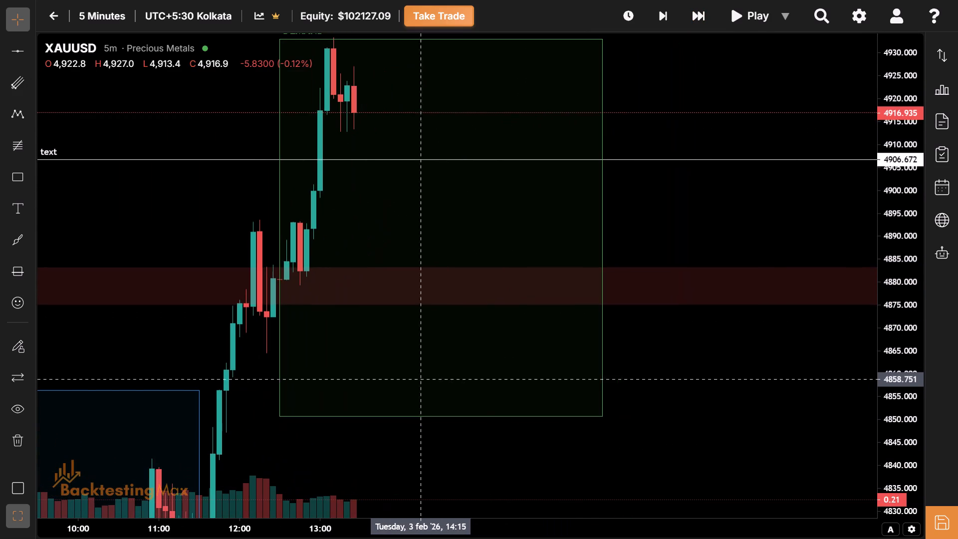
# Raise the green session box's bottom edge to the session low at about 4871.5.
pyautogui.moveTo(446, 416); pyautogui.dragTo(561, 342)
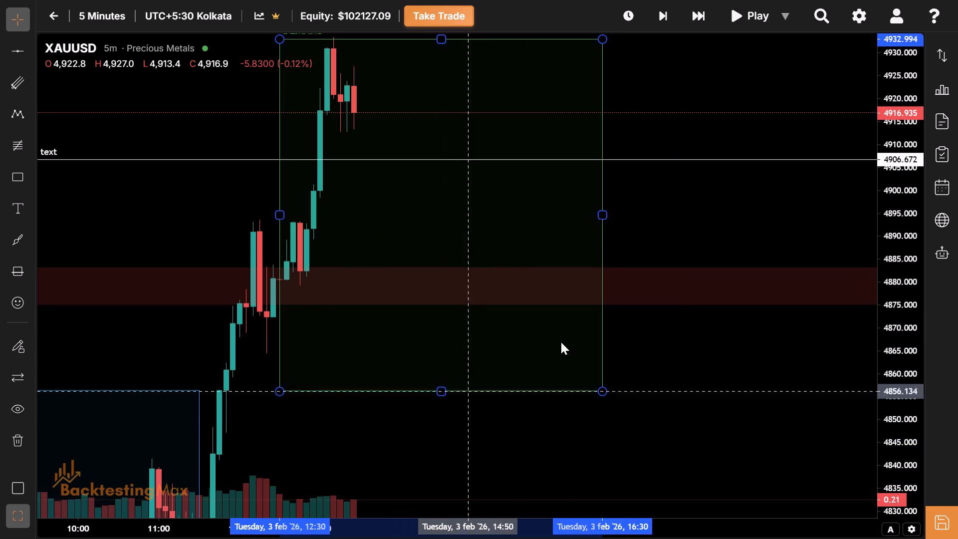
pyautogui.moveTo(561, 342); pyautogui.dragTo(654, 321)
# Advance the replay in five-bar jumps past the end of the green session box to the 16:45 candle.
pyautogui.moveTo(561, 370); pyautogui.dragTo(543, 433)
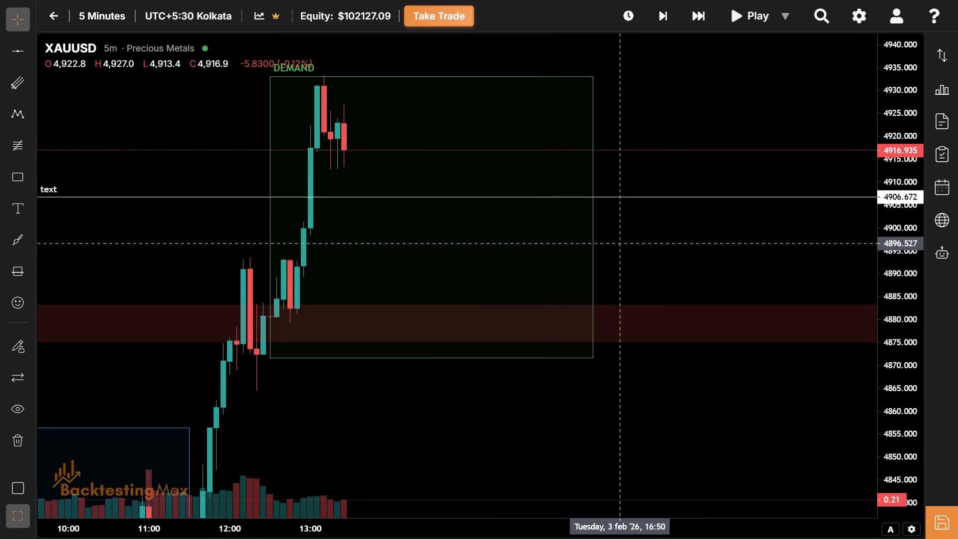
pyautogui.click(702, 20)
pyautogui.click(702, 20)
pyautogui.tripleClick(702, 20)
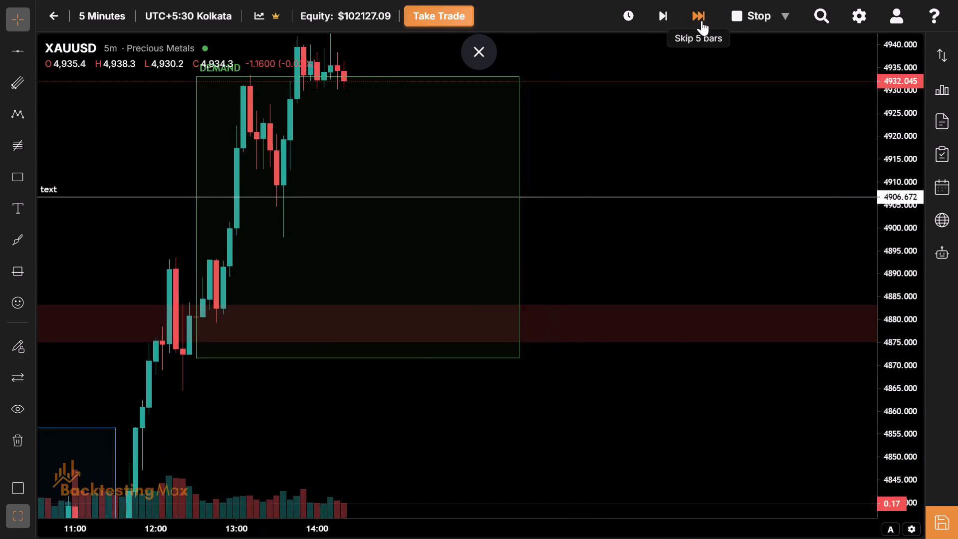
pyautogui.tripleClick(702, 20)
pyautogui.tripleClick(702, 20)
pyautogui.tripleClick(702, 20)
pyautogui.click(702, 20)
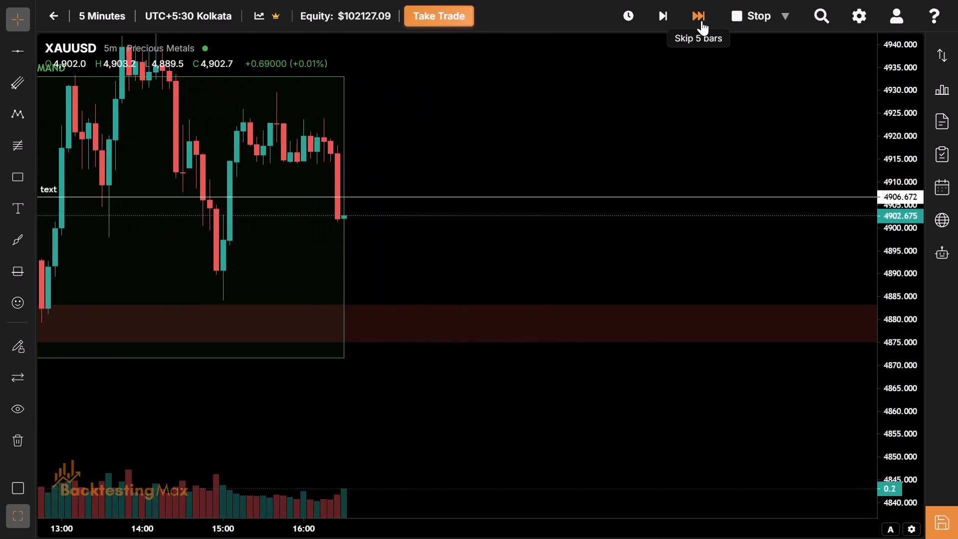
pyautogui.click(497, 302)
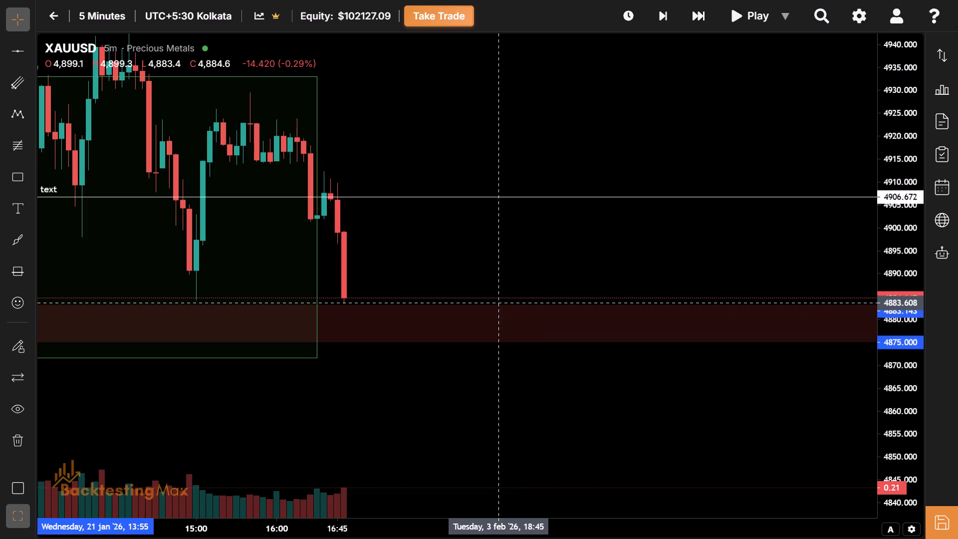
# Delete the white horizontal line placed at 4906.672.
pyautogui.moveTo(397, 224); pyautogui.dragTo(571, 260)
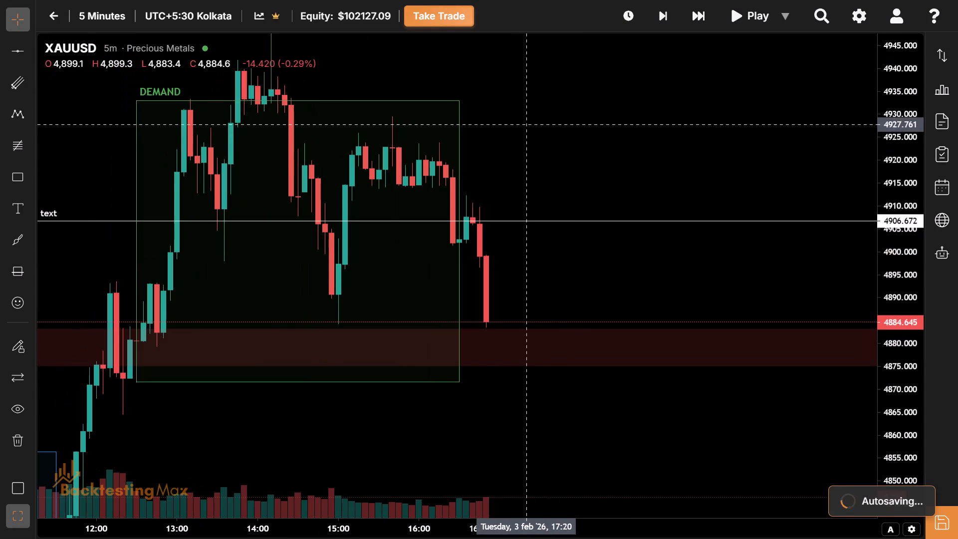
pyautogui.moveTo(524, 125); pyautogui.dragTo(659, 173)
pyautogui.moveTo(632, 252); pyautogui.dragTo(413, 103)
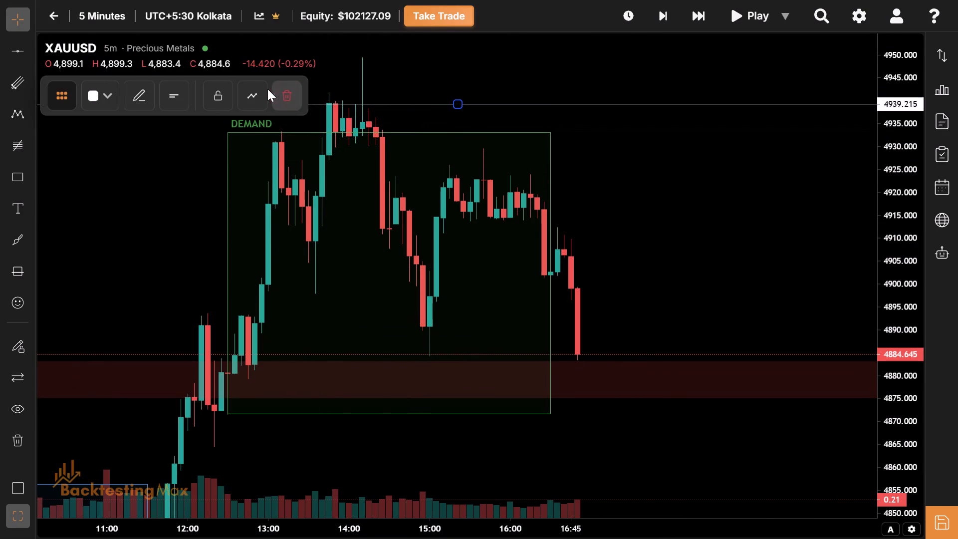
pyautogui.click(284, 91)
# Extend the green session box's top edge to the session high at about 4949.2.
pyautogui.moveTo(341, 203); pyautogui.dragTo(344, 271)
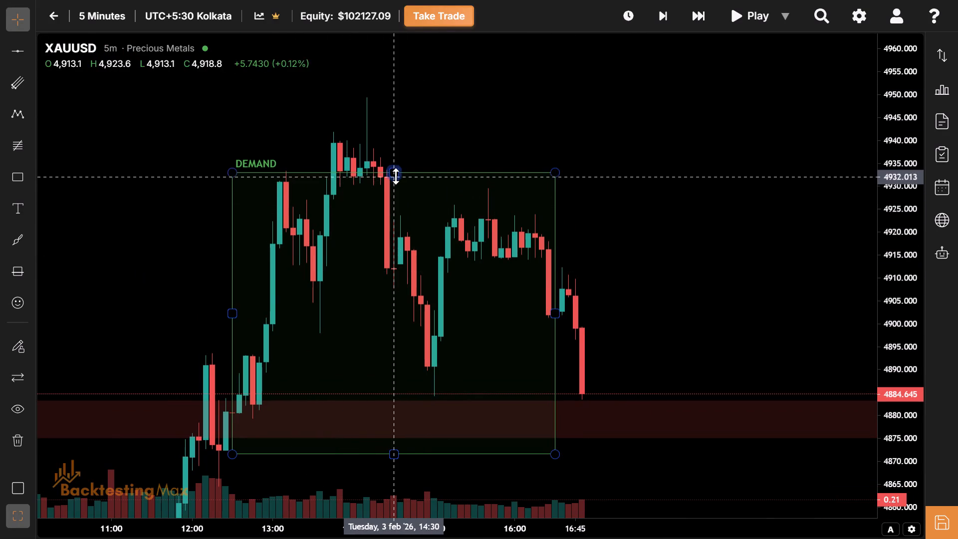
pyautogui.moveTo(393, 173); pyautogui.dragTo(393, 98)
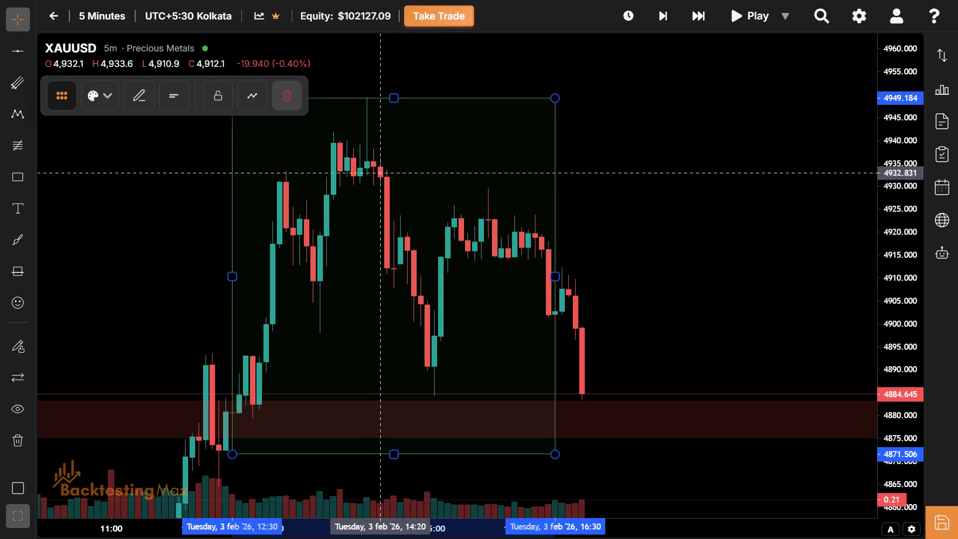
# Examine the price action around the green session box, the red zone below it and the latest drop toward that zone.
pyautogui.moveTo(364, 330); pyautogui.dragTo(489, 215)
pyautogui.moveTo(478, 243); pyautogui.dragTo(331, 183)
pyautogui.moveTo(409, 415); pyautogui.dragTo(410, 363)
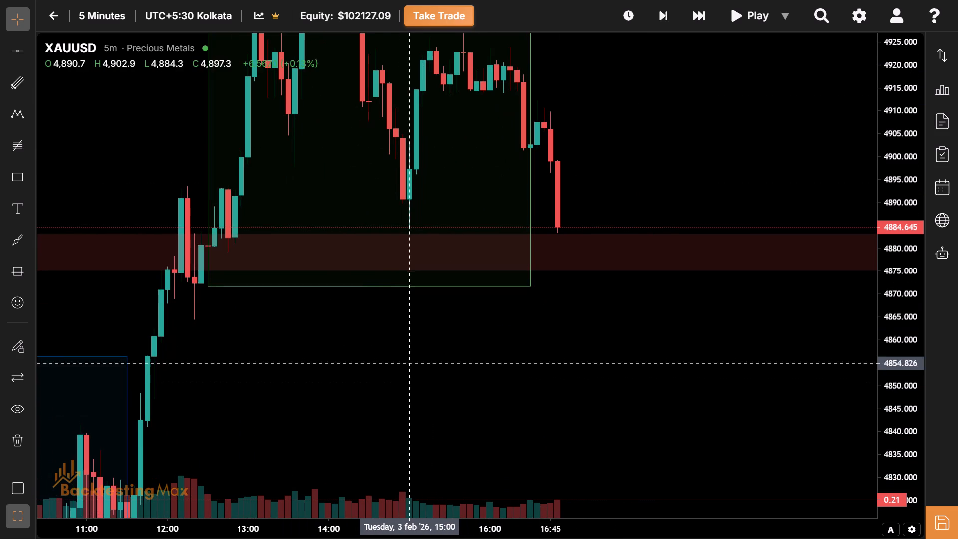
pyautogui.moveTo(404, 336); pyautogui.dragTo(409, 373)
pyautogui.moveTo(616, 229); pyautogui.dragTo(562, 267)
pyautogui.moveTo(580, 225); pyautogui.dragTo(574, 287)
pyautogui.moveTo(576, 277); pyautogui.dragTo(546, 287)
pyautogui.moveTo(546, 287); pyautogui.dragTo(541, 352)
pyautogui.moveTo(598, 253); pyautogui.dragTo(577, 290)
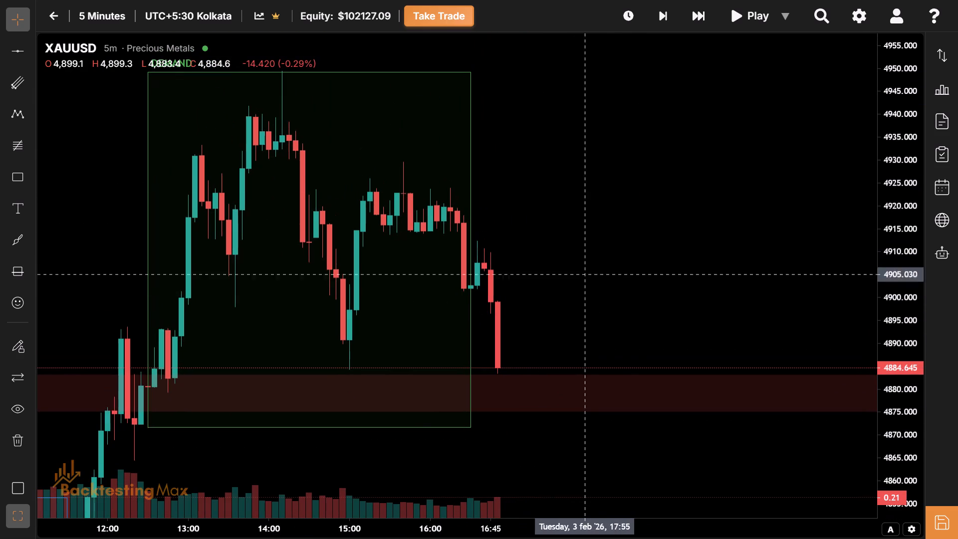
# Advance the replay one bar to the 16:50 candle.
pyautogui.click(665, 22)
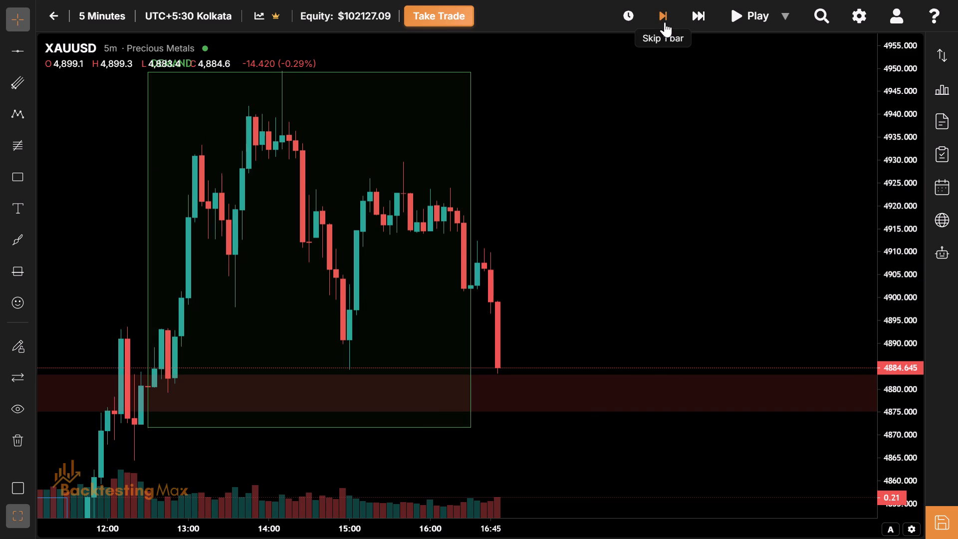
pyautogui.moveTo(560, 279); pyautogui.dragTo(707, 123)
pyautogui.moveTo(518, 410); pyautogui.dragTo(543, 392)
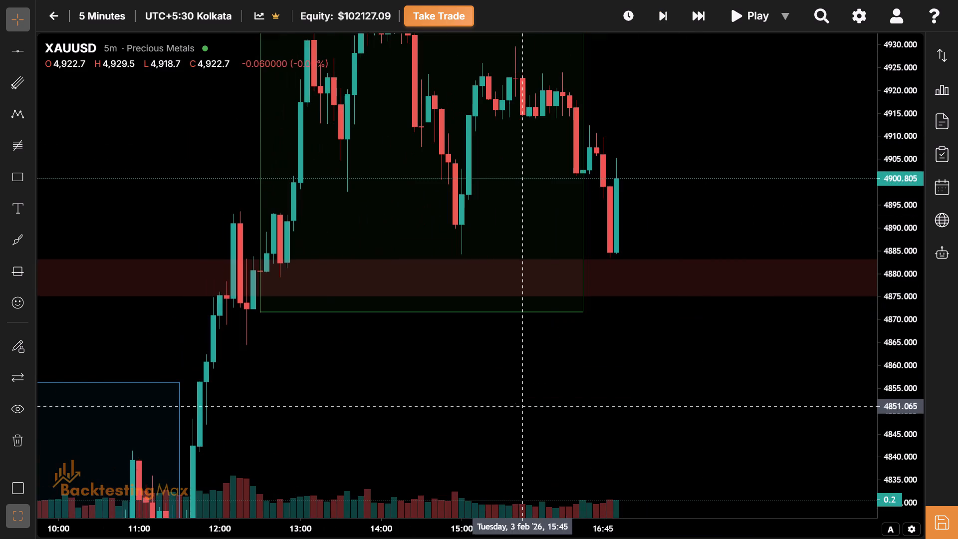
# Examine the price action beneath the red zone, from the blue session box up to the latest candles.
pyautogui.moveTo(543, 392); pyautogui.dragTo(729, 280)
pyautogui.moveTo(616, 327); pyautogui.dragTo(559, 360)
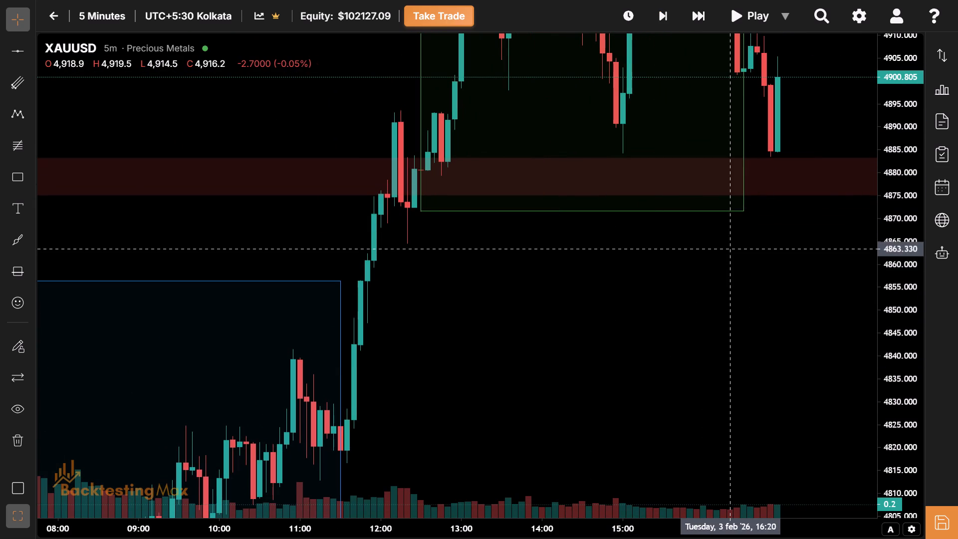
pyautogui.moveTo(727, 249); pyautogui.dragTo(459, 302)
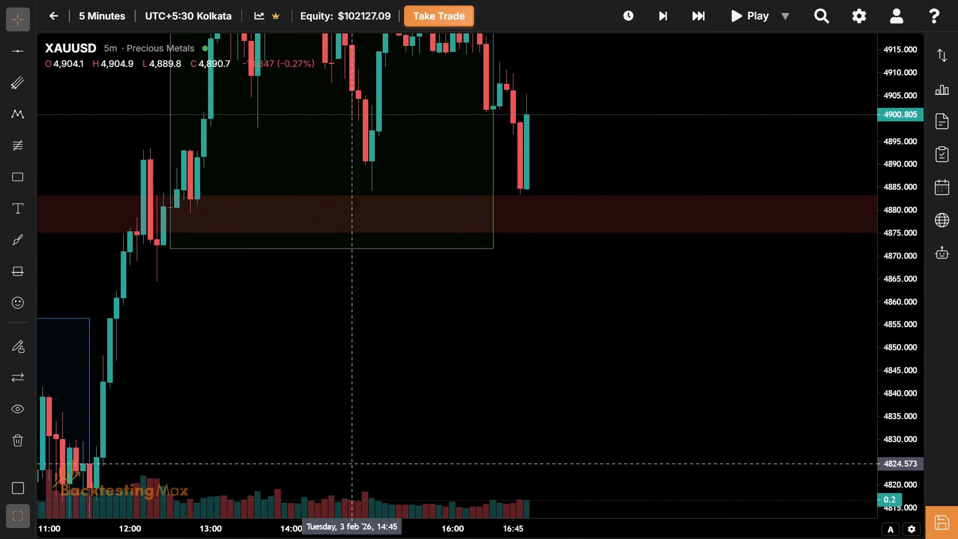
pyautogui.moveTo(336, 466); pyautogui.dragTo(634, 336)
pyautogui.moveTo(521, 319); pyautogui.dragTo(638, 110)
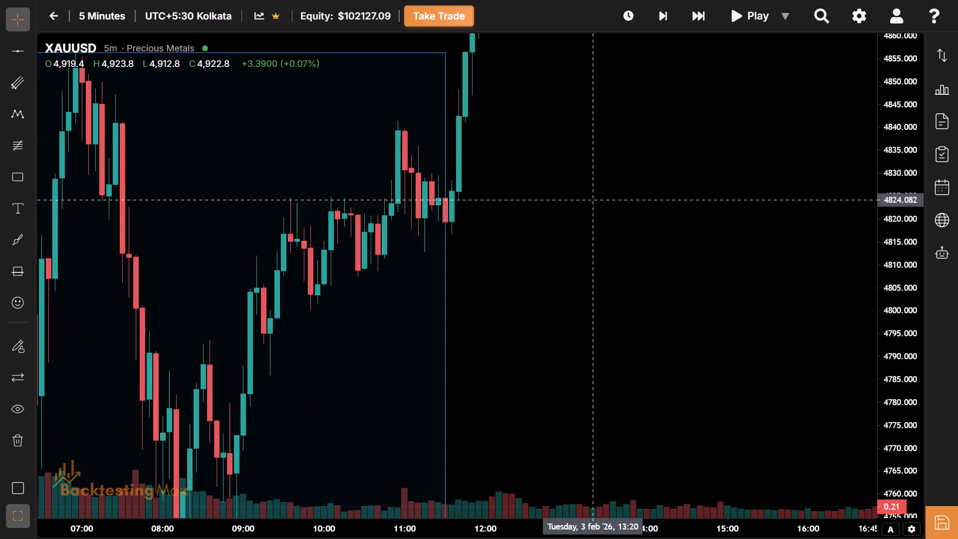
pyautogui.moveTo(638, 110); pyautogui.dragTo(657, 87)
pyautogui.moveTo(578, 226); pyautogui.dragTo(215, 484)
pyautogui.moveTo(622, 171); pyautogui.dragTo(602, 192)
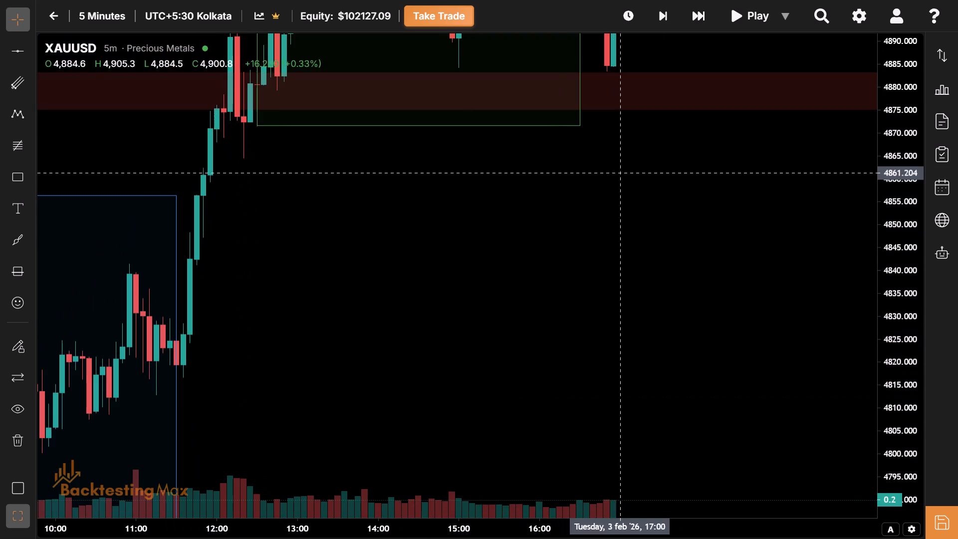
pyautogui.moveTo(602, 192); pyautogui.dragTo(418, 356)
pyautogui.moveTo(600, 304); pyautogui.dragTo(488, 378)
# Advance the replay to the 17:30 candle.
pyautogui.click(670, 19)
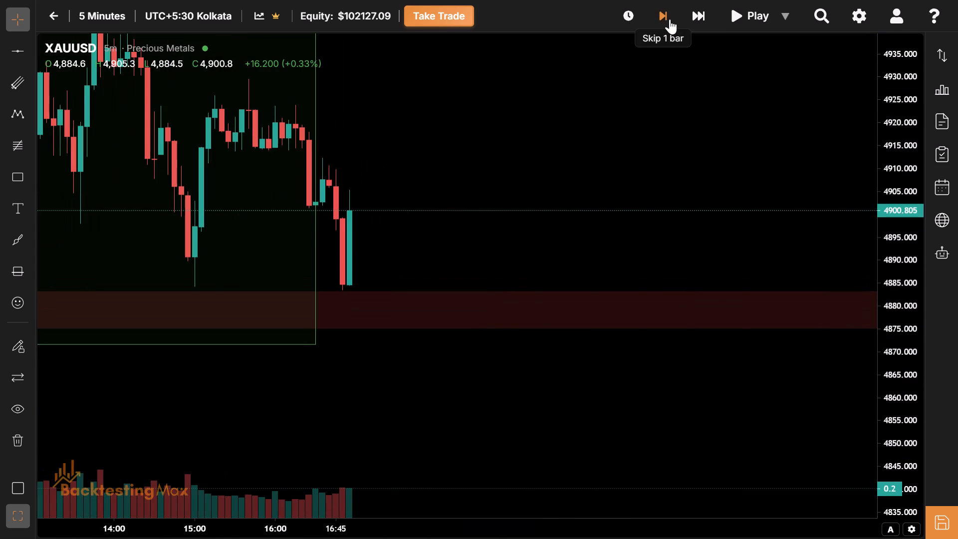
pyautogui.click(670, 19)
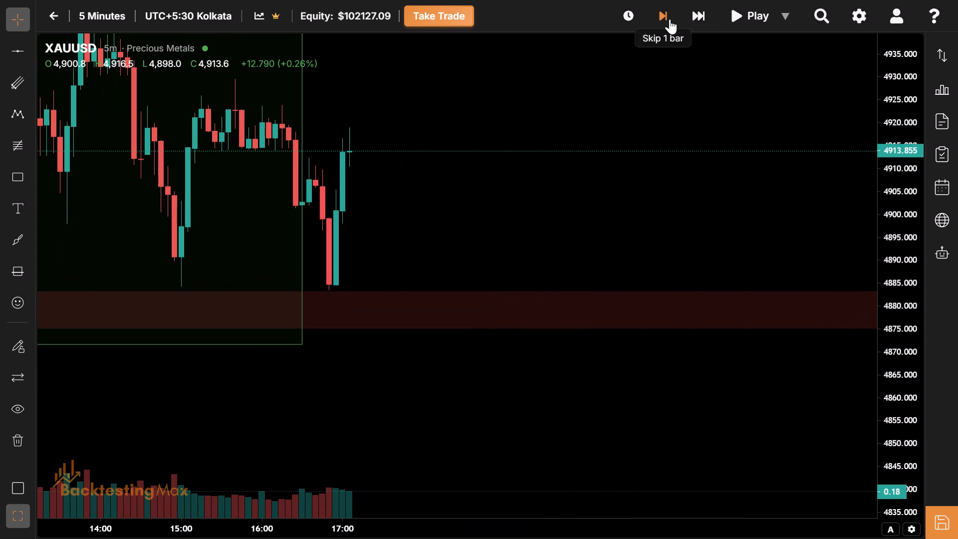
pyautogui.moveTo(690, 28); pyautogui.dragTo(696, 23)
pyautogui.click(696, 23)
pyautogui.moveTo(558, 164); pyautogui.dragTo(364, 245)
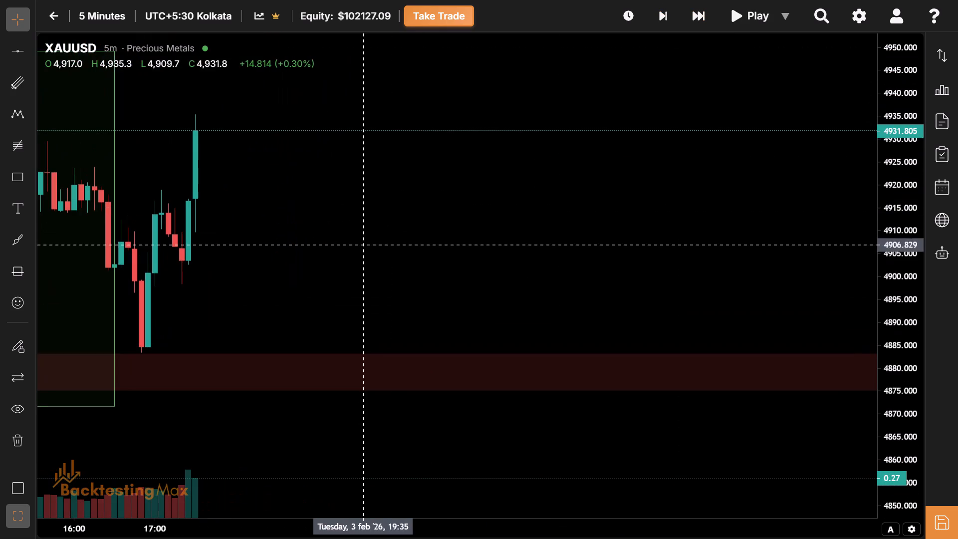
# Apply the Support/Demand template to the red zone between about 4875 and 4883.
pyautogui.click(16, 183)
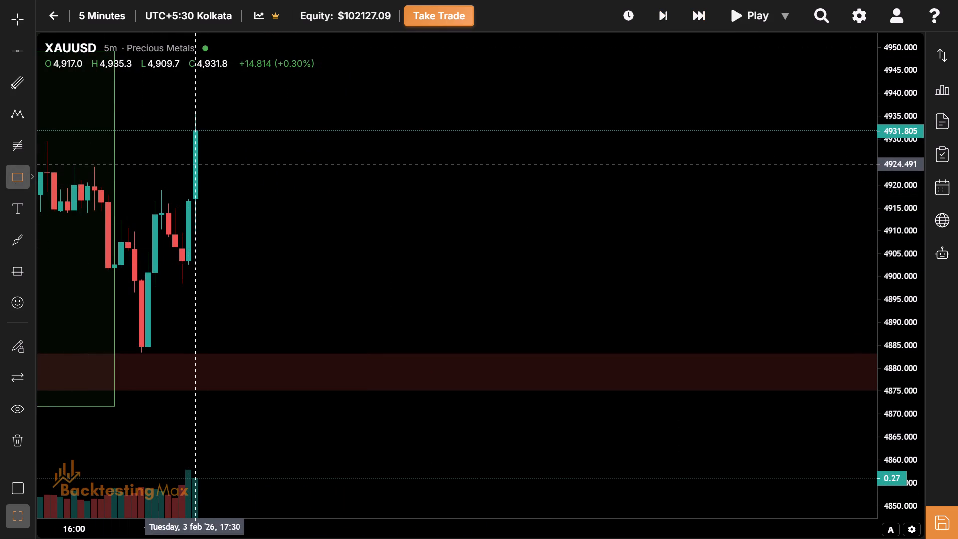
pyautogui.click(13, 26)
pyautogui.click(214, 354)
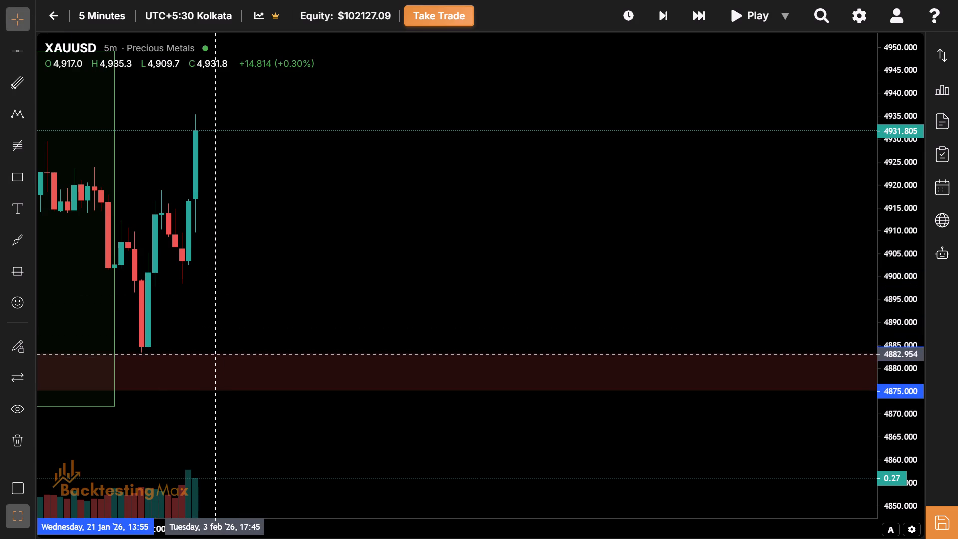
pyautogui.click(107, 100)
pyautogui.click(213, 309)
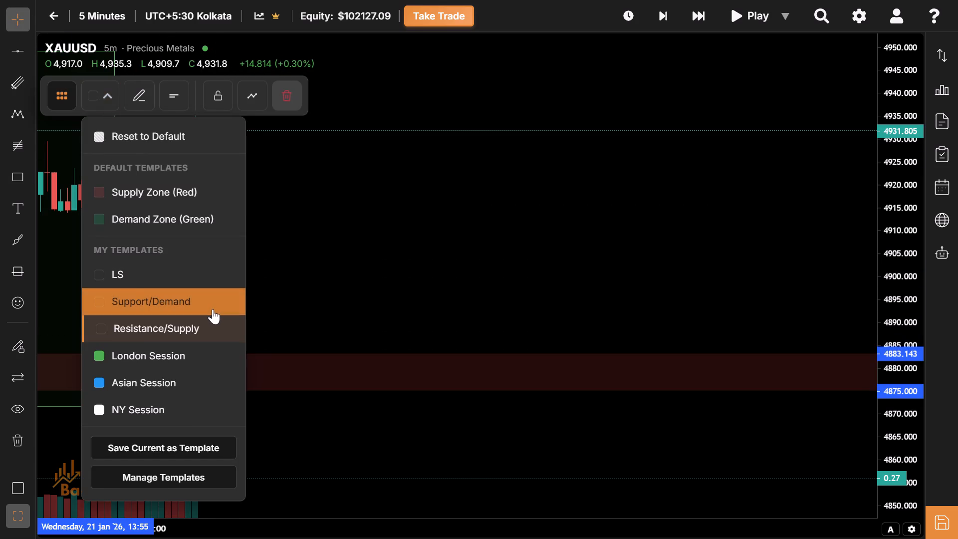
# Draw a rectangle from the 17:30 candle's high at about 4935 to 21:30 at about 4899.
pyautogui.moveTo(315, 277); pyautogui.dragTo(358, 316)
pyautogui.moveTo(10, 167); pyautogui.dragTo(222, 139)
pyautogui.moveTo(222, 139); pyautogui.dragTo(148, 272)
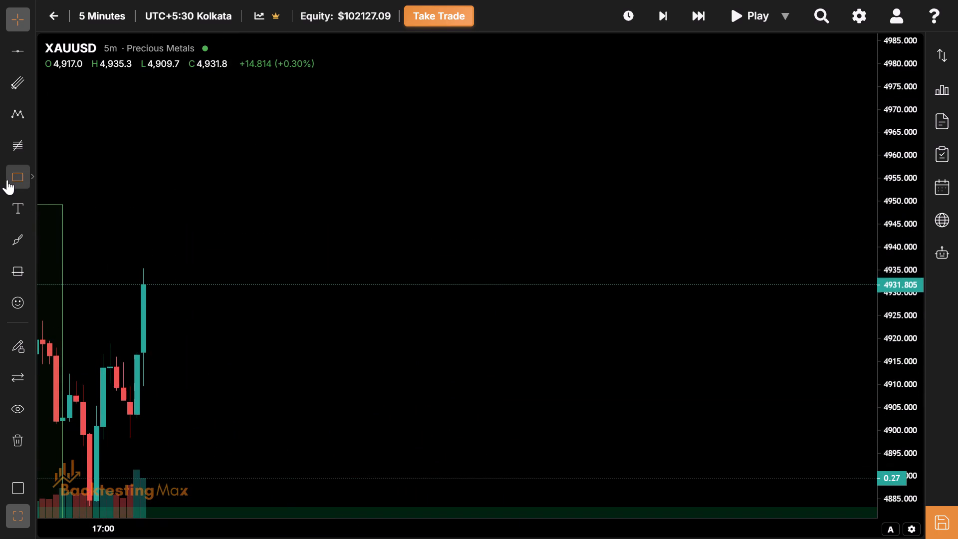
pyautogui.click(7, 181)
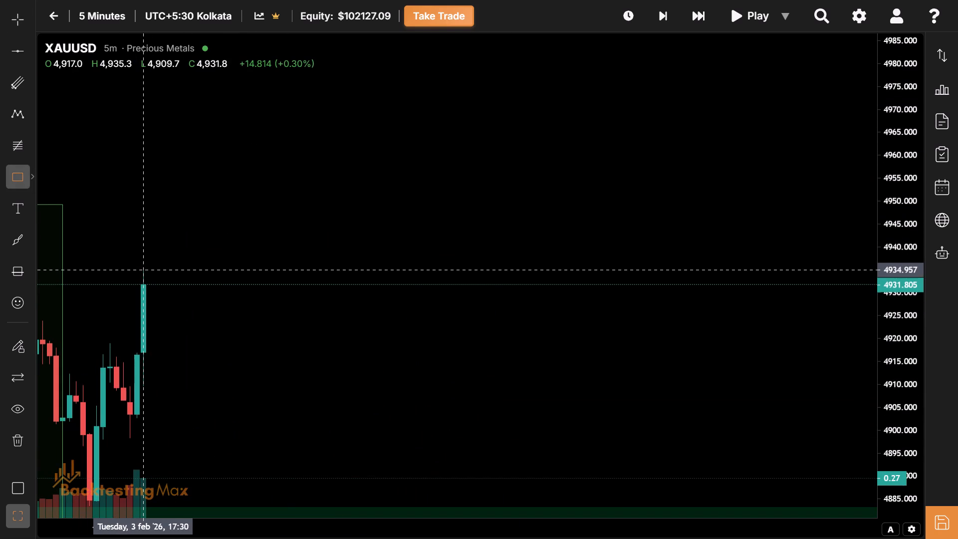
pyautogui.click(143, 269)
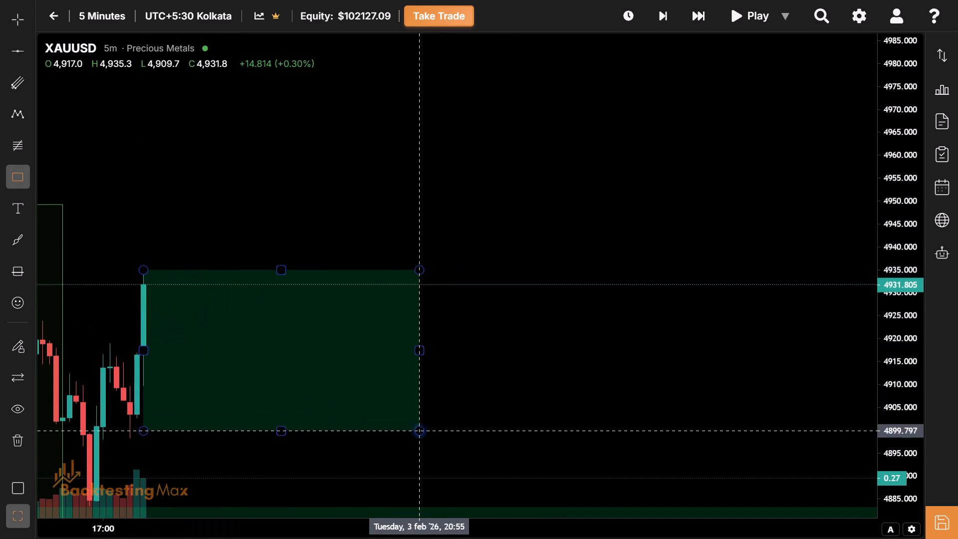
pyautogui.click(467, 434)
# Apply the NY Session template to the new 17:30–21:30 rectangle.
pyautogui.click(117, 107)
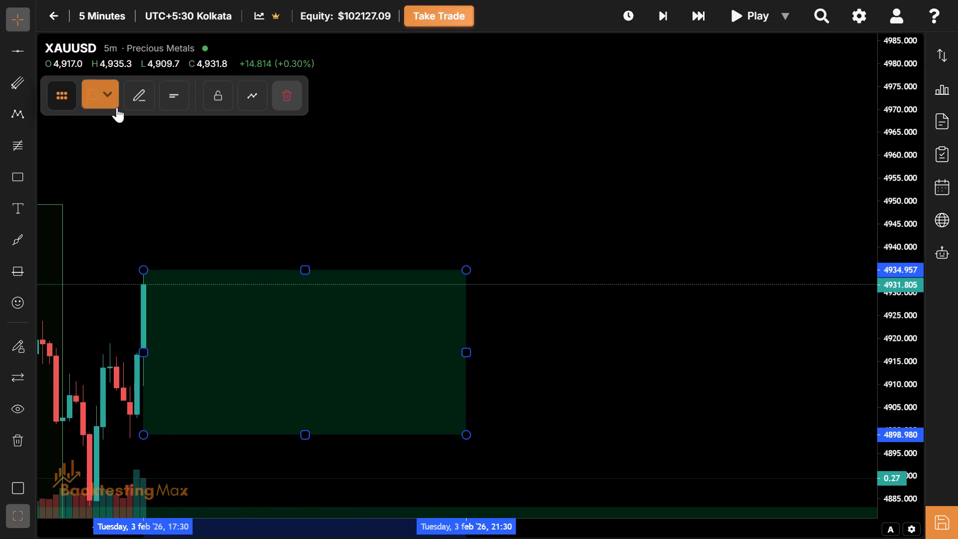
pyautogui.moveTo(194, 401); pyautogui.dragTo(366, 367)
pyautogui.moveTo(366, 367); pyautogui.dragTo(448, 339)
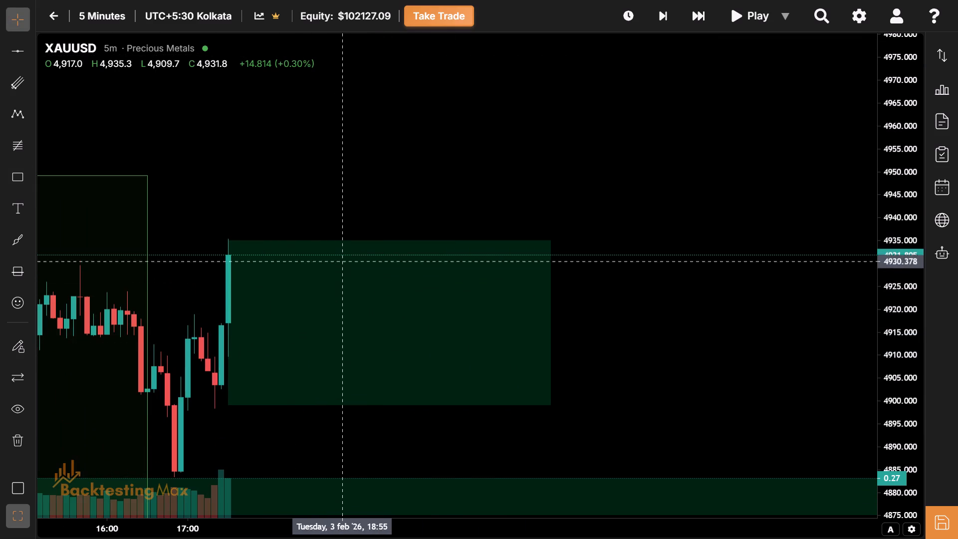
pyautogui.click(375, 244)
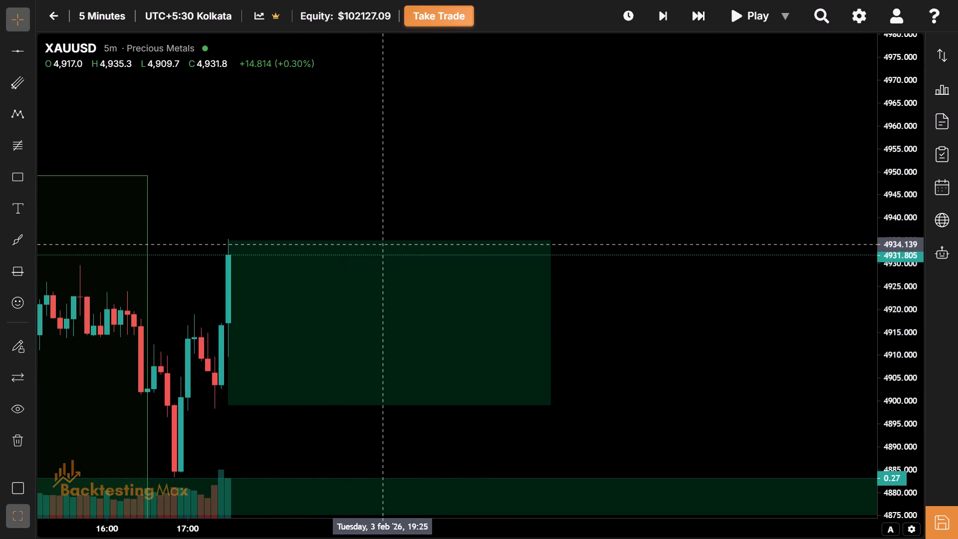
pyautogui.click(385, 239)
pyautogui.click(113, 108)
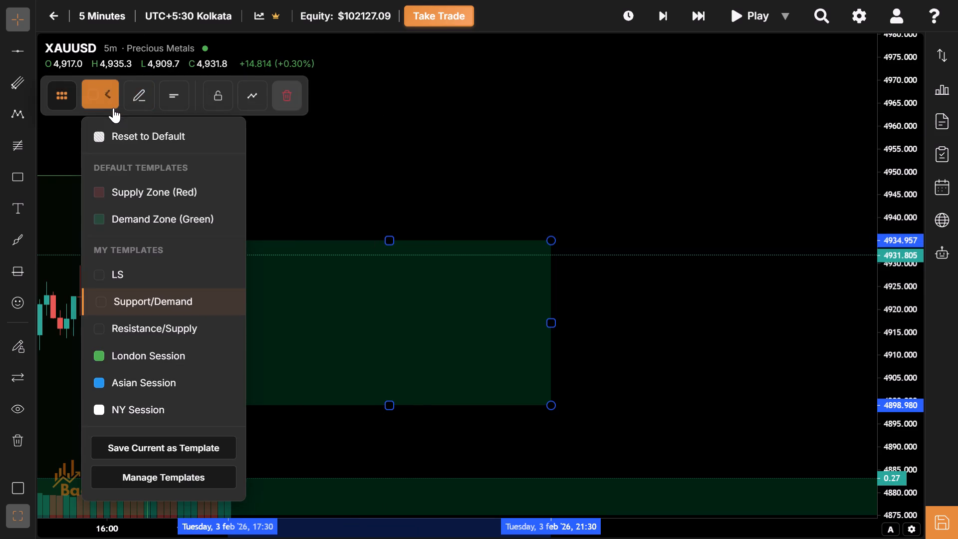
pyautogui.click(171, 399)
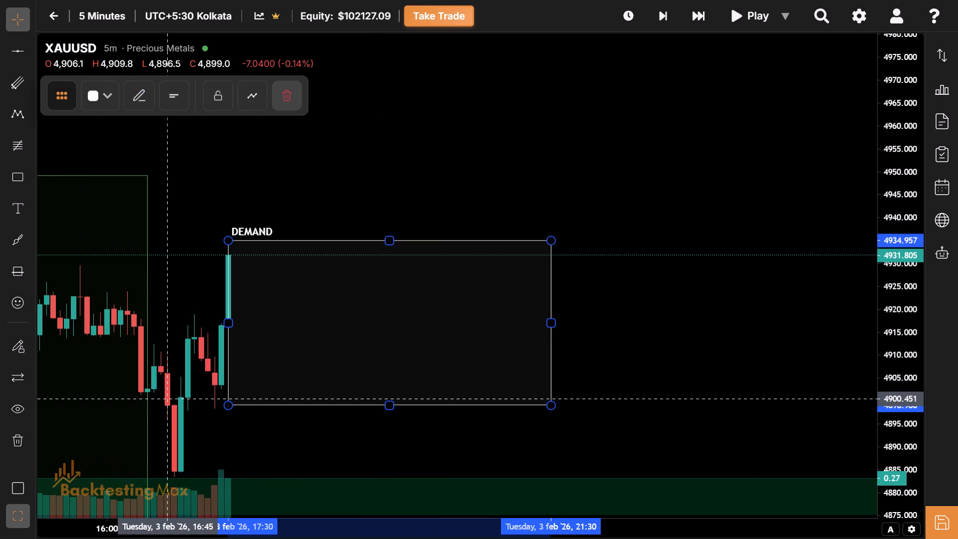
pyautogui.moveTo(334, 354); pyautogui.dragTo(296, 380)
pyautogui.click(372, 335)
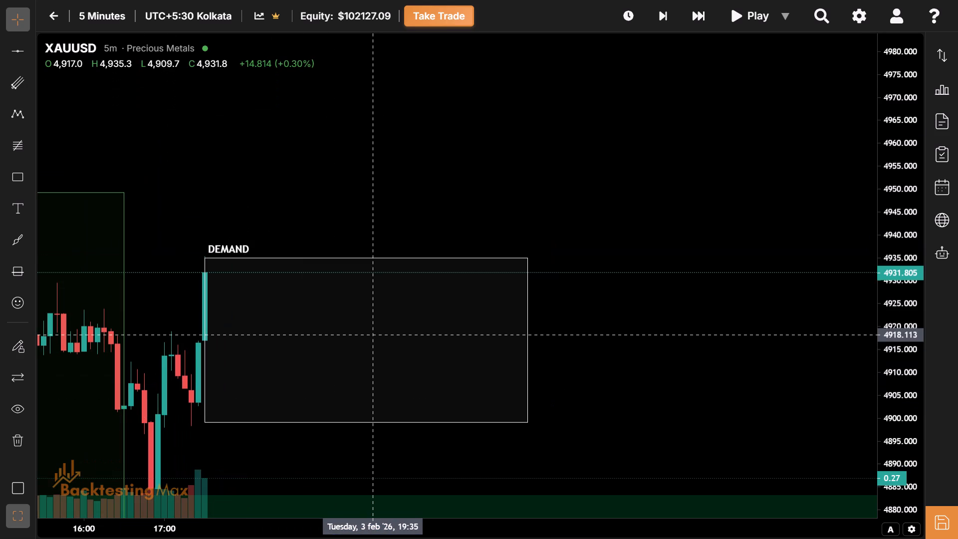
# Advance the replay bar by bar to the 18:00 candle.
pyautogui.moveTo(372, 335); pyautogui.dragTo(463, 288)
pyautogui.click(671, 15)
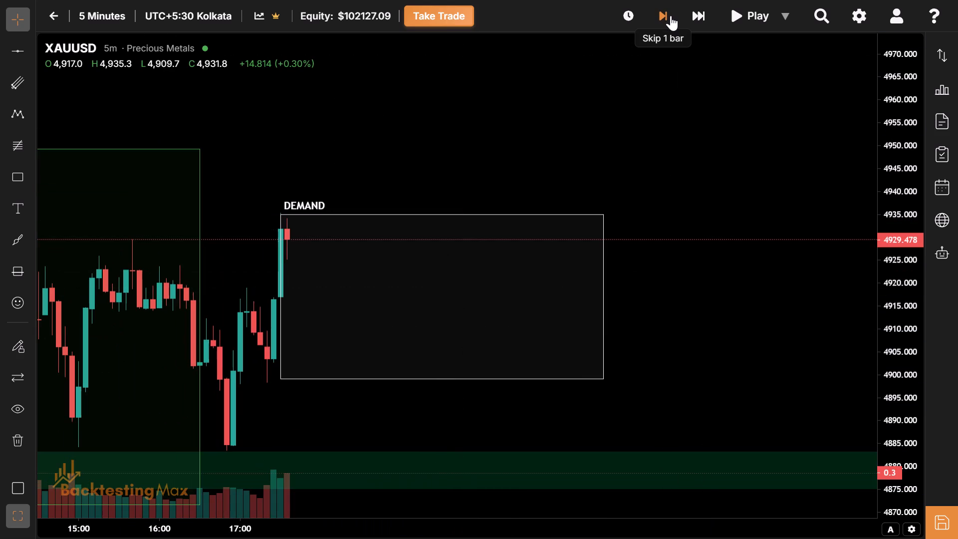
pyautogui.click(671, 15)
pyautogui.moveTo(411, 237); pyautogui.dragTo(600, 259)
pyautogui.moveTo(540, 276); pyautogui.dragTo(473, 235)
pyautogui.moveTo(473, 235); pyautogui.dragTo(404, 233)
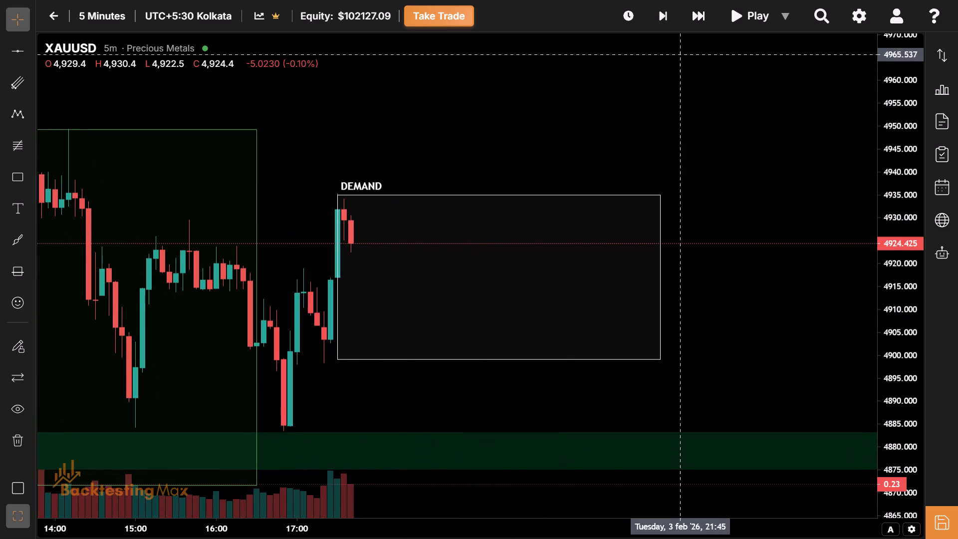
pyautogui.click(665, 23)
pyautogui.click(665, 23)
pyautogui.click(665, 23)
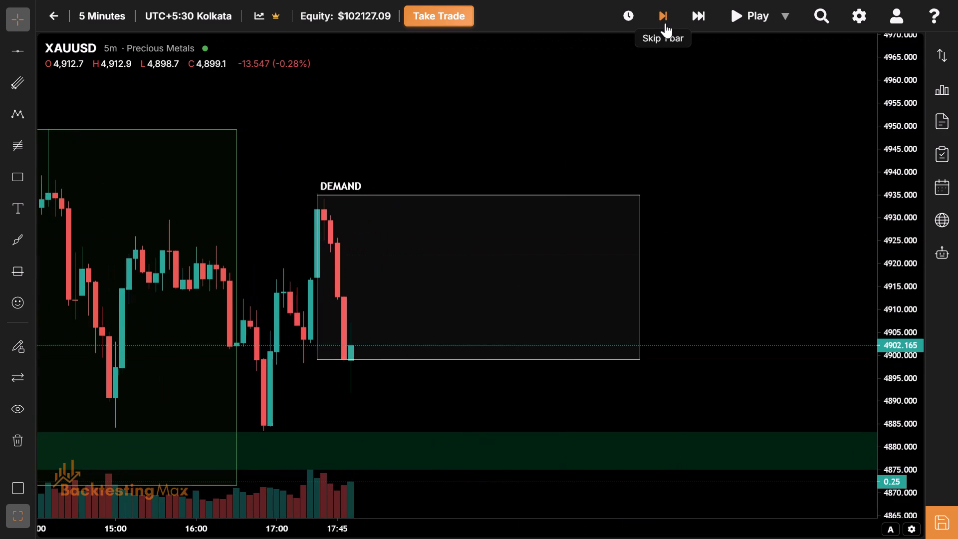
pyautogui.moveTo(413, 317); pyautogui.dragTo(385, 260)
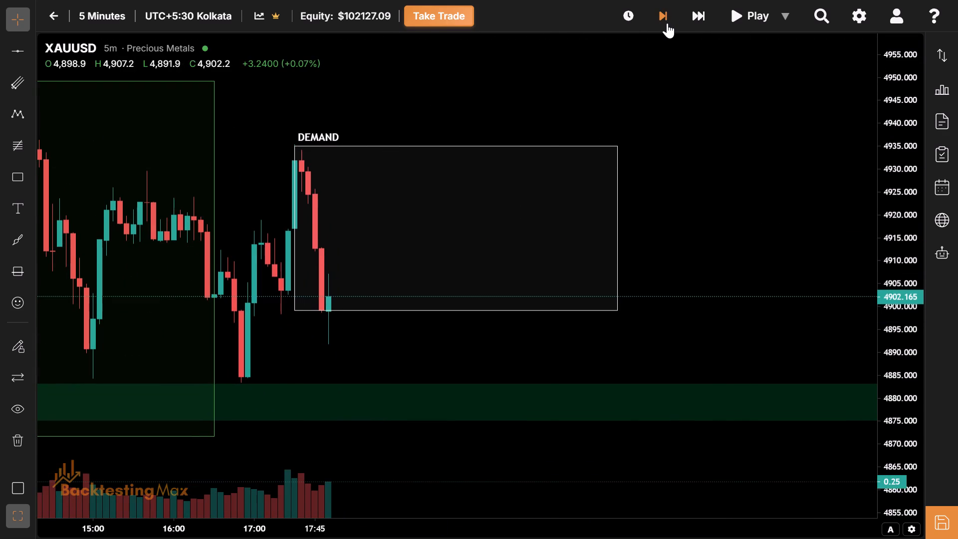
pyautogui.click(667, 23)
# Examine the price action across the green session box, the green zone and the white New York session box.
pyautogui.click(371, 245)
pyautogui.moveTo(371, 245); pyautogui.dragTo(380, 349)
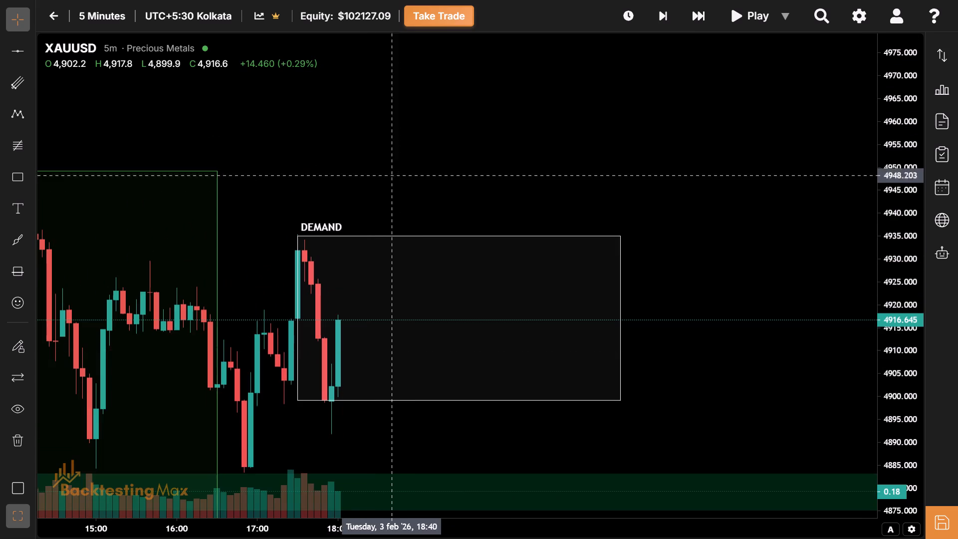
pyautogui.moveTo(396, 168); pyautogui.dragTo(877, 199)
pyautogui.moveTo(333, 362); pyautogui.dragTo(348, 175)
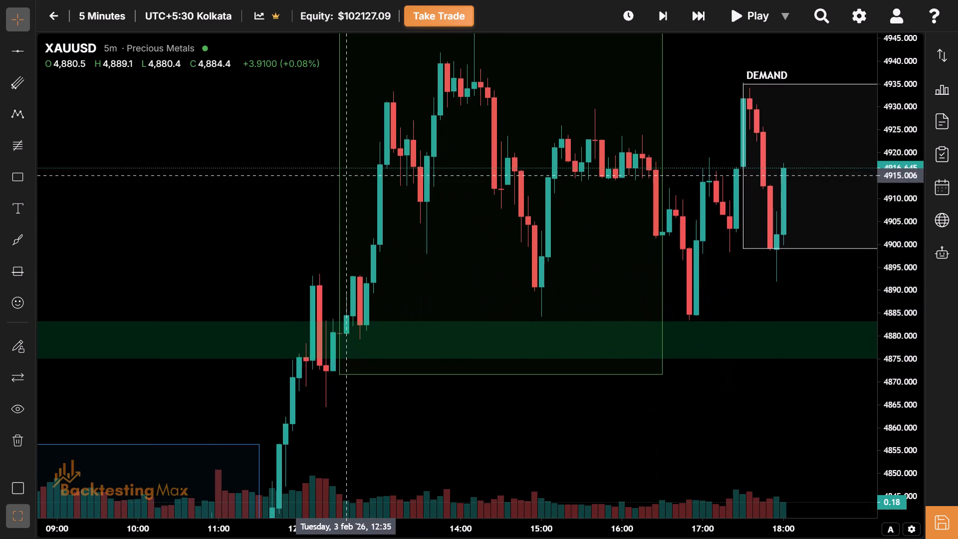
pyautogui.moveTo(234, 227); pyautogui.dragTo(235, 199)
pyautogui.moveTo(562, 222); pyautogui.dragTo(496, 210)
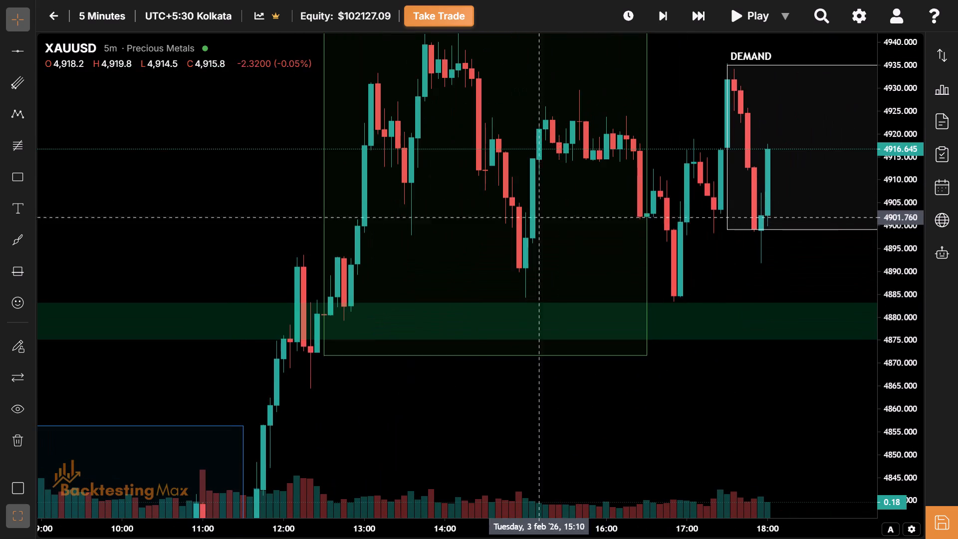
pyautogui.moveTo(496, 210); pyautogui.dragTo(359, 234)
pyautogui.moveTo(430, 221); pyautogui.dragTo(311, 324)
pyautogui.moveTo(711, 215); pyautogui.dragTo(421, 77)
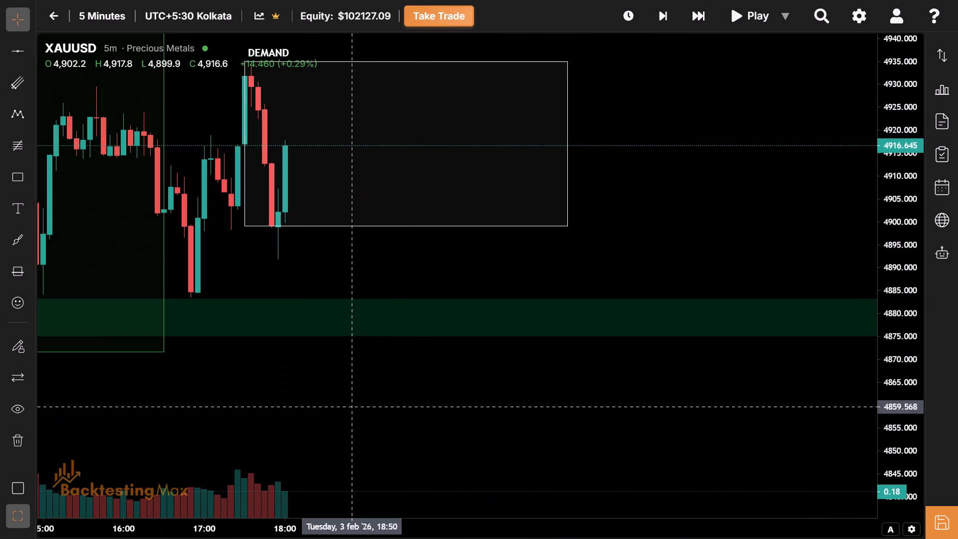
pyautogui.moveTo(351, 416); pyautogui.dragTo(596, 335)
pyautogui.moveTo(667, 378); pyautogui.dragTo(602, 424)
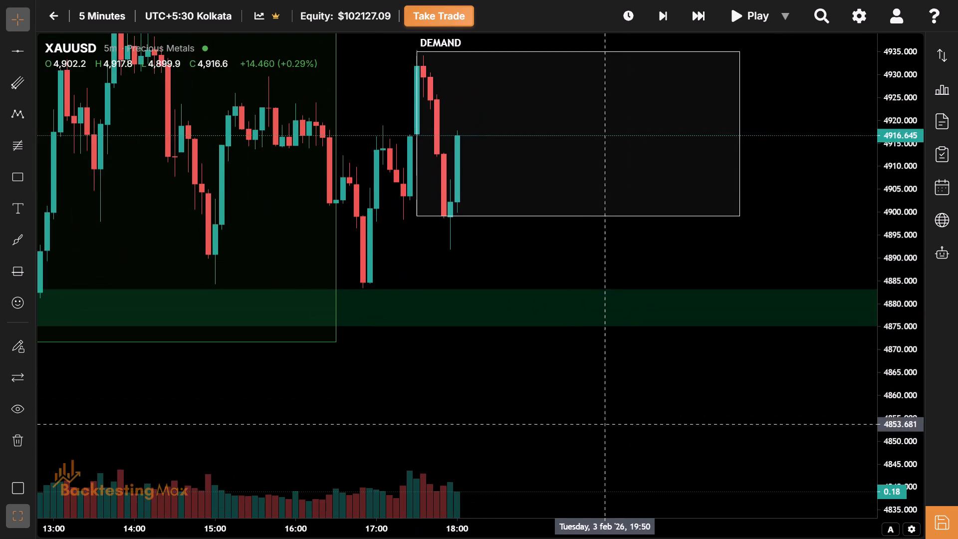
# Extend the white New York session box's bottom edge to the session low at about 4891.5.
pyautogui.moveTo(618, 116); pyautogui.dragTo(528, 258)
pyautogui.moveTo(506, 246); pyautogui.dragTo(400, 234)
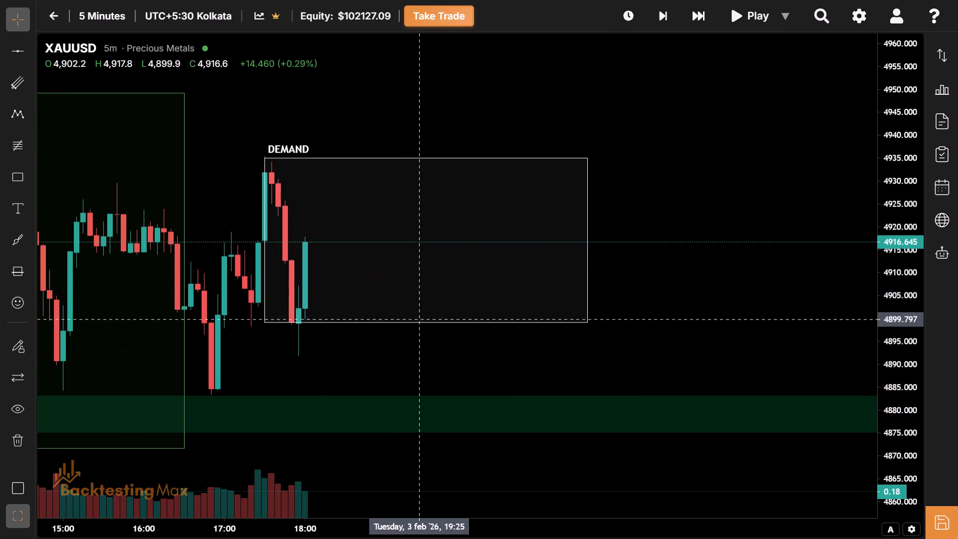
pyautogui.moveTo(427, 321); pyautogui.dragTo(471, 357)
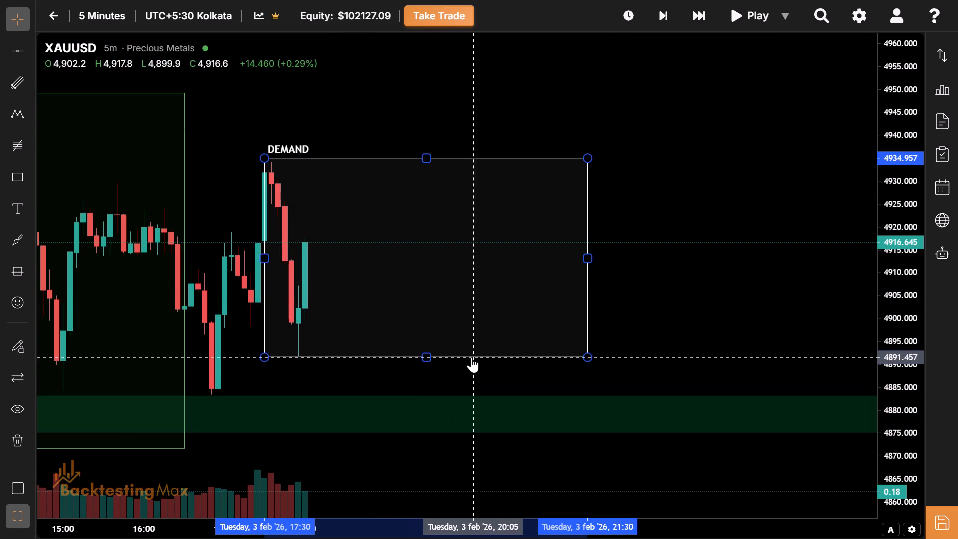
pyautogui.moveTo(454, 288); pyautogui.dragTo(442, 316)
# Advance the replay bar by bar to the 18:30 candle.
pyautogui.click(656, 16)
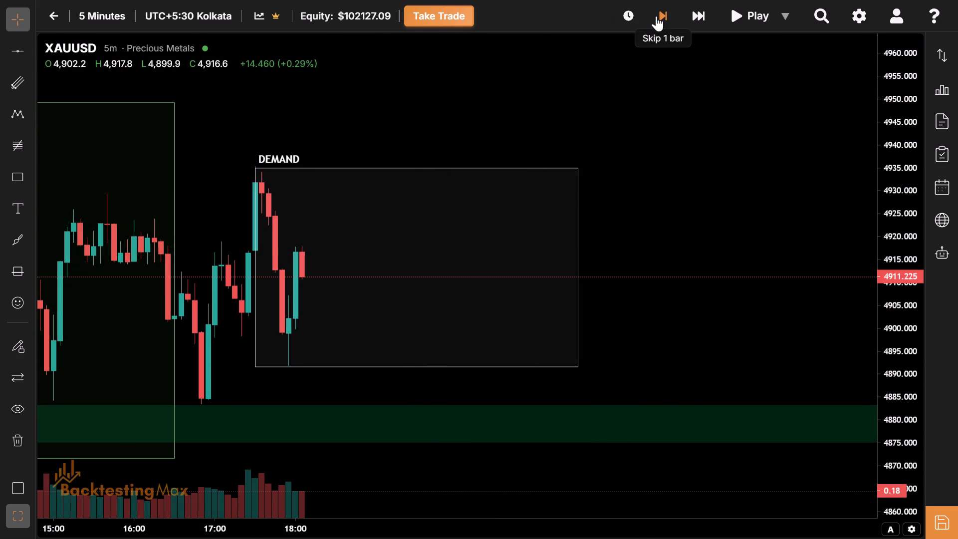
pyautogui.click(656, 16)
pyautogui.click(656, 16)
pyautogui.click(656, 16)
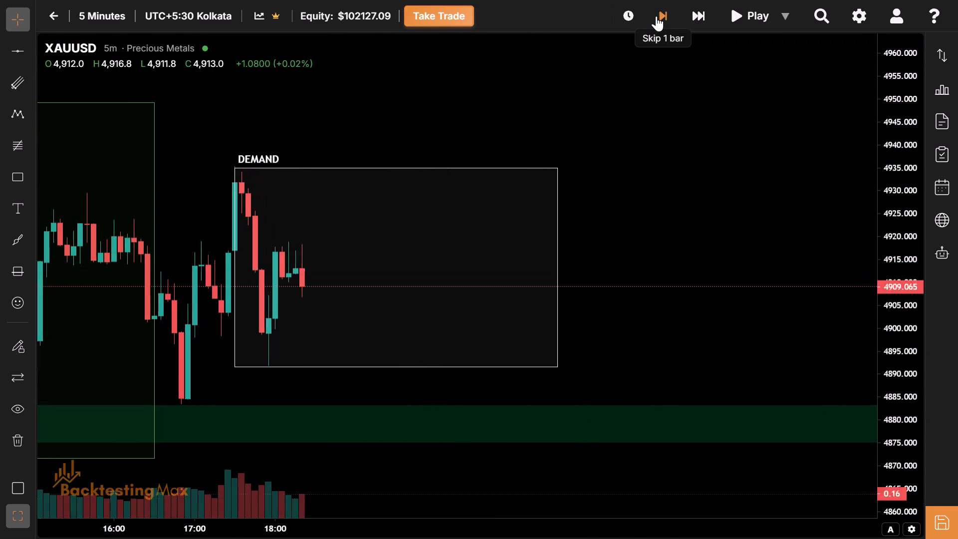
pyautogui.click(656, 16)
pyautogui.click(656, 16)
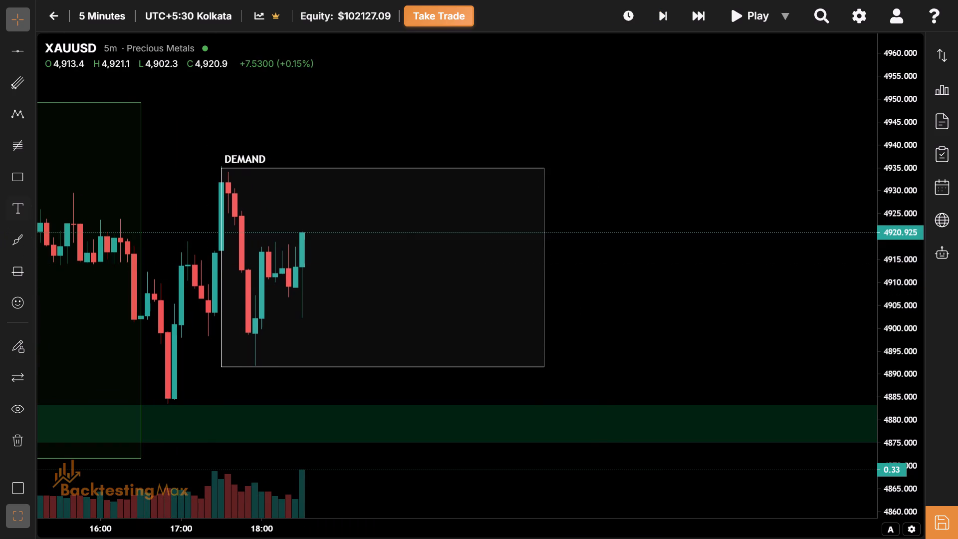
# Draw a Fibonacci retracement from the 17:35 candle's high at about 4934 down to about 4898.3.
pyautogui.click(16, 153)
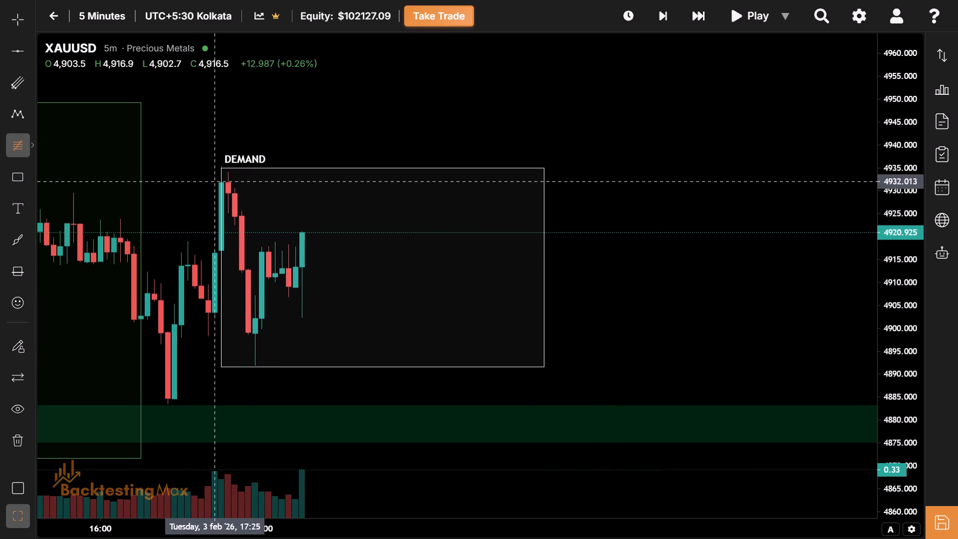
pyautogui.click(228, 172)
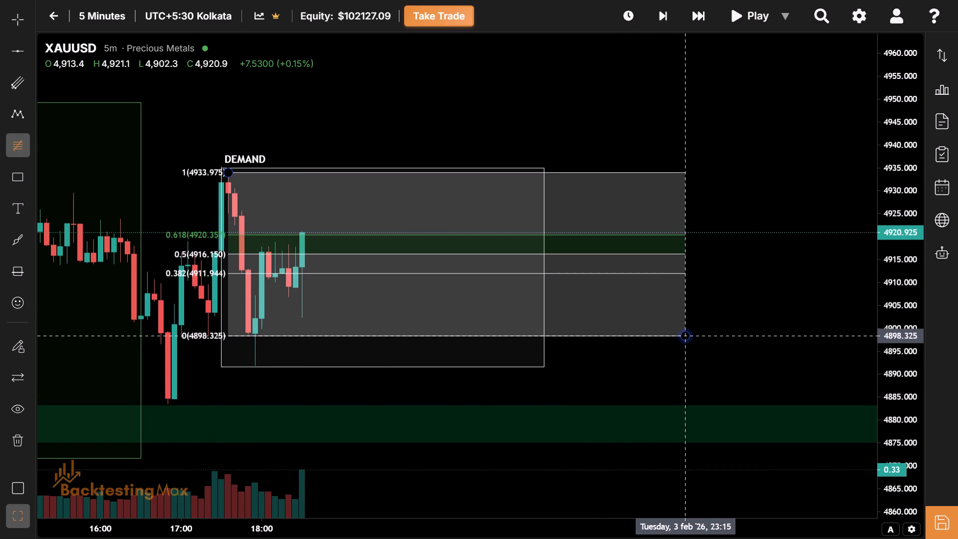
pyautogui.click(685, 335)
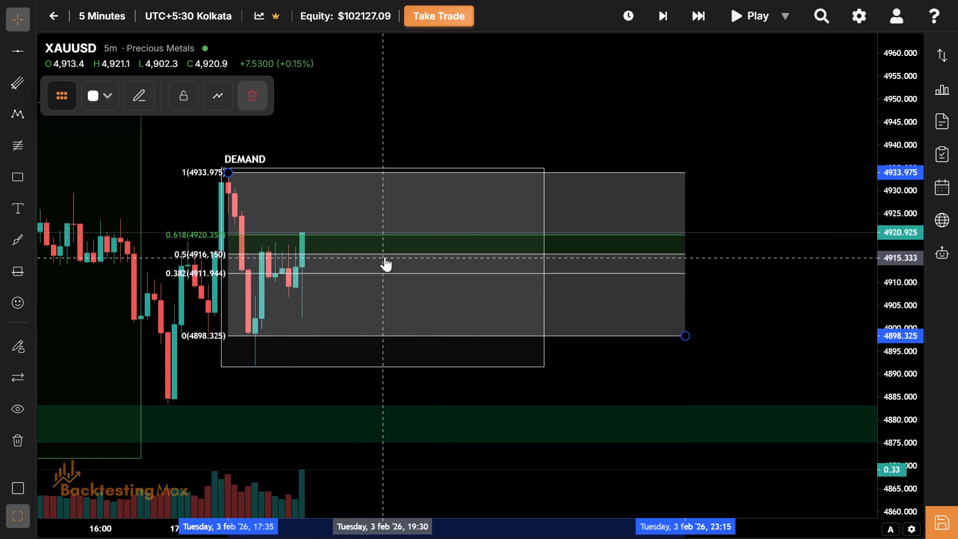
# Advance the replay bar by bar to the 18:40 candle.
pyautogui.moveTo(470, 139); pyautogui.dragTo(542, 71)
pyautogui.moveTo(394, 428); pyautogui.dragTo(271, 408)
pyautogui.moveTo(271, 408); pyautogui.dragTo(236, 472)
pyautogui.moveTo(236, 472); pyautogui.dragTo(209, 424)
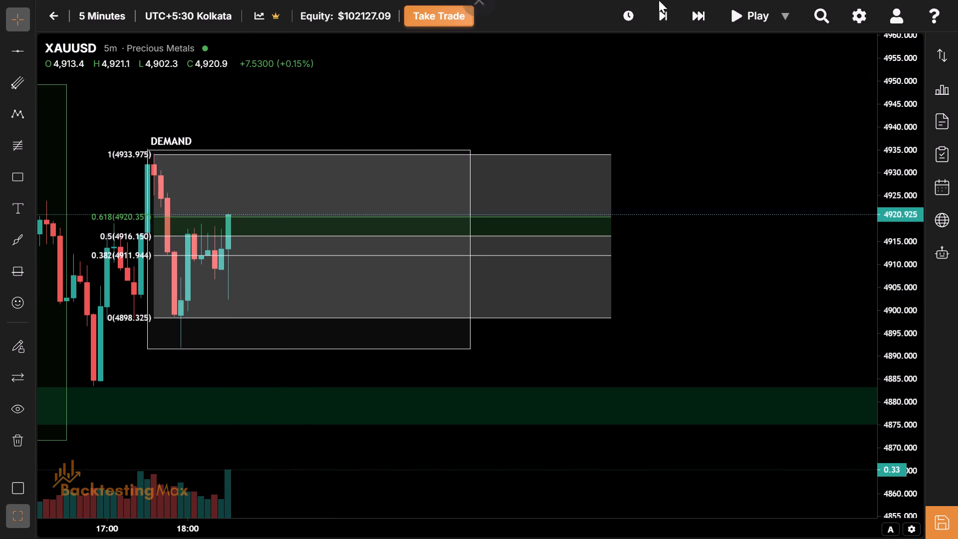
pyautogui.click(668, 11)
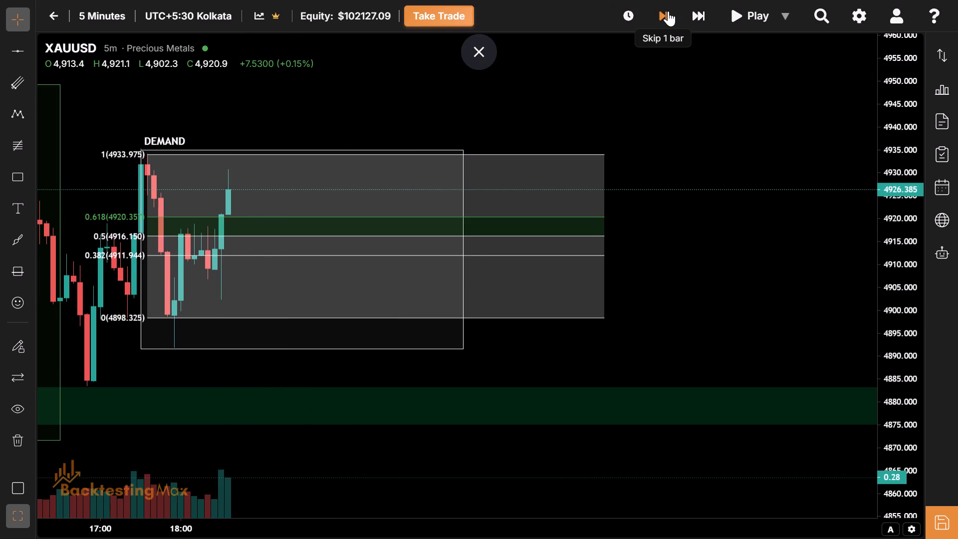
pyautogui.click(668, 11)
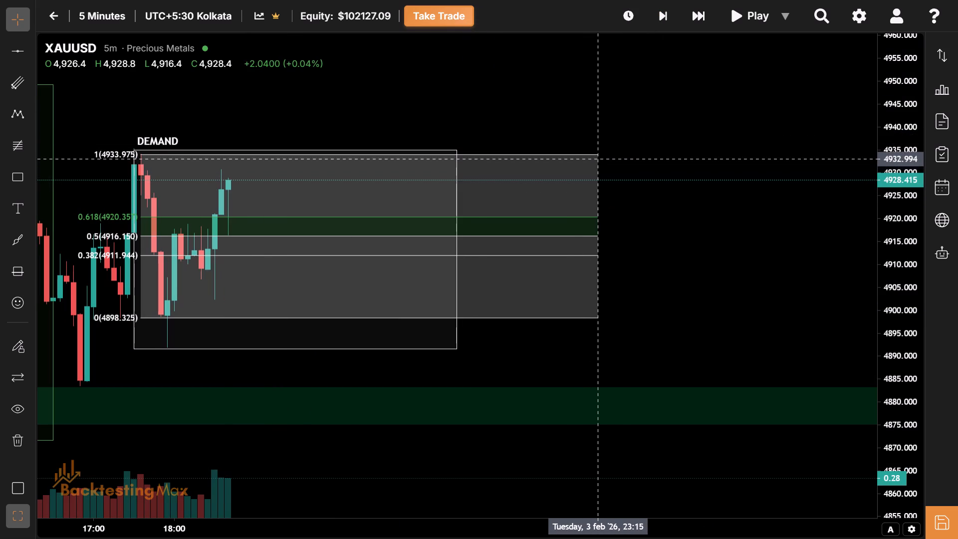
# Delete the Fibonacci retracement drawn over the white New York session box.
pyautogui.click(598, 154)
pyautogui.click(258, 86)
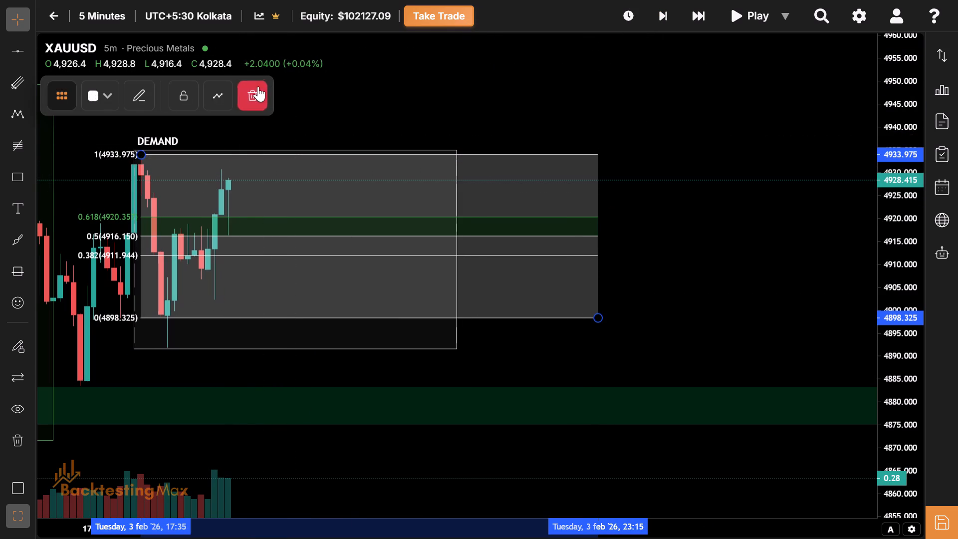
# Advance the replay bar by bar to the 18:55 candle.
pyautogui.moveTo(241, 229); pyautogui.dragTo(265, 246)
pyautogui.moveTo(297, 249); pyautogui.dragTo(282, 270)
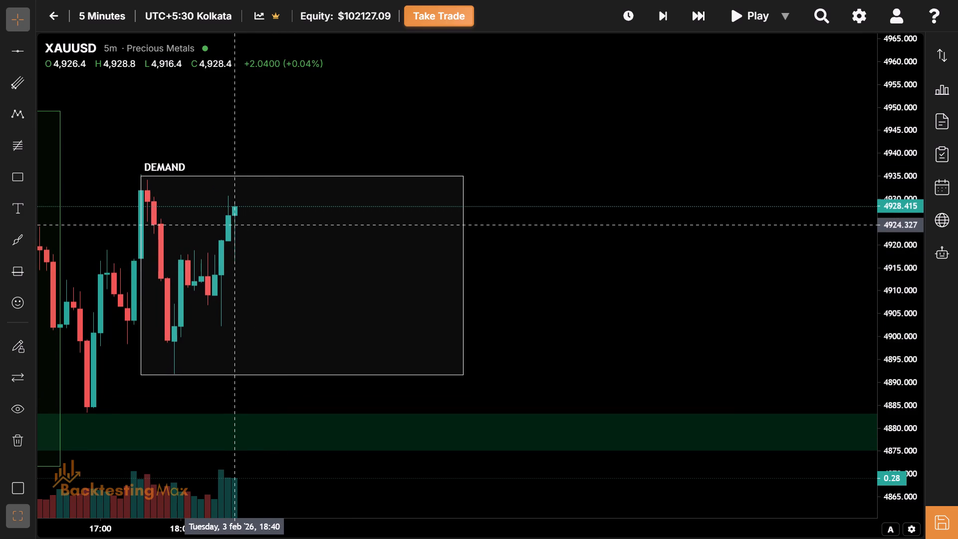
pyautogui.moveTo(234, 225); pyautogui.dragTo(230, 259)
pyautogui.click(660, 14)
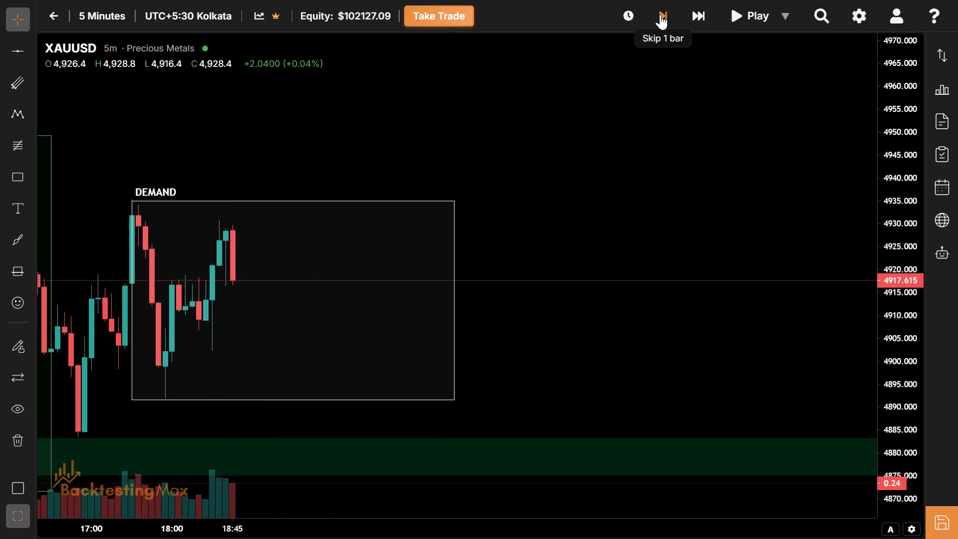
pyautogui.click(660, 14)
pyautogui.click(660, 14)
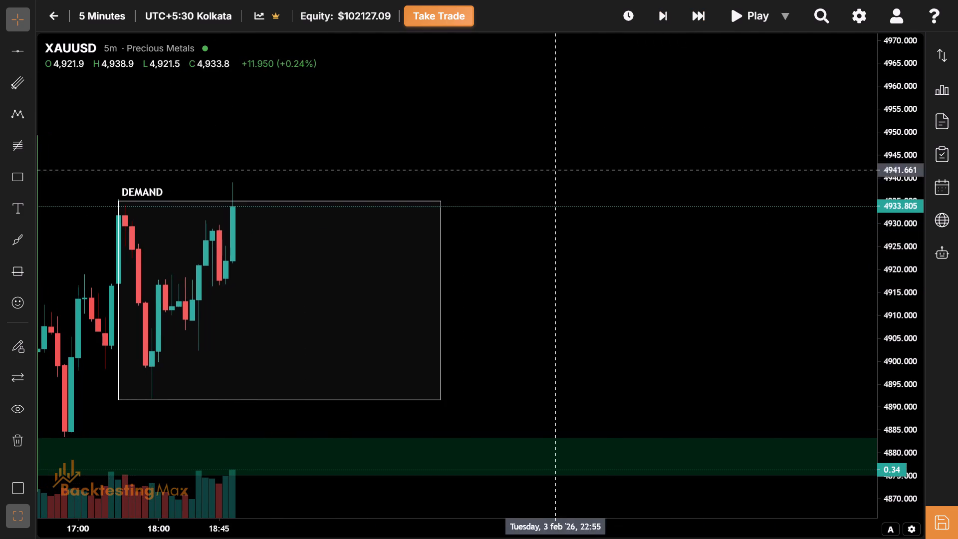
# Extend the white New York session box's top edge to the 18:55 candle's high at about 4939.
pyautogui.moveTo(395, 316); pyautogui.dragTo(433, 368)
pyautogui.moveTo(267, 279); pyautogui.dragTo(275, 353)
pyautogui.moveTo(322, 312); pyautogui.dragTo(322, 289)
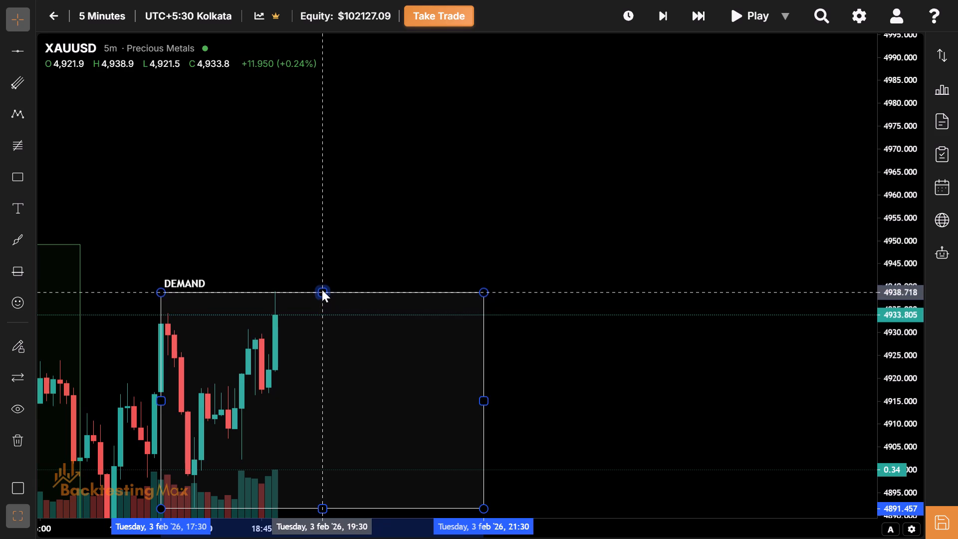
pyautogui.moveTo(322, 289); pyautogui.dragTo(321, 291)
# Advance the replay bar by bar to the 19:15 candle.
pyautogui.moveTo(218, 484); pyautogui.dragTo(299, 331)
pyautogui.moveTo(299, 331); pyautogui.dragTo(285, 343)
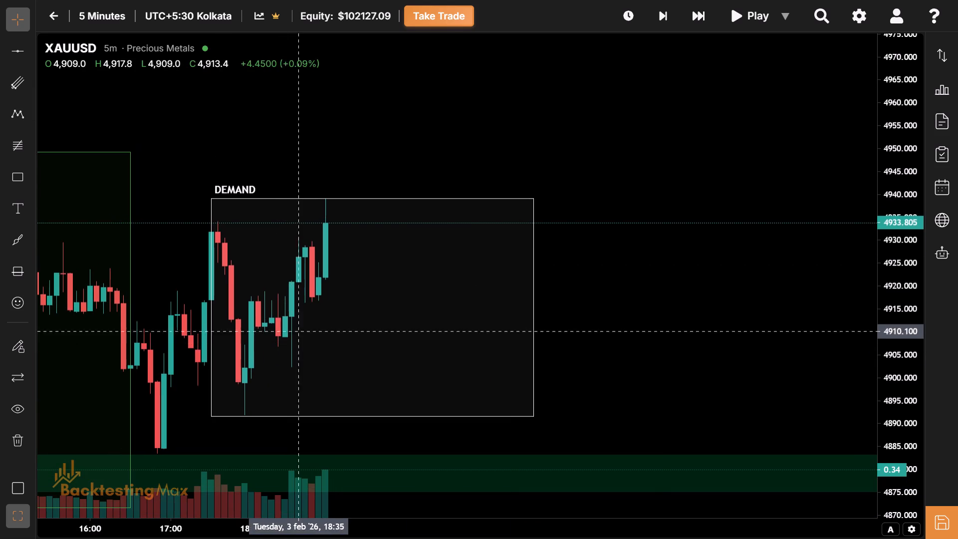
pyautogui.click(669, 22)
pyautogui.click(669, 22)
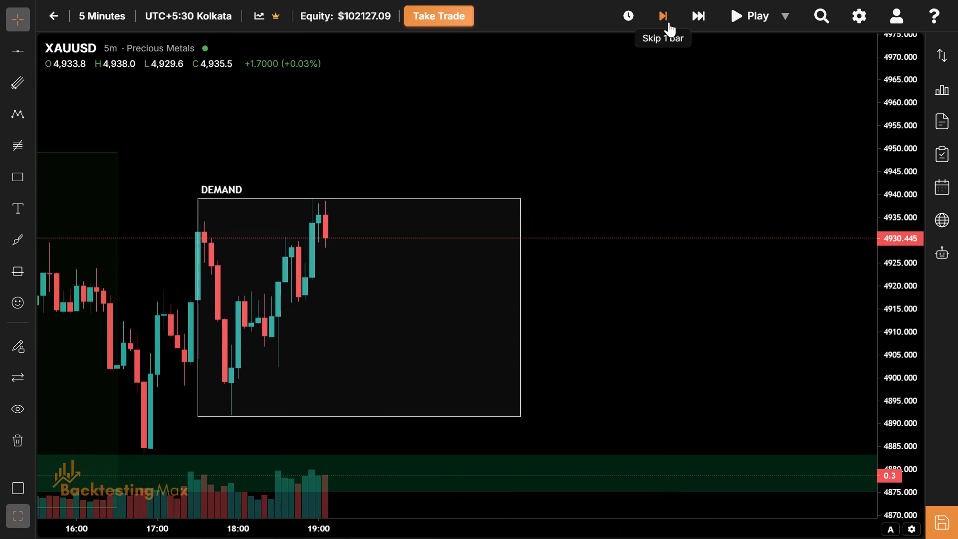
pyautogui.click(669, 22)
pyautogui.click(669, 22)
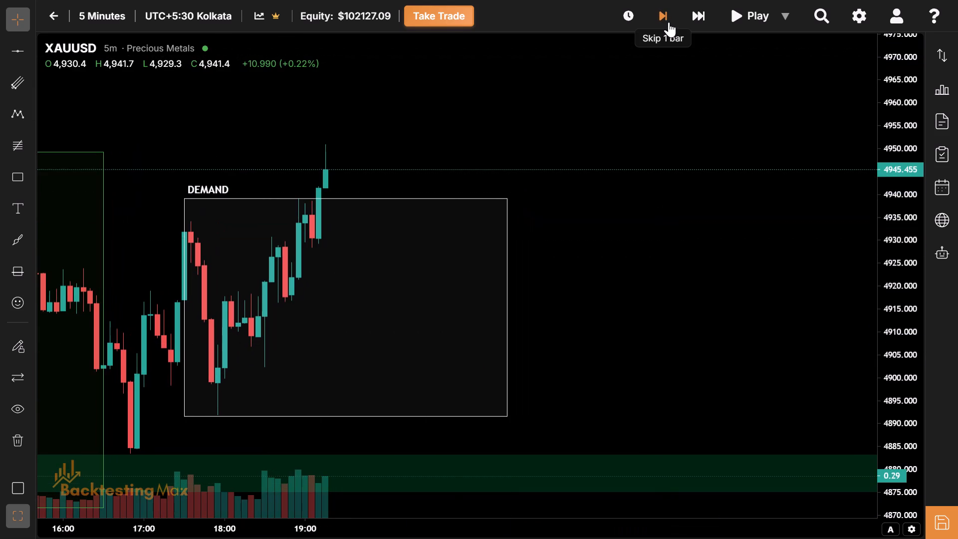
# Extend the white New York session box's top edge to the 19:15 candle's high at about 4950.8.
pyautogui.moveTo(241, 126); pyautogui.dragTo(573, 166)
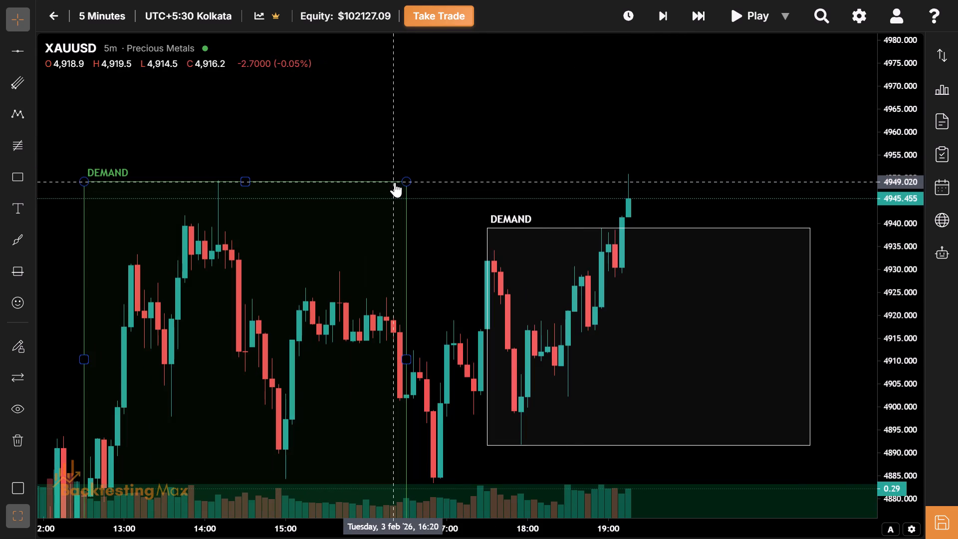
pyautogui.moveTo(574, 199); pyautogui.dragTo(321, 171)
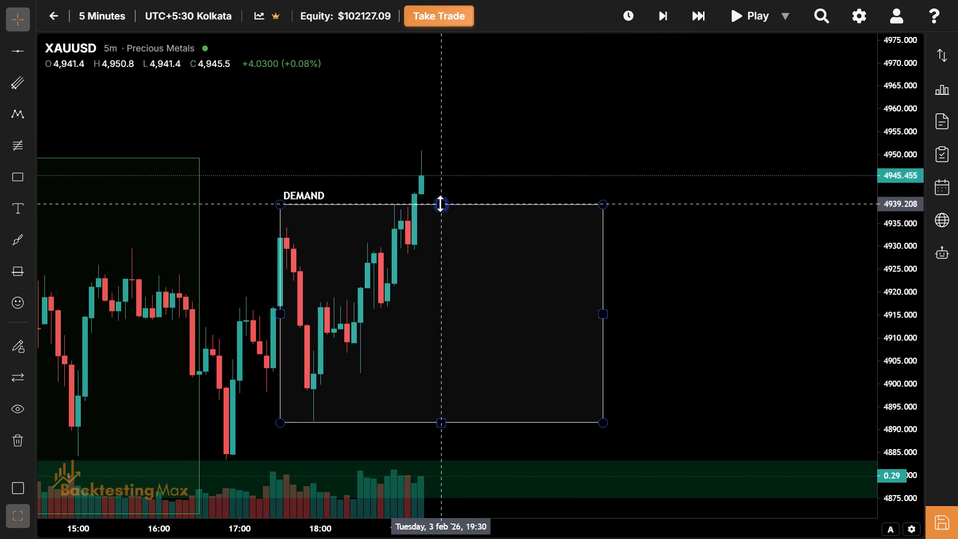
pyautogui.moveTo(440, 204); pyautogui.dragTo(441, 151)
# Advance the replay one bar to the 19:20 candle.
pyautogui.moveTo(420, 289); pyautogui.dragTo(301, 289)
pyautogui.moveTo(453, 266); pyautogui.dragTo(354, 302)
pyautogui.click(664, 14)
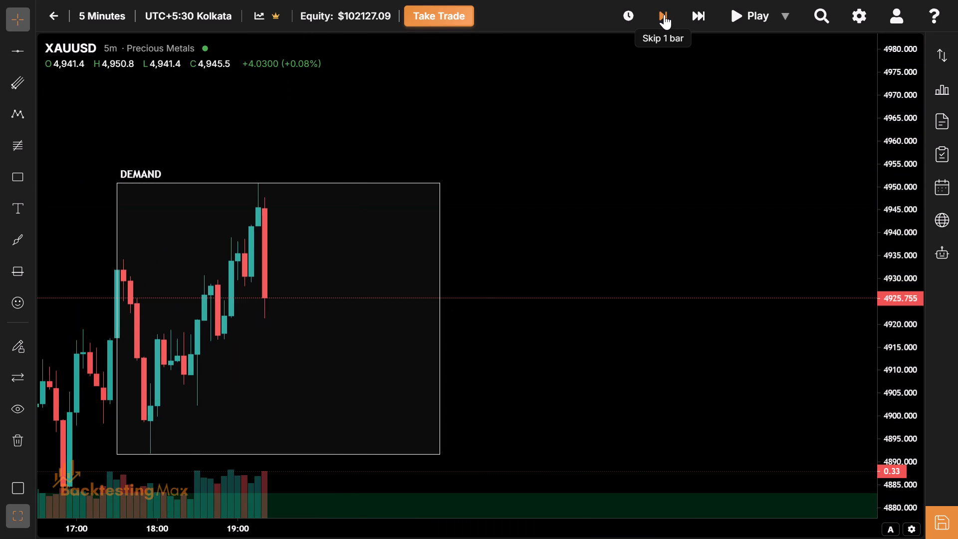
# Draw a short position at the 19:20 candle's close, with entry at about 4925.5 and stop at about 4952 above the session high.
pyautogui.moveTo(296, 304); pyautogui.dragTo(399, 285)
pyautogui.moveTo(334, 328); pyautogui.dragTo(338, 299)
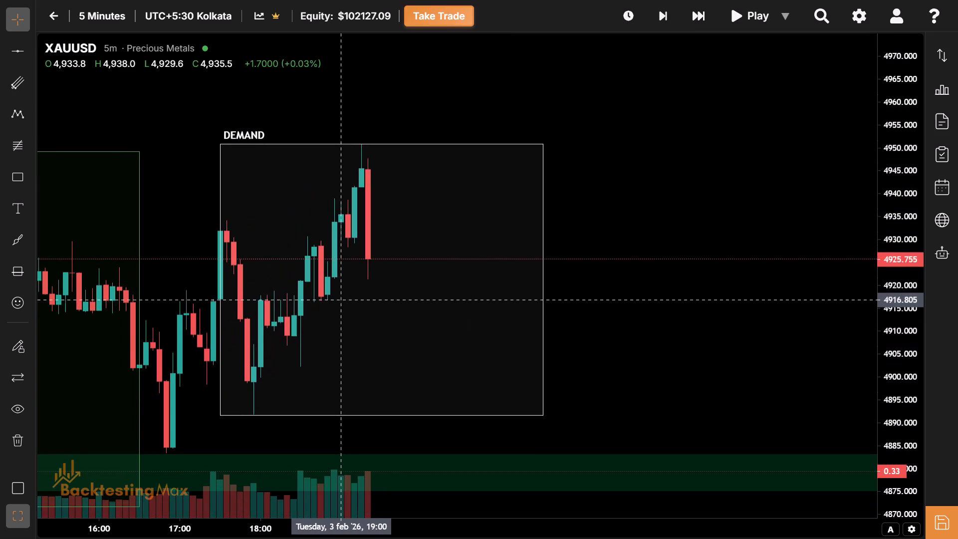
pyautogui.moveTo(402, 281); pyautogui.dragTo(273, 329)
pyautogui.click(15, 263)
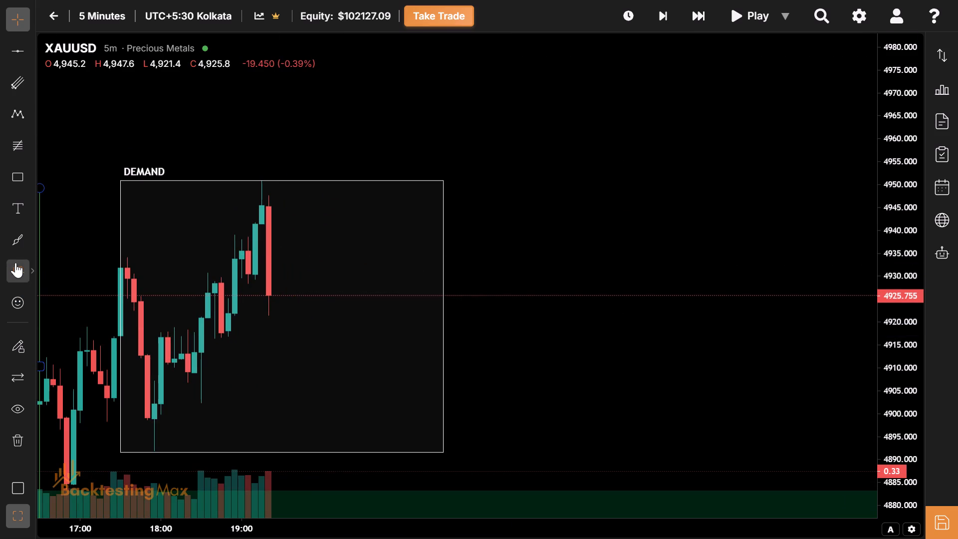
pyautogui.click(269, 296)
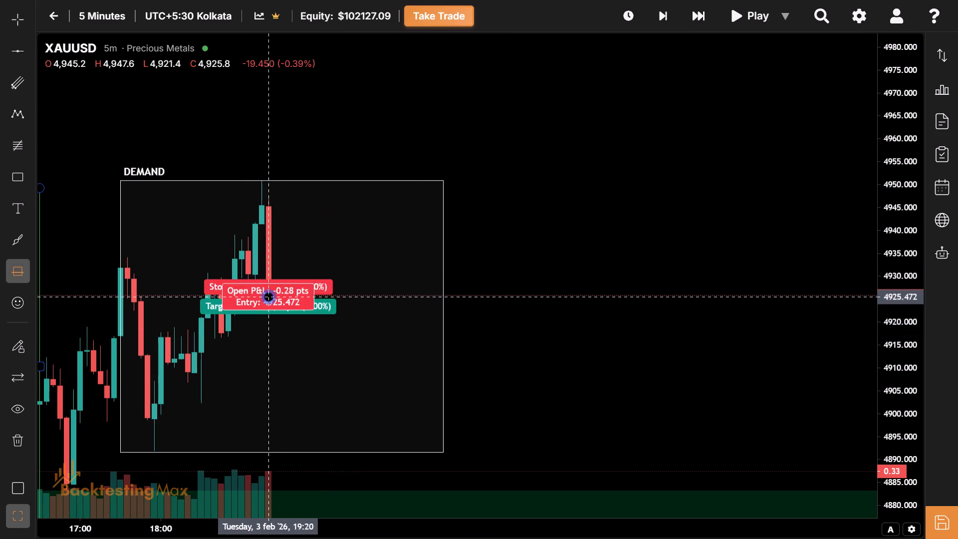
pyautogui.click(356, 176)
# Set the short position's target to about 4872.5 for a 1:2 risk-reward ratio.
pyautogui.moveTo(546, 330); pyautogui.dragTo(640, 89)
pyautogui.moveTo(446, 437); pyautogui.dragTo(433, 335)
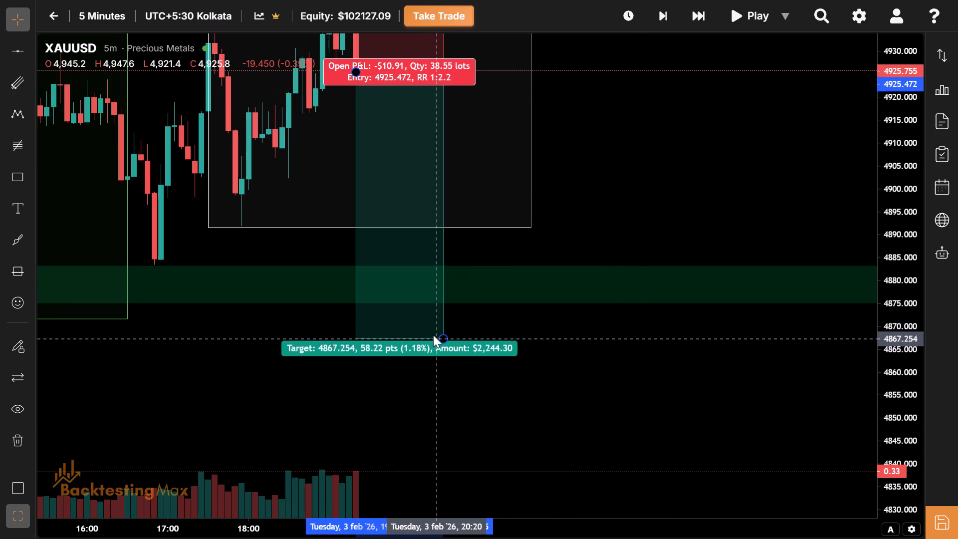
pyautogui.moveTo(433, 335); pyautogui.dragTo(432, 310)
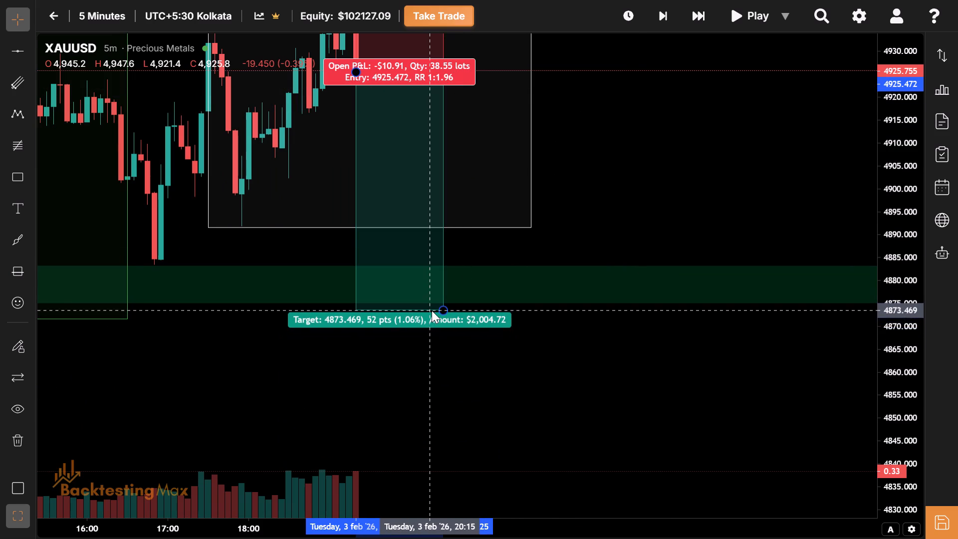
pyautogui.moveTo(432, 310); pyautogui.dragTo(431, 314)
pyautogui.moveTo(624, 167); pyautogui.dragTo(519, 371)
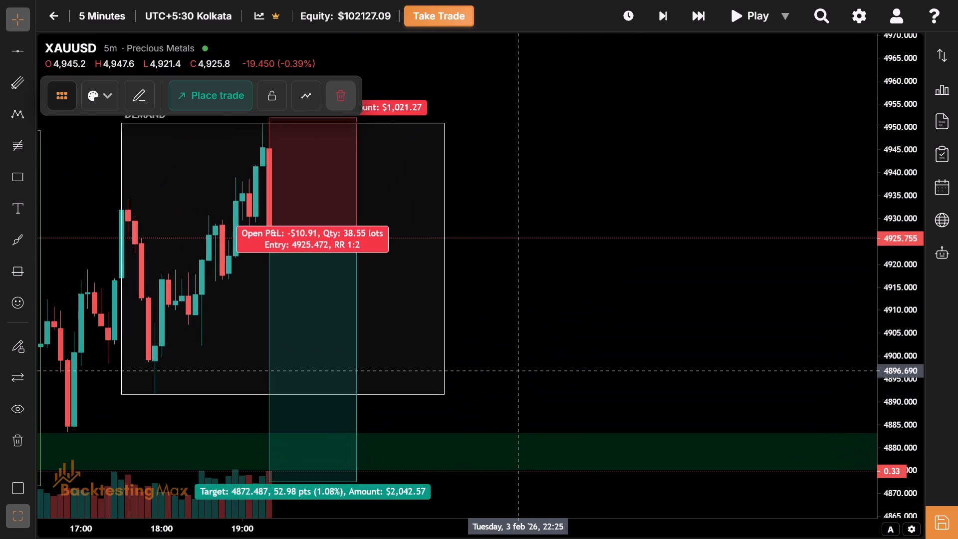
pyautogui.click(519, 371)
# Advance the replay bar by bar to the 20:10 candle, tracking the short position.
pyautogui.click(669, 7)
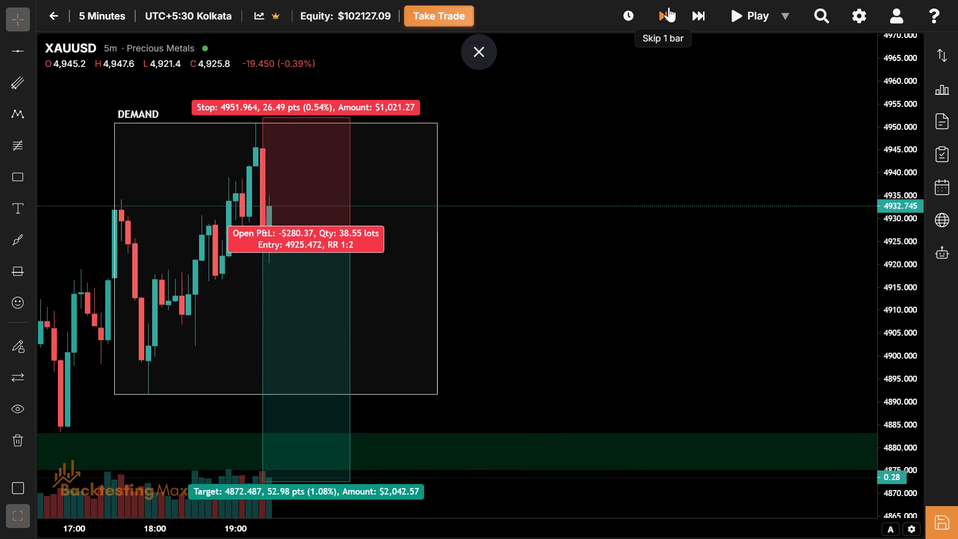
pyautogui.click(669, 7)
pyautogui.click(669, 7)
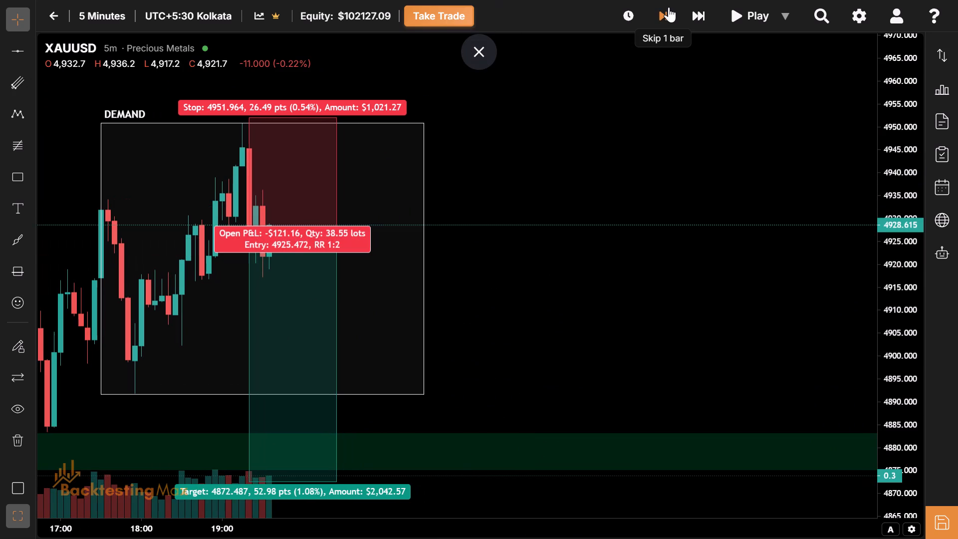
pyautogui.click(669, 7)
pyautogui.click(669, 7)
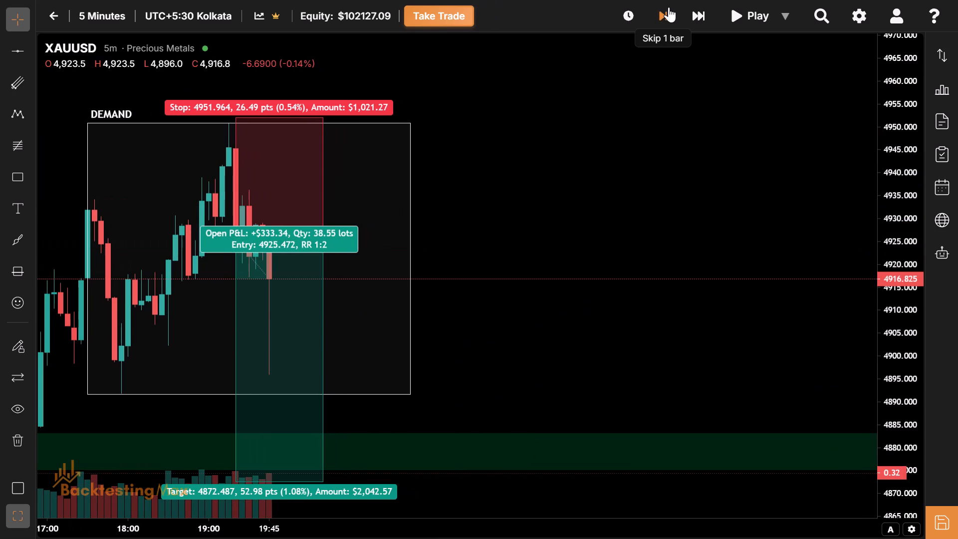
pyautogui.click(669, 7)
pyautogui.moveTo(632, 271); pyautogui.dragTo(687, 173)
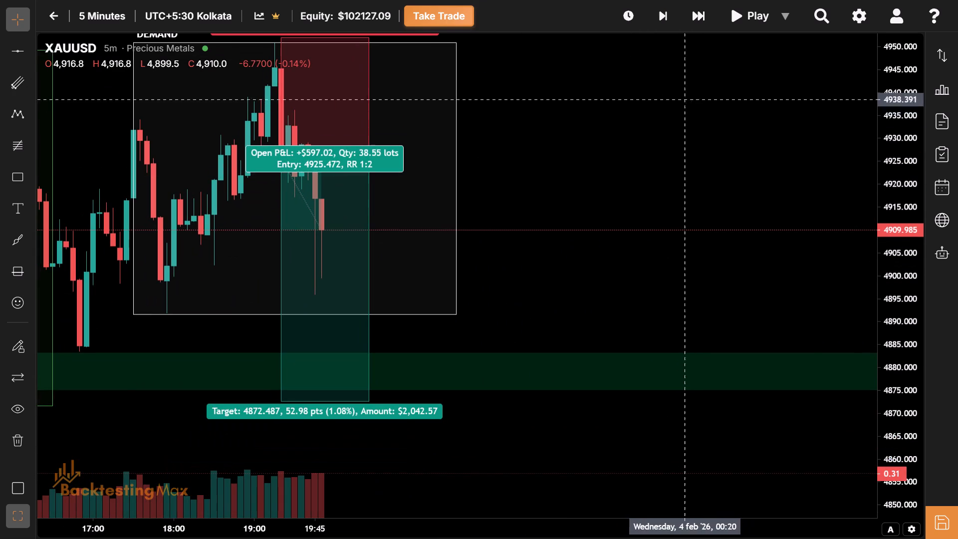
pyautogui.click(673, 16)
pyautogui.click(673, 16)
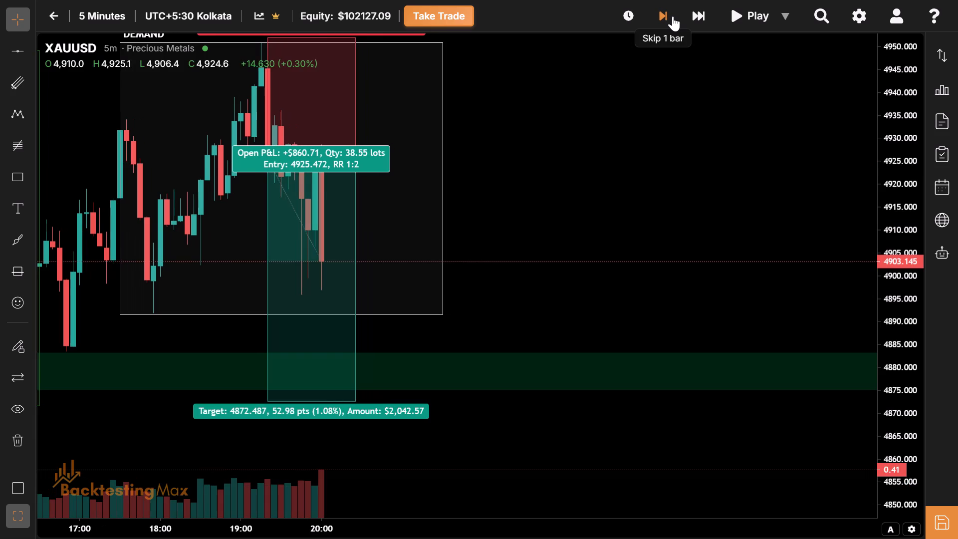
pyautogui.click(673, 16)
pyautogui.click(673, 16)
# Advance the replay bar by bar to the 20:40 candle.
pyautogui.moveTo(673, 16); pyautogui.dragTo(549, 195)
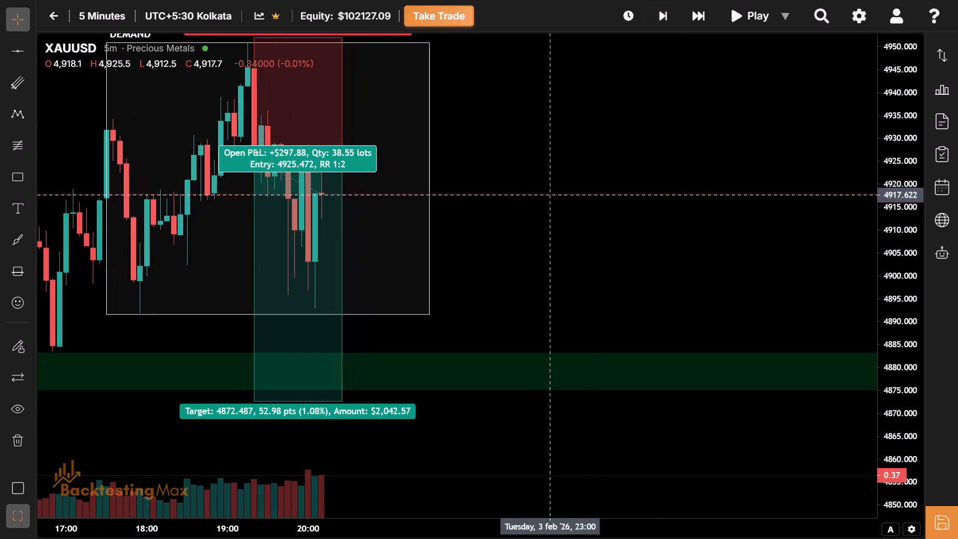
pyautogui.moveTo(549, 195); pyautogui.dragTo(607, 244)
pyautogui.click(667, 15)
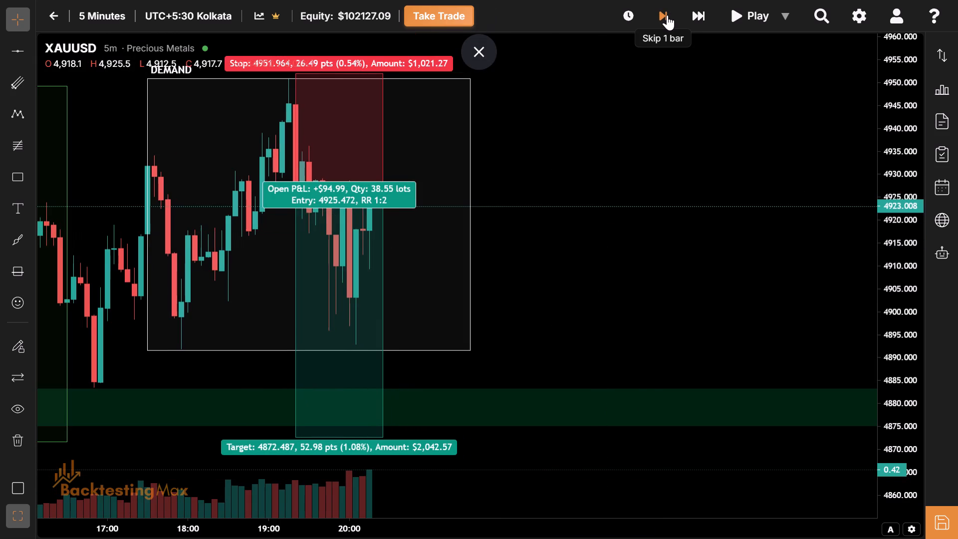
pyautogui.click(667, 15)
pyautogui.click(667, 15)
pyautogui.click(667, 15)
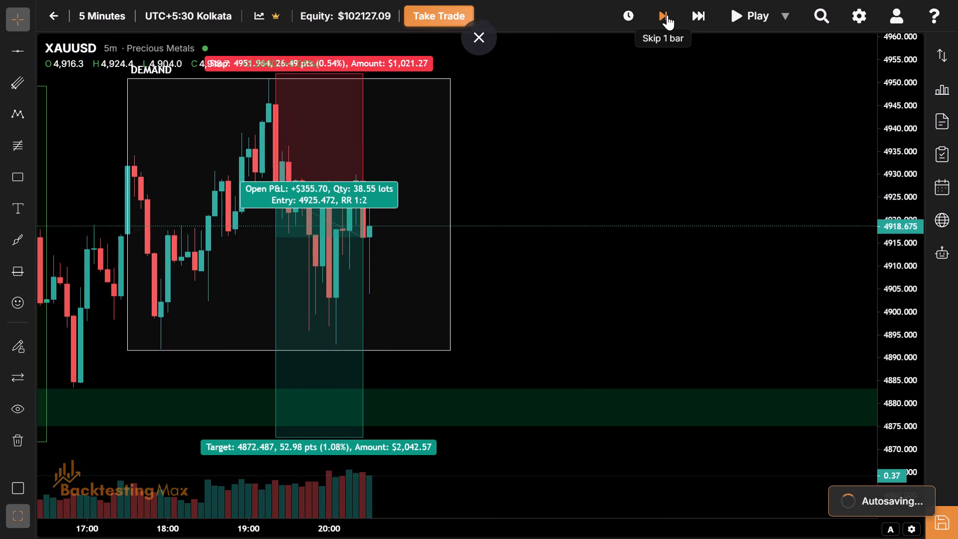
pyautogui.click(667, 15)
pyautogui.click(667, 15)
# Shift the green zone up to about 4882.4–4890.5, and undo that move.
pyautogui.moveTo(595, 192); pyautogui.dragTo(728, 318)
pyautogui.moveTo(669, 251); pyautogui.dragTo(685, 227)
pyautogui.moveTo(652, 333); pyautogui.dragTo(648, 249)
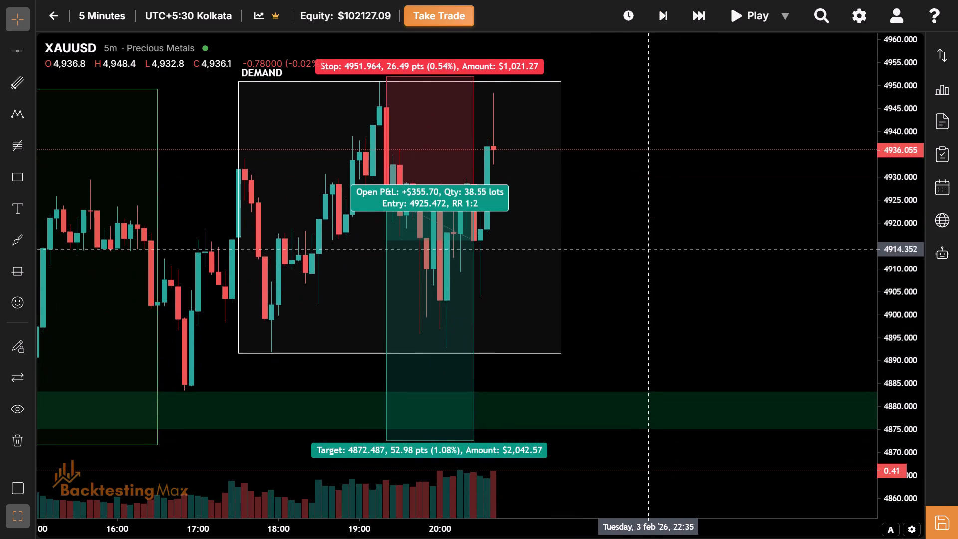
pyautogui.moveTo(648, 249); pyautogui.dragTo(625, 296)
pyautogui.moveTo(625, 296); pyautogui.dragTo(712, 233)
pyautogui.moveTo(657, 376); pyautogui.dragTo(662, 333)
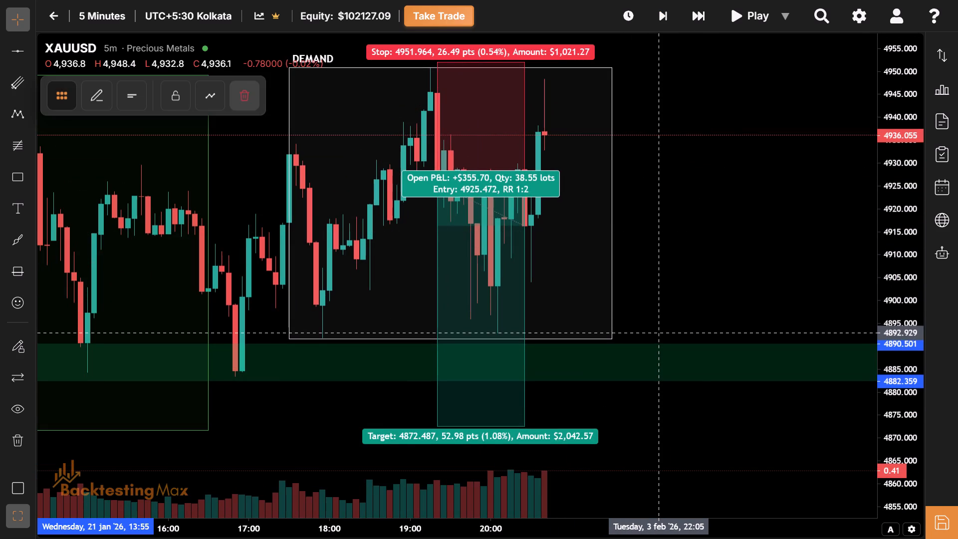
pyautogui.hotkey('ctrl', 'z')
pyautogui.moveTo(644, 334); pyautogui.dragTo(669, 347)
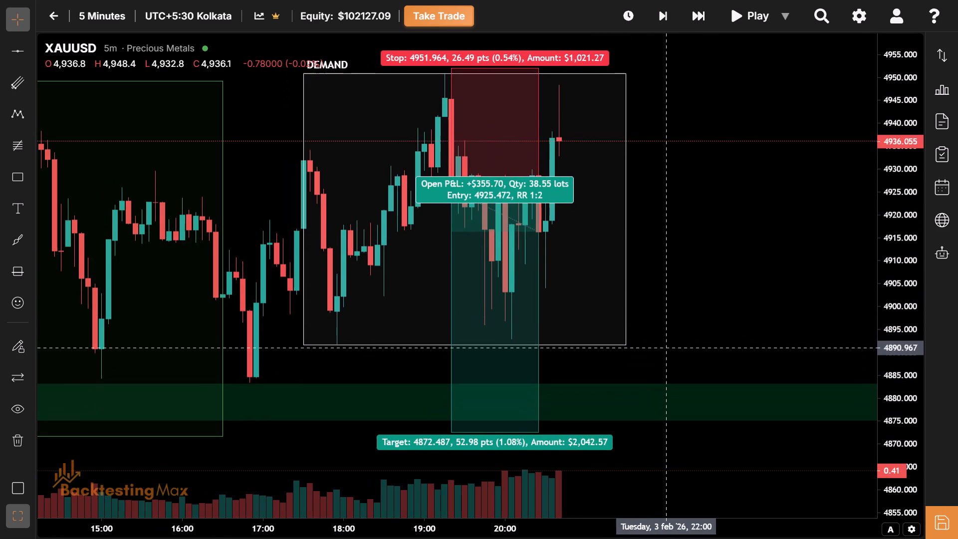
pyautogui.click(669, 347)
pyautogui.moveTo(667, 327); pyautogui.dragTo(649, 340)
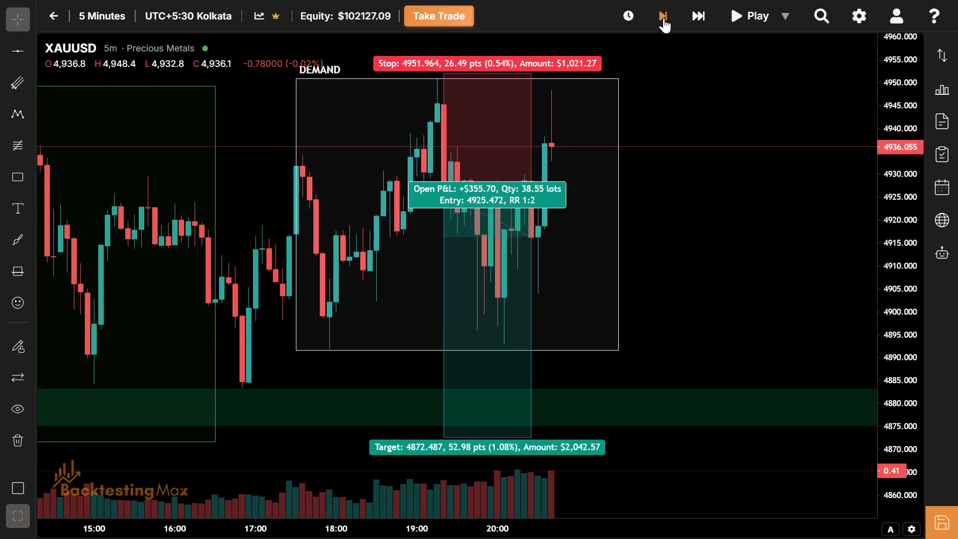
# Advance the replay bar by bar from the 20:40 candle to the 21:10 candle.
pyautogui.click(664, 16)
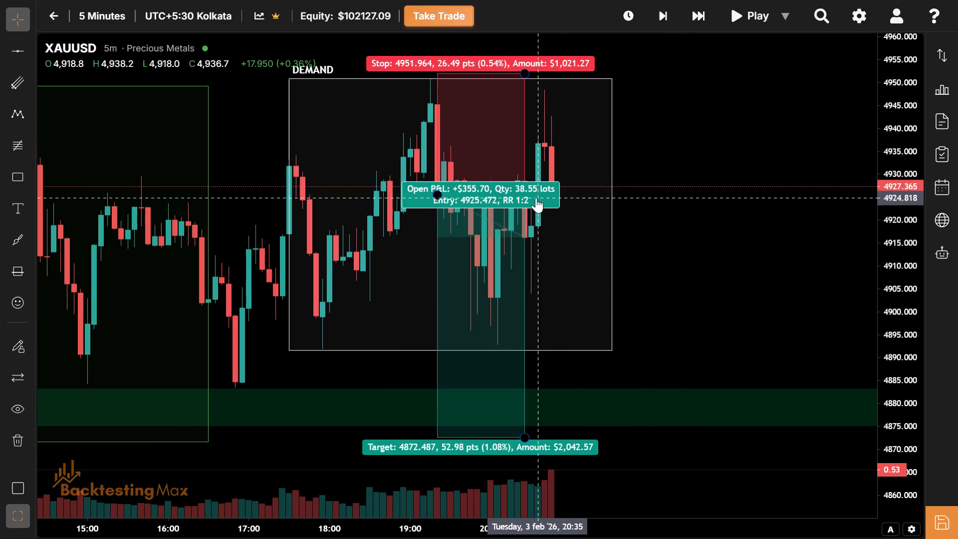
pyautogui.click(655, 23)
pyautogui.click(655, 23)
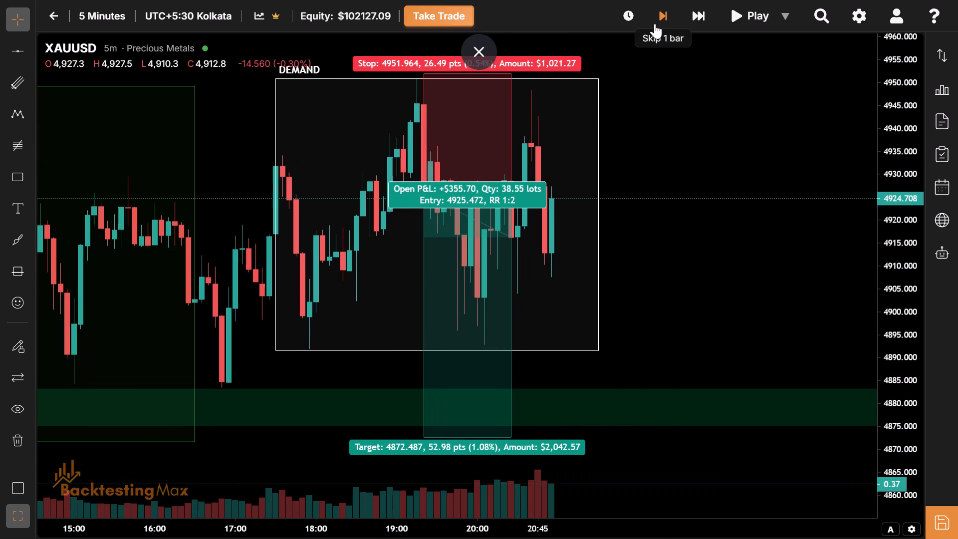
pyautogui.click(655, 23)
pyautogui.click(655, 23)
pyautogui.click(655, 23)
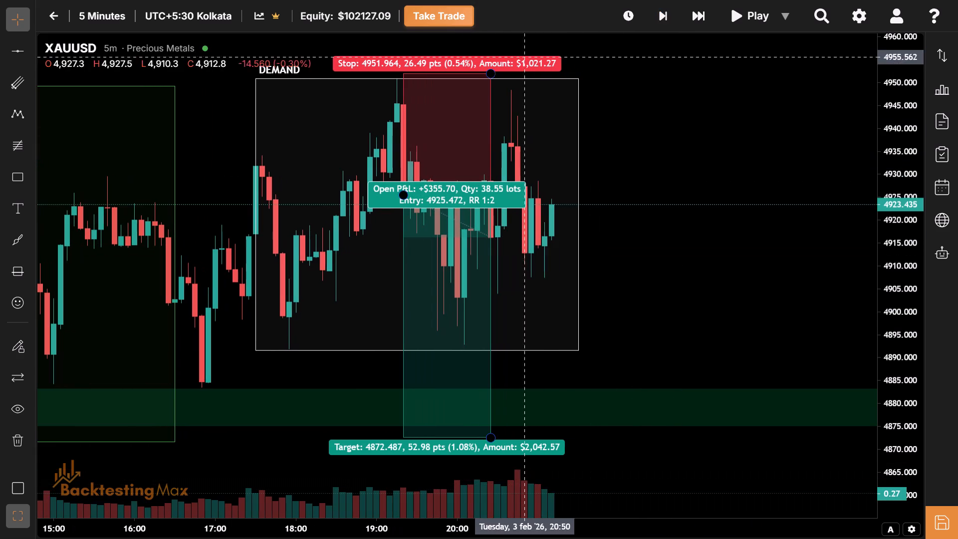
# Delete the short position drawing with the 4925.472 entry from the chart.
pyautogui.click(488, 74)
pyautogui.click(334, 100)
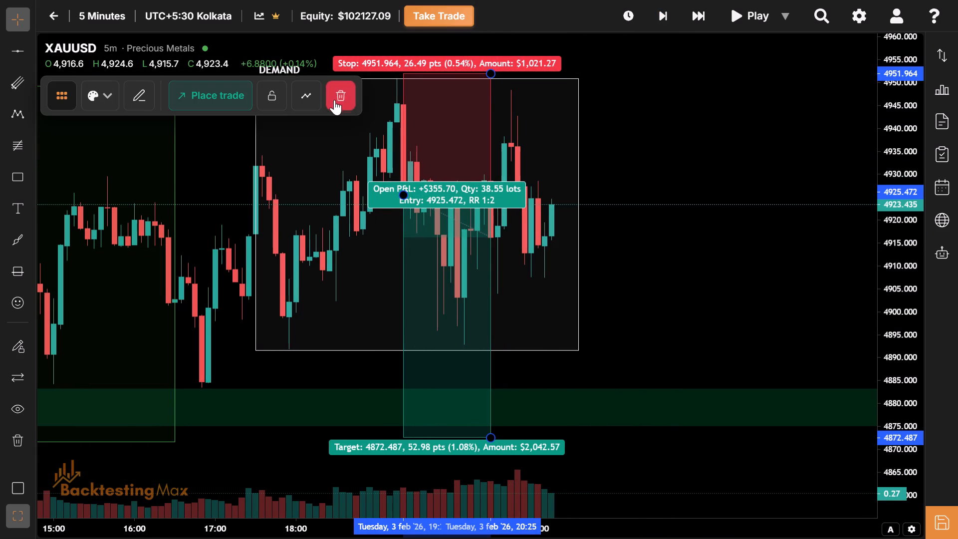
# Examine the price action around the green and white session boxes and back to 30 January for a supply zone.
pyautogui.moveTo(482, 183); pyautogui.dragTo(450, 223)
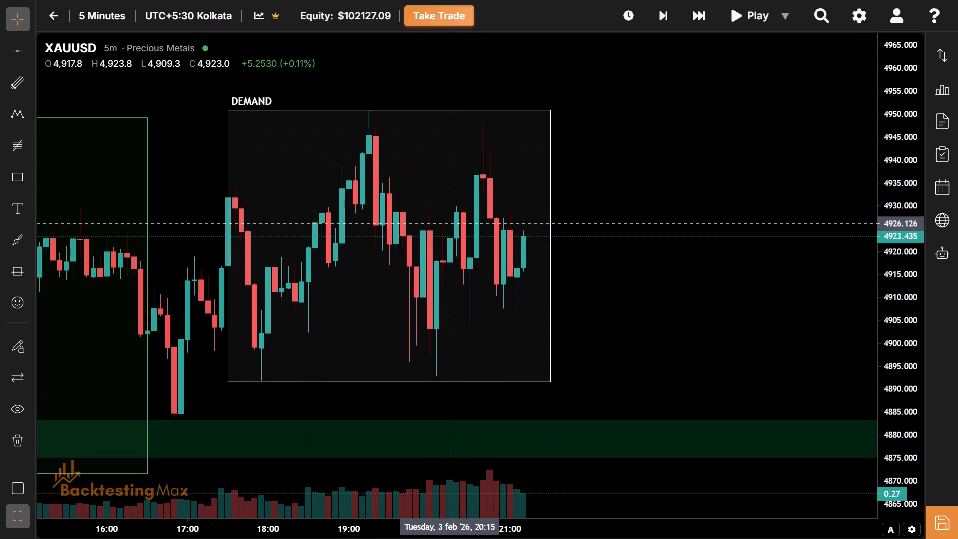
pyautogui.moveTo(438, 201); pyautogui.dragTo(446, 230)
pyautogui.moveTo(446, 230); pyautogui.dragTo(374, 307)
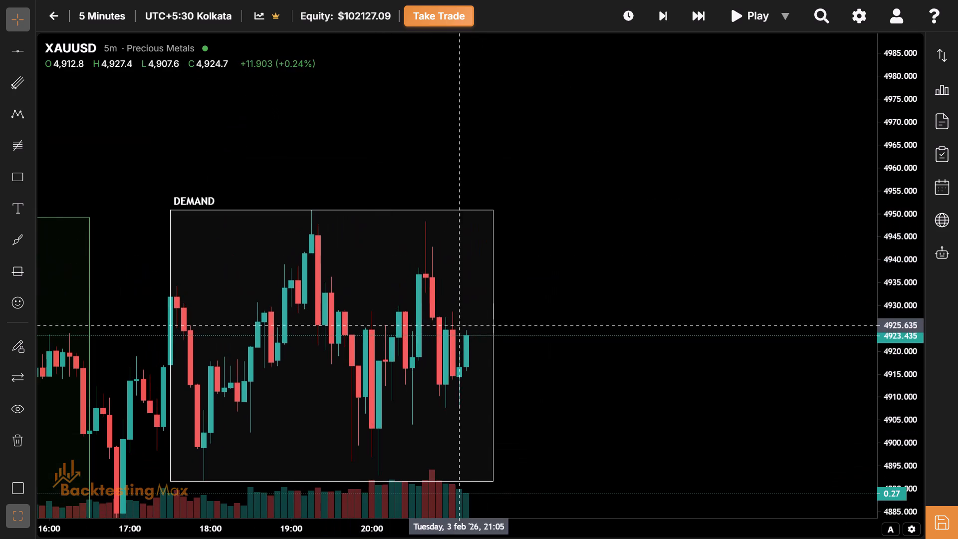
pyautogui.moveTo(463, 325); pyautogui.dragTo(692, 180)
pyautogui.moveTo(547, 527); pyautogui.dragTo(522, 531)
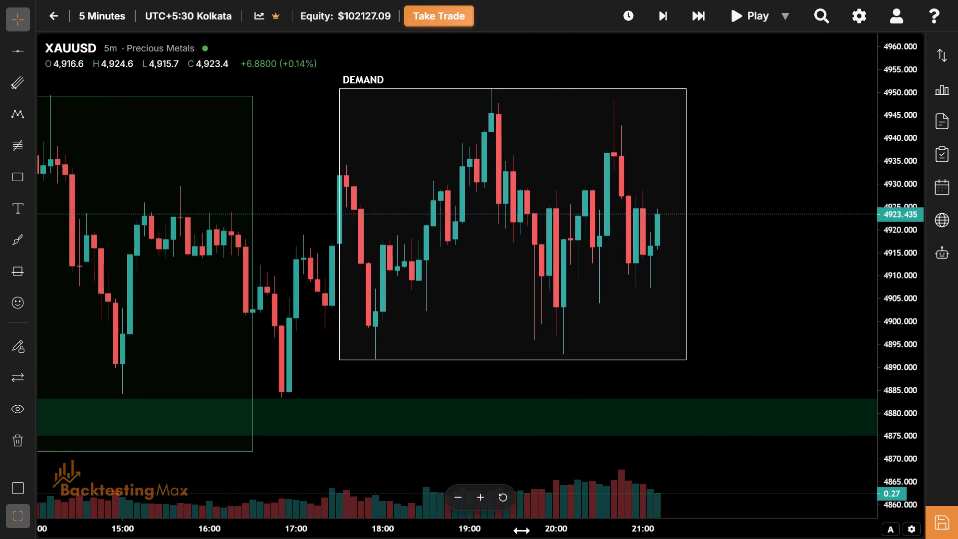
pyautogui.moveTo(522, 531); pyautogui.dragTo(584, 538)
pyautogui.moveTo(583, 300); pyautogui.dragTo(541, 304)
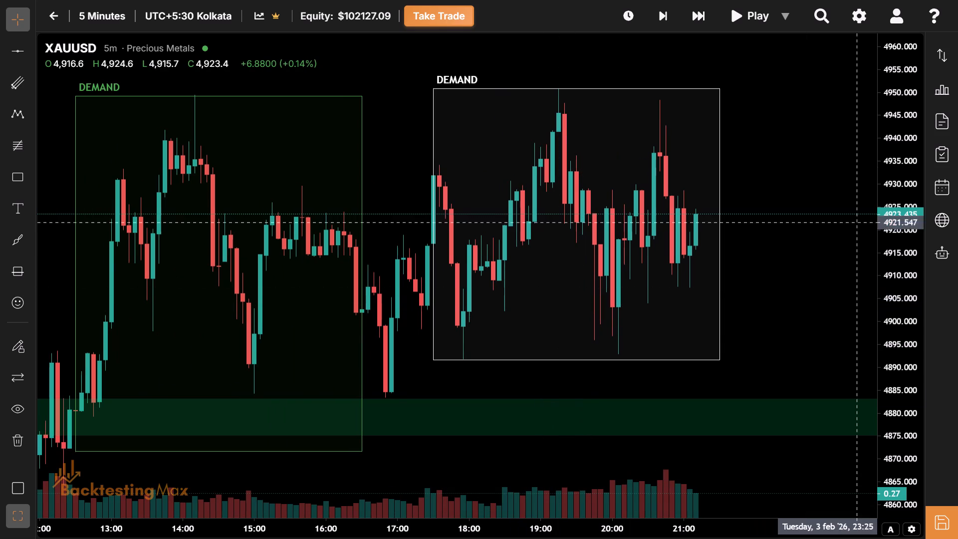
pyautogui.moveTo(884, 106); pyautogui.dragTo(884, 113)
pyautogui.moveTo(492, 536); pyautogui.dragTo(575, 538)
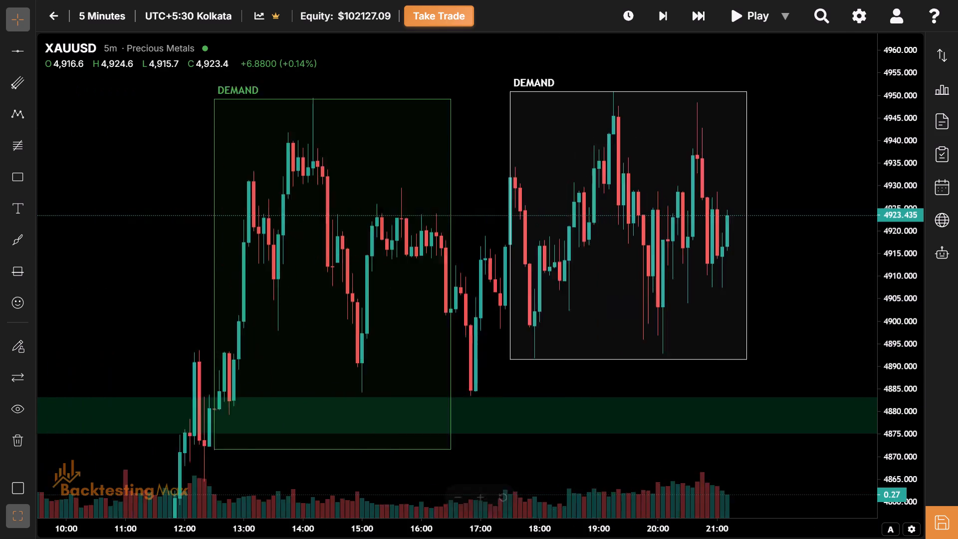
pyautogui.moveTo(575, 538); pyautogui.dragTo(630, 538)
pyautogui.click(872, 101)
pyautogui.moveTo(886, 98); pyautogui.dragTo(886, 177)
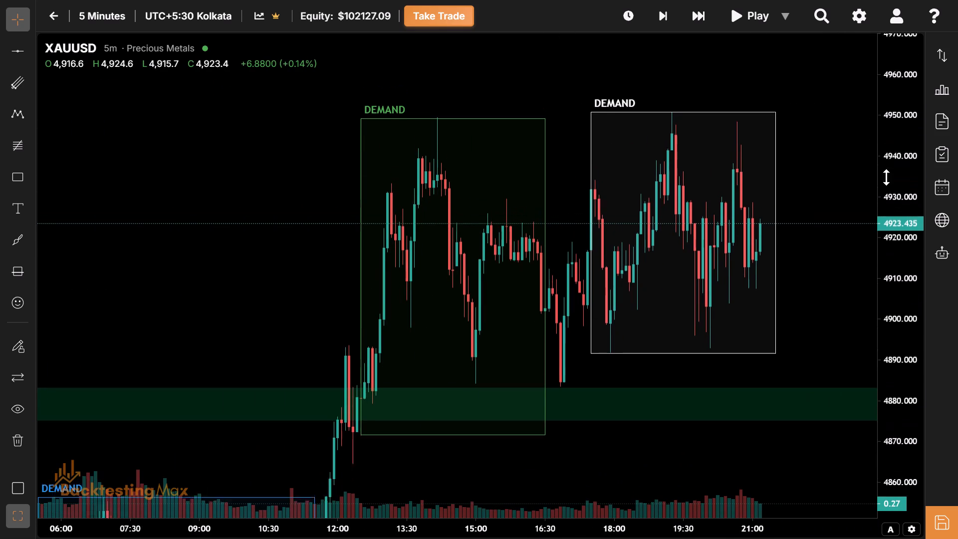
pyautogui.moveTo(886, 177); pyautogui.dragTo(885, 226)
pyautogui.moveTo(815, 287); pyautogui.dragTo(551, 260)
pyautogui.moveTo(626, 264); pyautogui.dragTo(579, 313)
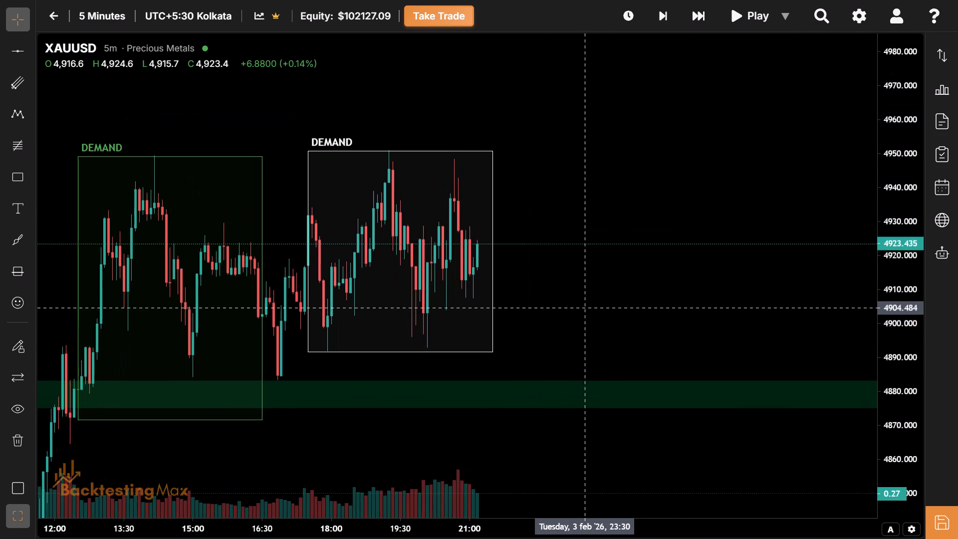
pyautogui.moveTo(594, 301); pyautogui.dragTo(692, 351)
pyautogui.moveTo(904, 76); pyautogui.dragTo(906, 111)
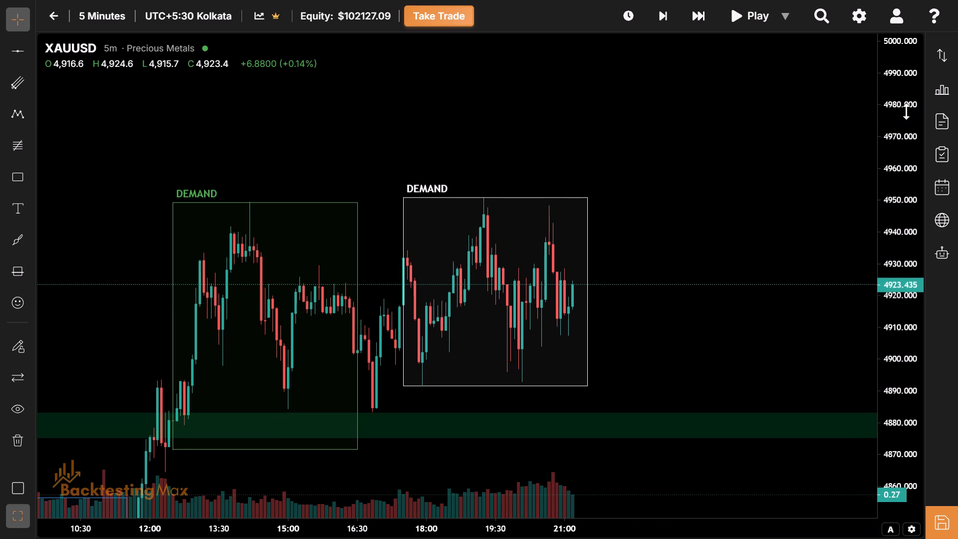
pyautogui.moveTo(378, 535); pyautogui.dragTo(733, 538)
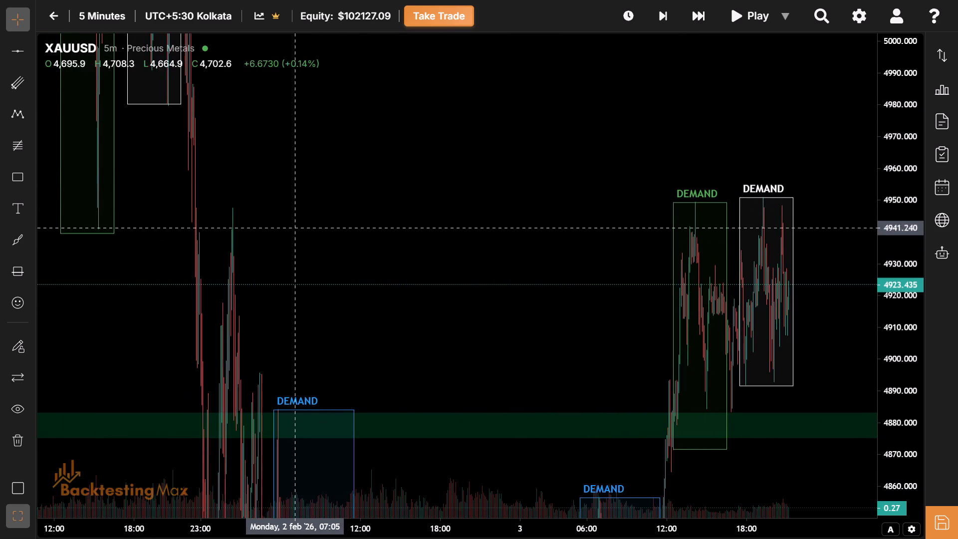
# Draw a rectangle over the 30–31 January swing high from about 4938.6 to 4947.4 using the Resistance/Supply template.
pyautogui.moveTo(19, 178); pyautogui.dragTo(201, 234)
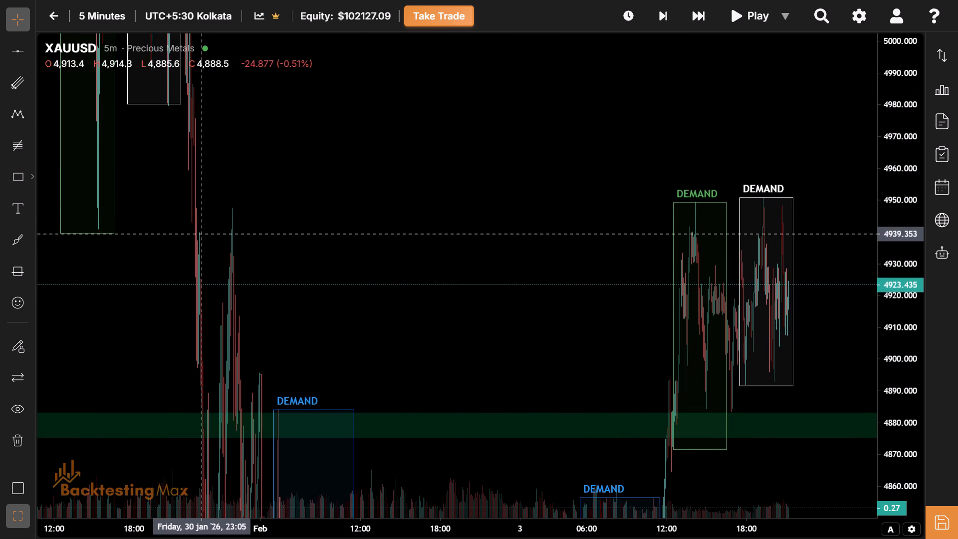
pyautogui.moveTo(201, 234); pyautogui.dragTo(197, 239)
pyautogui.click(197, 239)
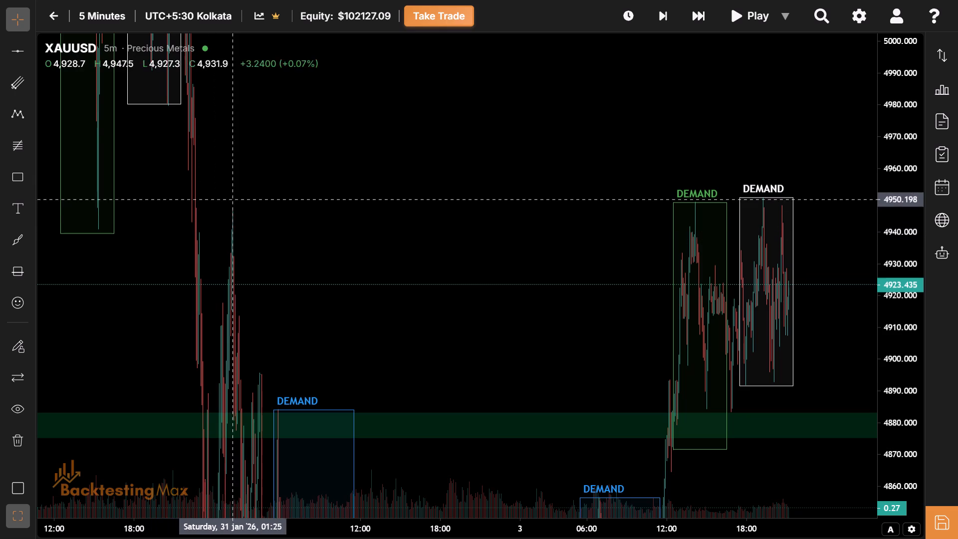
pyautogui.click(18, 183)
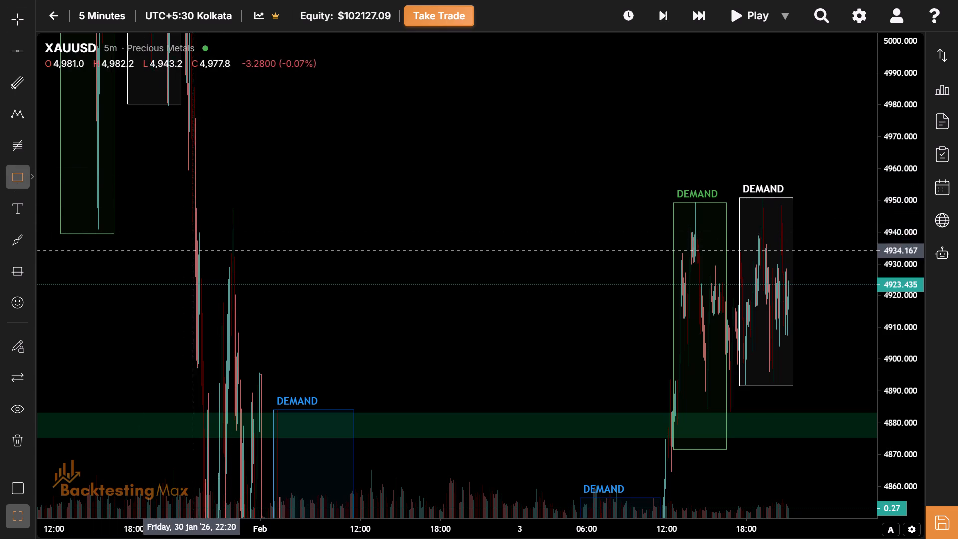
pyautogui.click(196, 236)
pyautogui.click(237, 209)
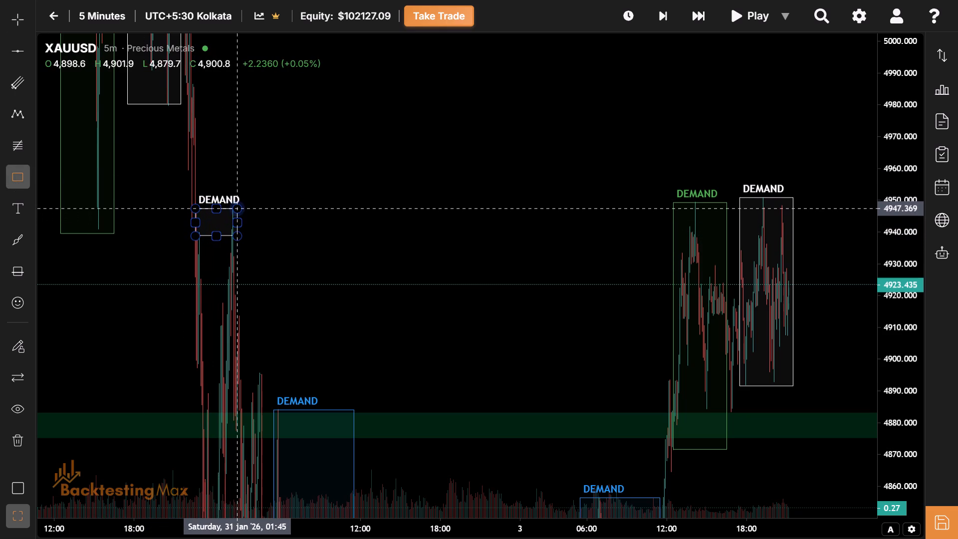
pyautogui.click(106, 93)
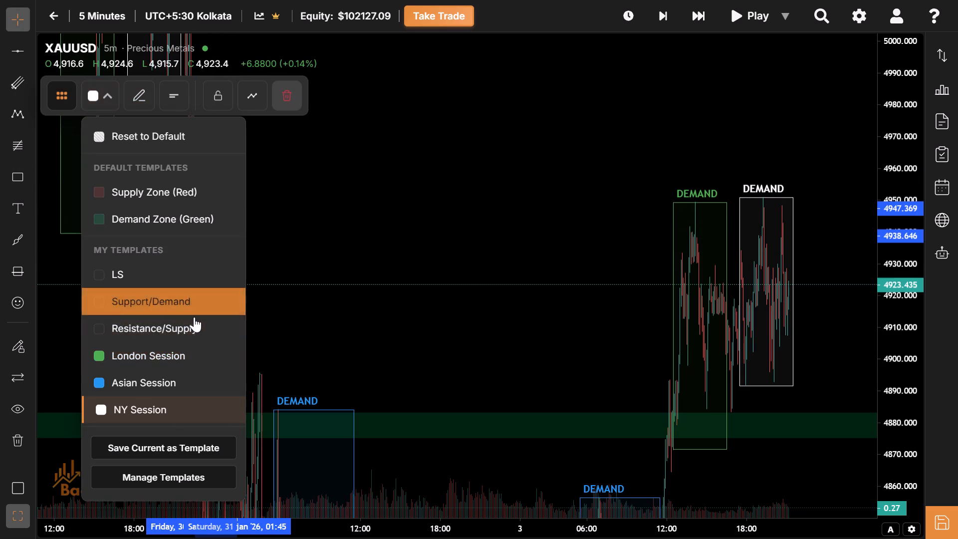
pyautogui.click(194, 324)
# Extend the new red supply zone to the right across the later candles.
pyautogui.moveTo(142, 105); pyautogui.dragTo(251, 143)
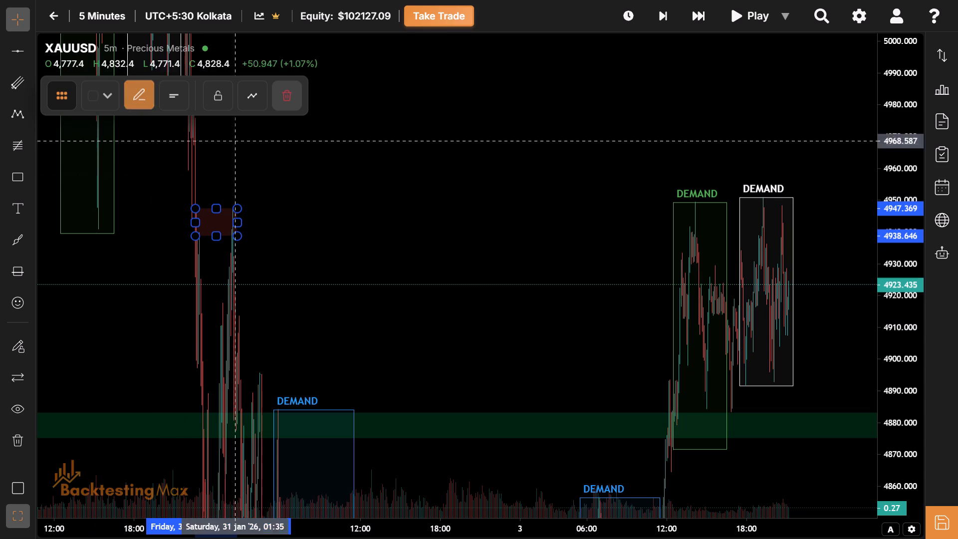
pyautogui.moveTo(251, 143); pyautogui.dragTo(150, 95)
pyautogui.click(150, 95)
pyautogui.moveTo(150, 95); pyautogui.dragTo(323, 139)
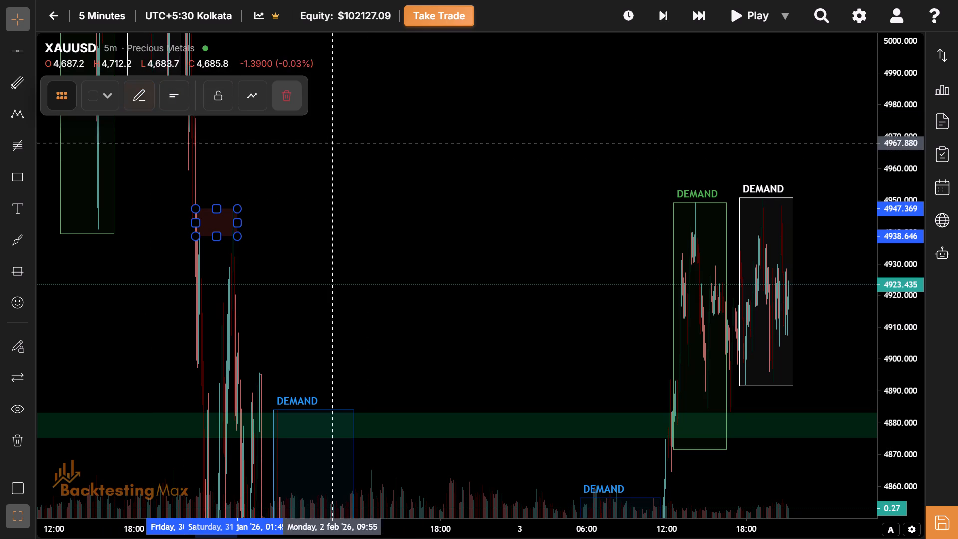
pyautogui.moveTo(323, 139); pyautogui.dragTo(144, 98)
pyautogui.click(144, 98)
pyautogui.click(144, 98)
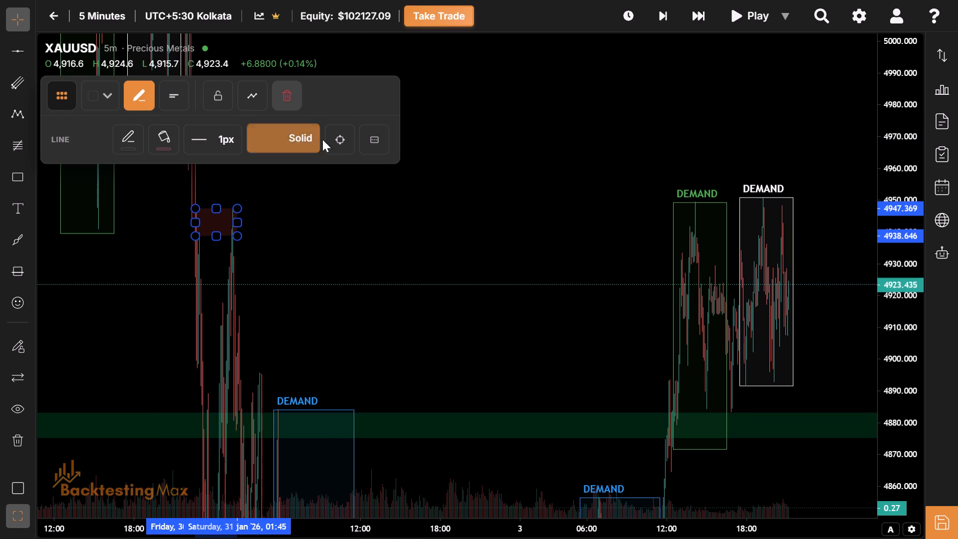
pyautogui.click(333, 134)
pyautogui.click(426, 181)
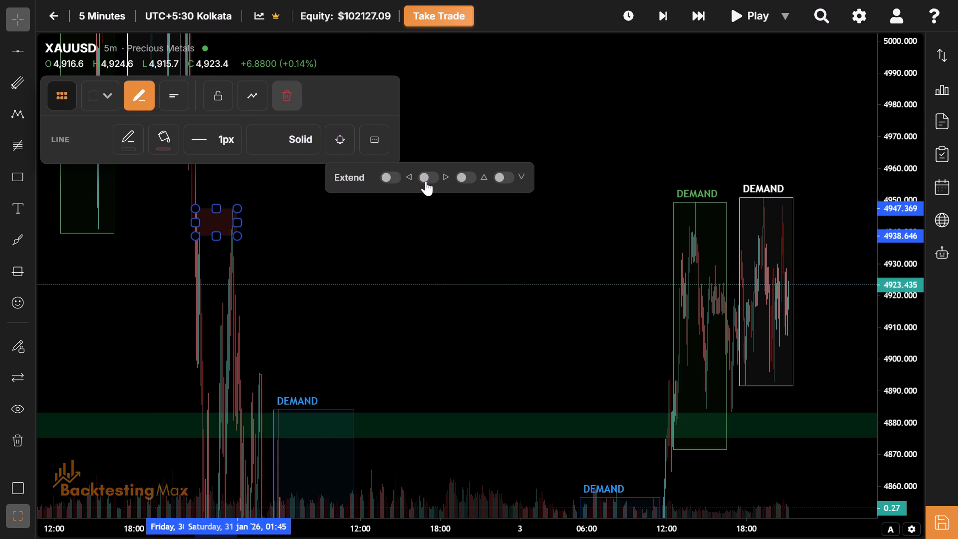
# Examine how price in the two 3 February session boxes sits between the red supply zone and green demand zone.
pyautogui.moveTo(361, 298); pyautogui.dragTo(245, 286)
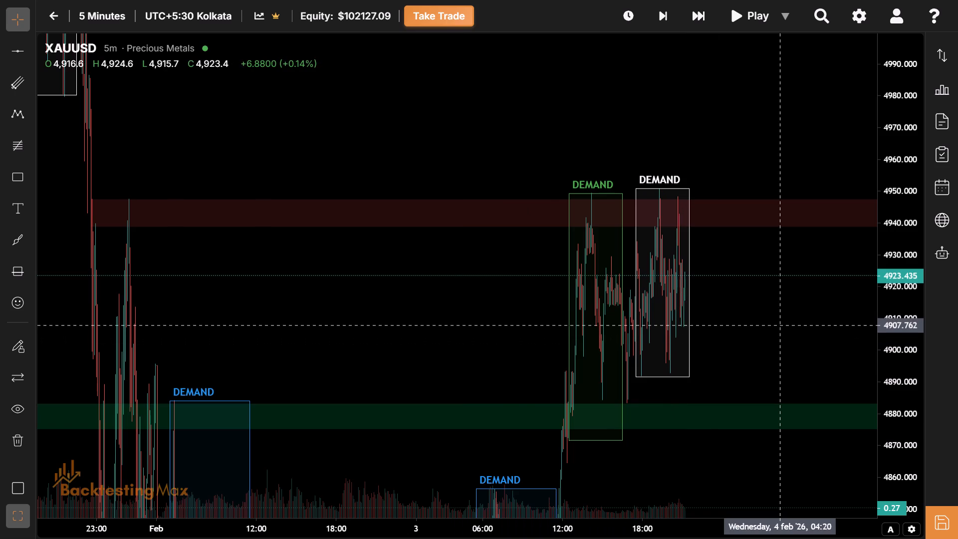
pyautogui.moveTo(683, 347); pyautogui.dragTo(267, 351)
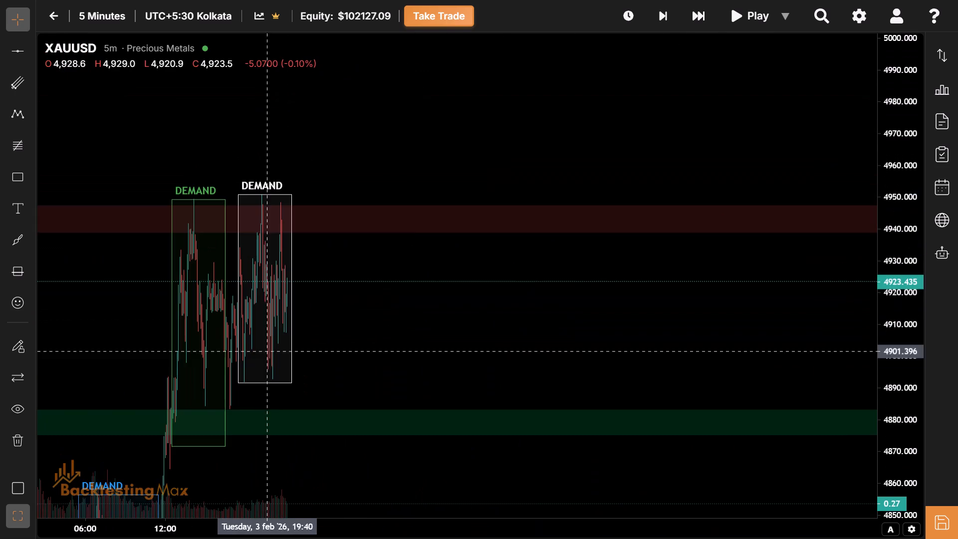
pyautogui.moveTo(372, 534); pyautogui.dragTo(241, 537)
pyautogui.moveTo(284, 363); pyautogui.dragTo(490, 335)
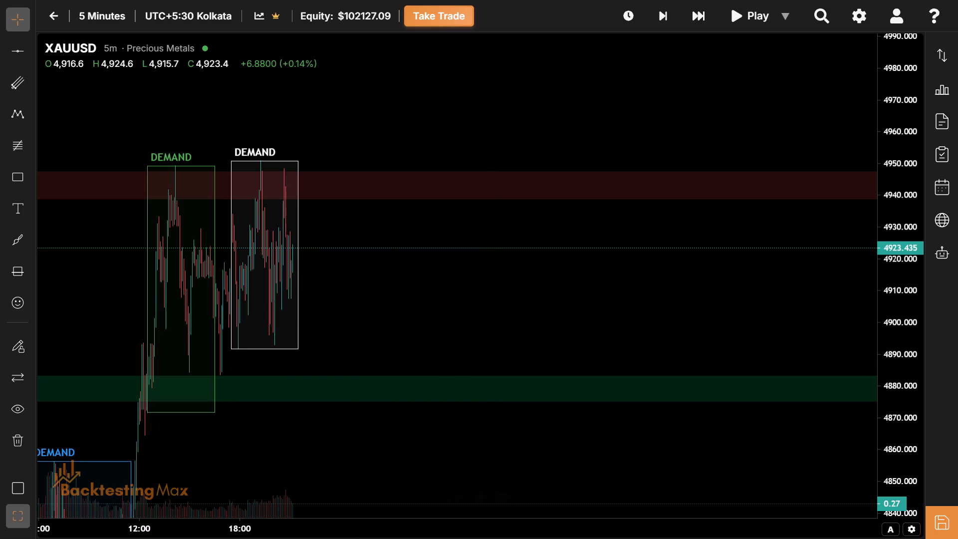
pyautogui.moveTo(332, 529); pyautogui.dragTo(277, 527)
pyautogui.moveTo(320, 290); pyautogui.dragTo(535, 294)
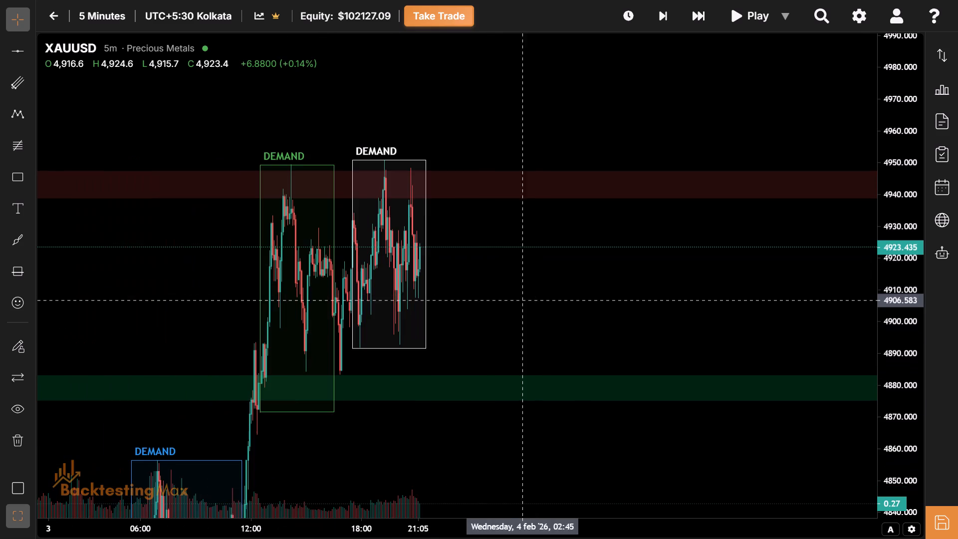
pyautogui.moveTo(431, 532); pyautogui.dragTo(300, 528)
pyautogui.moveTo(407, 324); pyautogui.dragTo(539, 322)
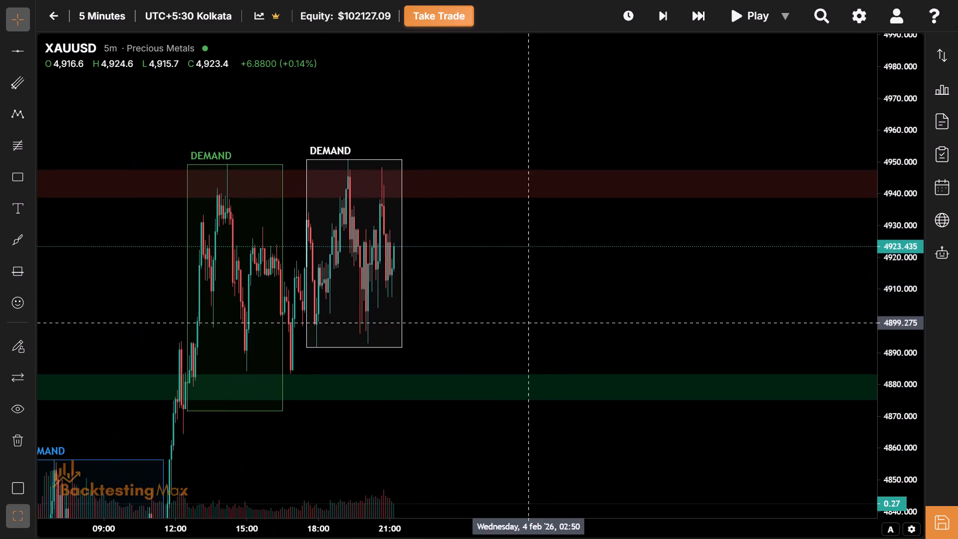
pyautogui.moveTo(422, 534); pyautogui.dragTo(272, 526)
pyautogui.moveTo(454, 276); pyautogui.dragTo(709, 307)
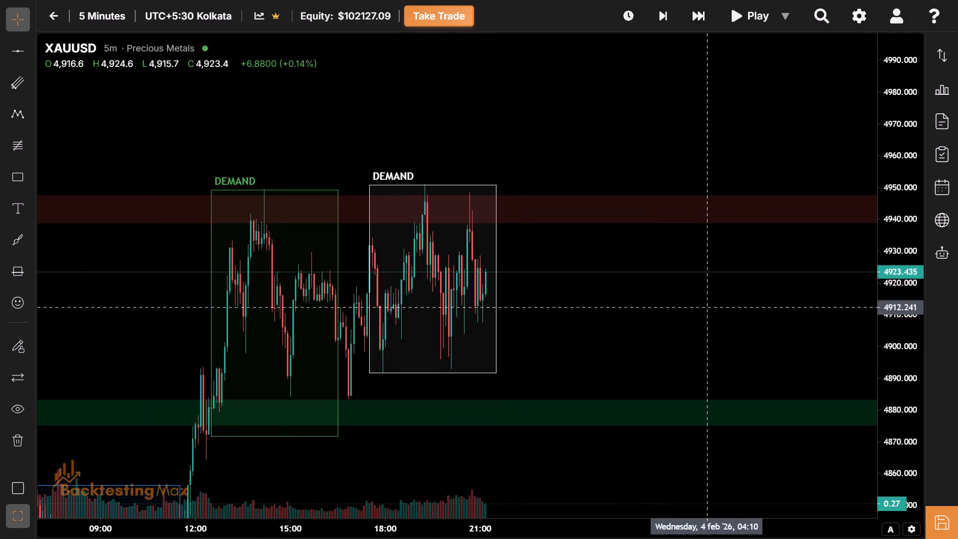
pyautogui.moveTo(537, 531); pyautogui.dragTo(271, 538)
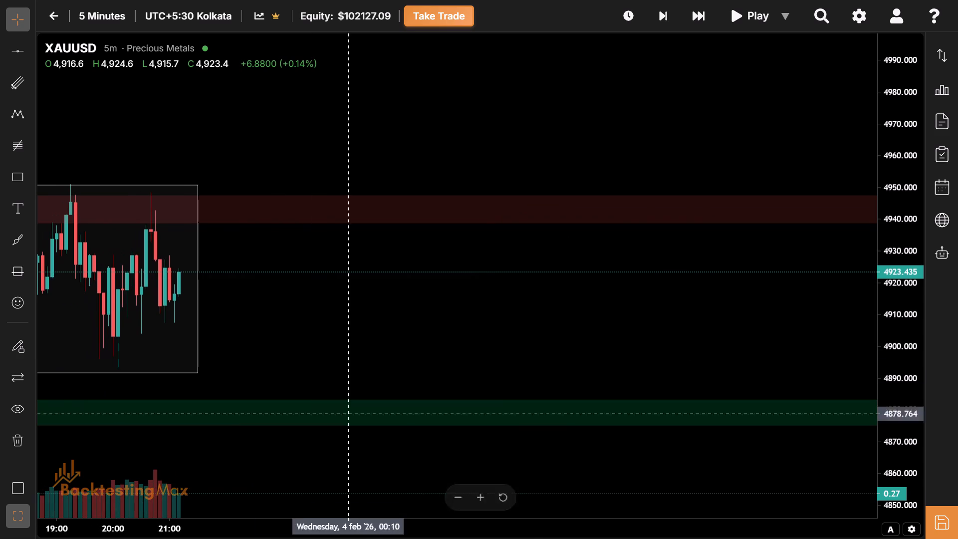
pyautogui.moveTo(304, 302); pyautogui.dragTo(736, 288)
pyautogui.moveTo(915, 458); pyautogui.dragTo(914, 435)
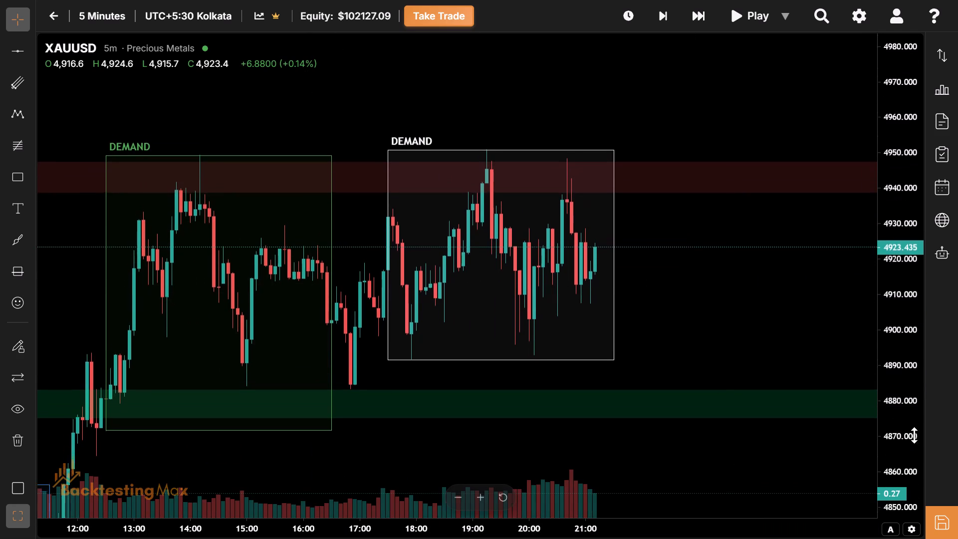
pyautogui.moveTo(914, 435); pyautogui.dragTo(912, 452)
pyautogui.moveTo(687, 346); pyautogui.dragTo(481, 340)
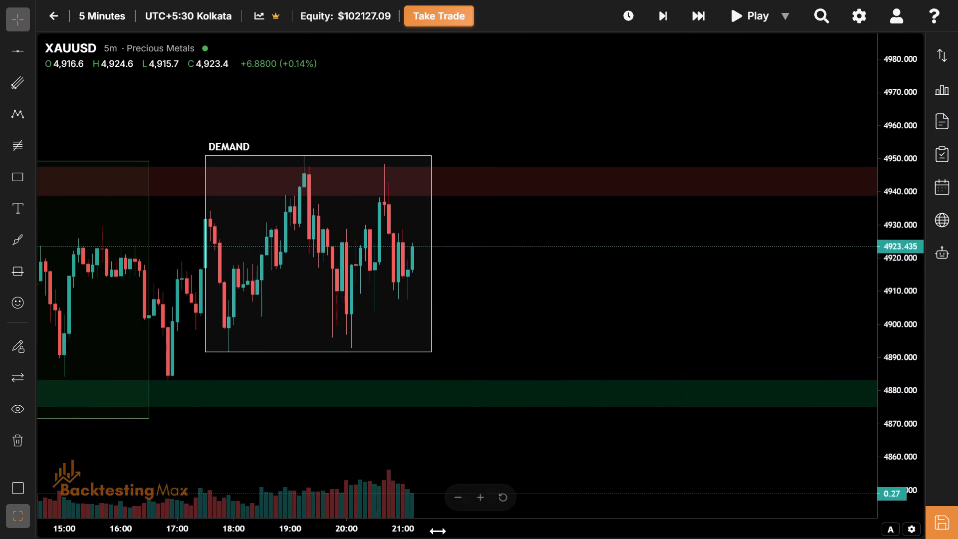
pyautogui.moveTo(438, 531); pyautogui.dragTo(359, 536)
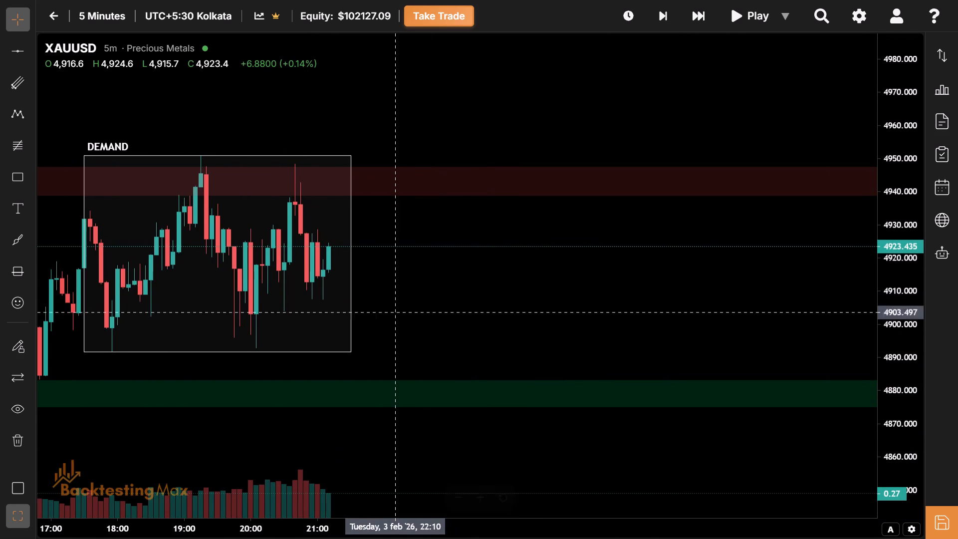
pyautogui.moveTo(379, 275); pyautogui.dragTo(444, 314)
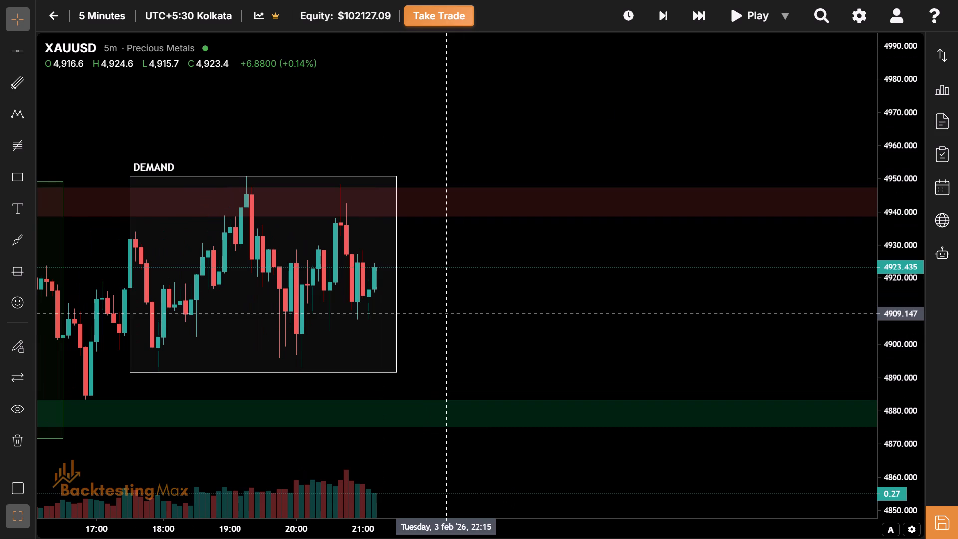
# Advance the replay bar by bar to the 21:35 candle, watching price at the red supply zone.
pyautogui.click(659, 22)
pyautogui.click(659, 22)
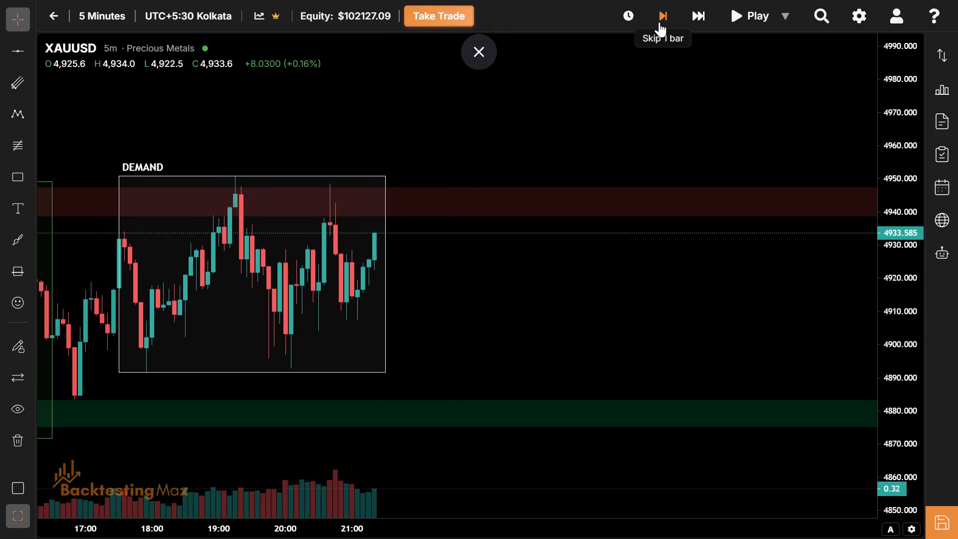
pyautogui.click(659, 22)
pyautogui.click(659, 22)
pyautogui.click(659, 22)
pyautogui.moveTo(529, 267); pyautogui.dragTo(550, 286)
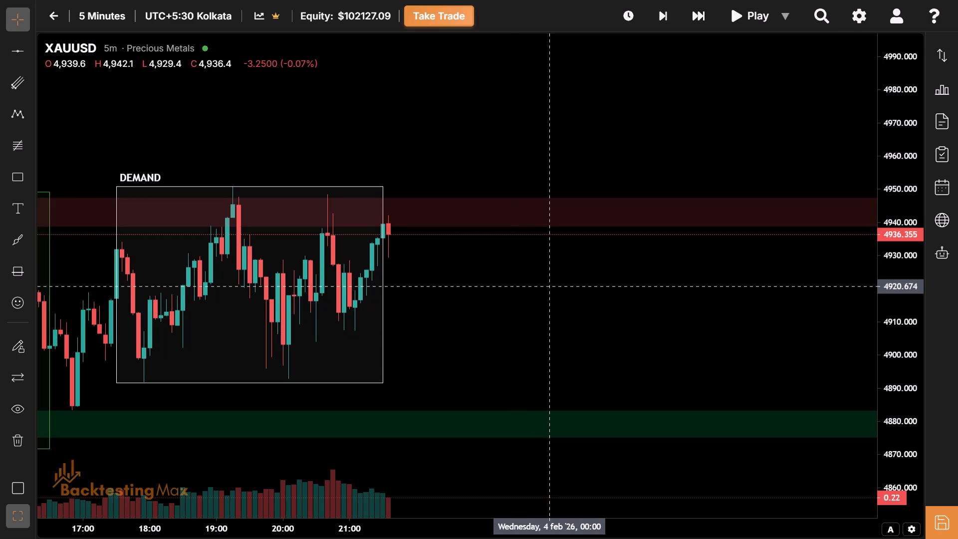
# Advance the replay by five bars to the 22:00 candle on 3 February.
pyautogui.moveTo(469, 302); pyautogui.dragTo(699, 305)
pyautogui.moveTo(673, 327); pyautogui.dragTo(544, 302)
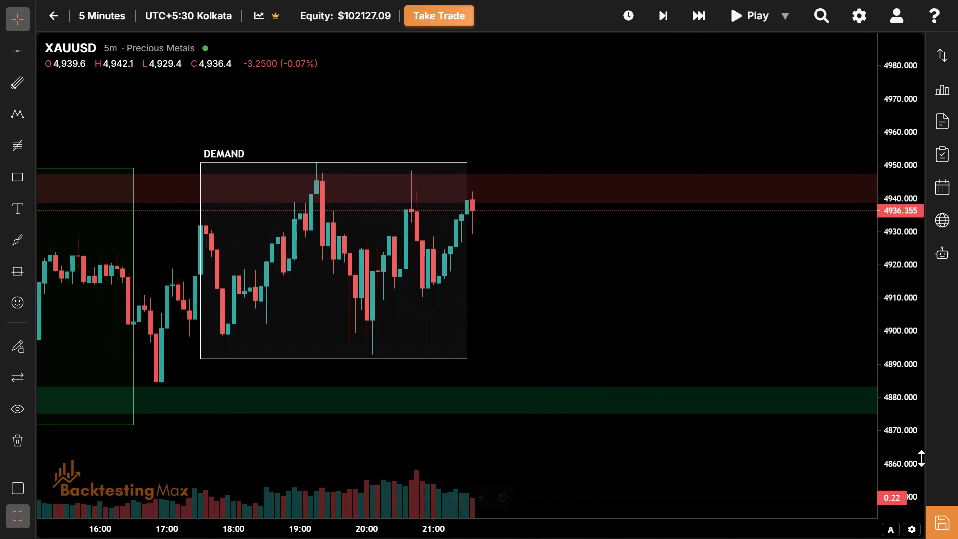
pyautogui.moveTo(903, 445); pyautogui.dragTo(903, 399)
pyautogui.moveTo(671, 327); pyautogui.dragTo(876, 359)
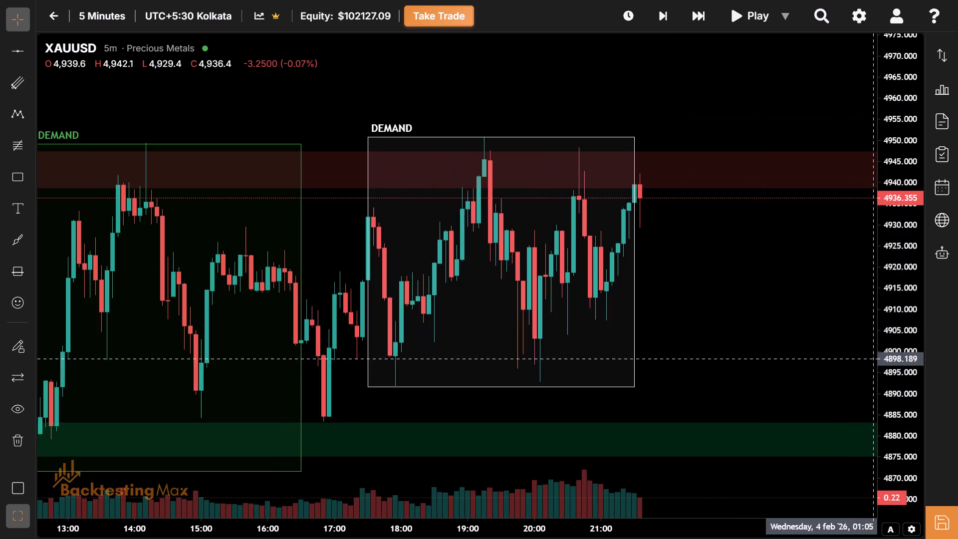
pyautogui.moveTo(801, 369); pyautogui.dragTo(957, 314)
pyautogui.moveTo(312, 303); pyautogui.dragTo(115, 310)
pyautogui.moveTo(597, 273); pyautogui.dragTo(420, 323)
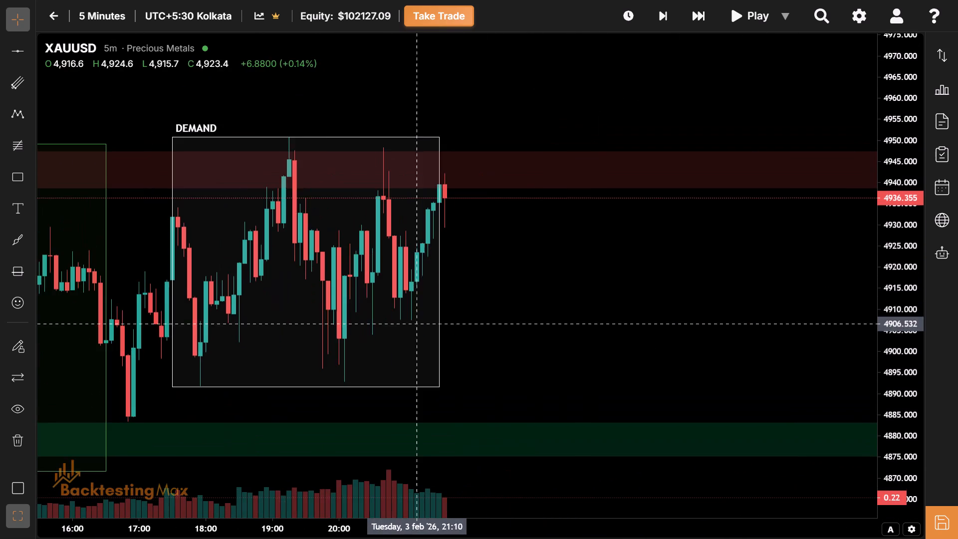
pyautogui.moveTo(605, 301); pyautogui.dragTo(402, 365)
pyautogui.click(697, 18)
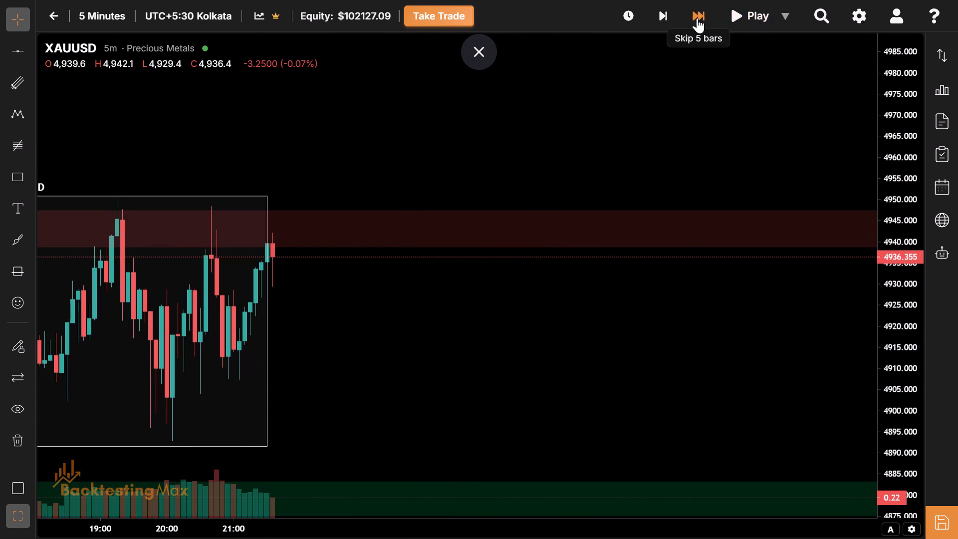
pyautogui.moveTo(455, 353); pyautogui.dragTo(552, 445)
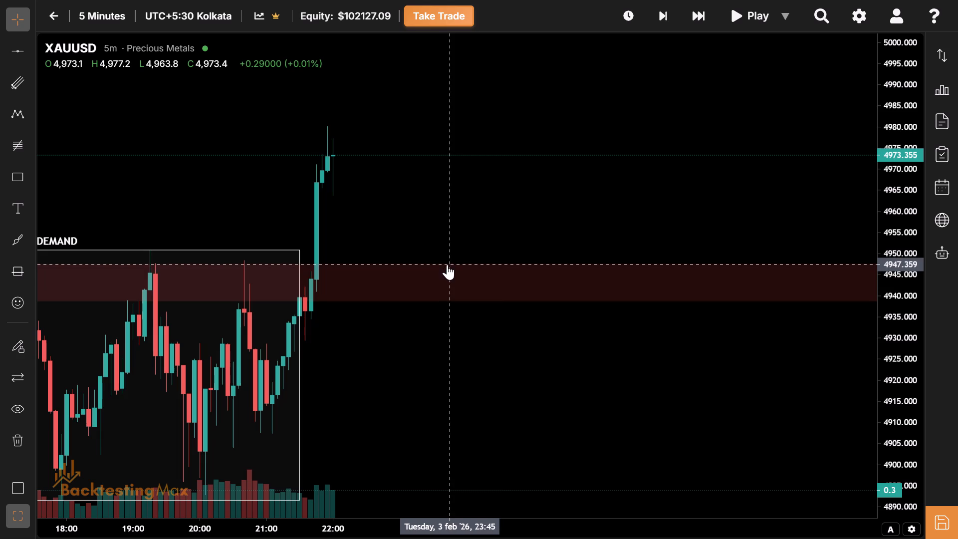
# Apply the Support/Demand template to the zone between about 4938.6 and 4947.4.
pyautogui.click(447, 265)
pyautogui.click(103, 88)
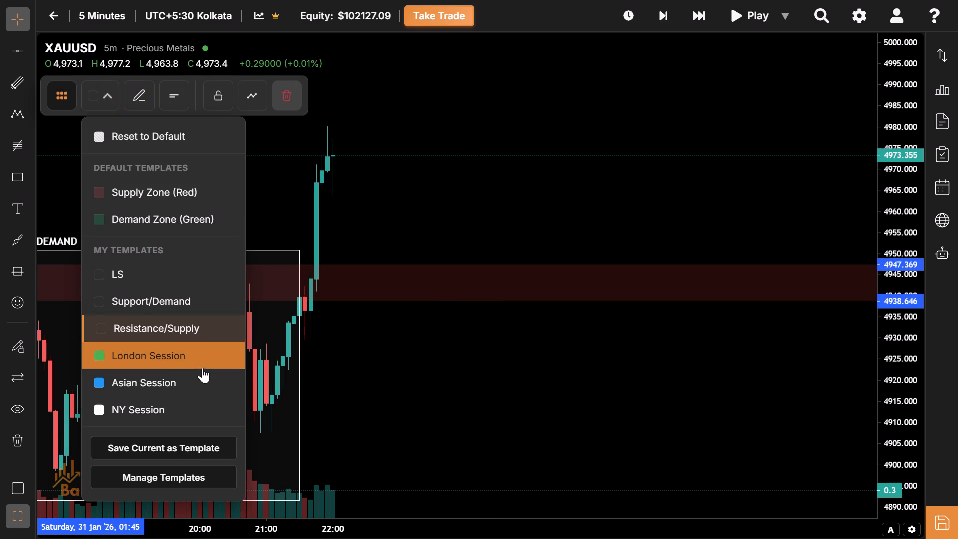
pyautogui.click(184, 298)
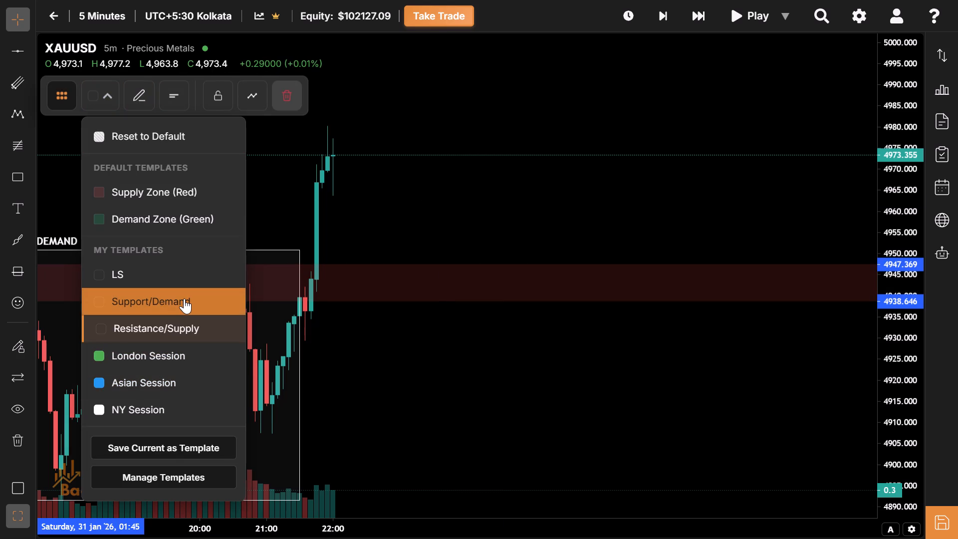
# Switch the chart to the 4-hour timeframe and examine the supply and demand zones around current price and the January swings.
pyautogui.click(111, 27)
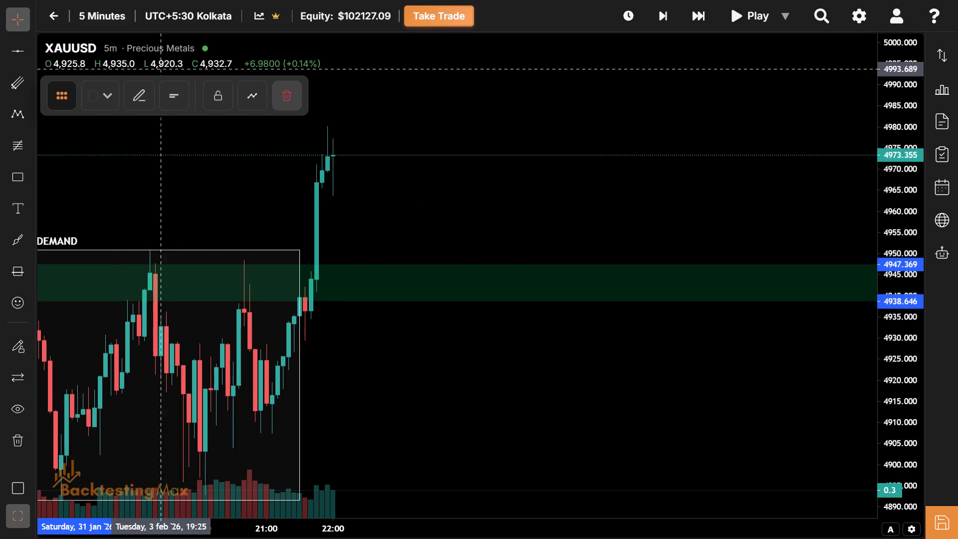
pyautogui.click(110, 25)
pyautogui.click(110, 25)
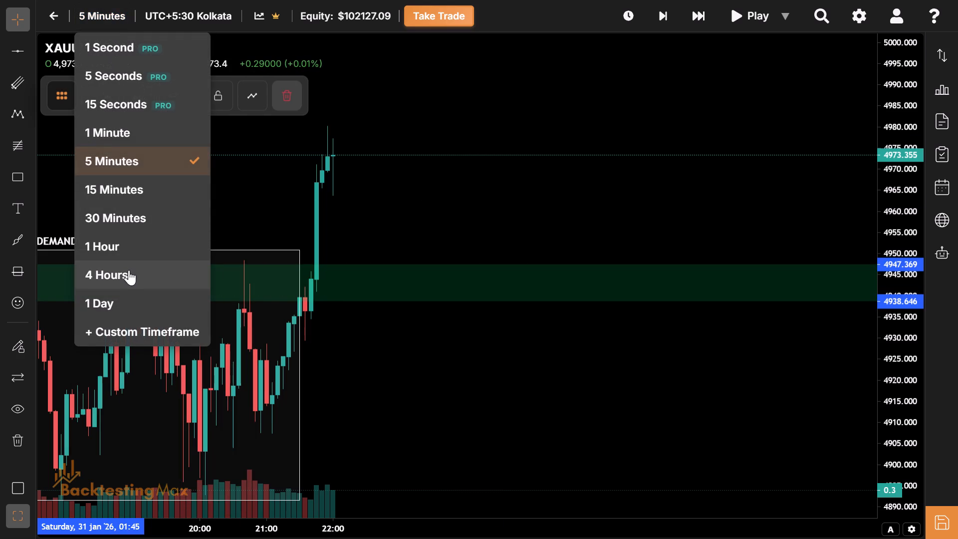
pyautogui.click(129, 270)
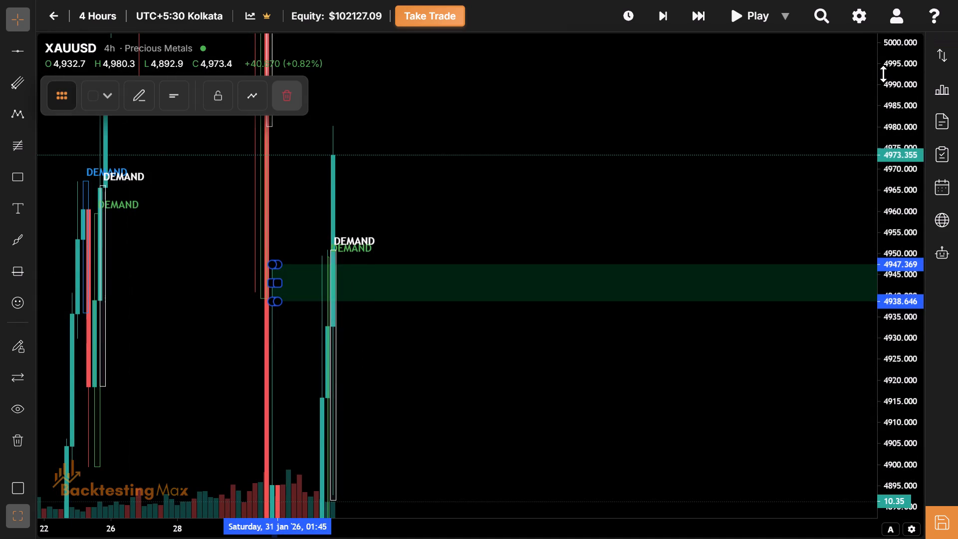
pyautogui.moveTo(883, 74); pyautogui.dragTo(877, 538)
pyautogui.moveTo(552, 242); pyautogui.dragTo(556, 412)
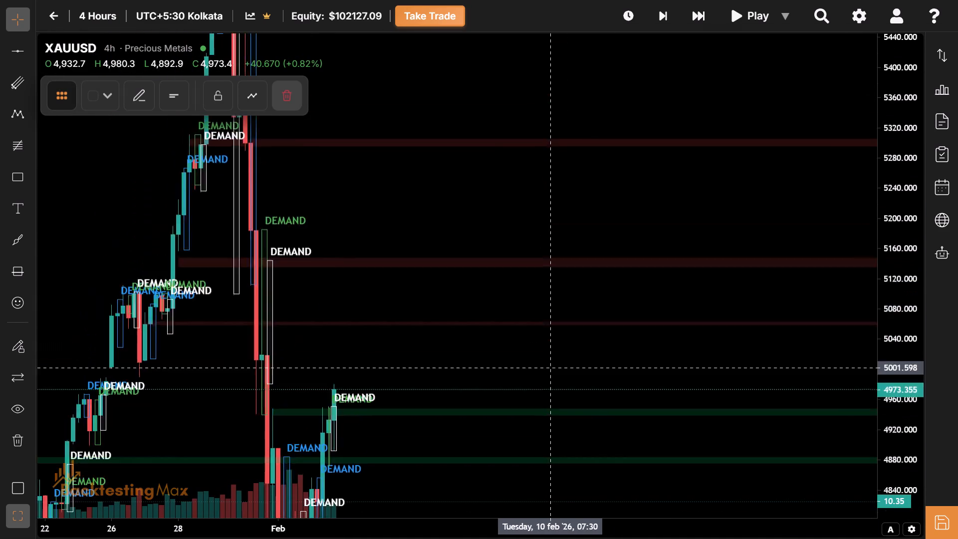
pyautogui.moveTo(556, 412); pyautogui.dragTo(575, 515)
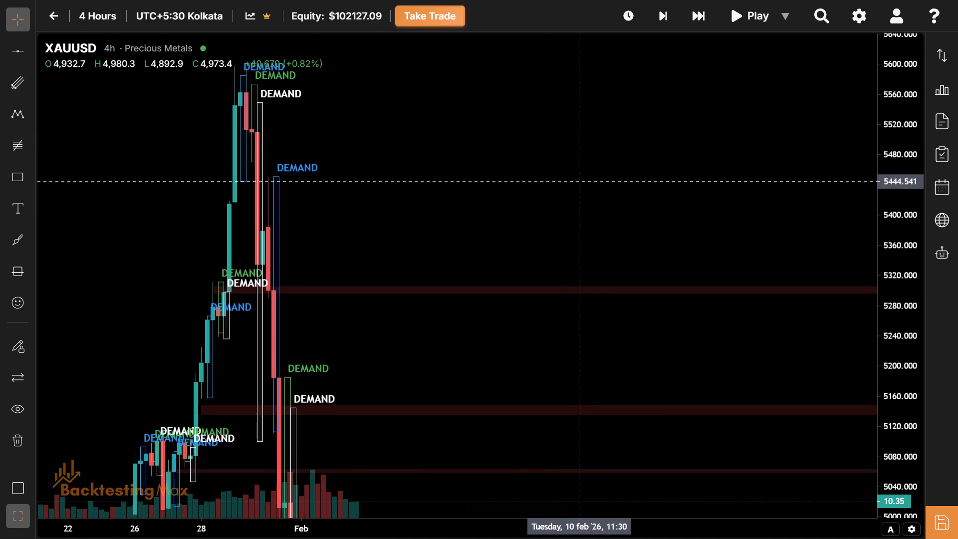
pyautogui.moveTo(567, 378); pyautogui.dragTo(549, 75)
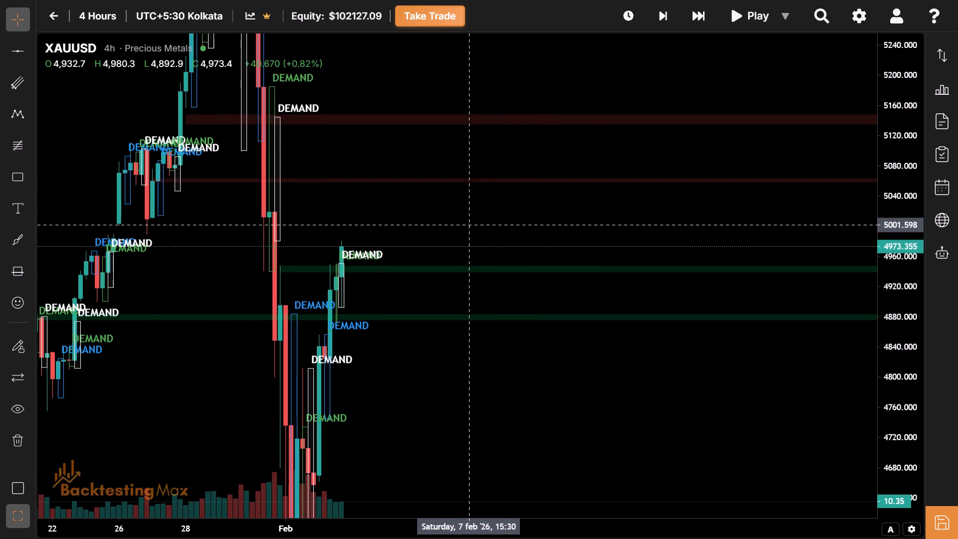
pyautogui.moveTo(470, 225); pyautogui.dragTo(643, 167)
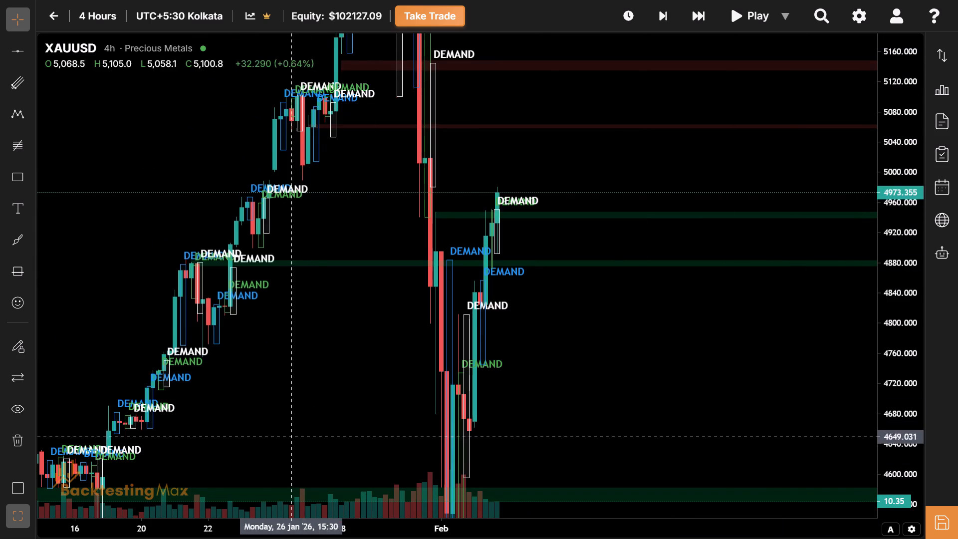
pyautogui.moveTo(269, 435); pyautogui.dragTo(884, 156)
pyautogui.moveTo(506, 404); pyautogui.dragTo(514, 396)
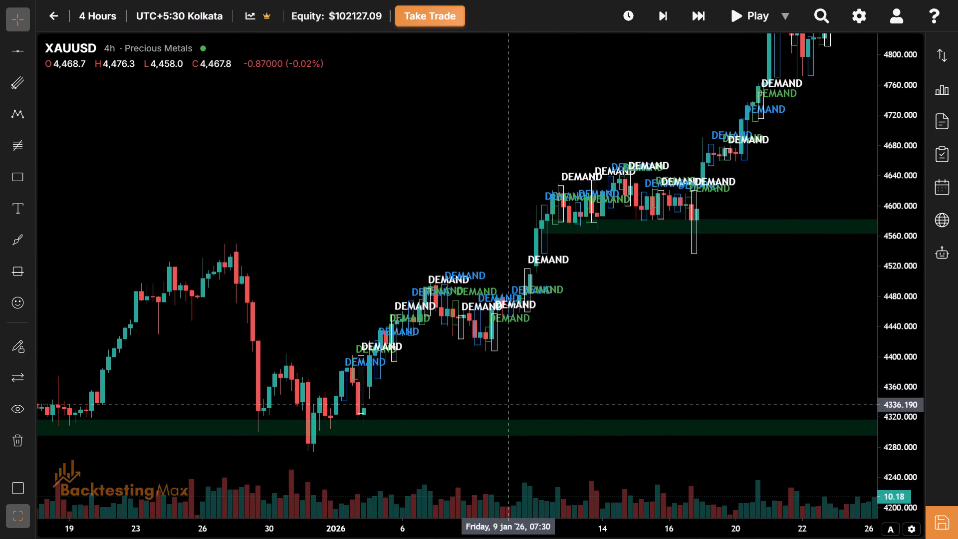
pyautogui.moveTo(514, 396); pyautogui.dragTo(132, 538)
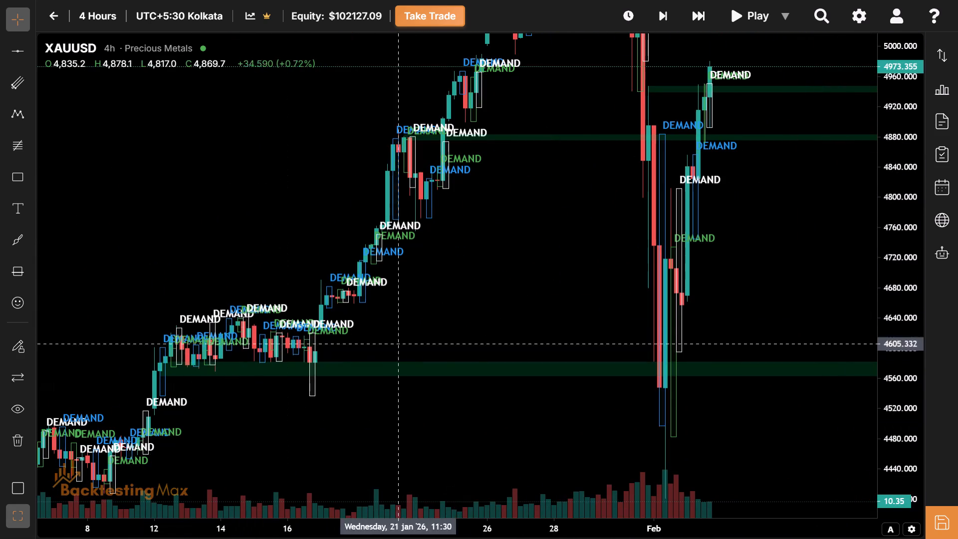
pyautogui.moveTo(489, 239); pyautogui.dragTo(173, 538)
pyautogui.moveTo(537, 139); pyautogui.dragTo(543, 79)
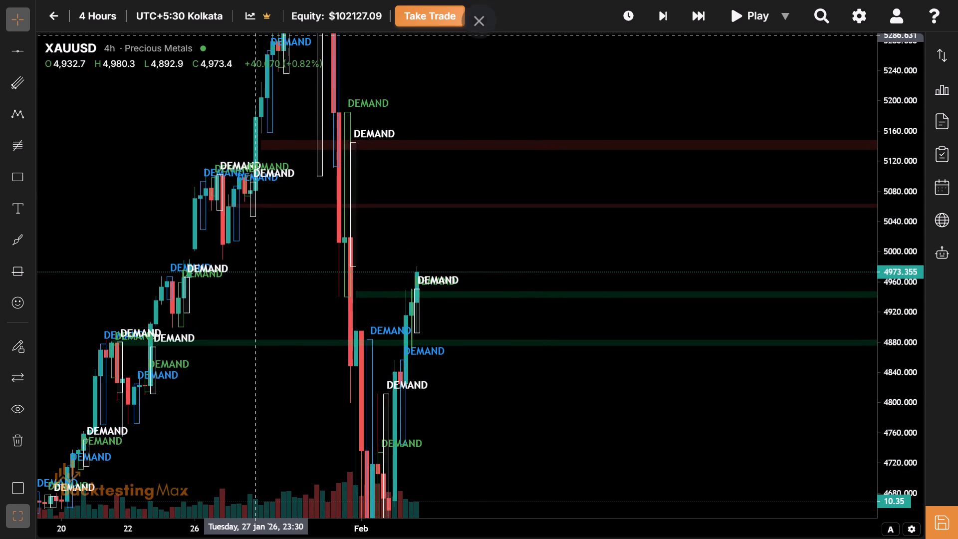
# Switch the chart back to the 5-minute timeframe.
pyautogui.click(83, 26)
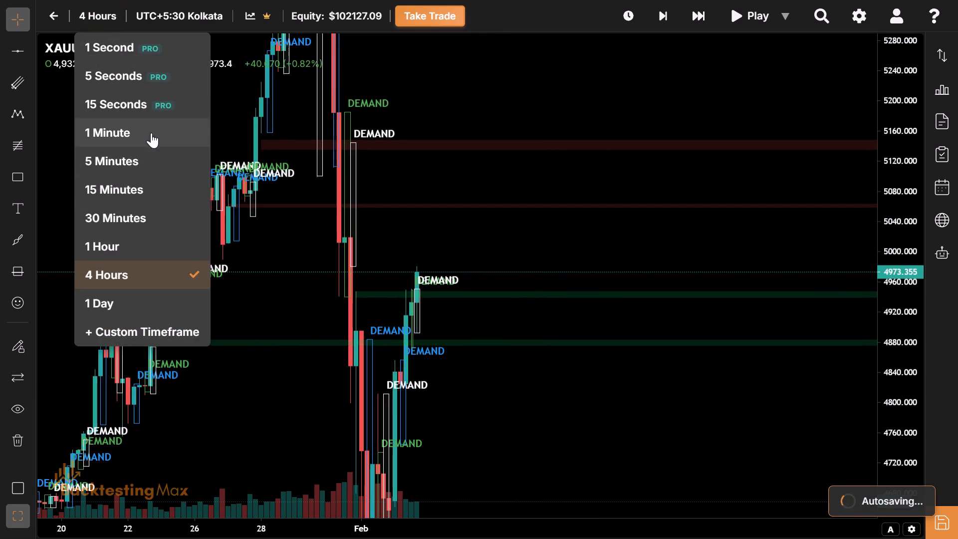
pyautogui.click(149, 155)
pyautogui.click(495, 453)
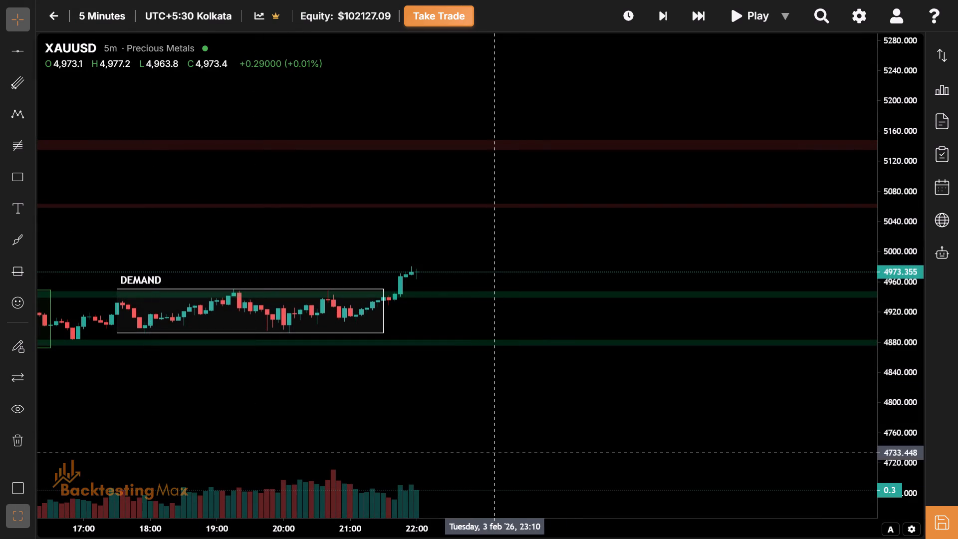
# Advance the replay in five-bar jumps to the 23:15 candle on 3 February.
pyautogui.moveTo(924, 475); pyautogui.dragTo(913, 273)
pyautogui.moveTo(907, 432); pyautogui.dragTo(855, 36)
pyautogui.moveTo(422, 359); pyautogui.dragTo(530, 415)
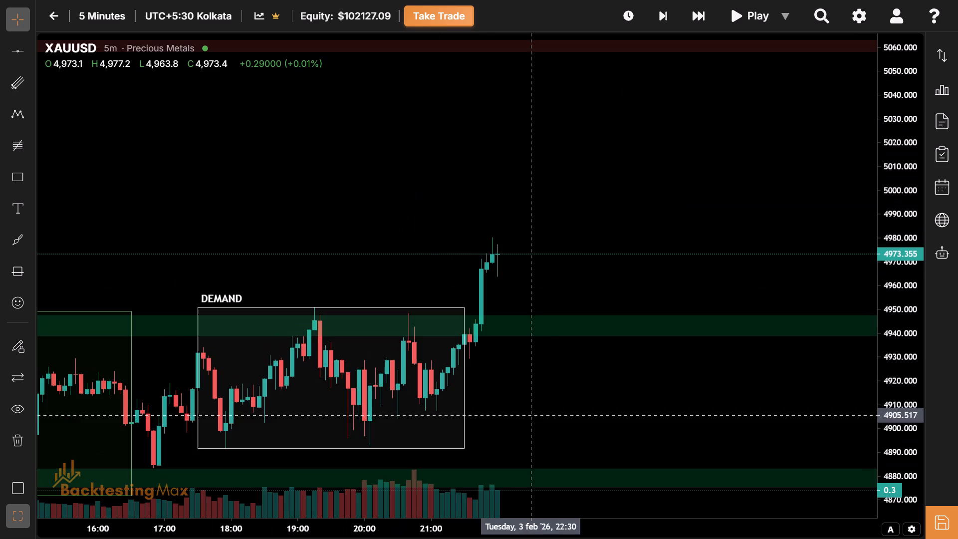
pyautogui.moveTo(912, 470); pyautogui.dragTo(874, 383)
pyautogui.click(638, 217)
pyautogui.moveTo(517, 190); pyautogui.dragTo(162, 18)
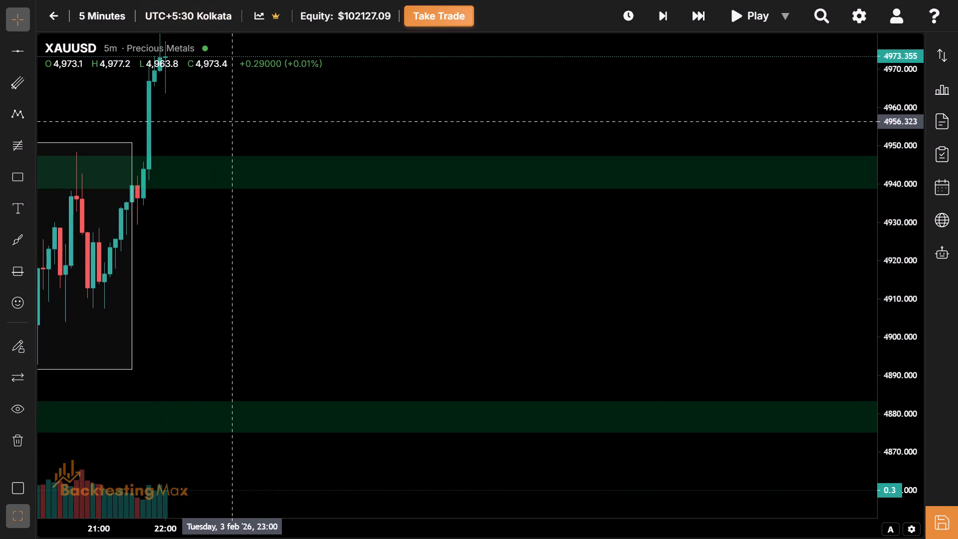
pyautogui.moveTo(234, 121); pyautogui.dragTo(271, 195)
pyautogui.click(689, 27)
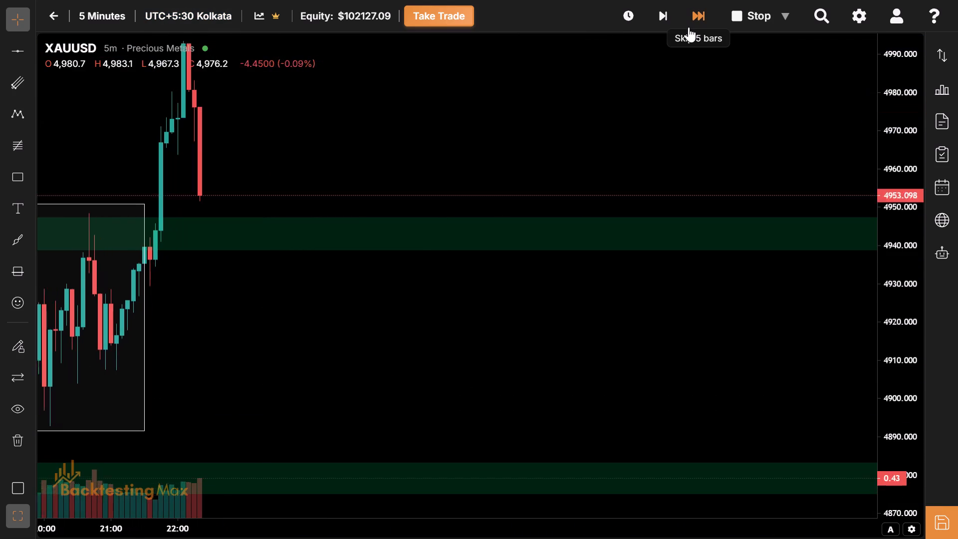
pyautogui.click(689, 27)
pyautogui.click(689, 27)
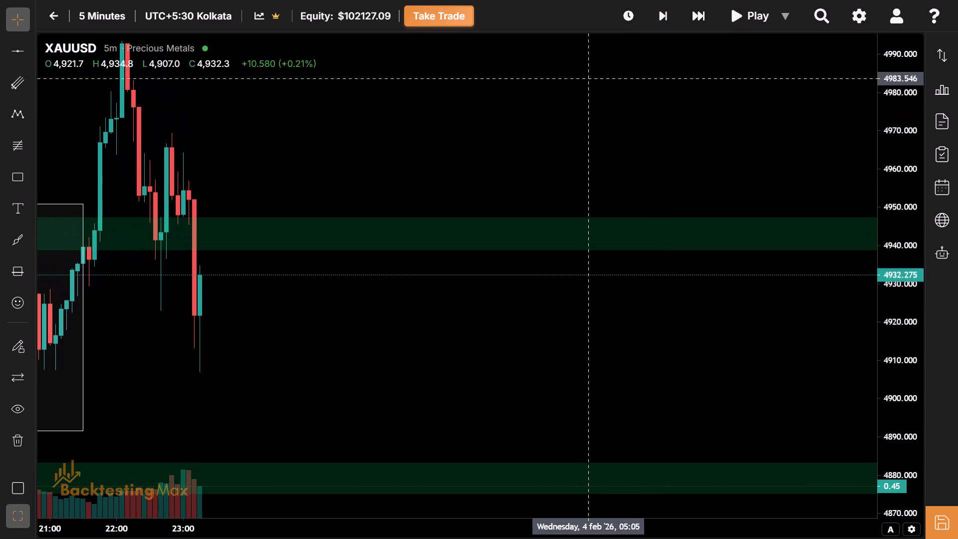
# Apply the Resistance/Supply template to the zone between about 4938.6 and 4947.4.
pyautogui.click(245, 251)
pyautogui.click(111, 93)
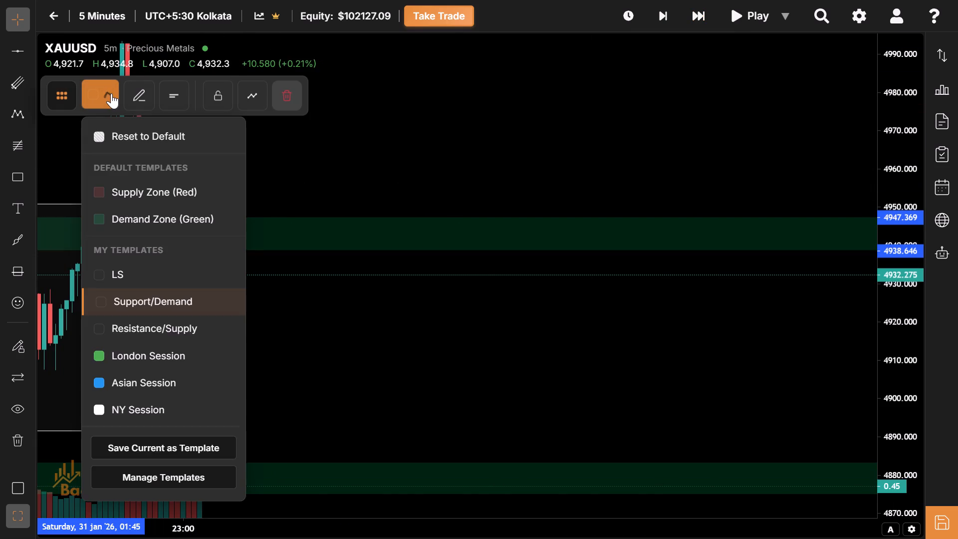
pyautogui.click(204, 331)
# Advance the replay in five-bar jumps to the 00:30 candle on 4 February.
pyautogui.moveTo(254, 355); pyautogui.dragTo(263, 375)
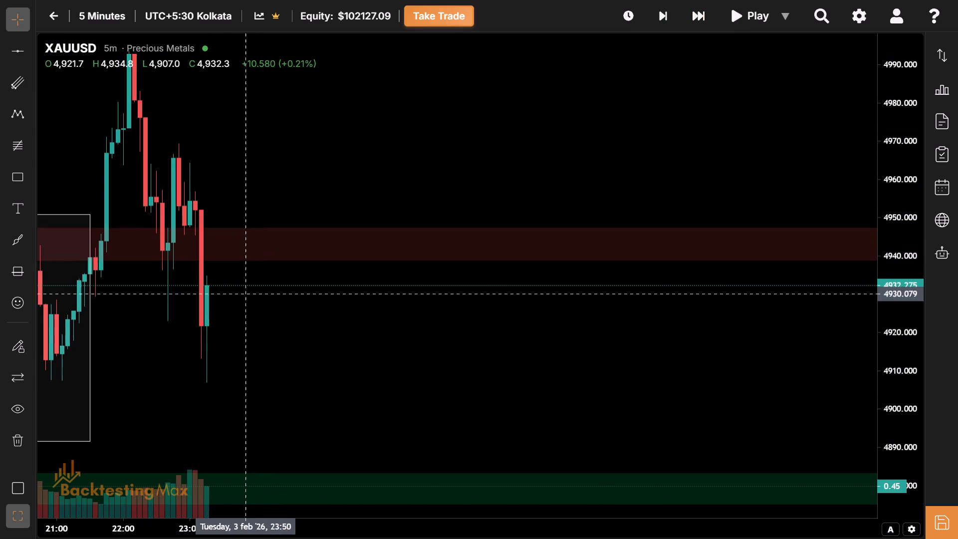
pyautogui.moveTo(243, 355); pyautogui.dragTo(173, 294)
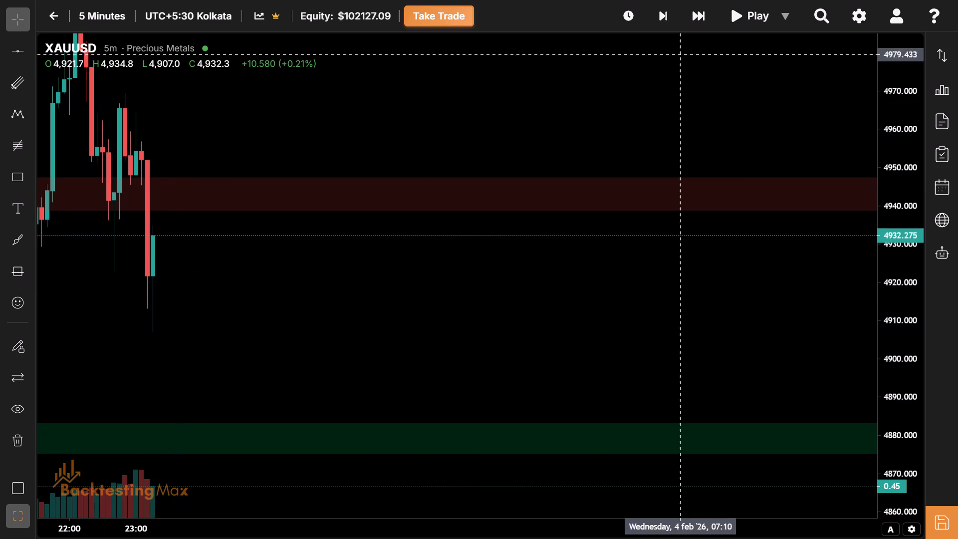
pyautogui.click(697, 23)
pyautogui.click(697, 23)
pyautogui.click(697, 23)
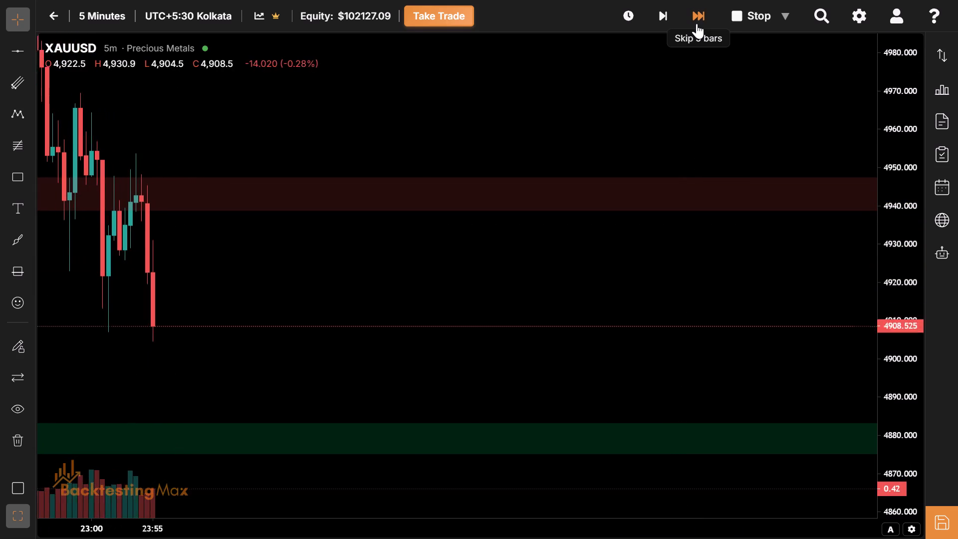
# Advance the replay in five-bar jumps to the 05:35 candle on 4 February, watching price between the supply and demand zones.
pyautogui.moveTo(400, 301); pyautogui.dragTo(819, 268)
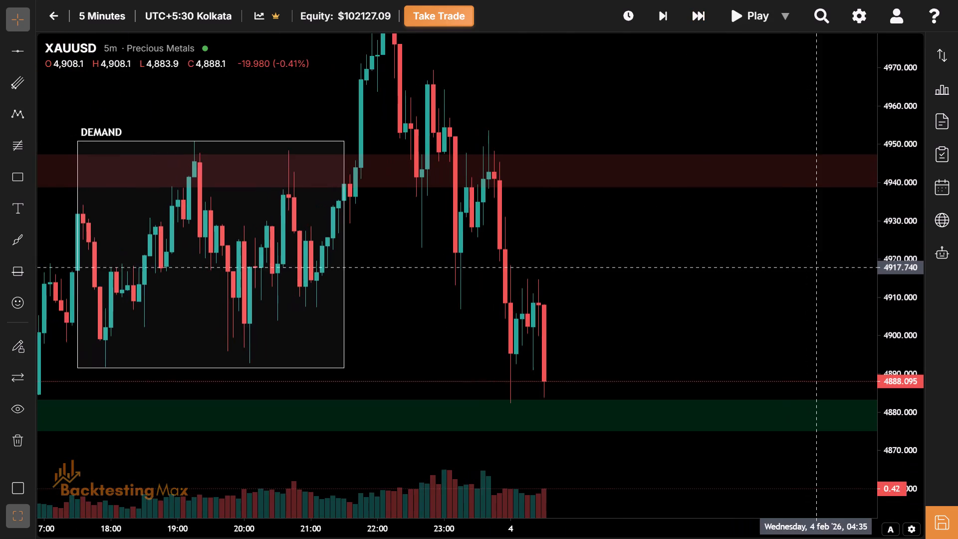
pyautogui.moveTo(819, 268); pyautogui.dragTo(387, 284)
pyautogui.moveTo(175, 380); pyautogui.dragTo(295, 323)
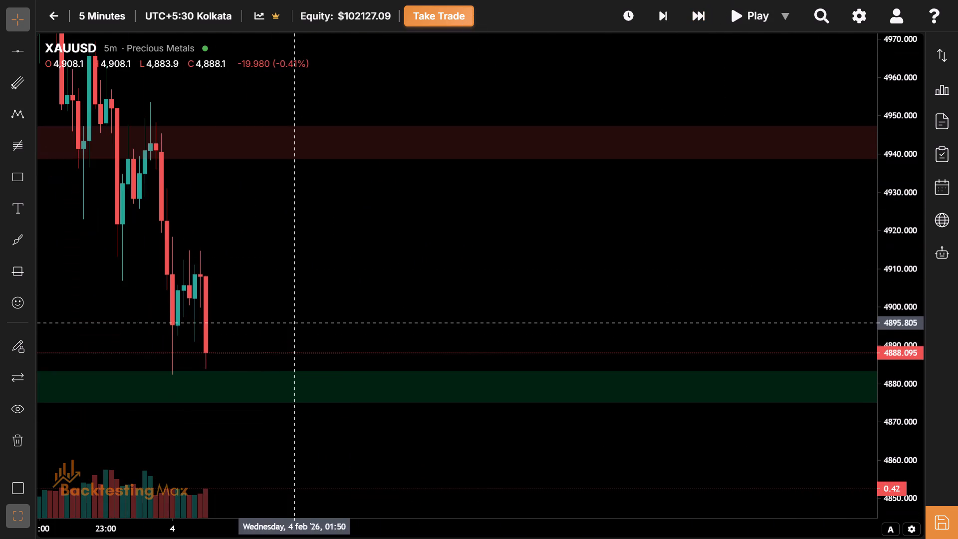
pyautogui.moveTo(203, 319); pyautogui.dragTo(110, 248)
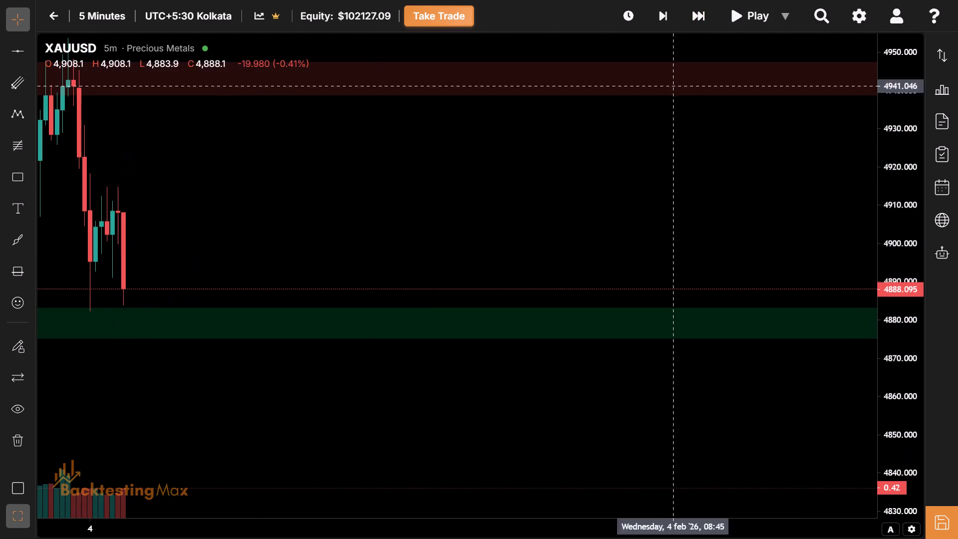
pyautogui.click(699, 15)
pyautogui.click(699, 15)
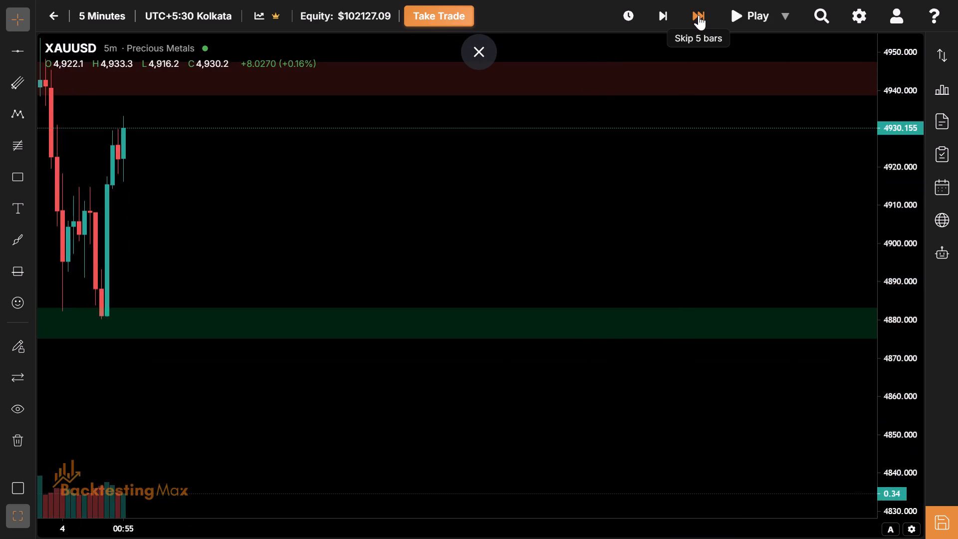
pyautogui.click(699, 15)
pyautogui.click(699, 15)
pyautogui.tripleClick(699, 15)
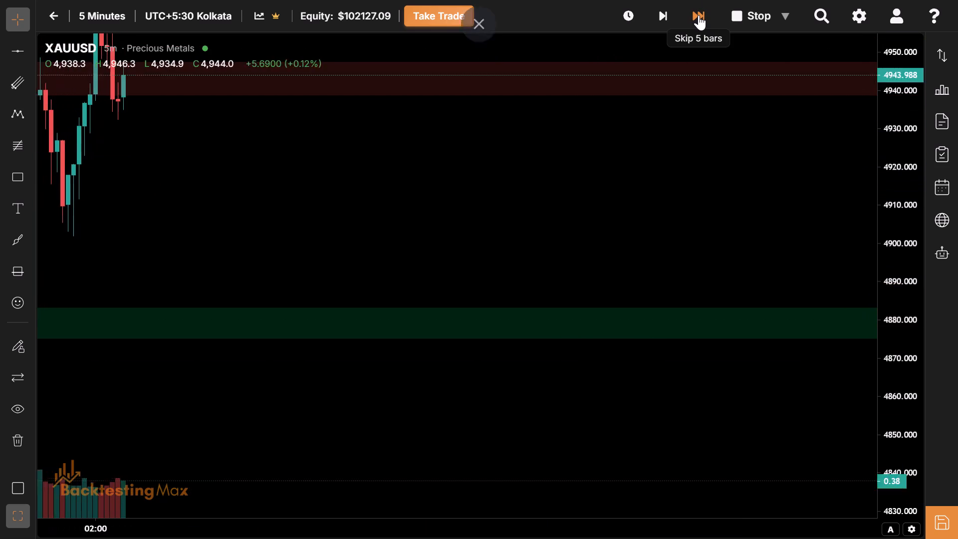
pyautogui.click(699, 15)
pyautogui.click(699, 15)
pyautogui.moveTo(228, 185); pyautogui.dragTo(467, 353)
pyautogui.moveTo(369, 324); pyautogui.dragTo(358, 385)
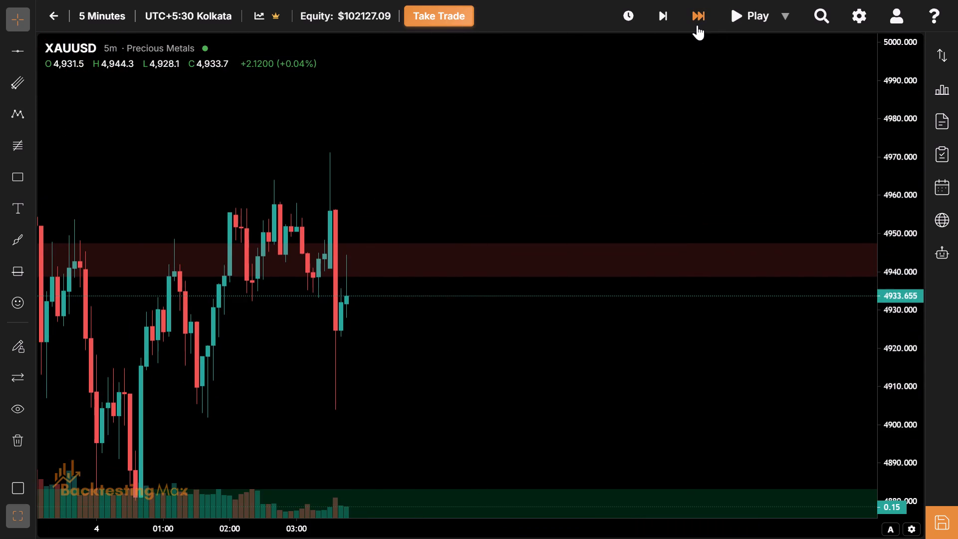
pyautogui.click(697, 25)
pyautogui.click(697, 25)
# Draw a box from 05:30 to 11:30 on 4 February between about 4957.7 and 4967.3 and apply the Asian Session template.
pyautogui.moveTo(554, 127); pyautogui.dragTo(283, 174)
pyautogui.moveTo(116, 218); pyautogui.dragTo(112, 243)
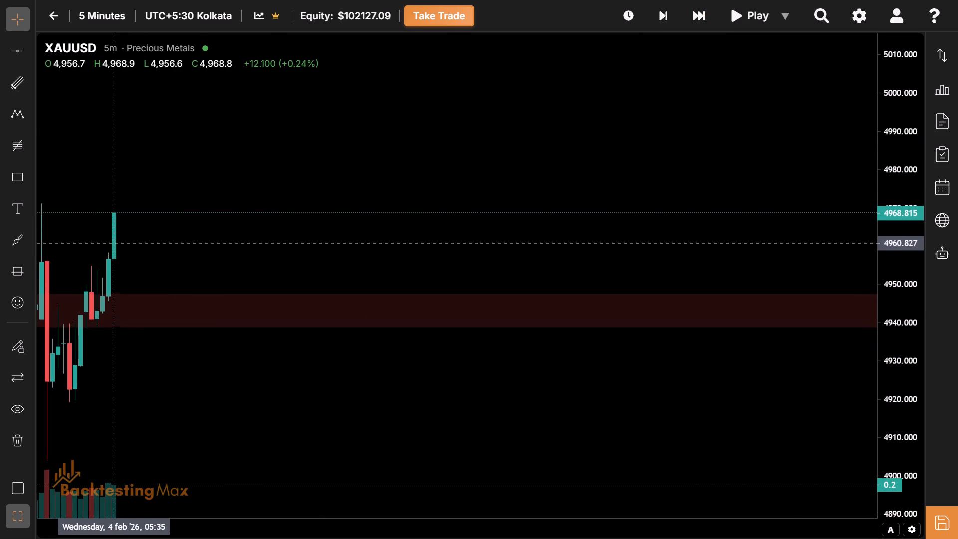
pyautogui.click(19, 178)
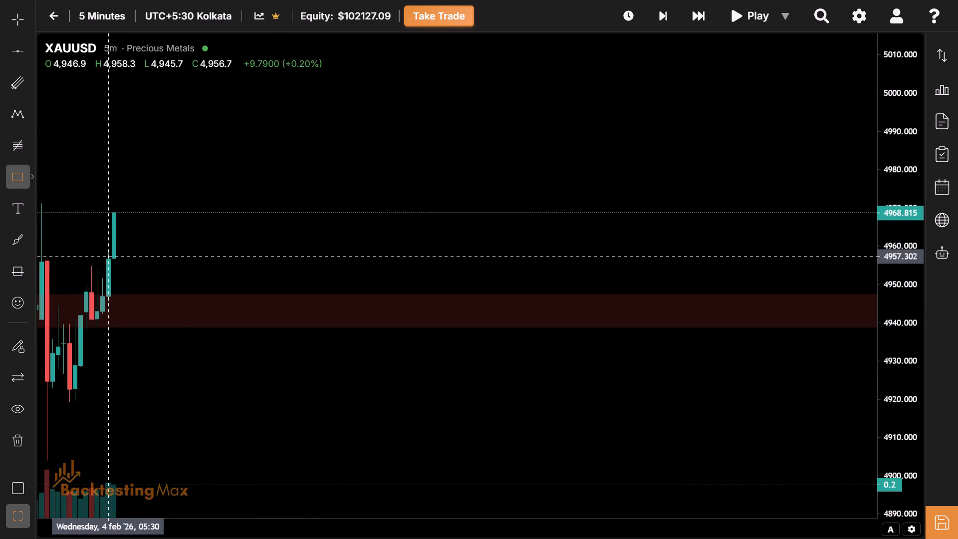
pyautogui.click(109, 255)
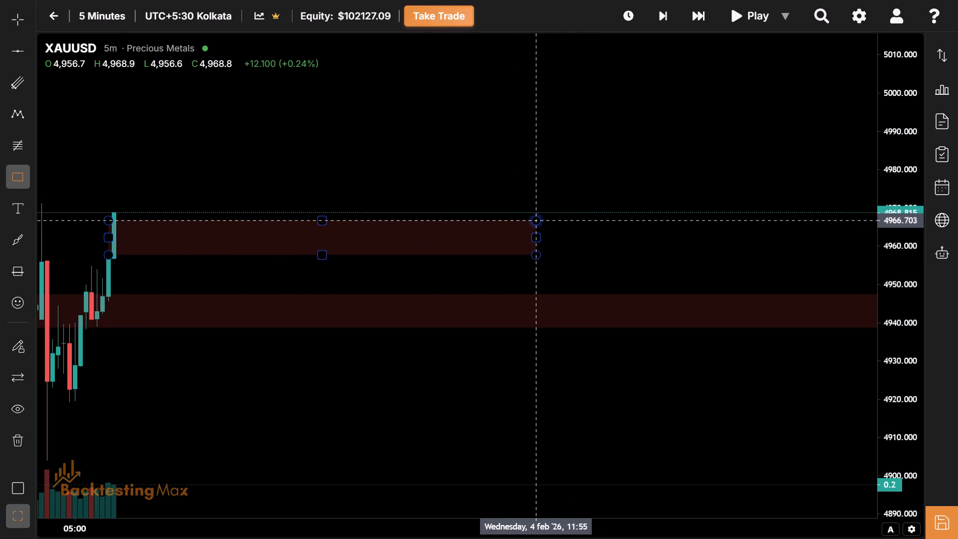
pyautogui.click(509, 218)
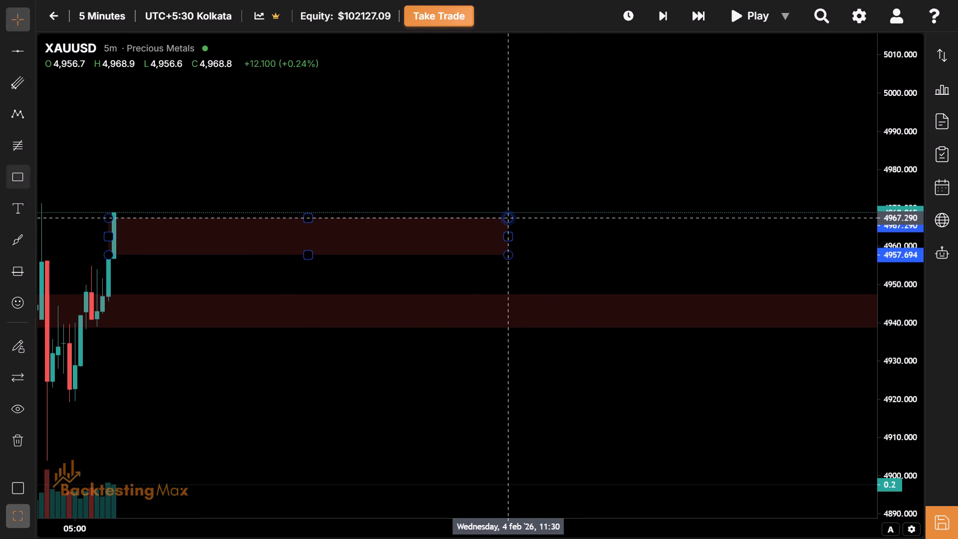
pyautogui.click(95, 94)
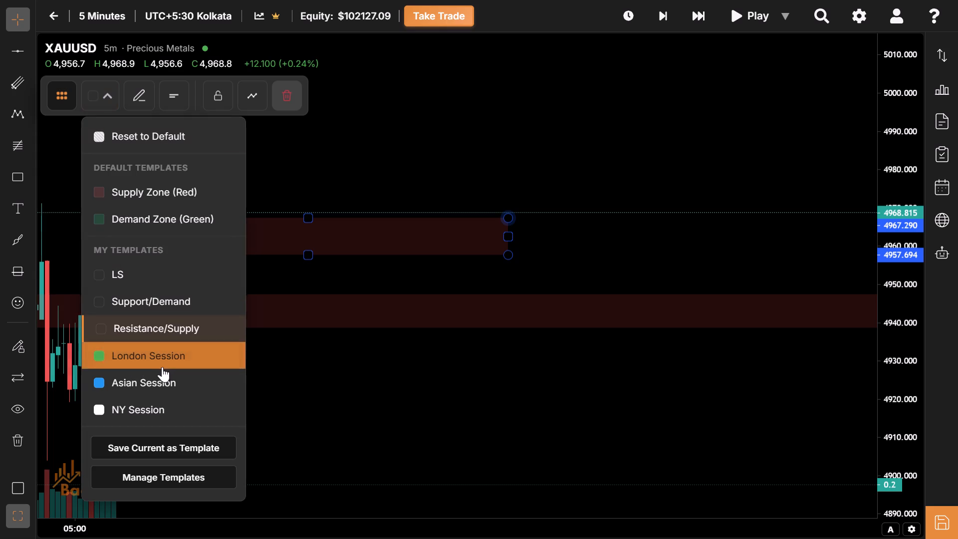
pyautogui.click(183, 377)
# Advance the replay in five-bar jumps to the 11:15 candle on 4 February.
pyautogui.moveTo(339, 233); pyautogui.dragTo(343, 306)
pyautogui.click(701, 22)
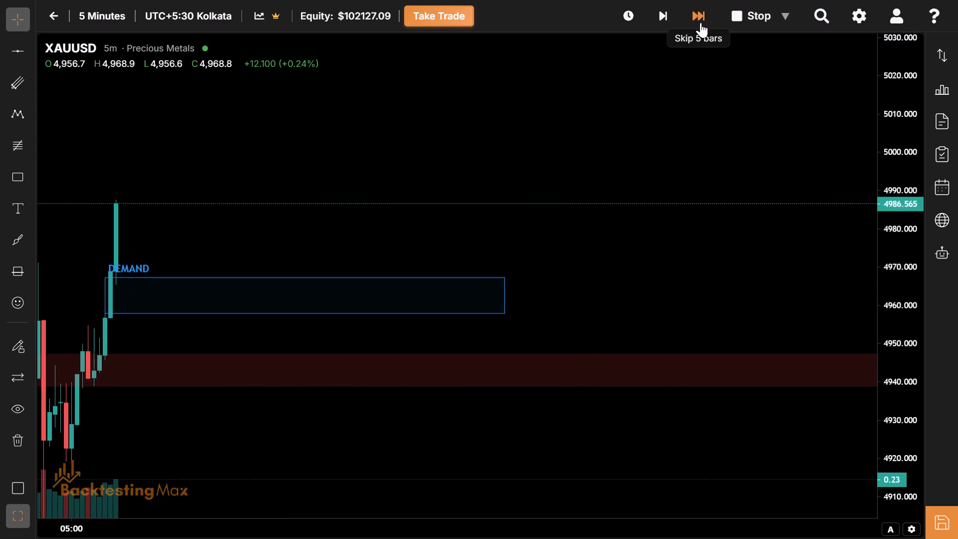
pyautogui.click(701, 22)
pyautogui.click(701, 22)
pyautogui.click(701, 22)
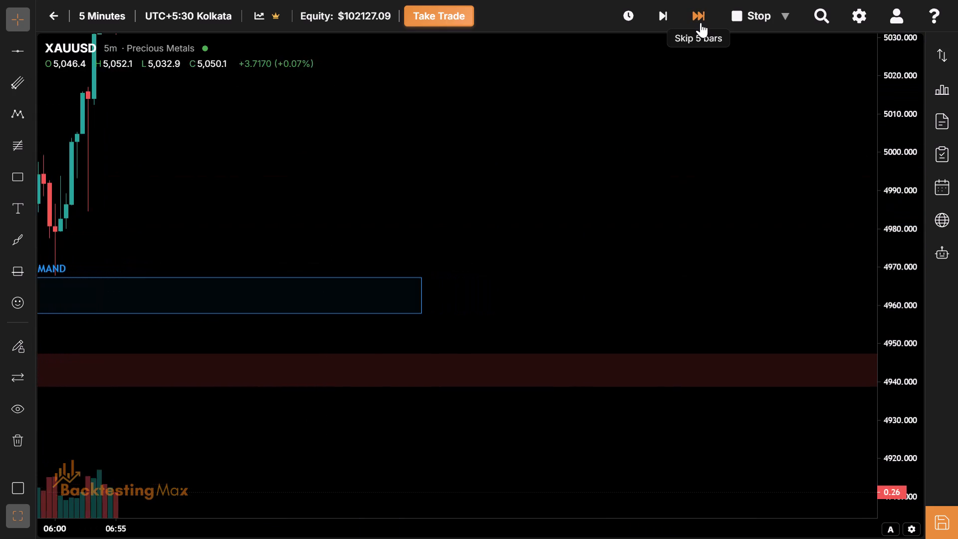
pyautogui.click(701, 22)
pyautogui.click(701, 22)
pyautogui.tripleClick(701, 22)
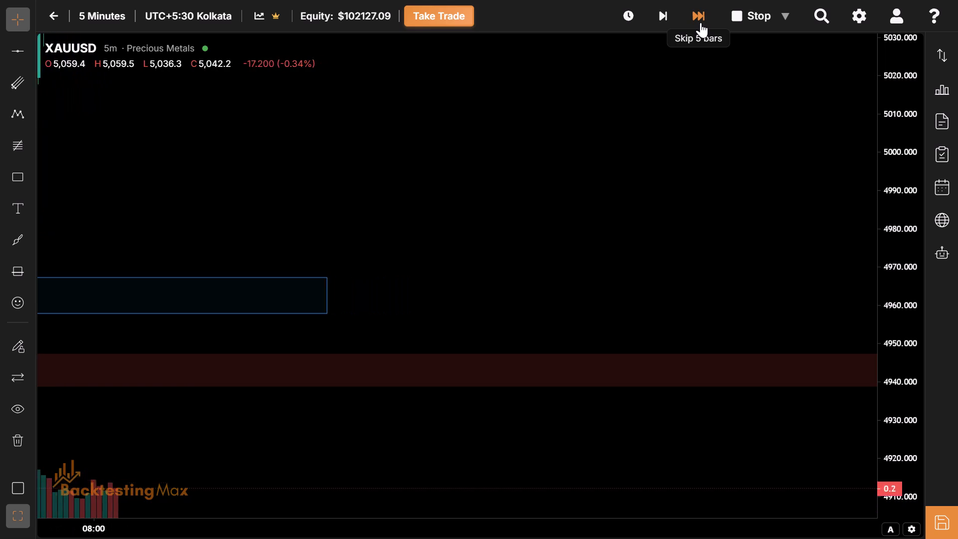
pyautogui.tripleClick(701, 22)
pyautogui.tripleClick(701, 22)
pyautogui.tripleClick(701, 22)
pyautogui.tripleClick(701, 22)
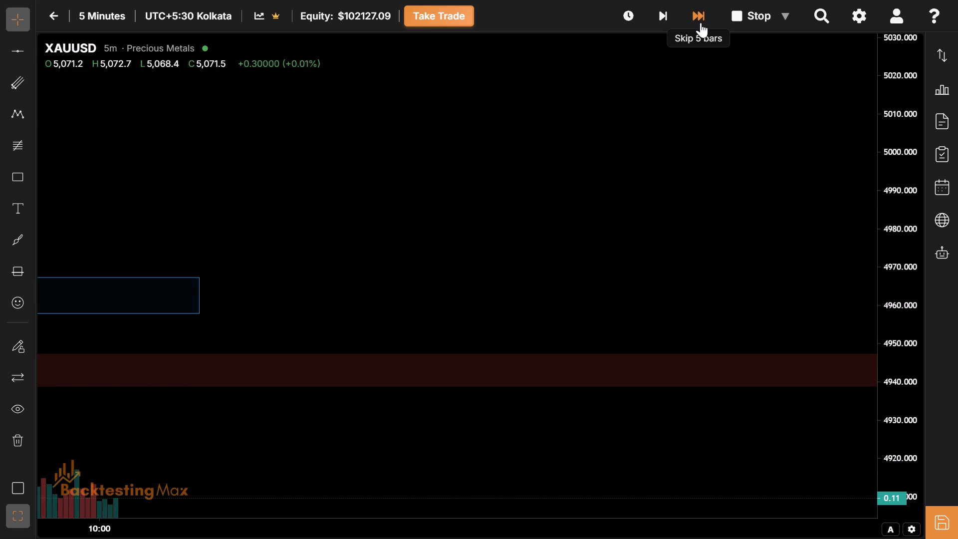
pyautogui.doubleClick(701, 22)
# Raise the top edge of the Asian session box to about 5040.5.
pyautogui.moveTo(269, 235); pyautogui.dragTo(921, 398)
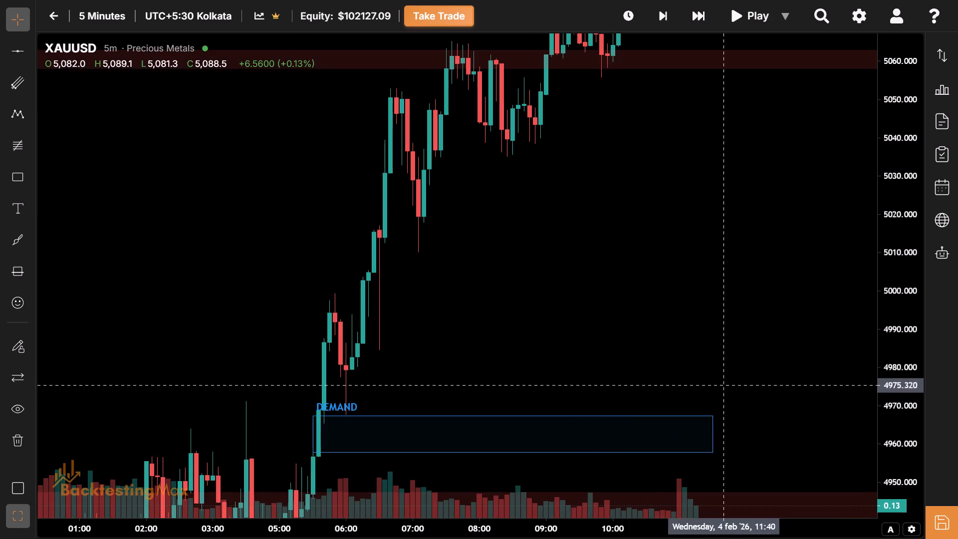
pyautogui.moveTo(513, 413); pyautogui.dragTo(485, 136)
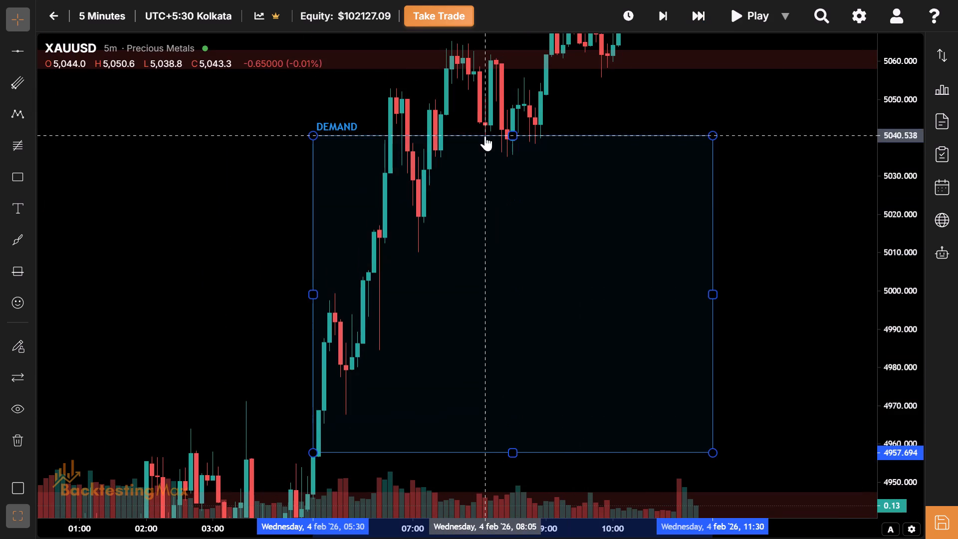
# Apply the Support/Demand template to the supply zone between about 5058.0 and 5063.0.
pyautogui.moveTo(486, 196); pyautogui.dragTo(451, 428)
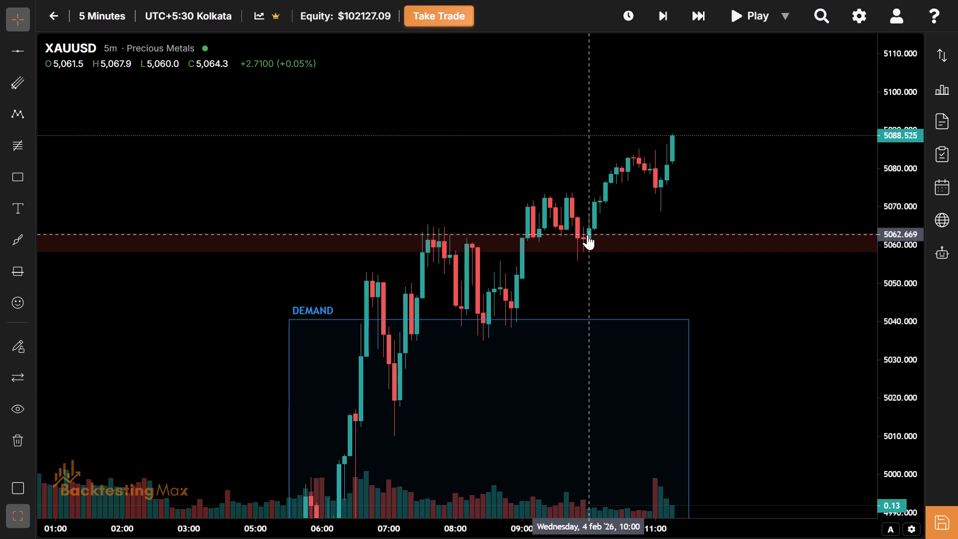
pyautogui.click(587, 235)
pyautogui.click(99, 98)
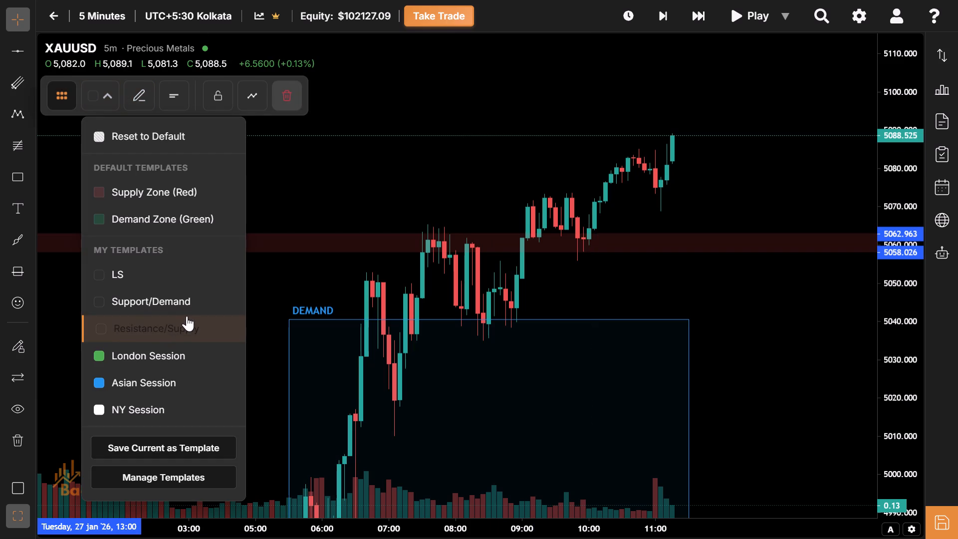
pyautogui.click(187, 313)
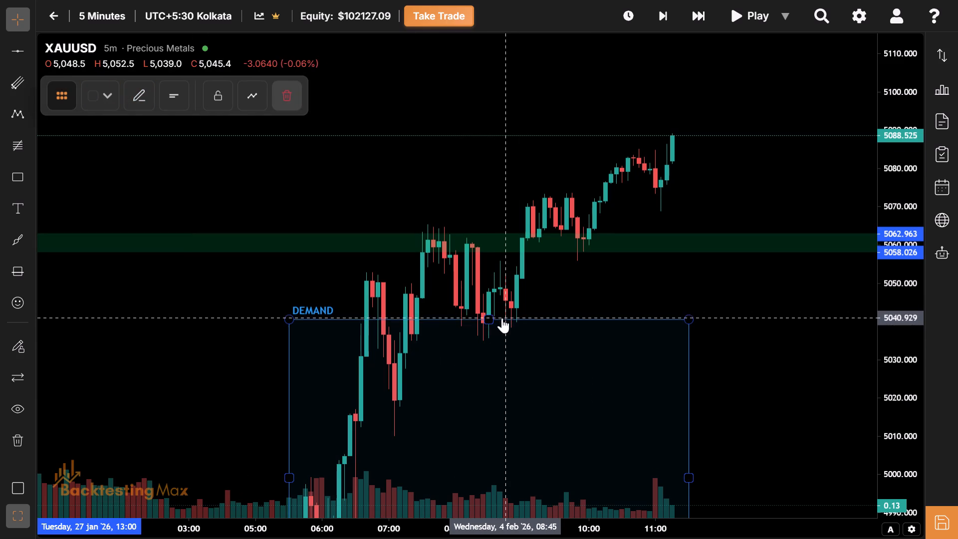
# Advance the replay five bars to the 11:40 candle and fit the Asian session box's top edge to about 5090.5.
pyautogui.moveTo(490, 316); pyautogui.dragTo(462, 136)
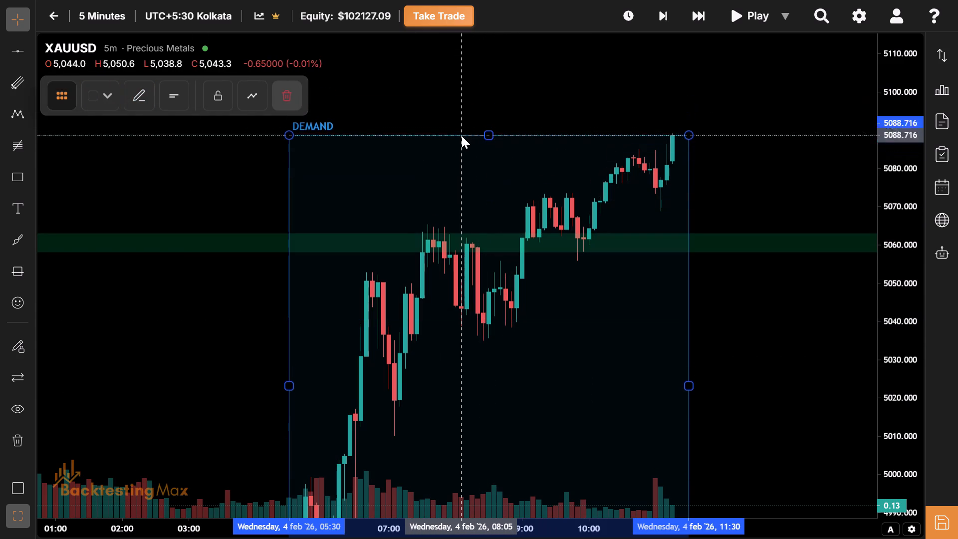
pyautogui.moveTo(462, 136); pyautogui.dragTo(458, 98)
pyautogui.click(700, 14)
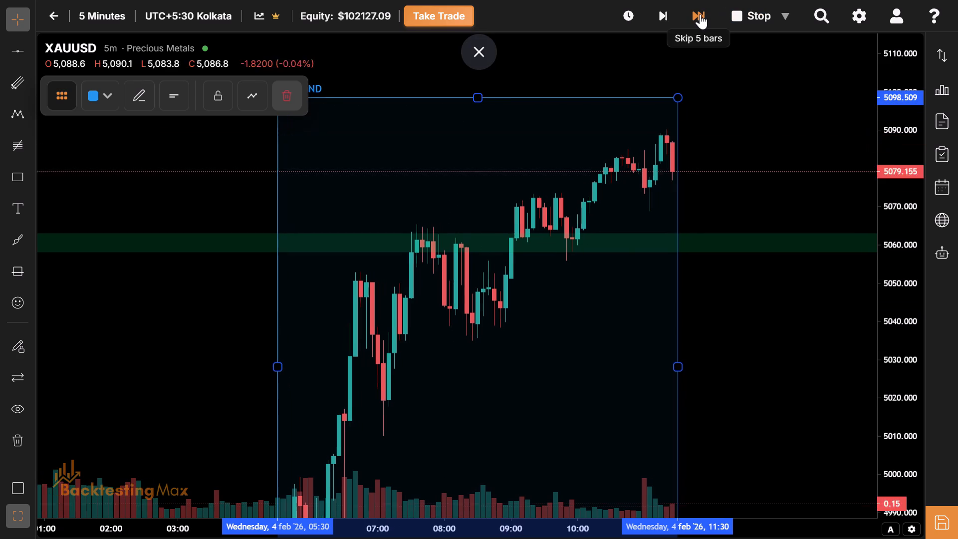
pyautogui.moveTo(459, 98); pyautogui.dragTo(461, 130)
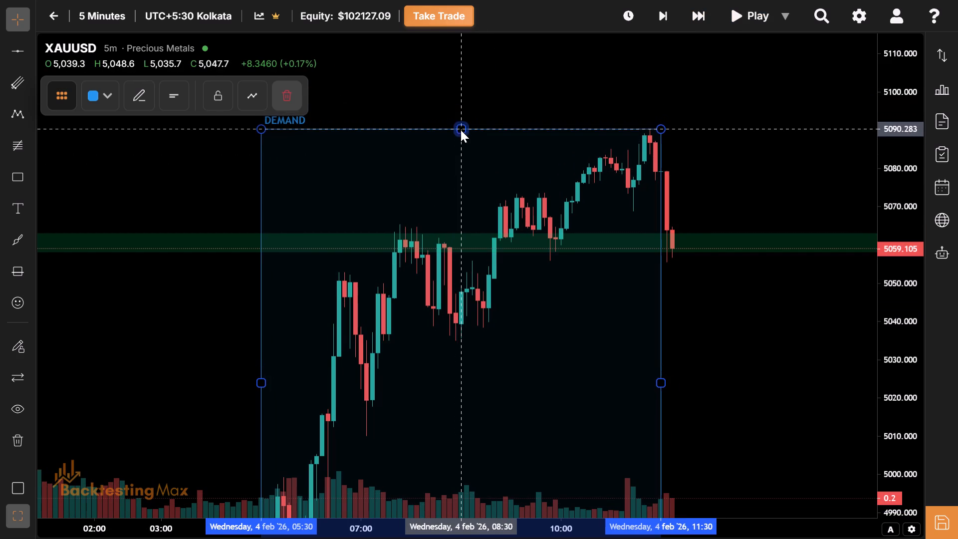
pyautogui.moveTo(461, 130); pyautogui.dragTo(477, 128)
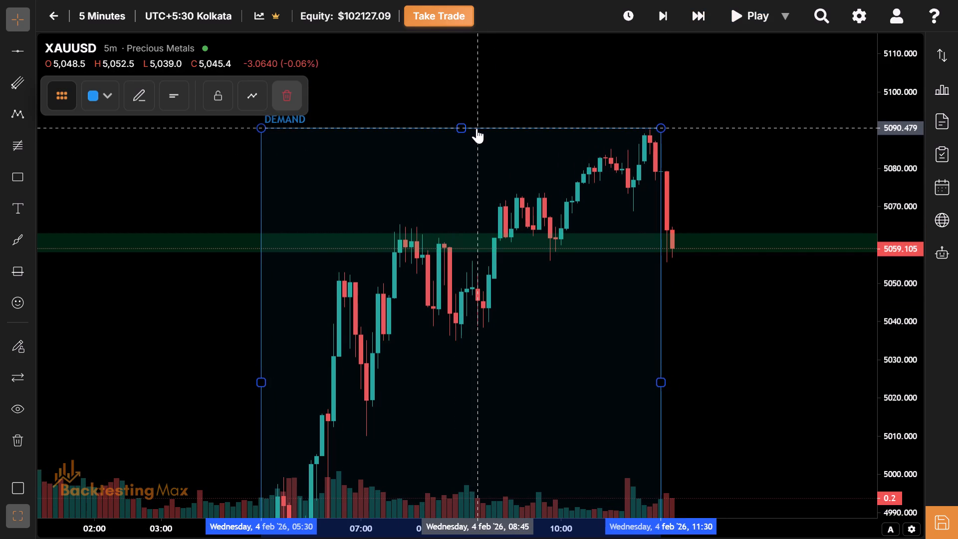
# Examine the price action inside the Asian session box and the drop into the 5058–5063 demand zone at different zoom levels.
pyautogui.moveTo(432, 333); pyautogui.dragTo(503, 250)
pyautogui.moveTo(485, 277); pyautogui.dragTo(686, 92)
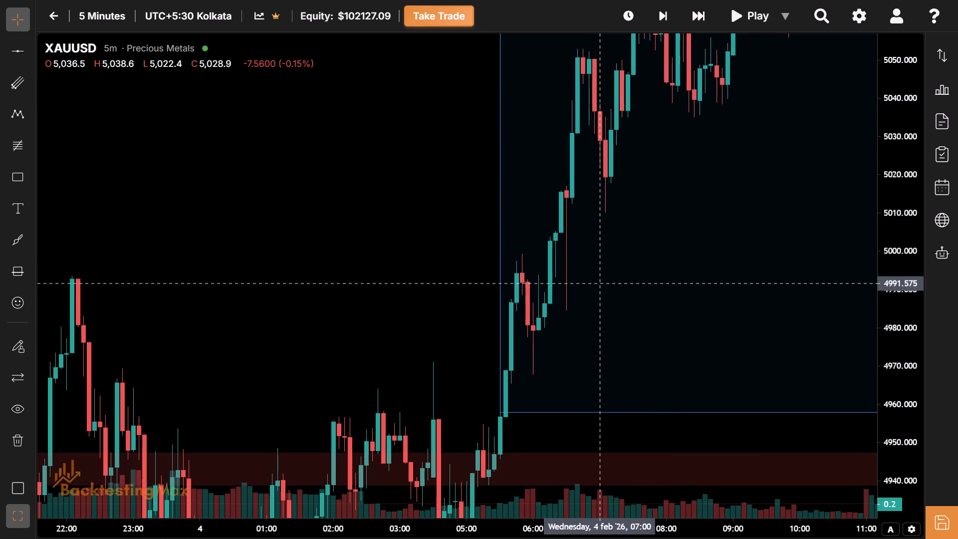
pyautogui.moveTo(589, 286); pyautogui.dragTo(393, 347)
pyautogui.moveTo(564, 263); pyautogui.dragTo(400, 401)
pyautogui.moveTo(729, 250); pyautogui.dragTo(524, 409)
pyautogui.moveTo(634, 216); pyautogui.dragTo(564, 203)
pyautogui.moveTo(882, 420); pyautogui.dragTo(886, 388)
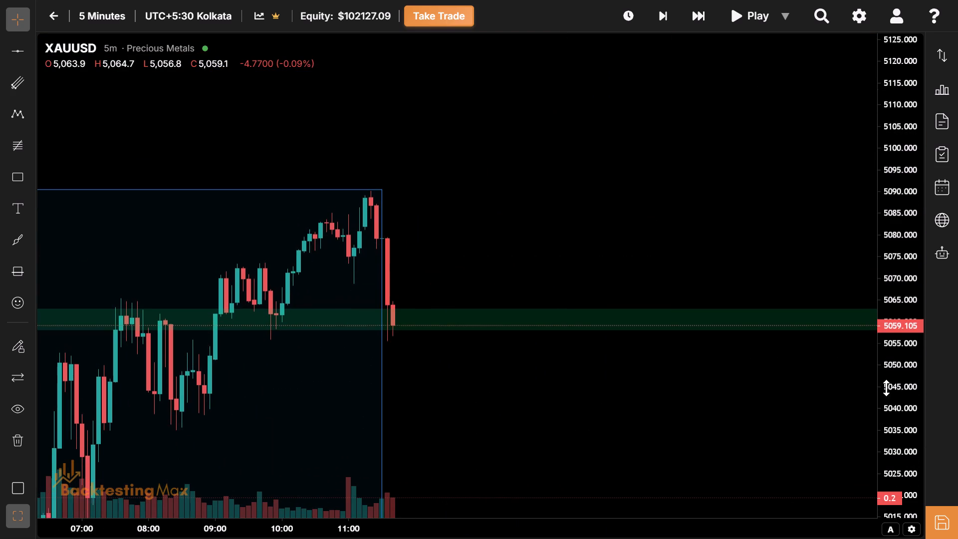
pyautogui.moveTo(886, 388); pyautogui.dragTo(888, 386)
pyautogui.moveTo(434, 528); pyautogui.dragTo(539, 364)
pyautogui.moveTo(573, 426); pyautogui.dragTo(514, 220)
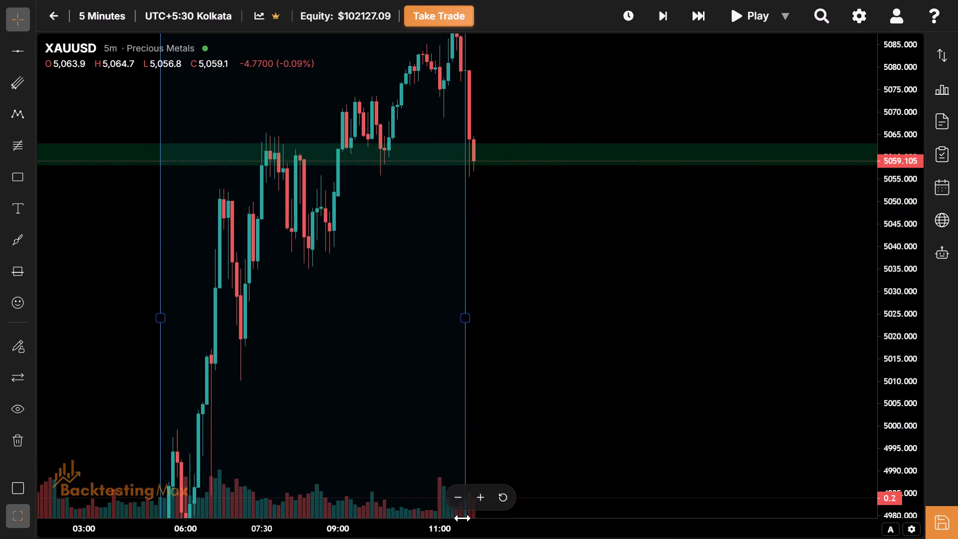
pyautogui.moveTo(463, 518); pyautogui.dragTo(368, 538)
pyautogui.moveTo(483, 370); pyautogui.dragTo(534, 445)
pyautogui.moveTo(536, 390); pyautogui.dragTo(493, 420)
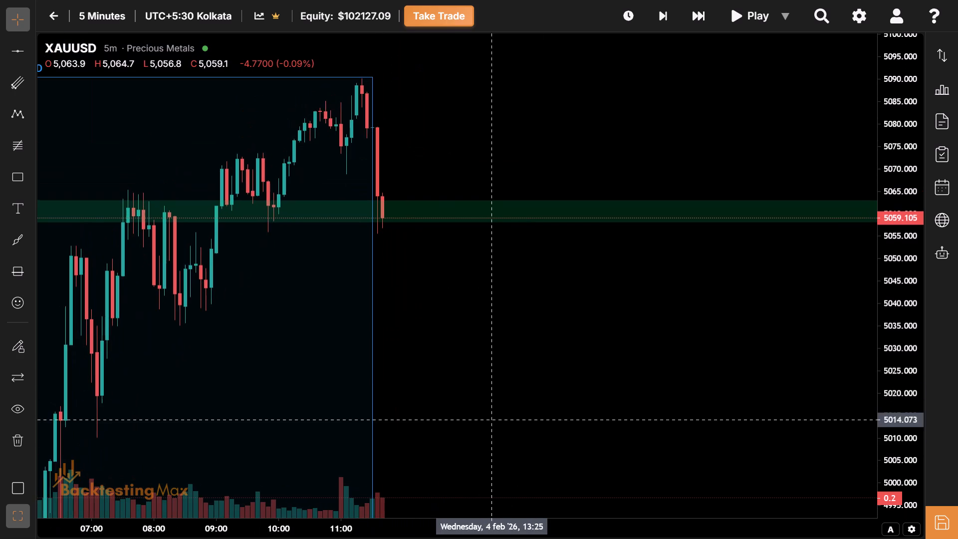
pyautogui.moveTo(319, 538); pyautogui.dragTo(305, 538)
pyautogui.moveTo(305, 538); pyautogui.dragTo(194, 538)
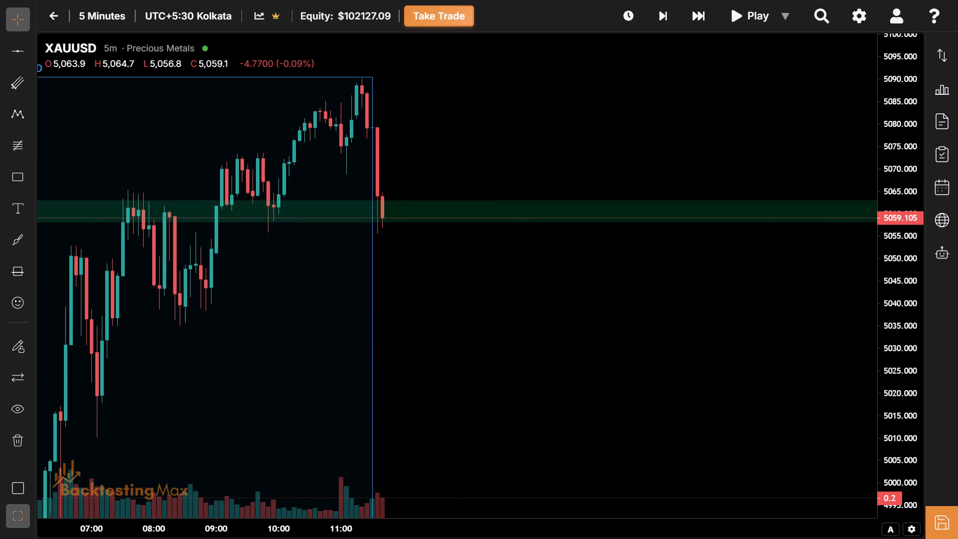
pyautogui.moveTo(360, 534); pyautogui.dragTo(237, 523)
pyautogui.moveTo(383, 381); pyautogui.dragTo(689, 188)
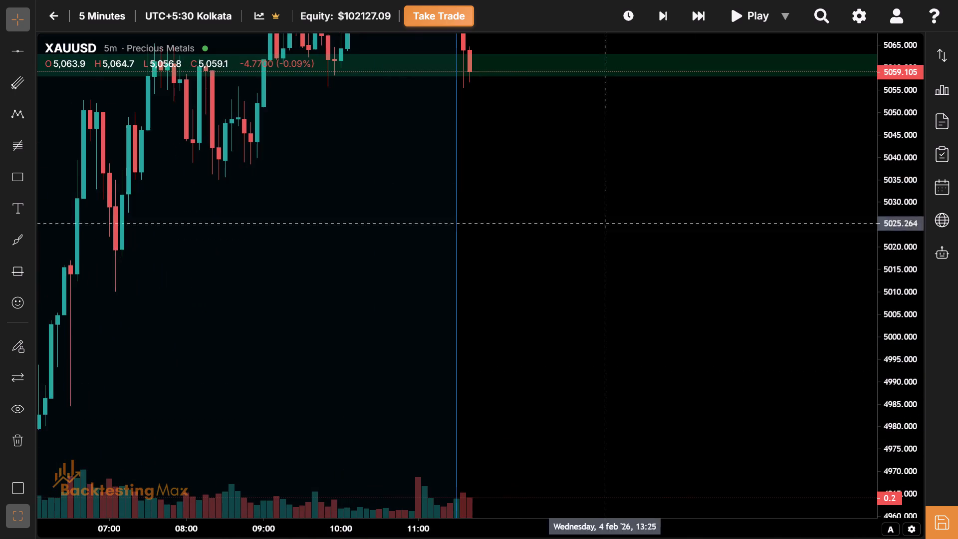
# Apply the Support/Demand template to the supply zone between about 4938.6 and 4947.4 below the Asian session box.
pyautogui.moveTo(453, 313); pyautogui.dragTo(720, 211)
pyautogui.moveTo(440, 374); pyautogui.dragTo(585, 170)
pyautogui.moveTo(546, 203); pyautogui.dragTo(476, 254)
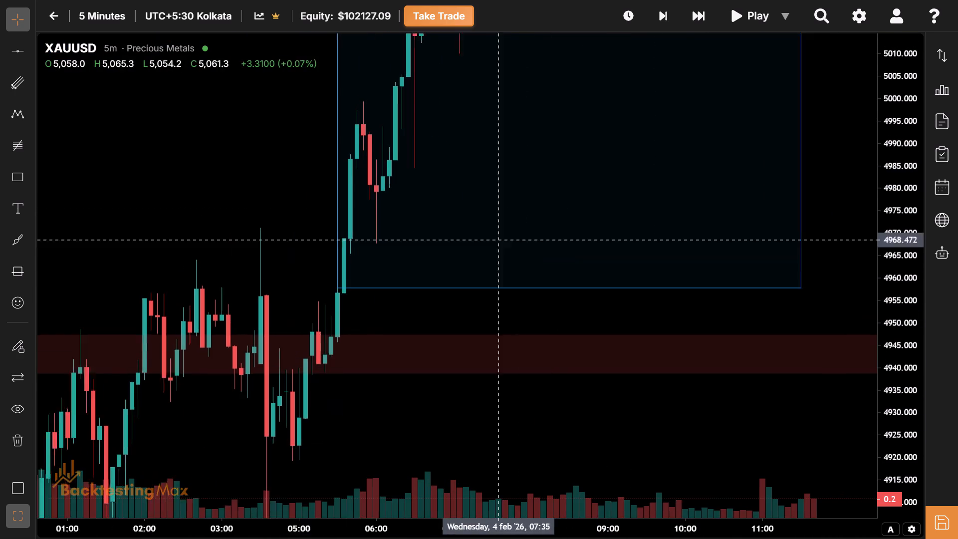
pyautogui.moveTo(476, 254); pyautogui.dragTo(459, 263)
pyautogui.click(498, 359)
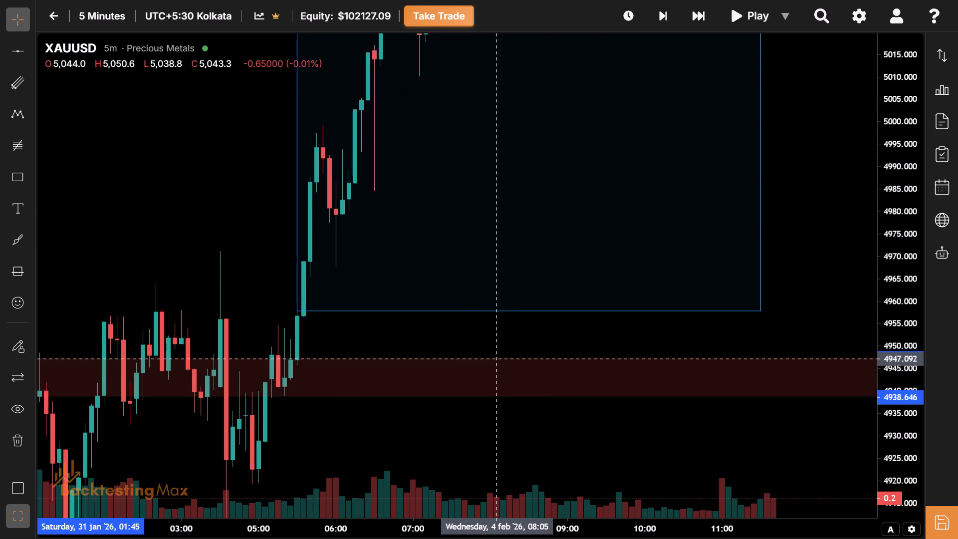
pyautogui.click(104, 100)
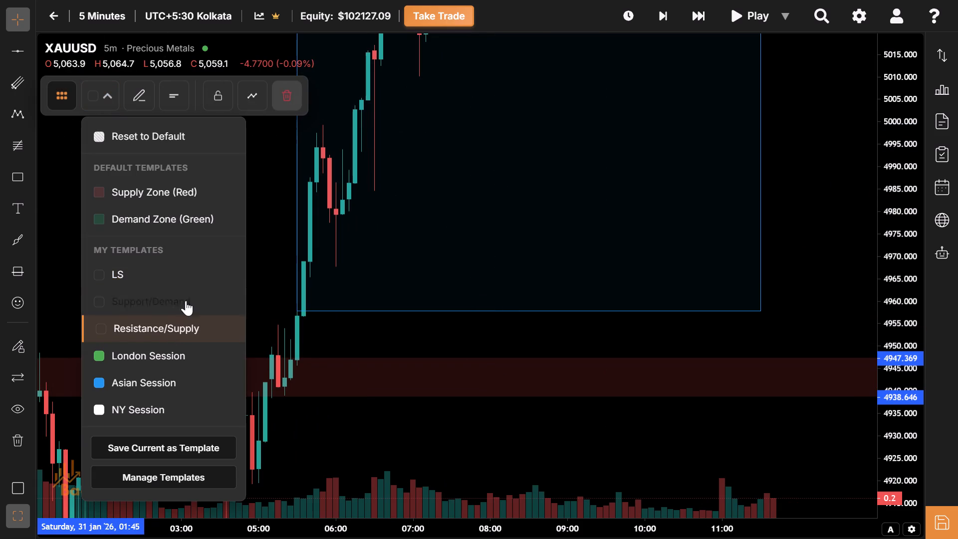
pyautogui.click(186, 301)
# Examine the Asian session's swings and the latest candles' reaction at the 5058–5063 demand zone.
pyautogui.moveTo(559, 178); pyautogui.dragTo(320, 384)
pyautogui.moveTo(670, 205); pyautogui.dragTo(388, 479)
pyautogui.click(563, 335)
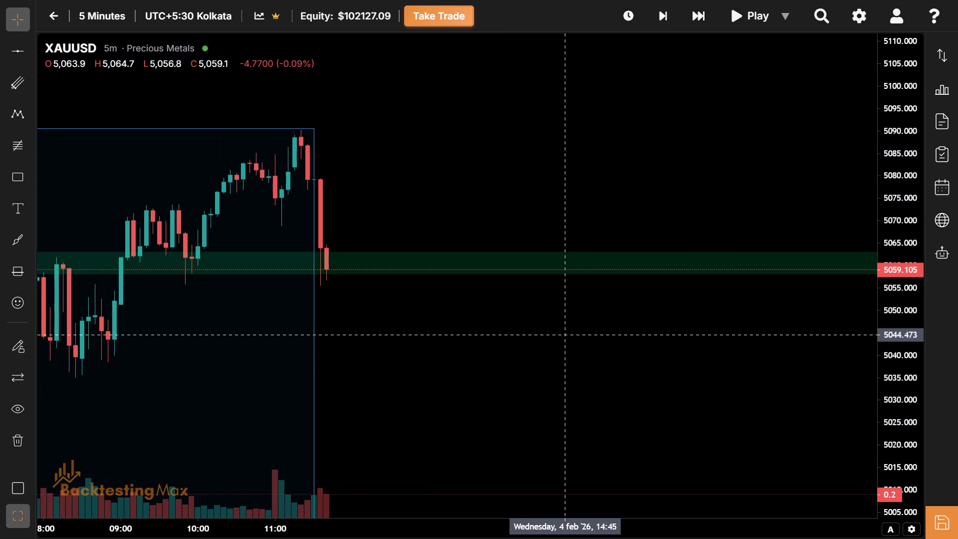
pyautogui.moveTo(563, 335); pyautogui.dragTo(724, 340)
pyautogui.moveTo(545, 395); pyautogui.dragTo(862, 272)
pyautogui.moveTo(817, 357); pyautogui.dragTo(689, 216)
pyautogui.moveTo(689, 216); pyautogui.dragTo(597, 406)
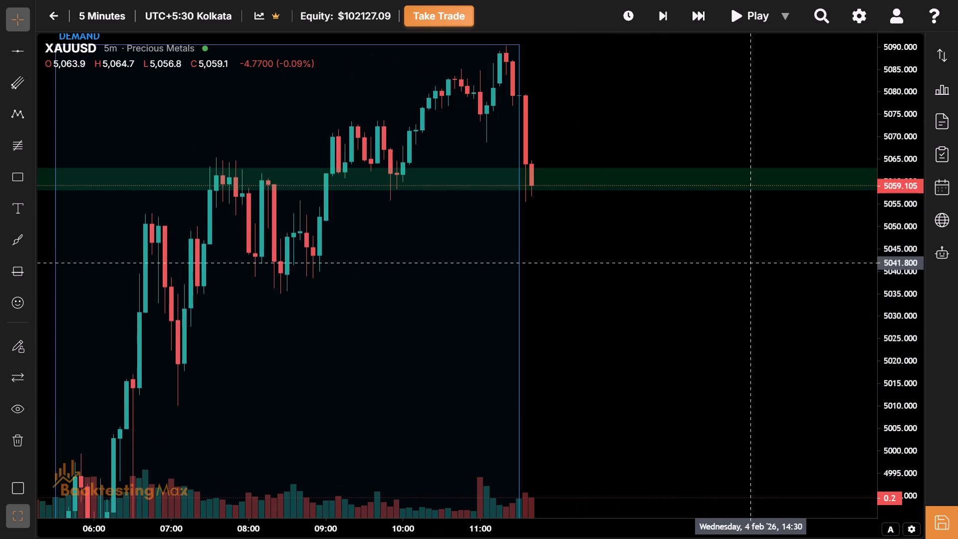
pyautogui.moveTo(771, 246); pyautogui.dragTo(650, 340)
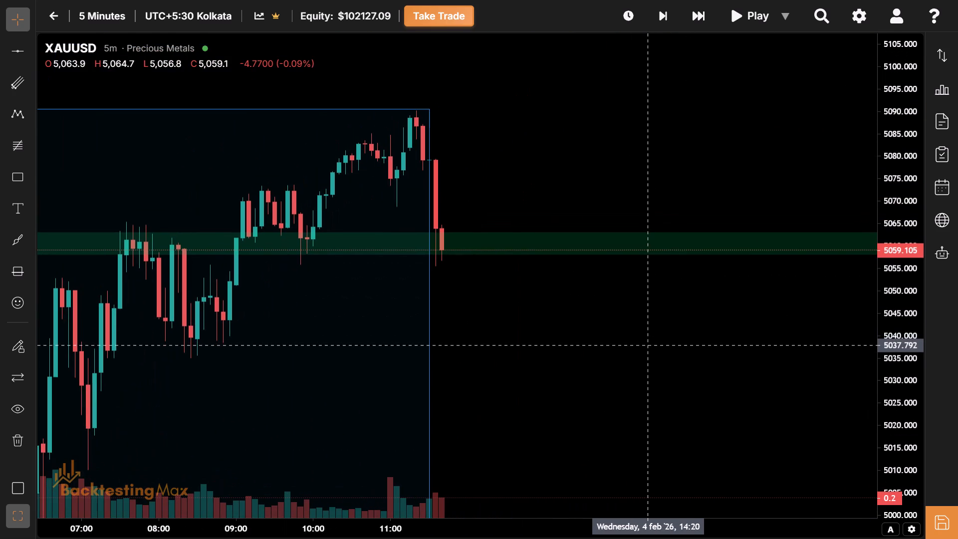
pyautogui.moveTo(578, 324); pyautogui.dragTo(400, 339)
pyautogui.moveTo(356, 318); pyautogui.dragTo(434, 361)
# Brush a projected price path from the 11:40 candle down to about 5035, back up to about 5054, and down to about 5001.
pyautogui.moveTo(18, 242); pyautogui.dragTo(424, 319)
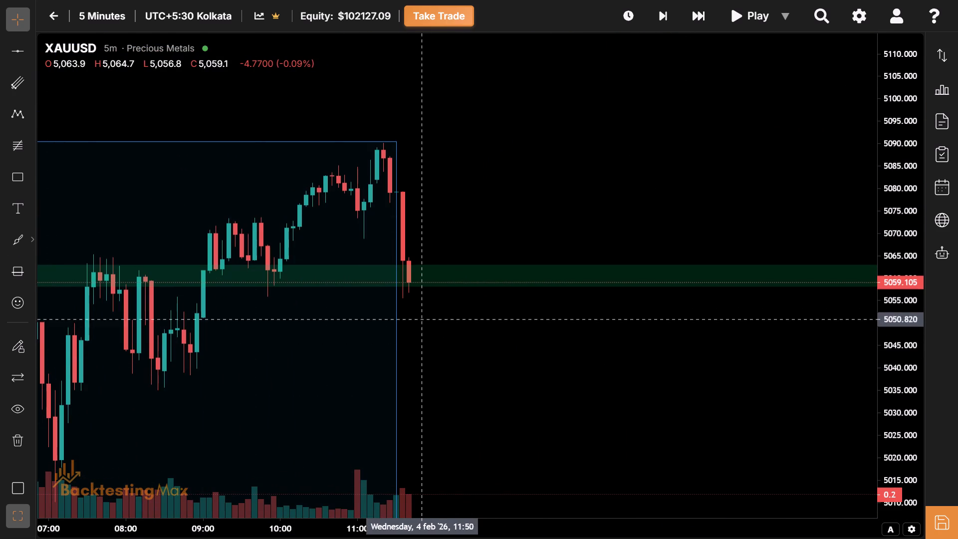
pyautogui.moveTo(424, 319); pyautogui.dragTo(413, 300)
pyautogui.moveTo(413, 300); pyautogui.dragTo(399, 279)
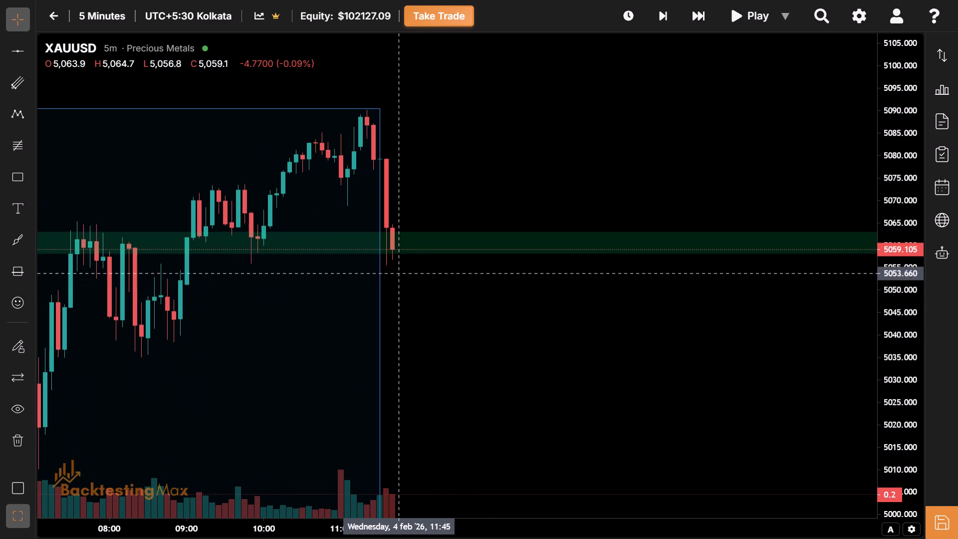
pyautogui.click(6, 242)
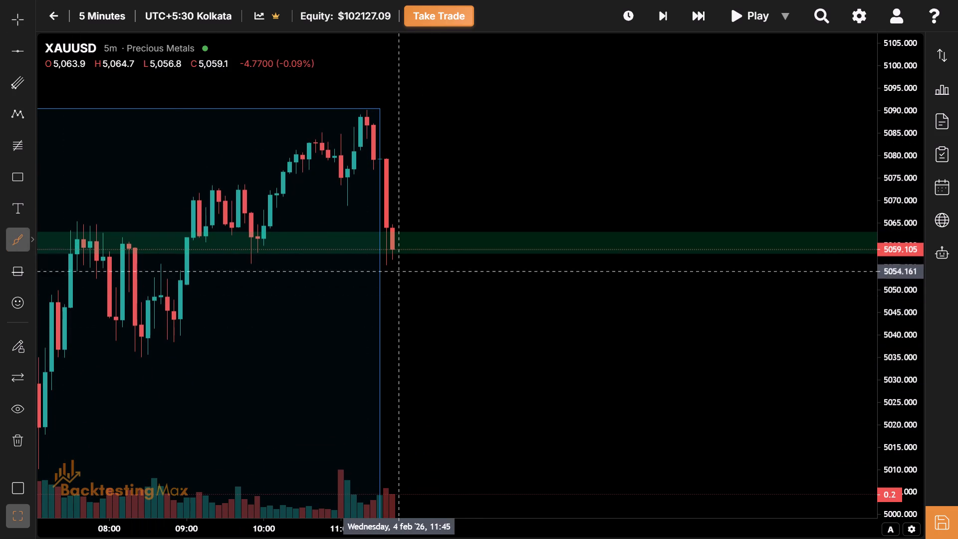
pyautogui.moveTo(394, 260); pyautogui.dragTo(428, 323)
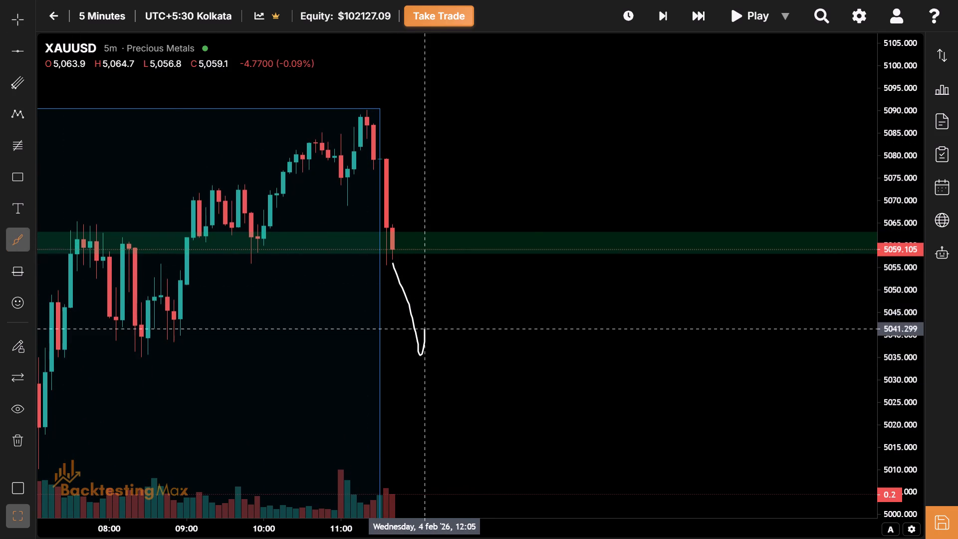
pyautogui.moveTo(428, 323); pyautogui.dragTo(537, 507)
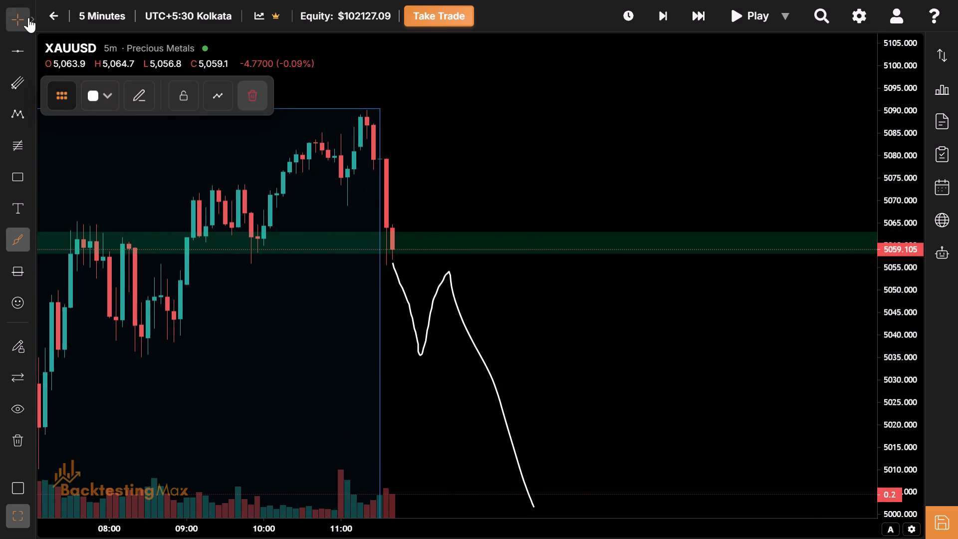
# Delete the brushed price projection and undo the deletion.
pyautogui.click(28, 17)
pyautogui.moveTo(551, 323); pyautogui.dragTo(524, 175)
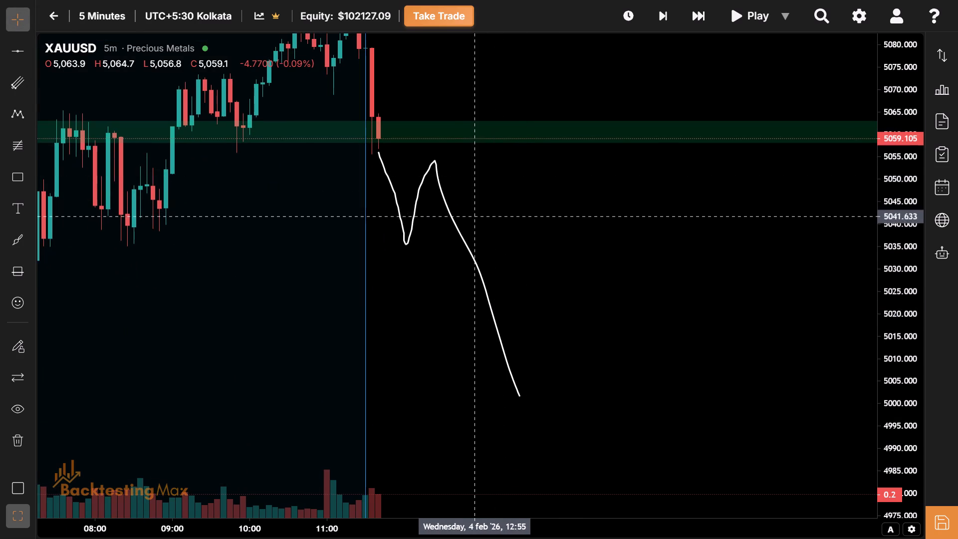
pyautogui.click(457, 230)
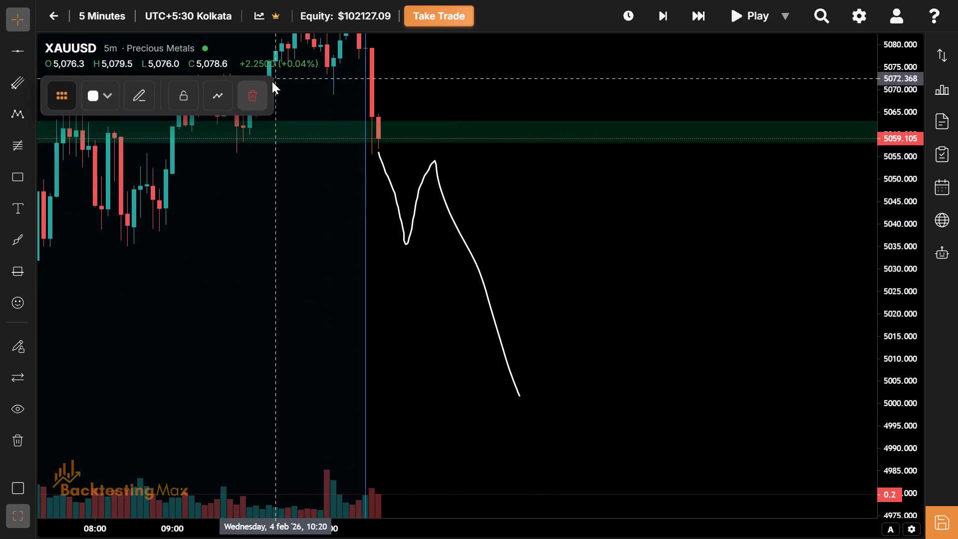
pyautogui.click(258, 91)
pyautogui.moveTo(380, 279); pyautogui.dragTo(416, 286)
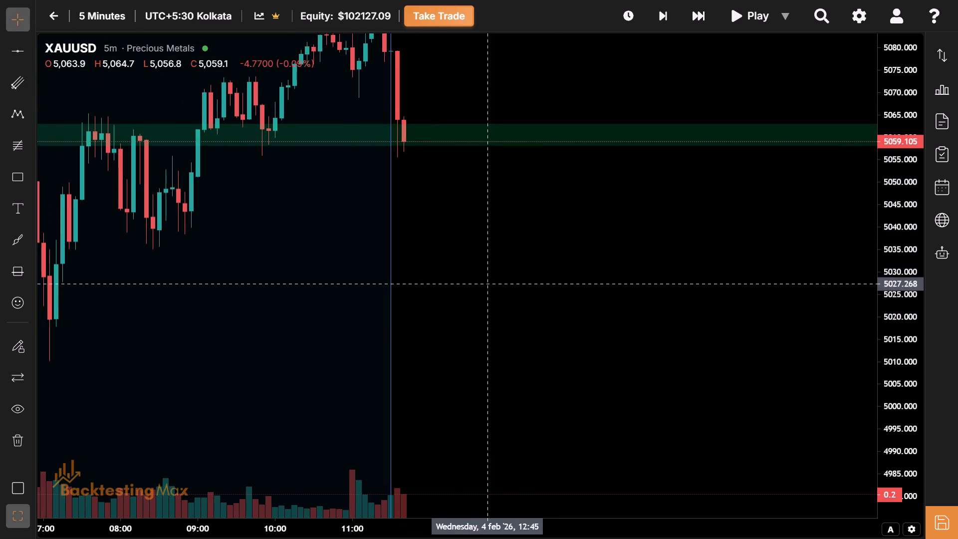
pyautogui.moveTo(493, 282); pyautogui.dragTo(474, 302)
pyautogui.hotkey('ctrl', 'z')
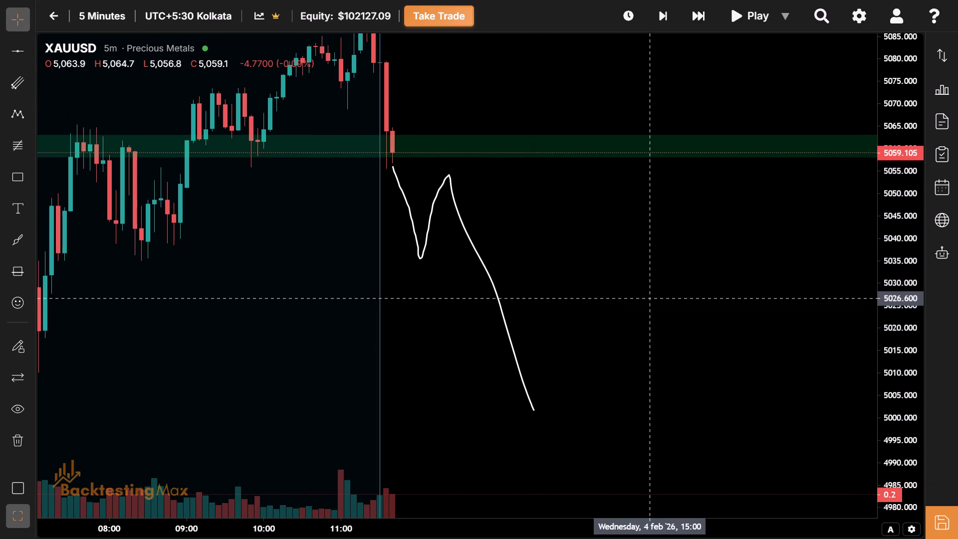
# Advance the replay one candle at a time from the 11:40 candle to the 12:30 candle.
pyautogui.moveTo(652, 298); pyautogui.dragTo(632, 362)
pyautogui.click(668, 22)
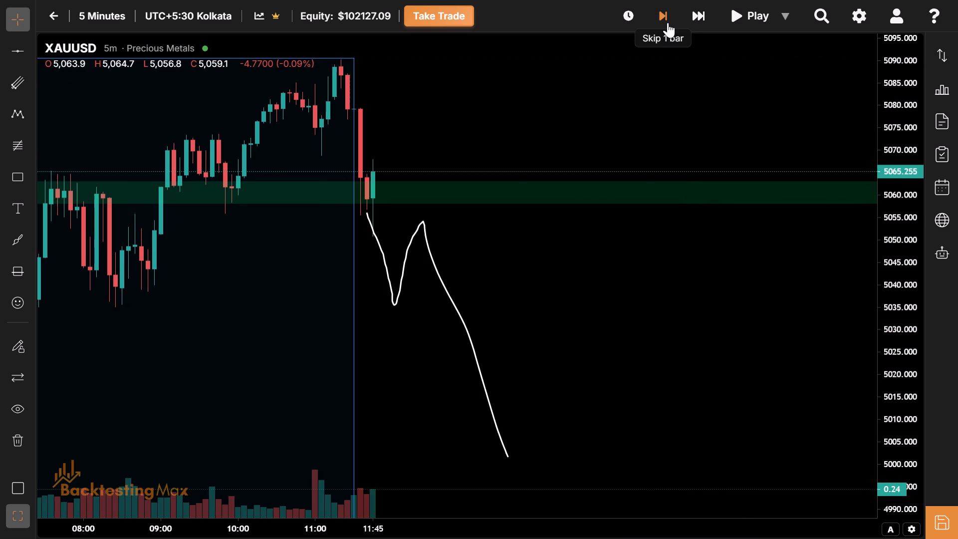
pyautogui.click(668, 22)
pyautogui.click(668, 22)
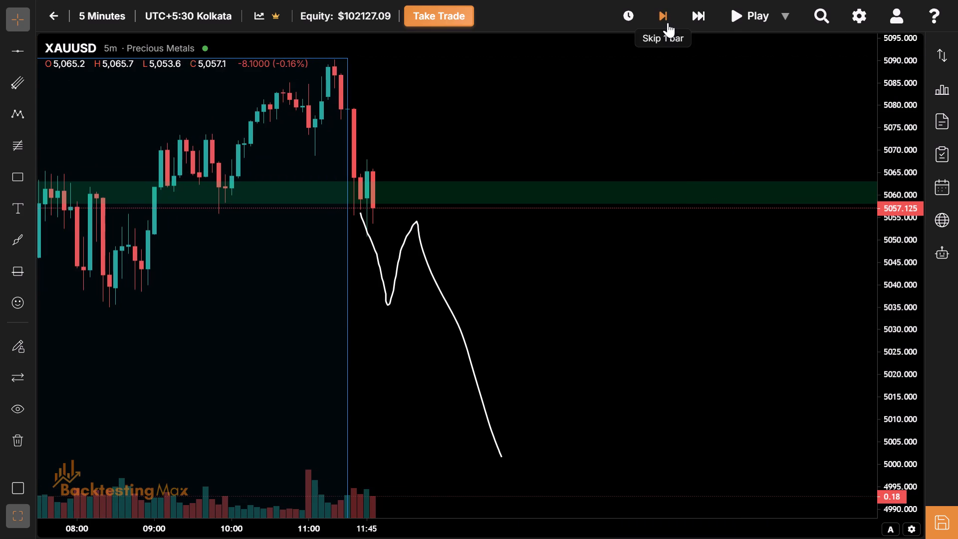
pyautogui.moveTo(586, 353); pyautogui.dragTo(717, 373)
pyautogui.click(653, 310)
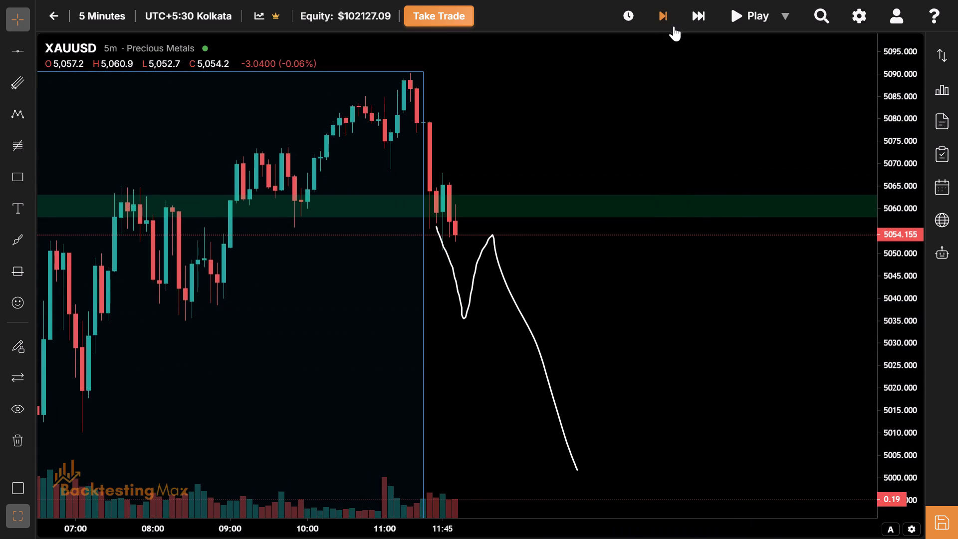
pyautogui.click(669, 23)
pyautogui.click(669, 23)
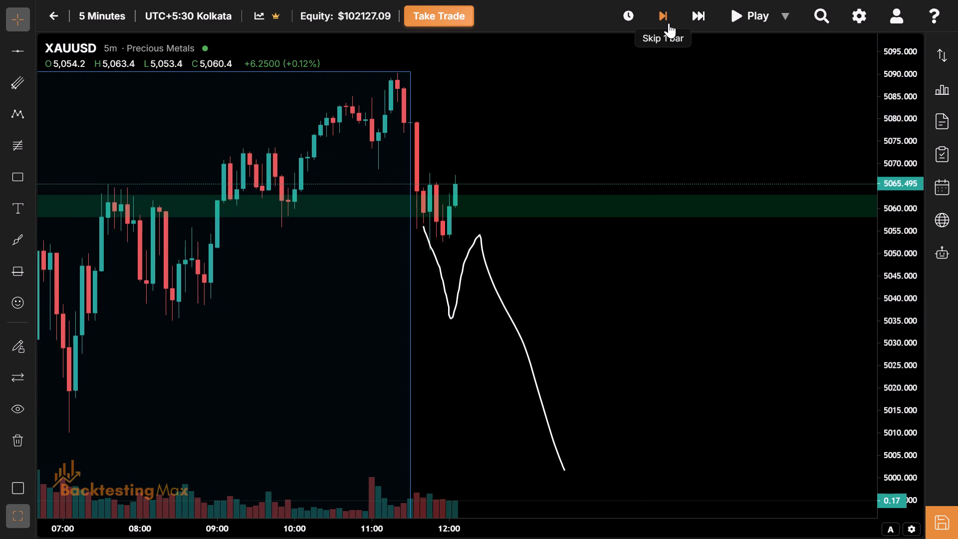
pyautogui.click(669, 23)
pyautogui.click(669, 23)
pyautogui.click(669, 23)
pyautogui.moveTo(528, 313); pyautogui.dragTo(537, 357)
pyautogui.click(661, 16)
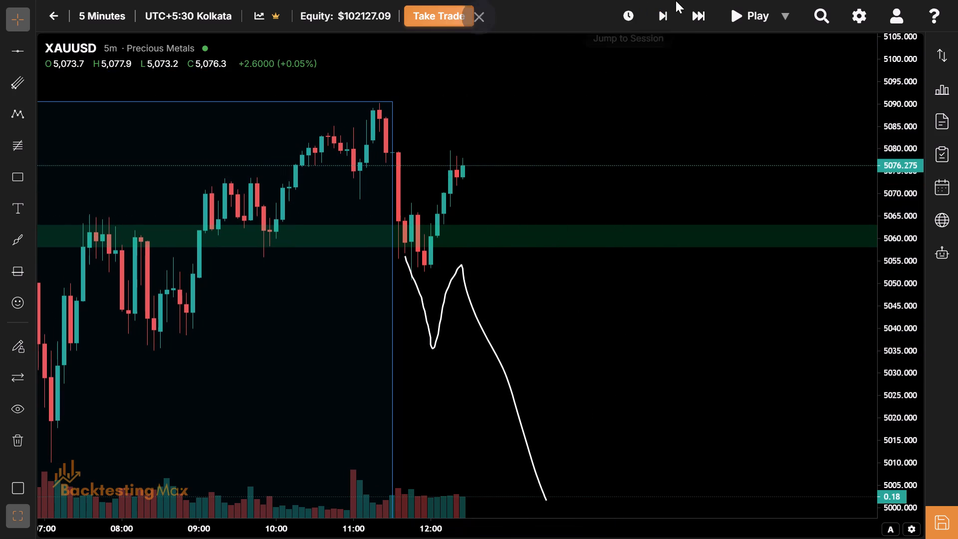
pyautogui.click(666, 14)
# Draw a session box from 12:30 to 16:30 between about 5082.4 and 5034.5 and apply the London Session template.
pyautogui.moveTo(601, 121); pyautogui.dragTo(243, 174)
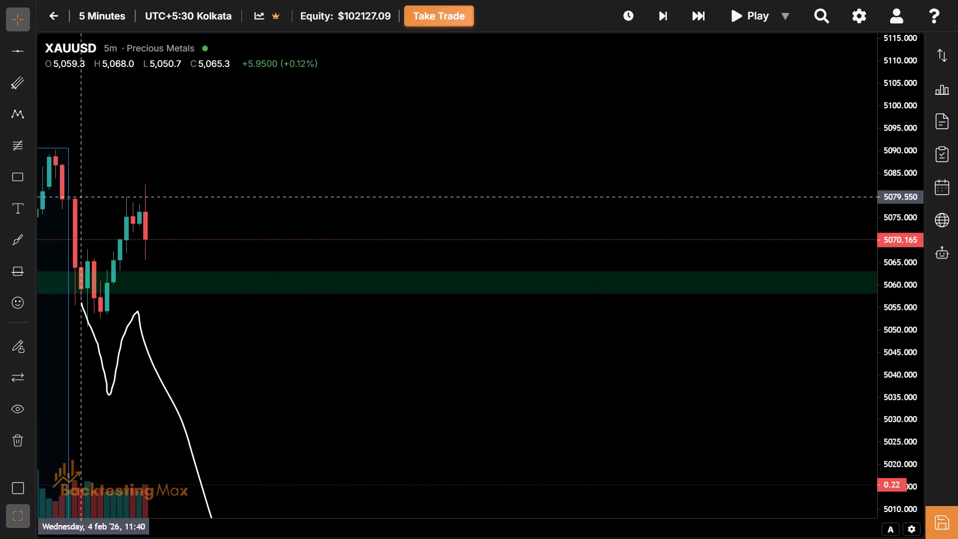
pyautogui.moveTo(31, 189); pyautogui.dragTo(24, 180)
pyautogui.click(24, 180)
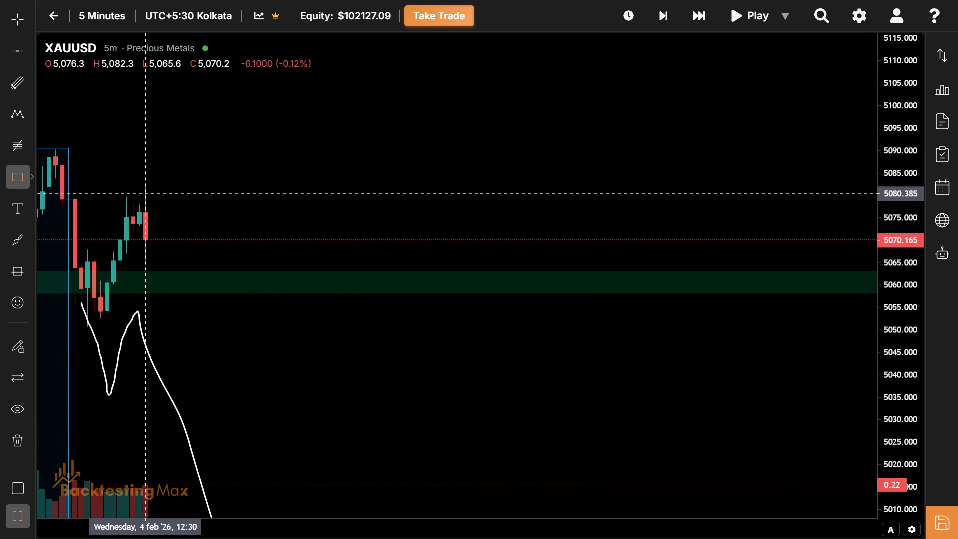
pyautogui.click(145, 184)
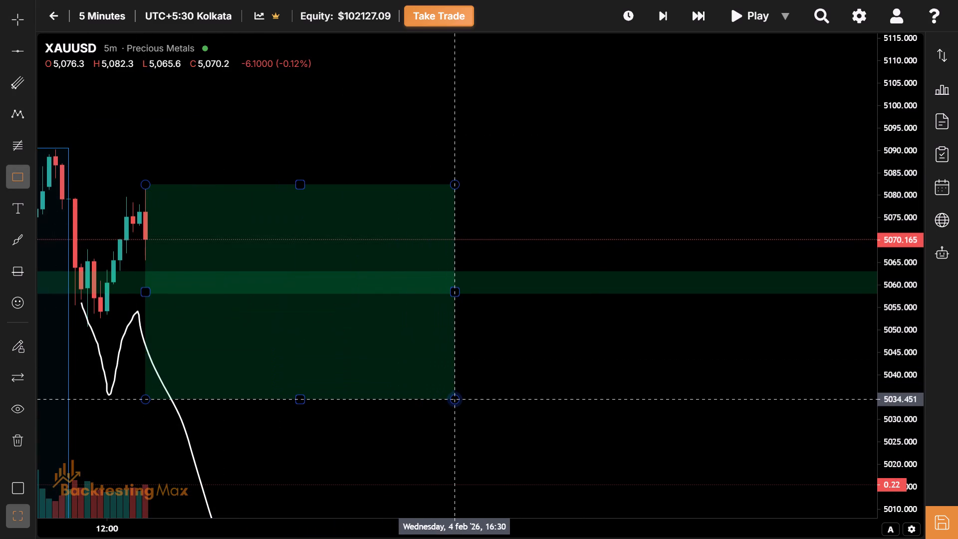
pyautogui.click(454, 399)
pyautogui.click(112, 98)
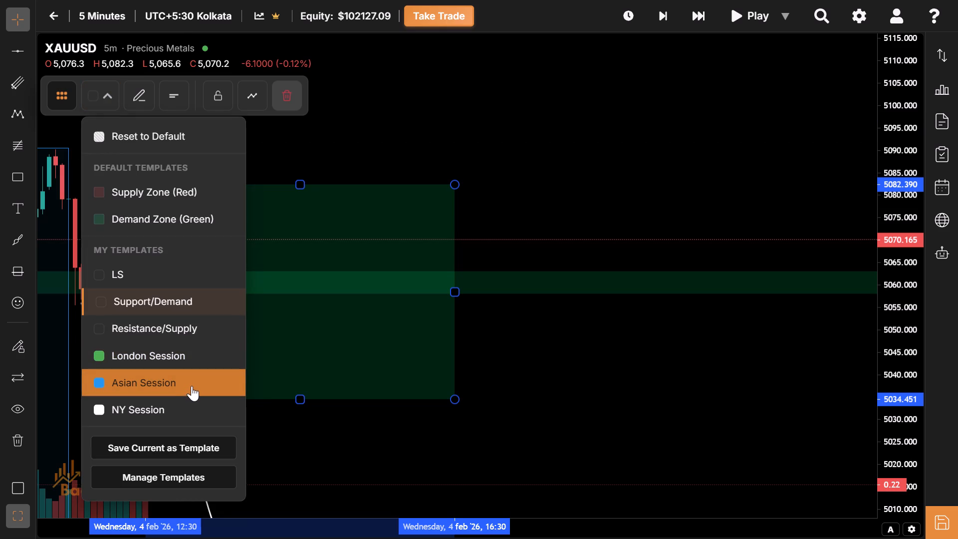
pyautogui.click(205, 362)
# Delete the brushed price projection beside the London session box.
pyautogui.moveTo(275, 350); pyautogui.dragTo(346, 383)
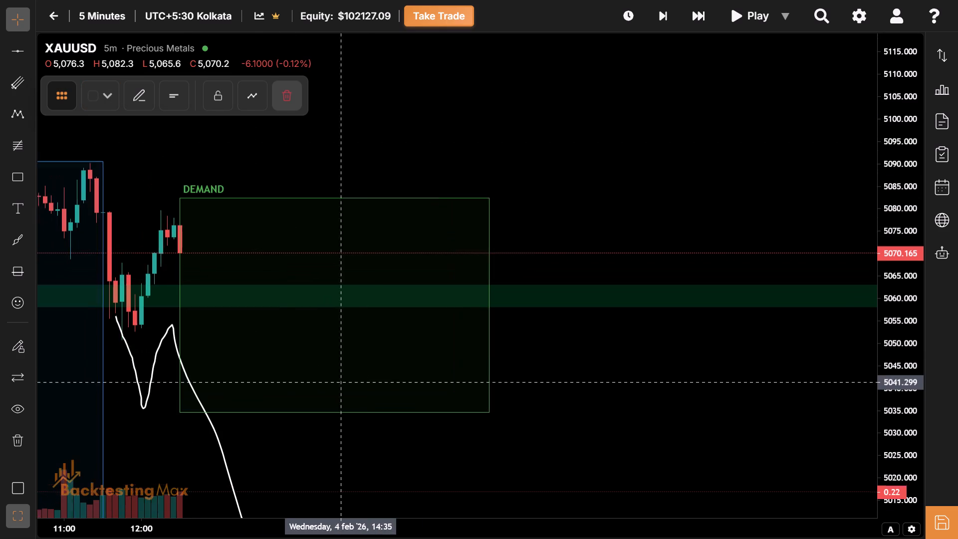
pyautogui.moveTo(346, 383); pyautogui.dragTo(365, 388)
pyautogui.moveTo(312, 401); pyautogui.dragTo(422, 317)
pyautogui.click(285, 276)
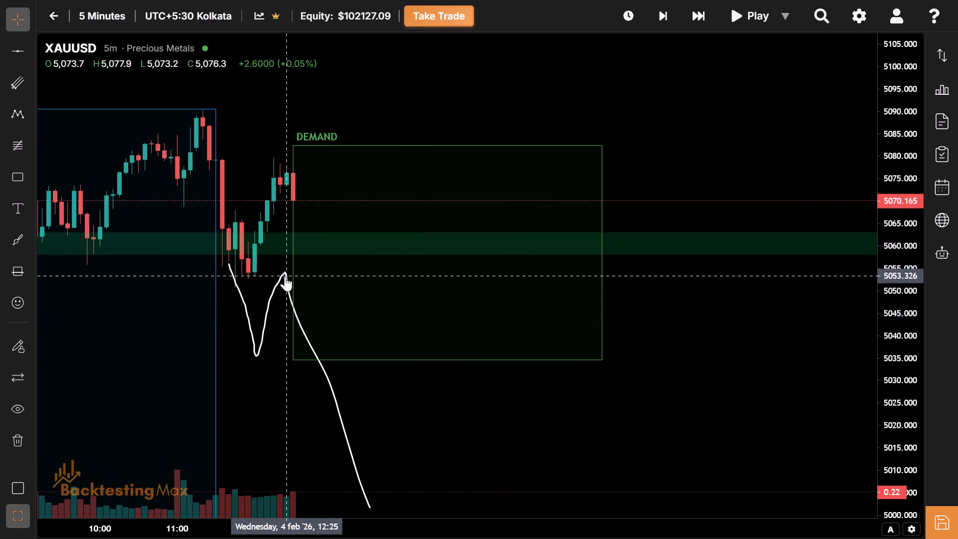
pyautogui.click(253, 105)
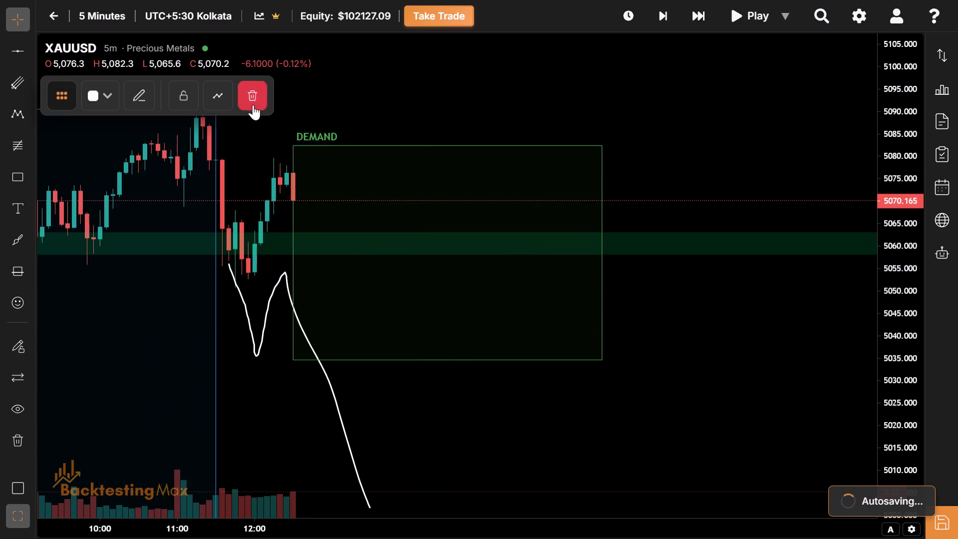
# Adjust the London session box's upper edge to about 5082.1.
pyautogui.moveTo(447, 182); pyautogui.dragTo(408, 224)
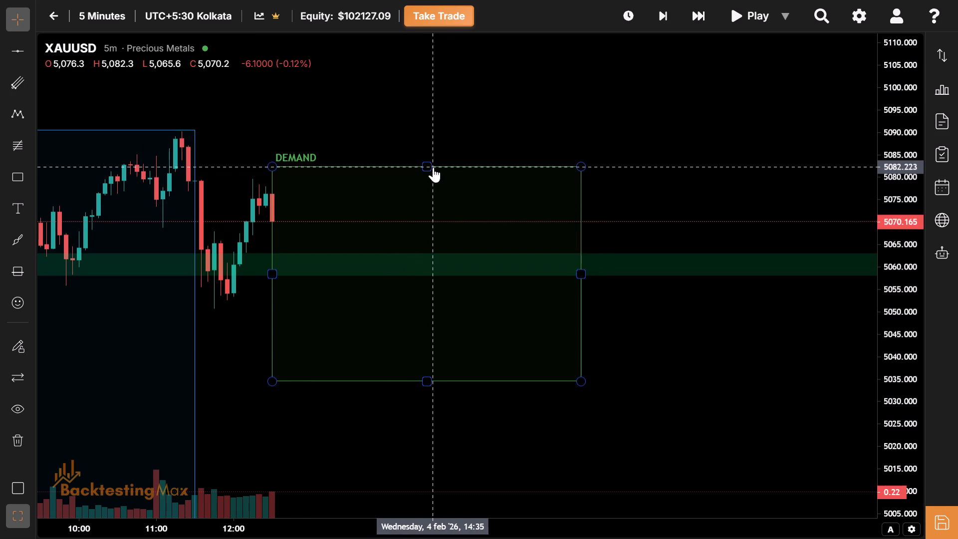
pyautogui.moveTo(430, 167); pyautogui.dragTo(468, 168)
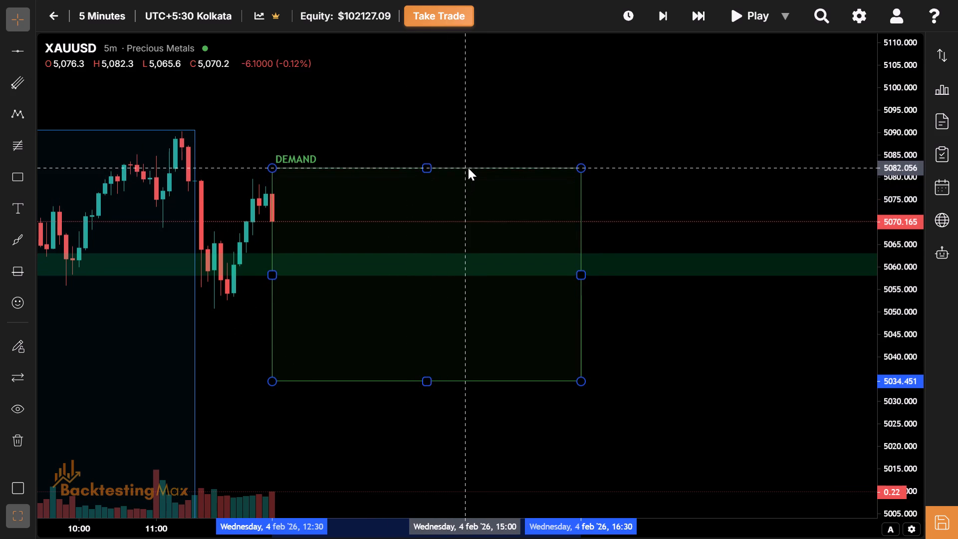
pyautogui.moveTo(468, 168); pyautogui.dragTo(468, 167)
# Examine the Asian session swings and the candles leading into the London session box around the 5058–5063 demand zone.
pyautogui.moveTo(432, 208); pyautogui.dragTo(524, 223)
pyautogui.moveTo(475, 348); pyautogui.dragTo(654, 274)
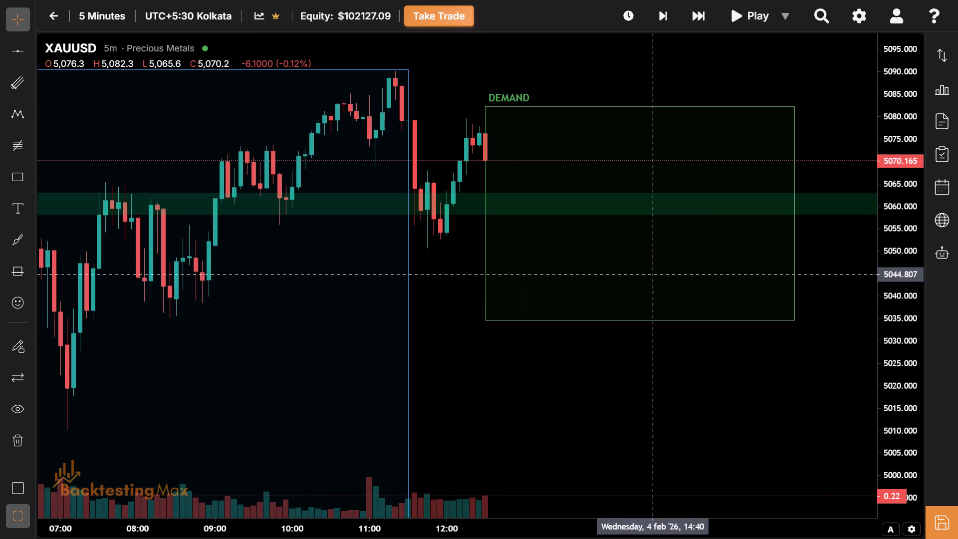
pyautogui.moveTo(445, 446); pyautogui.dragTo(608, 433)
pyautogui.moveTo(353, 435); pyautogui.dragTo(546, 328)
pyautogui.moveTo(488, 384); pyautogui.dragTo(399, 454)
pyautogui.moveTo(536, 331); pyautogui.dragTo(372, 414)
pyautogui.moveTo(727, 303); pyautogui.dragTo(459, 368)
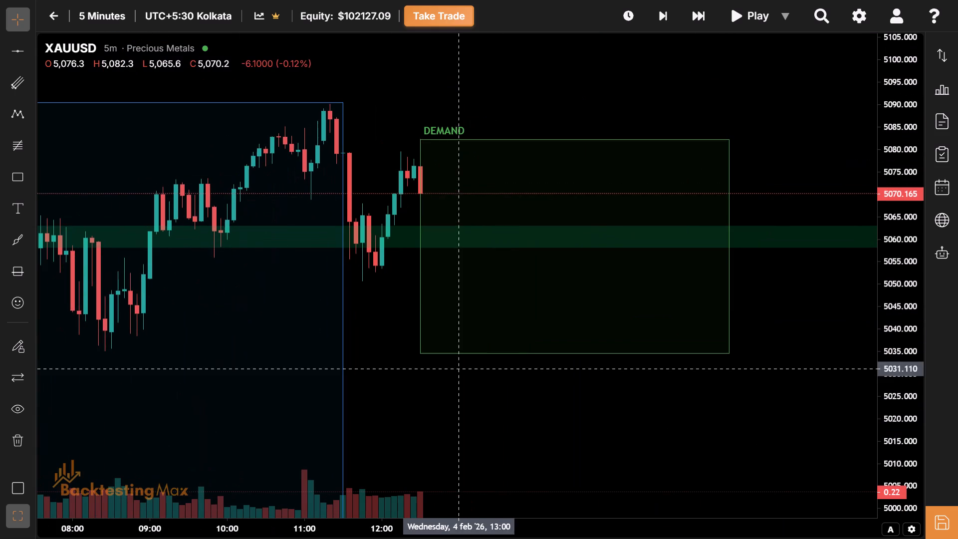
pyautogui.moveTo(606, 297); pyautogui.dragTo(469, 353)
# Fast-forward the replay five bars at a time through the London session to the 15:00 candle.
pyautogui.click(701, 26)
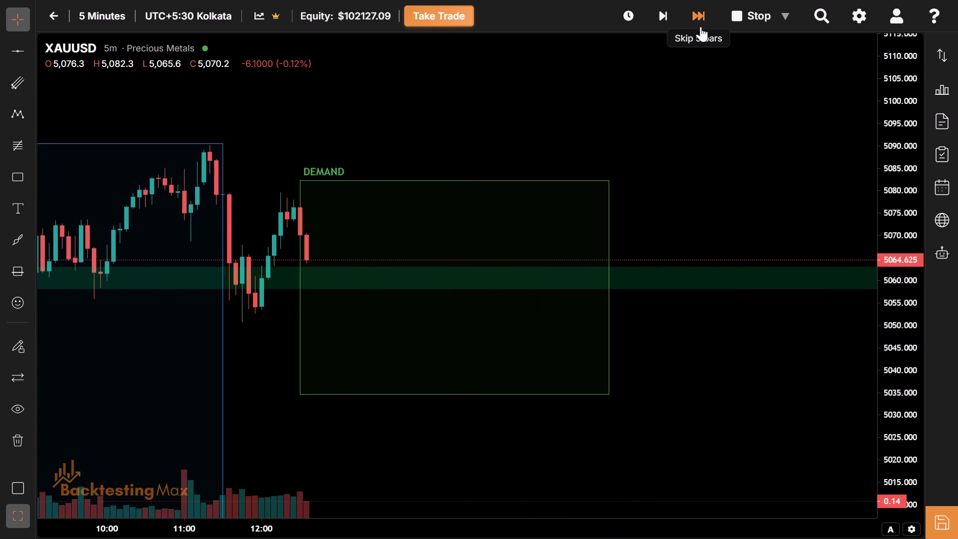
pyautogui.click(701, 26)
pyautogui.click(701, 26)
pyautogui.click(701, 26)
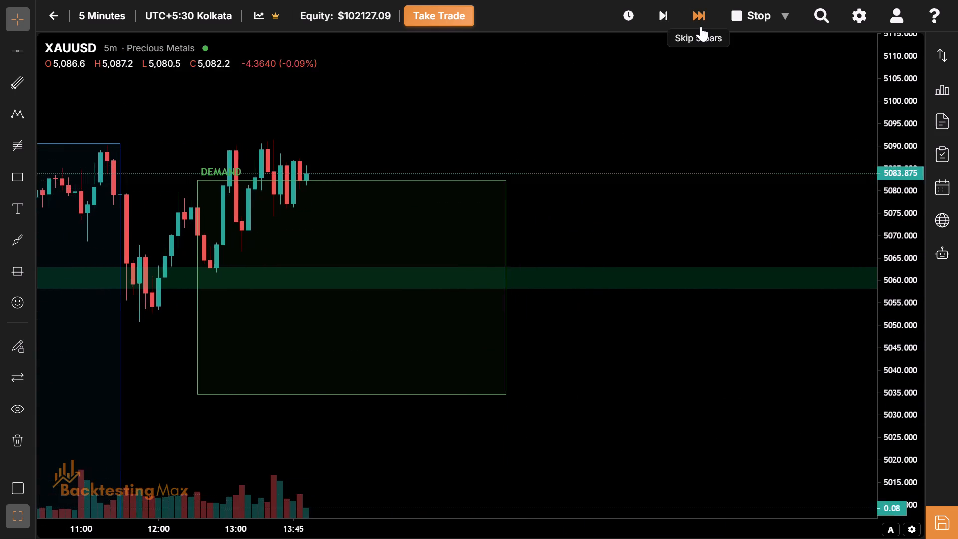
pyautogui.click(701, 26)
pyautogui.click(701, 26)
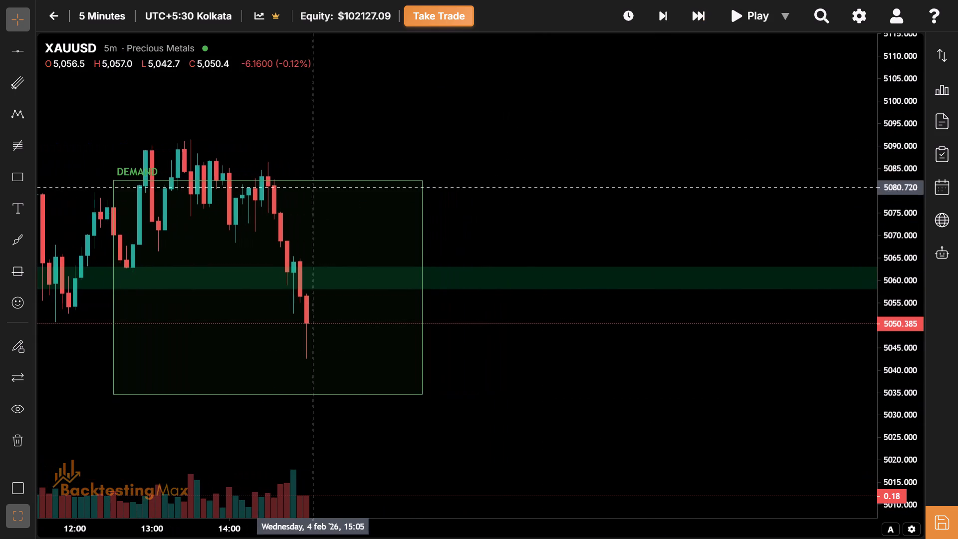
# Examine the earlier sessions back to late January, the supply zone above 5135, and the current London session's drop.
pyautogui.moveTo(305, 187); pyautogui.dragTo(748, 303)
pyautogui.moveTo(201, 298); pyautogui.dragTo(405, 319)
pyautogui.moveTo(302, 534); pyautogui.dragTo(372, 537)
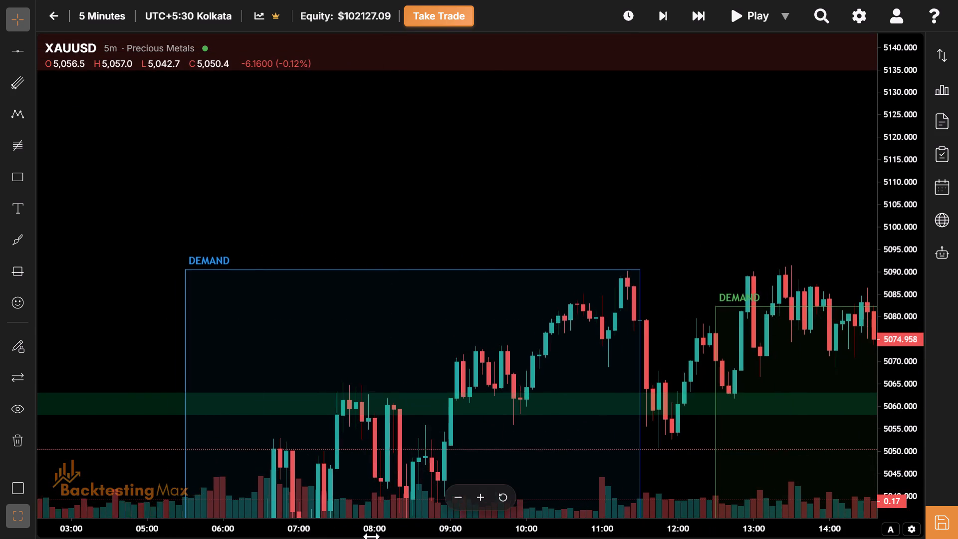
pyautogui.moveTo(372, 537); pyautogui.dragTo(753, 530)
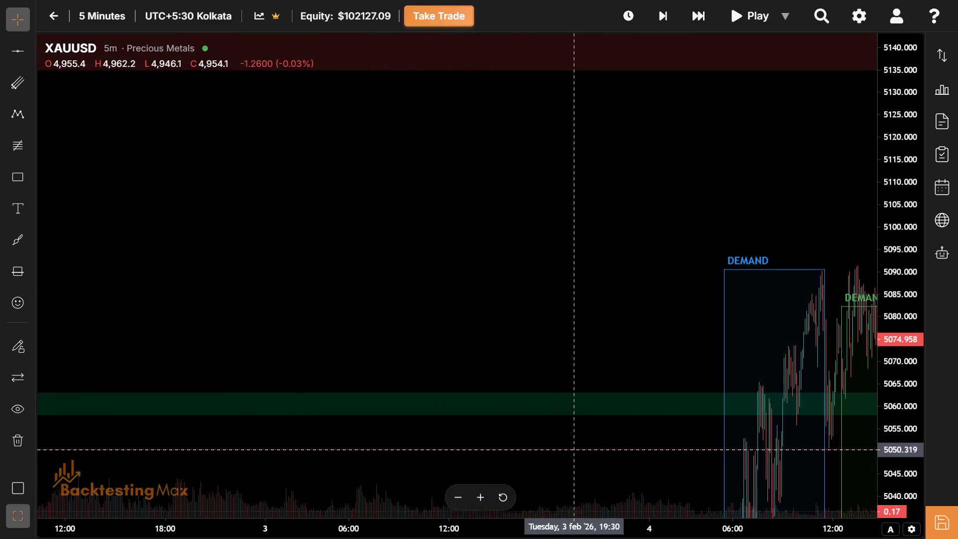
pyautogui.moveTo(224, 281); pyautogui.dragTo(845, 306)
pyautogui.moveTo(773, 304); pyautogui.dragTo(402, 286)
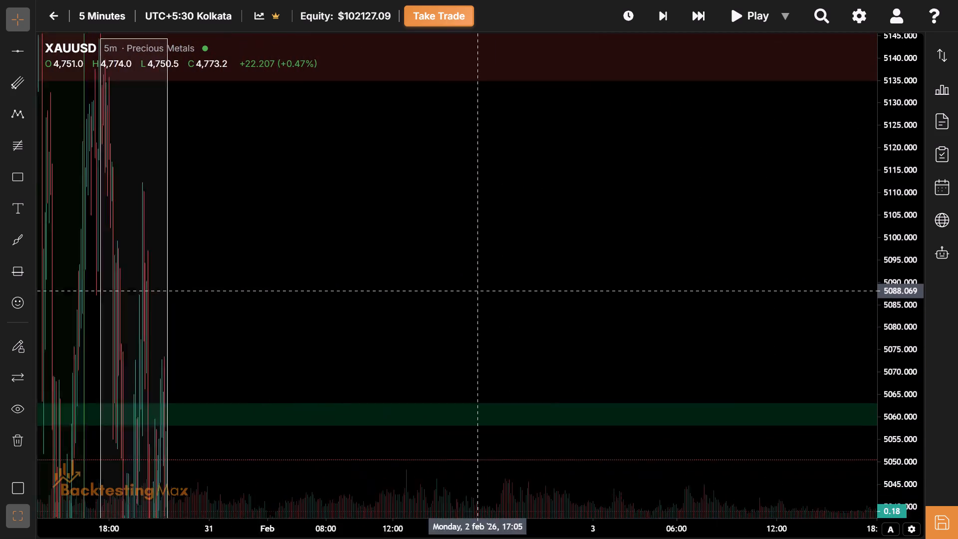
pyautogui.moveTo(402, 286); pyautogui.dragTo(338, 291)
pyautogui.moveTo(679, 308); pyautogui.dragTo(166, 281)
pyautogui.moveTo(392, 298); pyautogui.dragTo(60, 234)
pyautogui.moveTo(523, 279); pyautogui.dragTo(615, 176)
pyautogui.moveTo(343, 519); pyautogui.dragTo(178, 530)
pyautogui.moveTo(476, 450); pyautogui.dragTo(758, 398)
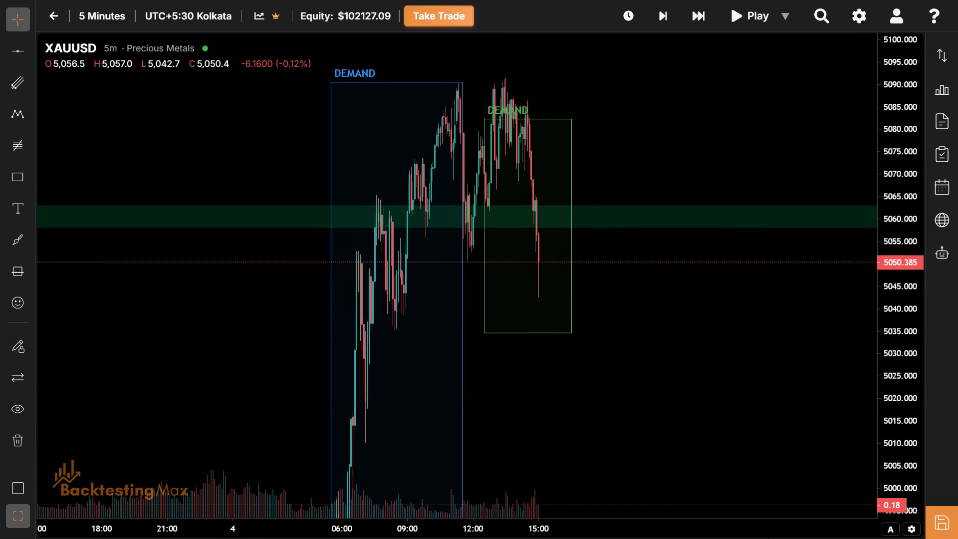
pyautogui.moveTo(768, 538); pyautogui.dragTo(809, 532)
pyautogui.moveTo(809, 532); pyautogui.dragTo(662, 538)
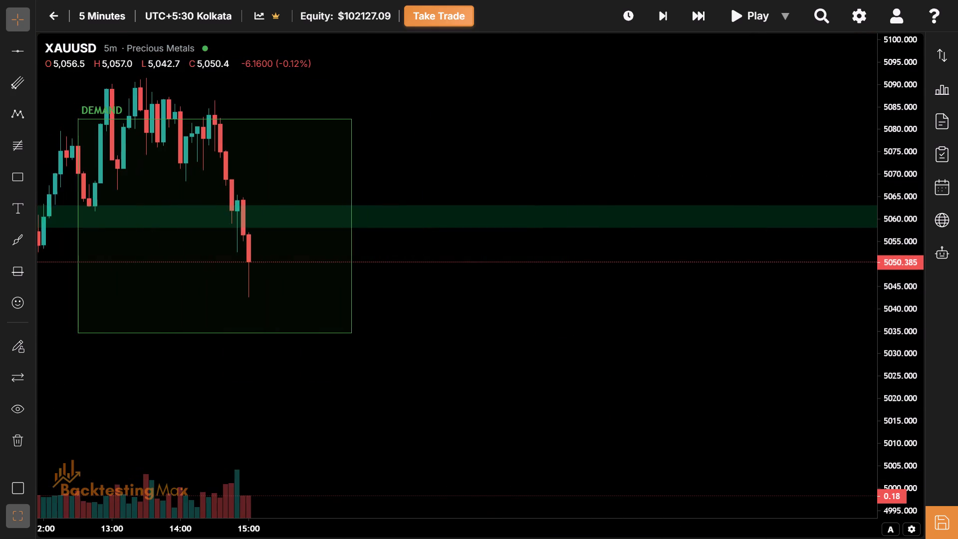
pyautogui.moveTo(662, 538); pyautogui.dragTo(669, 537)
# Raise the London session box's upper edge to the session high at about 5092.5.
pyautogui.moveTo(601, 359); pyautogui.dragTo(769, 461)
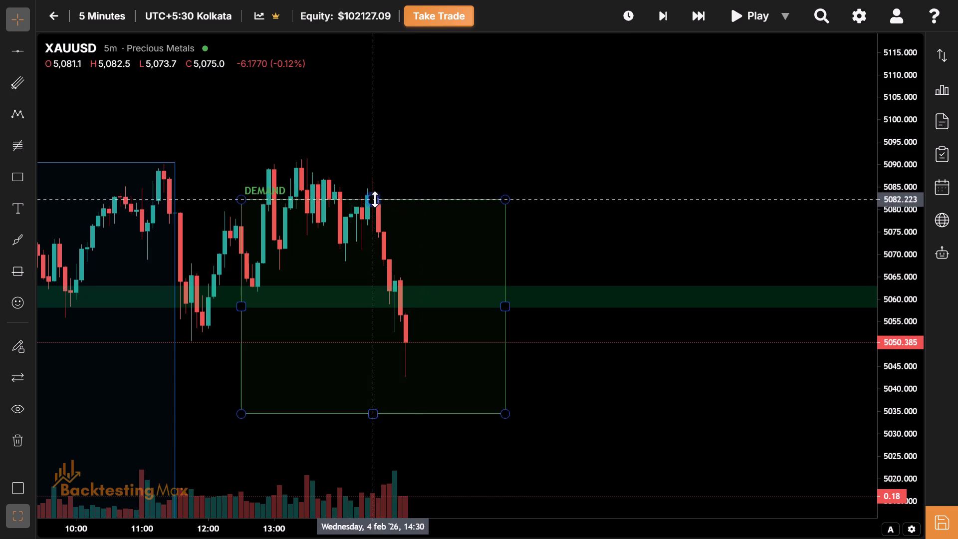
pyautogui.moveTo(375, 199); pyautogui.dragTo(377, 154)
# Apply the Resistance/Supply template to the broken 5058–5063 demand zone.
pyautogui.moveTo(358, 230); pyautogui.dragTo(337, 158)
pyautogui.click(410, 236)
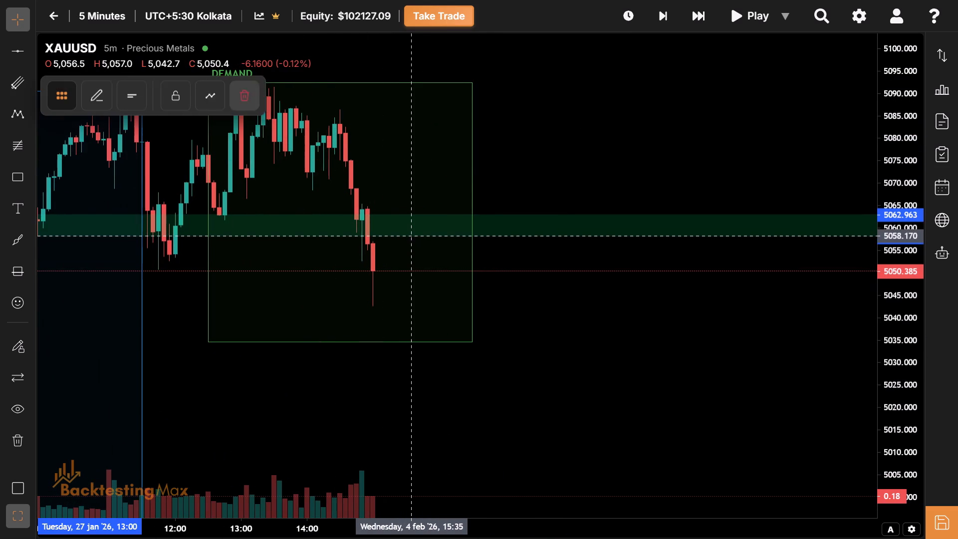
pyautogui.click(106, 95)
pyautogui.click(166, 318)
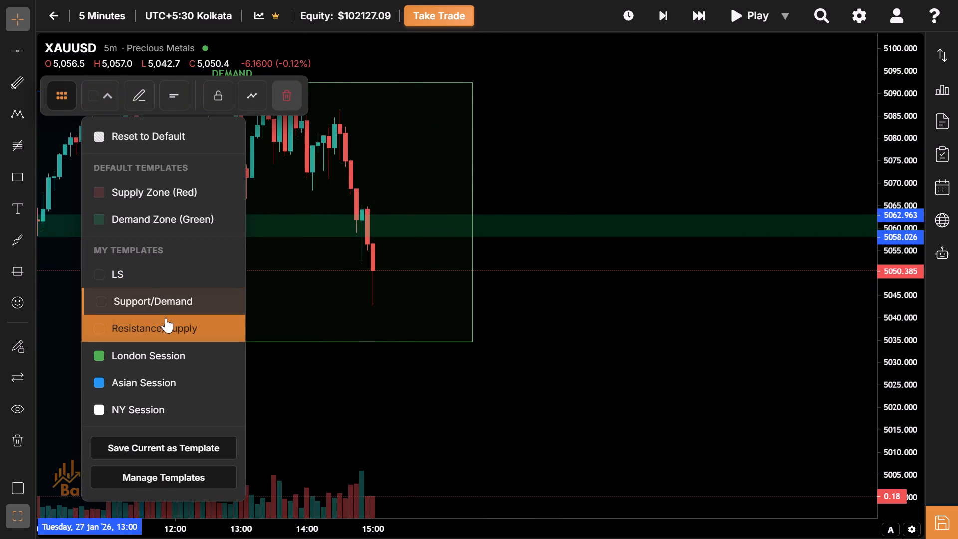
# Advance the replay one candle at a time from the 15:00 candle to the 15:20 candle.
pyautogui.moveTo(395, 336); pyautogui.dragTo(618, 377)
pyautogui.moveTo(472, 415); pyautogui.dragTo(541, 383)
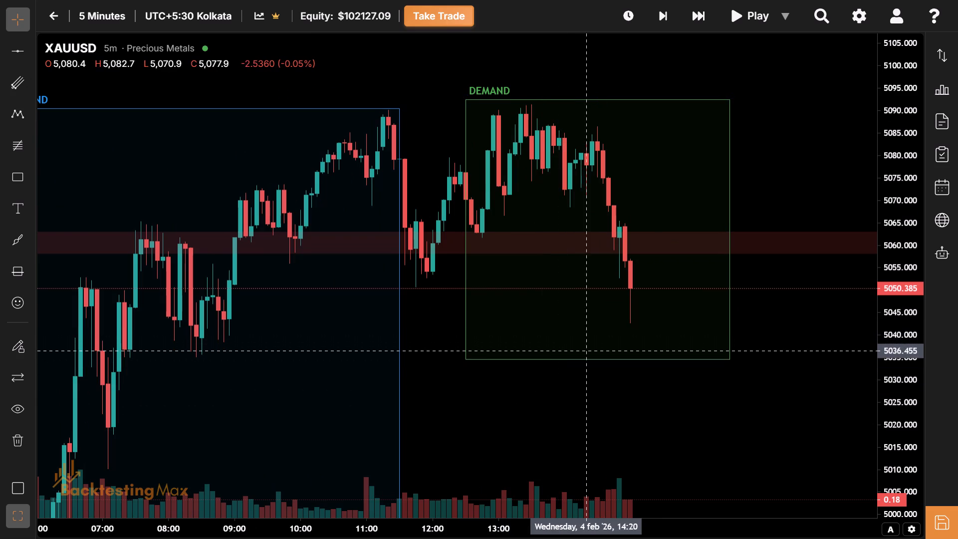
pyautogui.moveTo(588, 351); pyautogui.dragTo(417, 366)
pyautogui.click(651, 16)
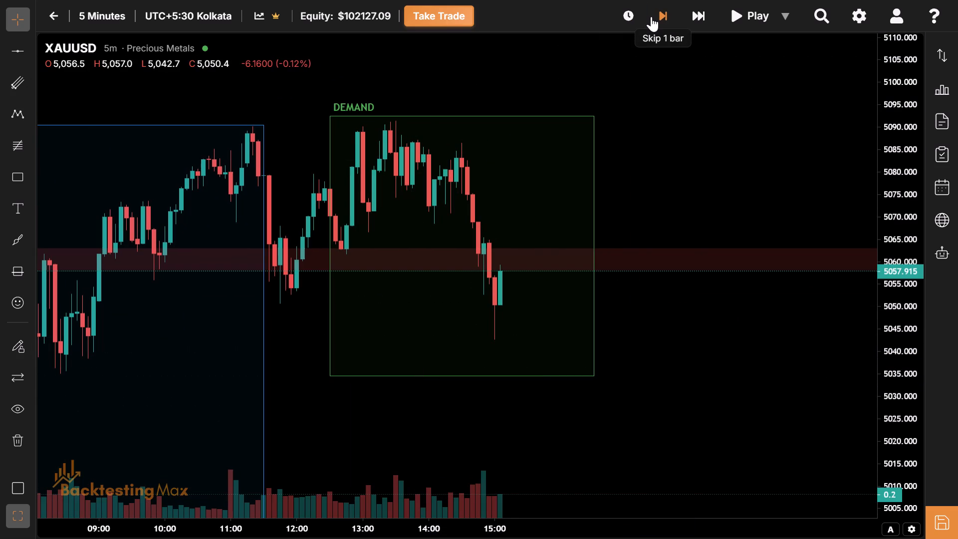
pyautogui.click(651, 16)
pyautogui.click(651, 16)
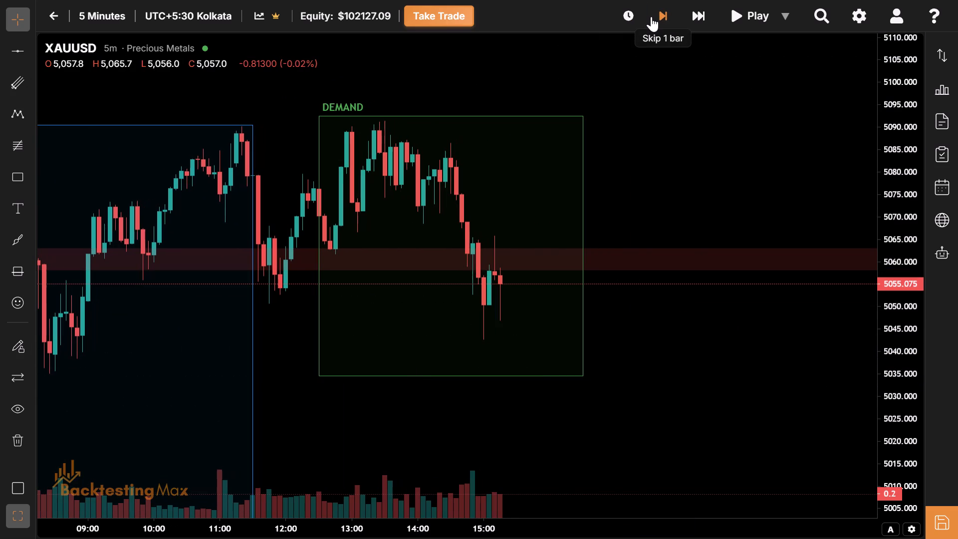
pyautogui.click(651, 16)
pyautogui.moveTo(442, 353); pyautogui.dragTo(657, 393)
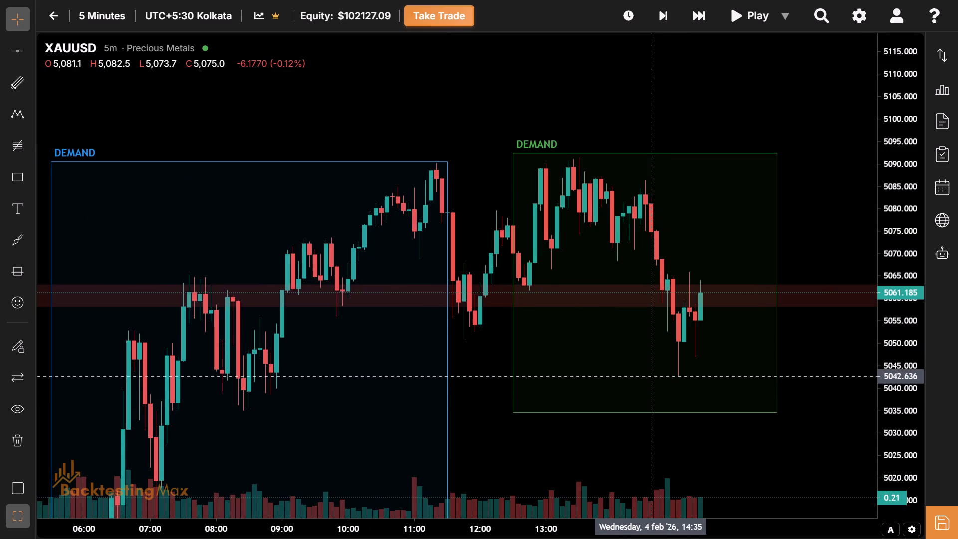
# Advance the replay from the 15:20 candle to the London session's end at 16:30.
pyautogui.moveTo(651, 376); pyautogui.dragTo(431, 369)
pyautogui.moveTo(614, 394); pyautogui.dragTo(432, 346)
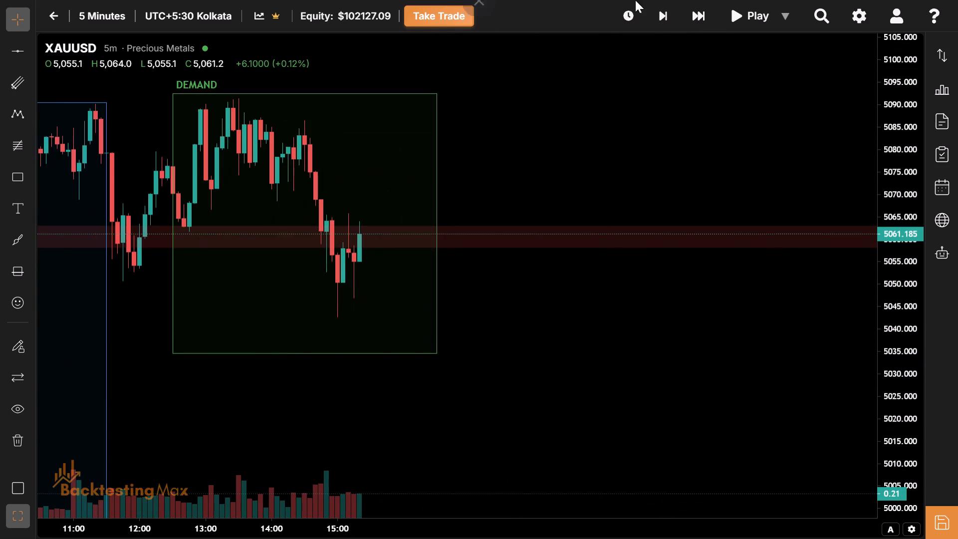
pyautogui.click(696, 10)
pyautogui.click(696, 10)
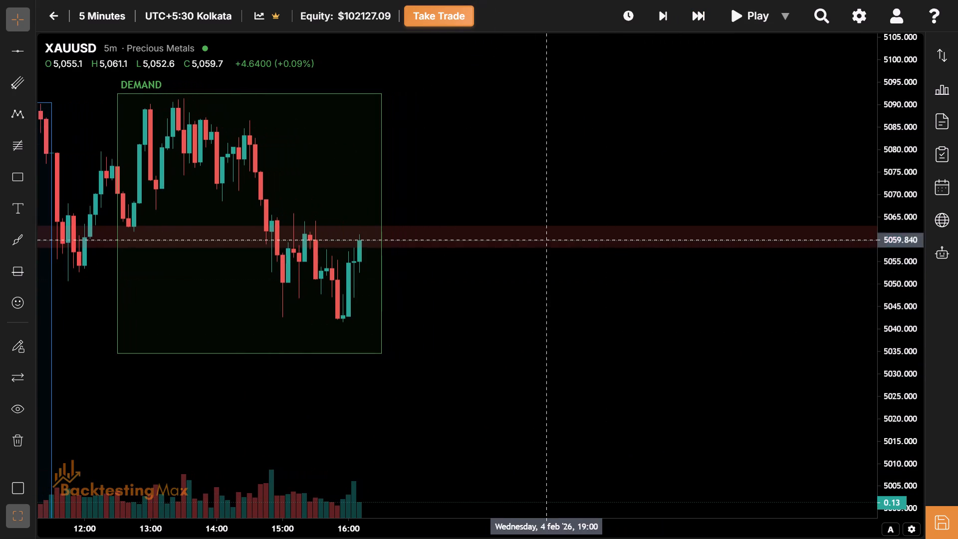
pyautogui.moveTo(509, 299); pyautogui.dragTo(632, 329)
pyautogui.moveTo(578, 377); pyautogui.dragTo(468, 329)
pyautogui.moveTo(497, 362); pyautogui.dragTo(499, 369)
pyautogui.moveTo(349, 285); pyautogui.dragTo(378, 310)
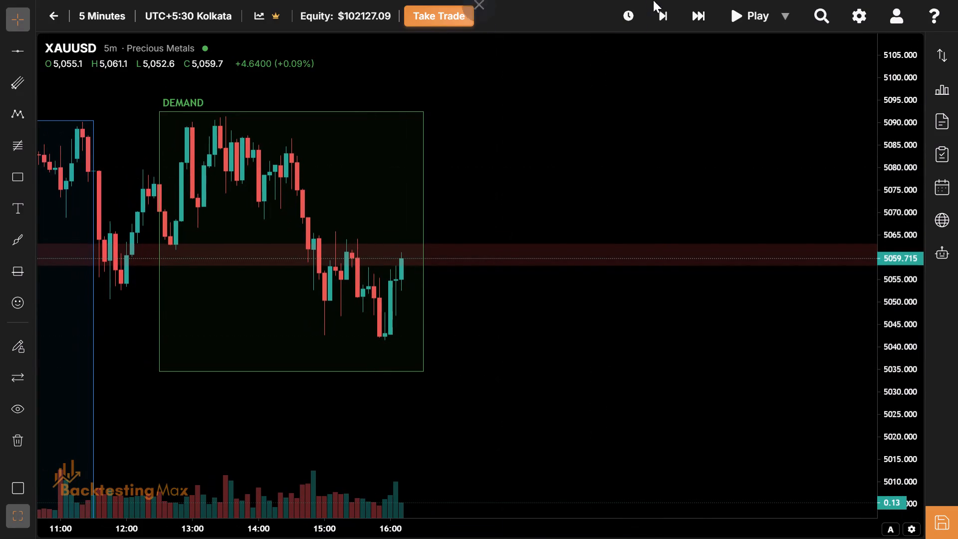
pyautogui.click(672, 28)
pyautogui.click(669, 20)
pyautogui.click(669, 20)
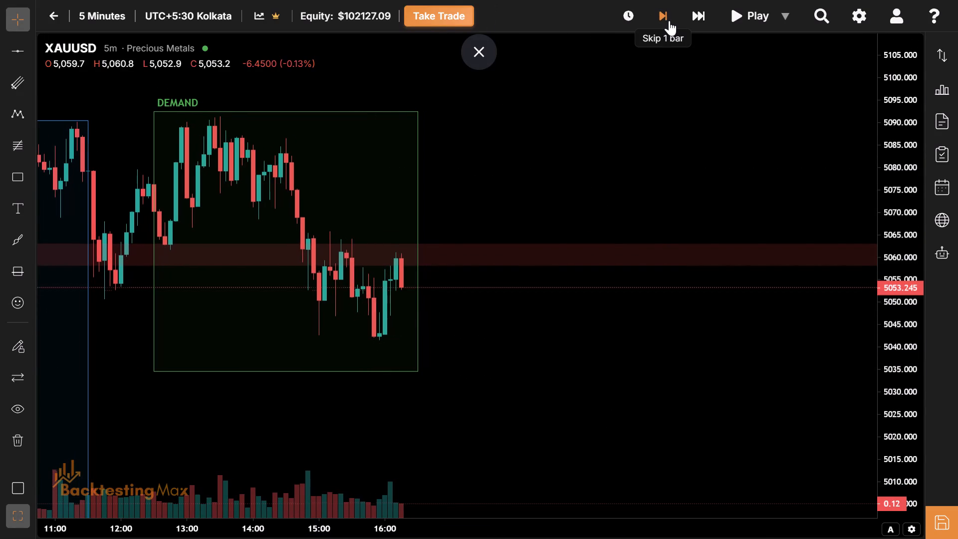
pyautogui.click(669, 20)
pyautogui.click(669, 20)
# Fit the London session box to the session's extremes, with its lower edge at about 5041.3 and upper edge at about 5091.4.
pyautogui.moveTo(250, 410); pyautogui.dragTo(350, 404)
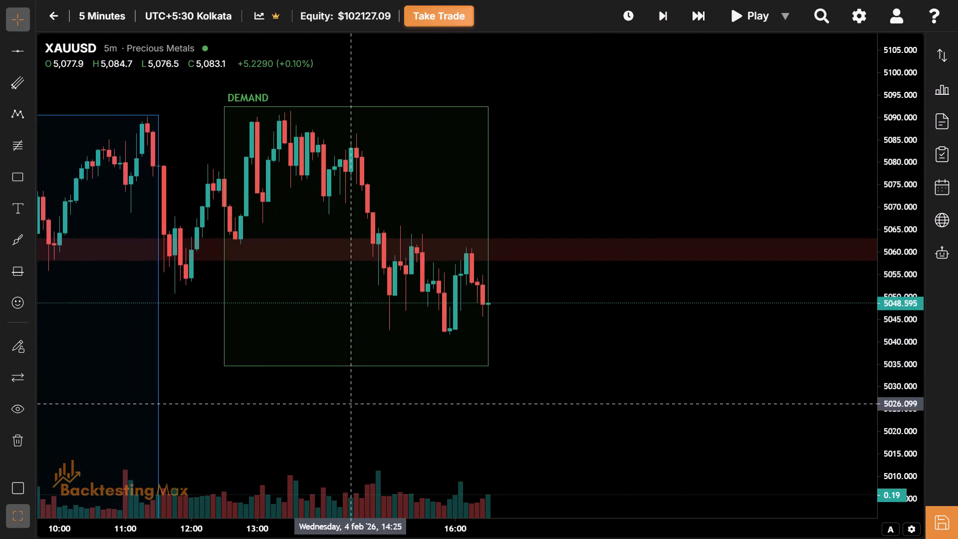
pyautogui.moveTo(357, 367); pyautogui.dragTo(566, 332)
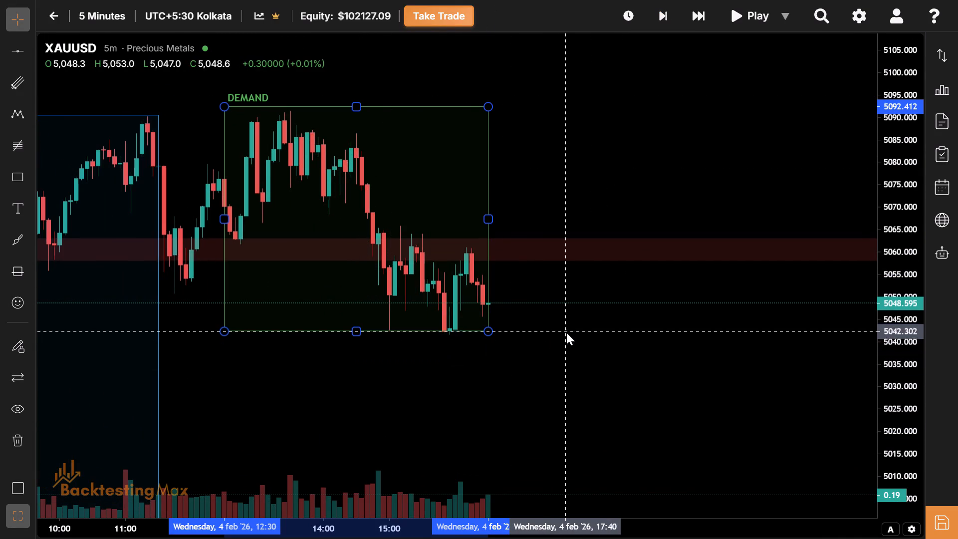
pyautogui.moveTo(566, 332); pyautogui.dragTo(567, 335)
pyautogui.moveTo(392, 396); pyautogui.dragTo(582, 415)
pyautogui.moveTo(501, 433); pyautogui.dragTo(639, 421)
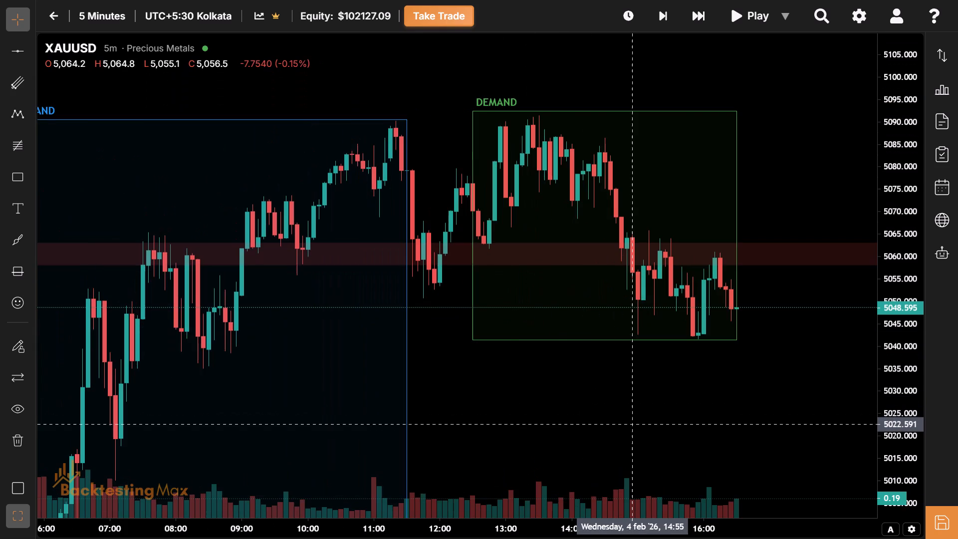
pyautogui.moveTo(639, 421); pyautogui.dragTo(580, 461)
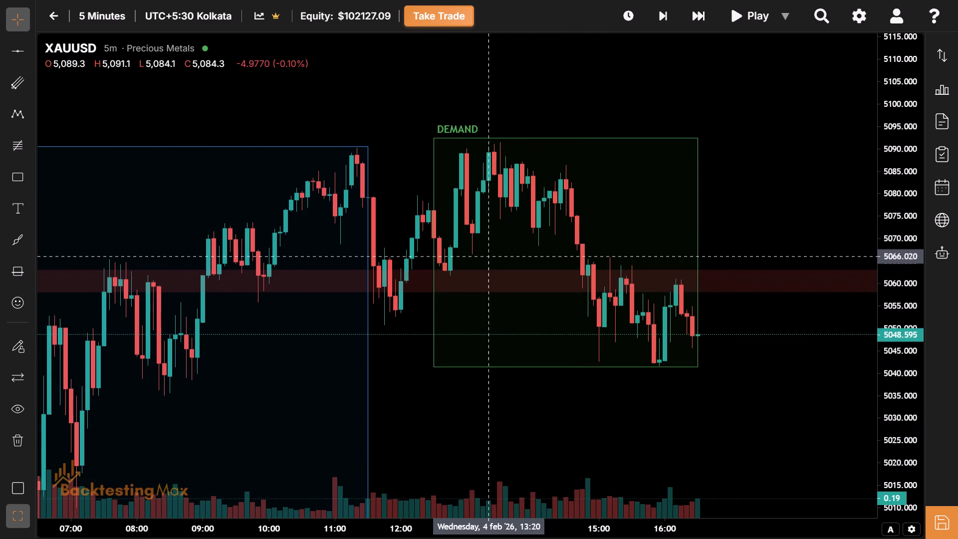
pyautogui.moveTo(454, 222); pyautogui.dragTo(463, 294)
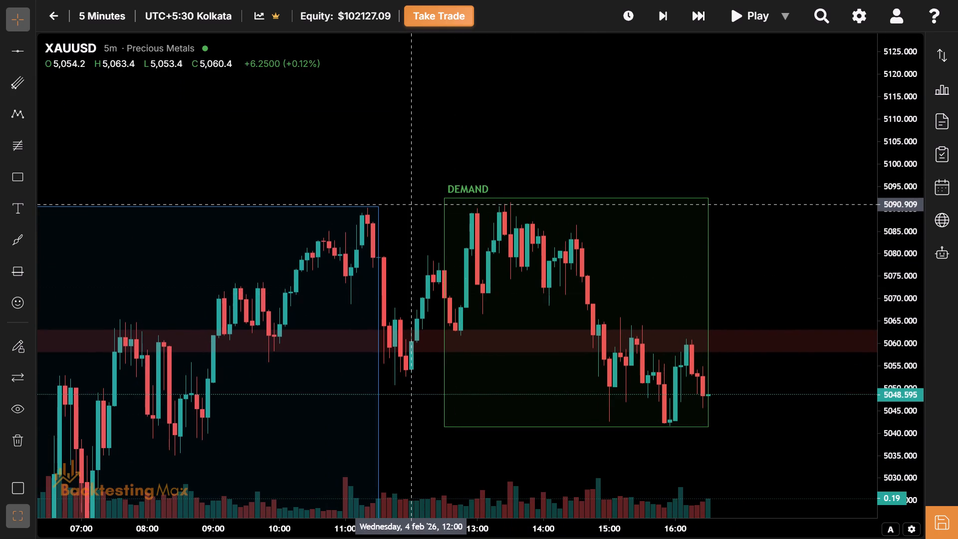
pyautogui.click(578, 199)
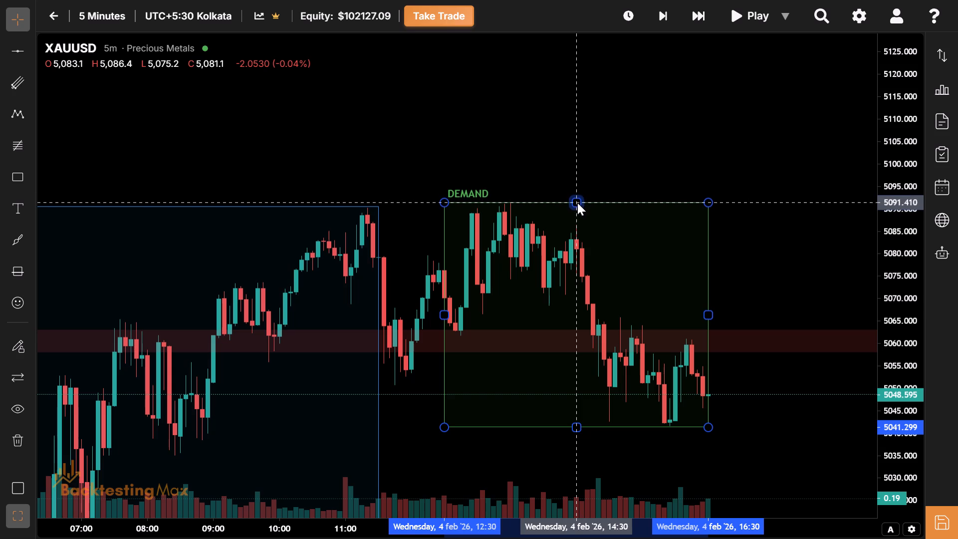
pyautogui.moveTo(560, 256); pyautogui.dragTo(604, 289)
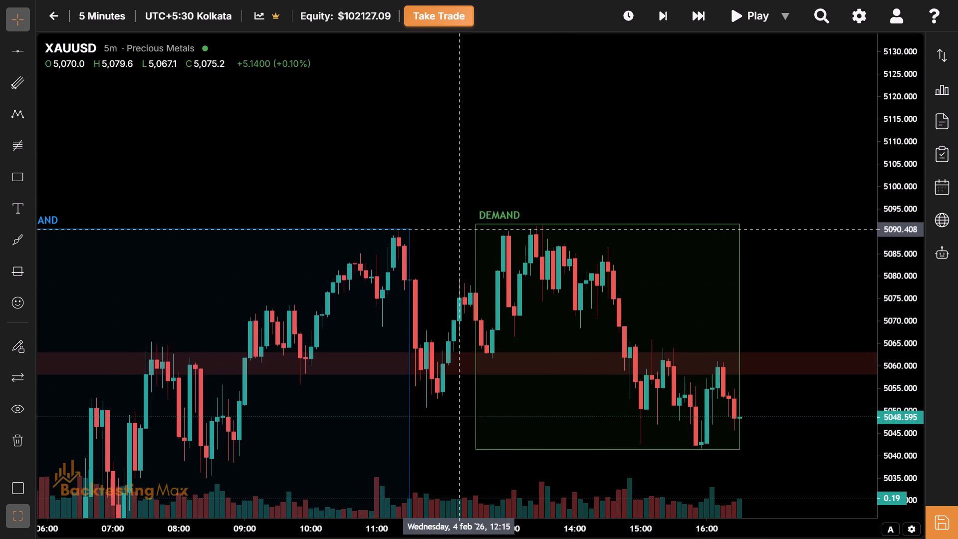
# Examine the completed London session range against the Asian session and the 5058–5063 supply zone.
pyautogui.moveTo(600, 246); pyautogui.dragTo(490, 224)
pyautogui.moveTo(578, 300); pyautogui.dragTo(568, 292)
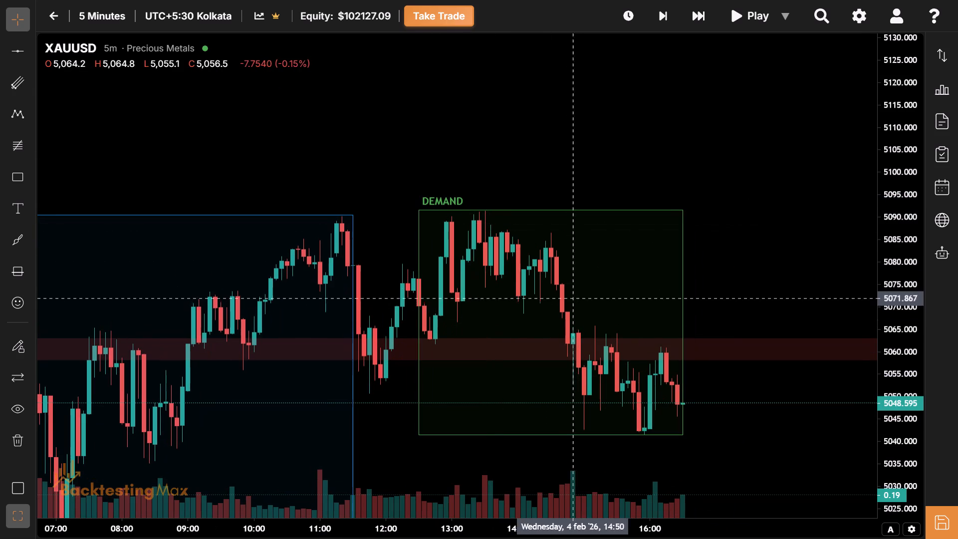
pyautogui.moveTo(568, 292); pyautogui.dragTo(513, 229)
pyautogui.moveTo(639, 463); pyautogui.dragTo(498, 413)
pyautogui.moveTo(552, 437); pyautogui.dragTo(545, 436)
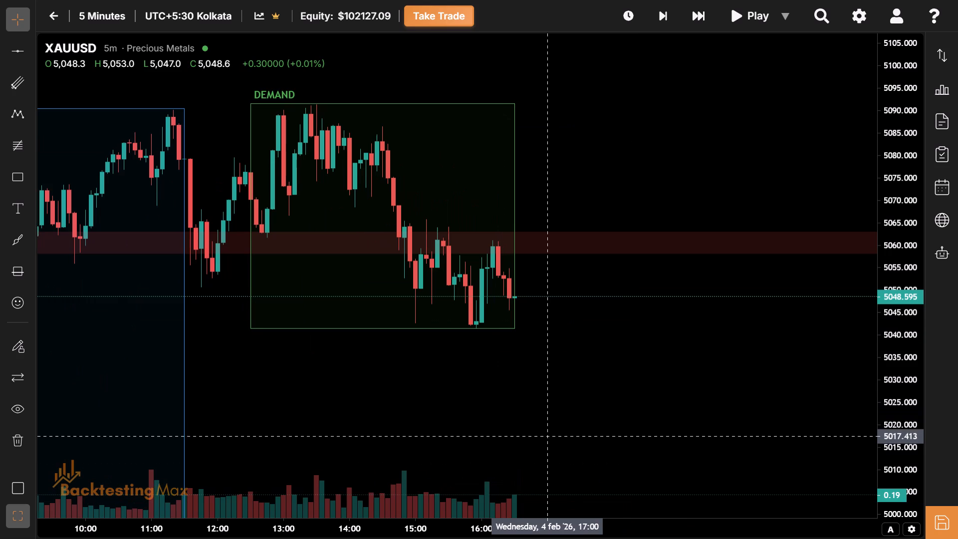
pyautogui.moveTo(545, 436); pyautogui.dragTo(572, 409)
pyautogui.moveTo(572, 409); pyautogui.dragTo(698, 456)
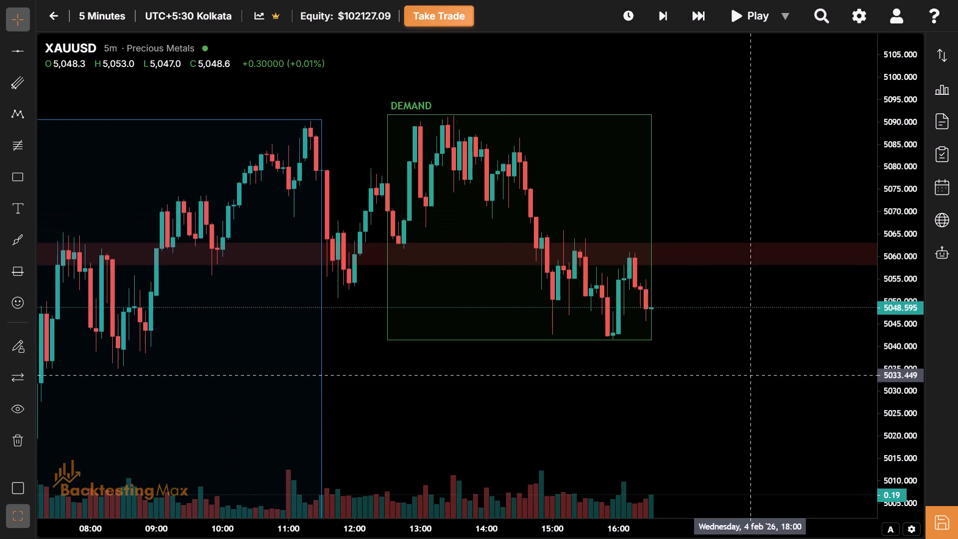
pyautogui.moveTo(750, 375); pyautogui.dragTo(910, 392)
pyautogui.moveTo(776, 420); pyautogui.dragTo(428, 384)
pyautogui.moveTo(529, 378); pyautogui.dragTo(357, 394)
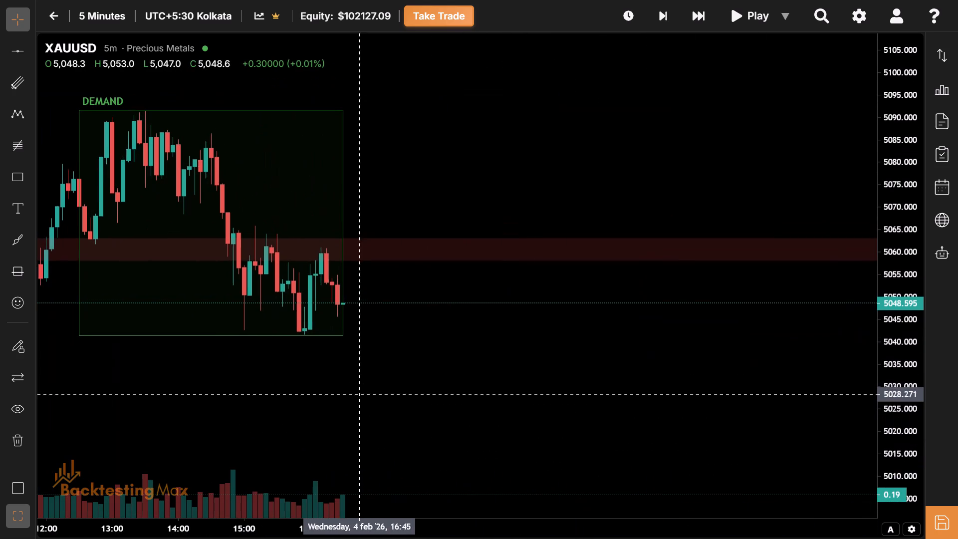
# Advance the replay from the 16:30 candle to the 17:45 candle.
pyautogui.moveTo(696, 29); pyautogui.dragTo(697, 23)
pyautogui.click(697, 23)
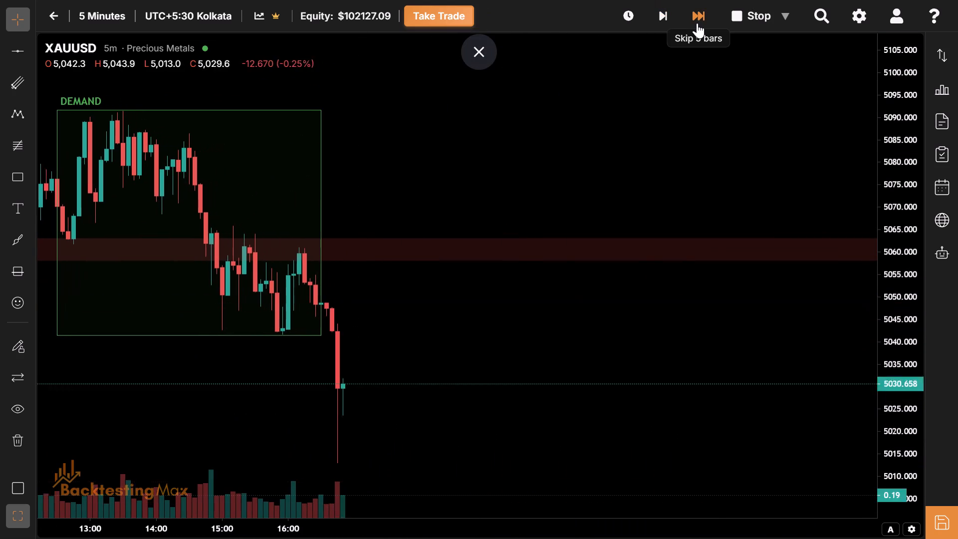
pyautogui.click(697, 23)
pyautogui.moveTo(513, 329); pyautogui.dragTo(340, 210)
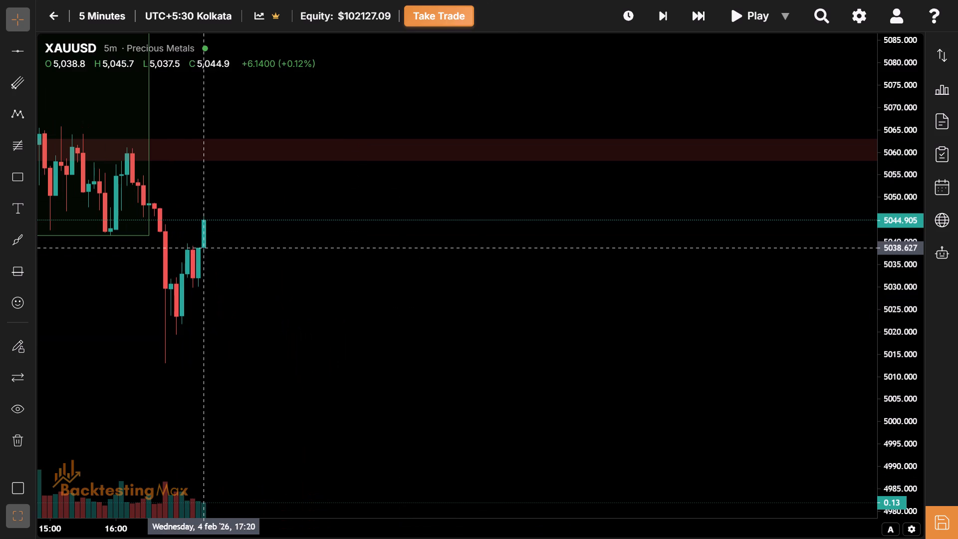
pyautogui.moveTo(202, 248); pyautogui.dragTo(167, 267)
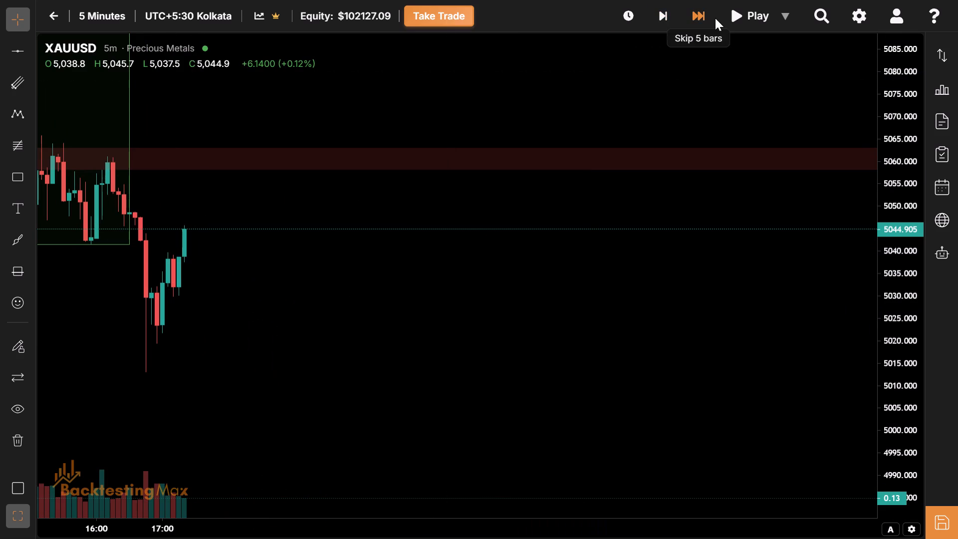
pyautogui.click(715, 18)
pyautogui.click(693, 18)
# Draw a rectangle from 17:30 to 21:30 between about 5055.5 and 5025.3, and apply the NY Session template.
pyautogui.moveTo(432, 204); pyautogui.dragTo(558, 232)
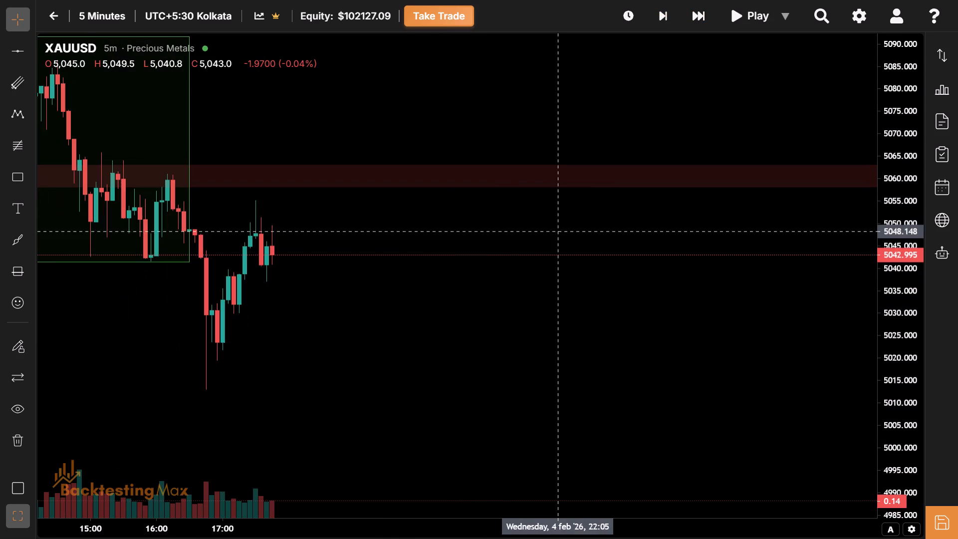
pyautogui.moveTo(427, 284); pyautogui.dragTo(594, 271)
pyautogui.moveTo(367, 348); pyautogui.dragTo(478, 433)
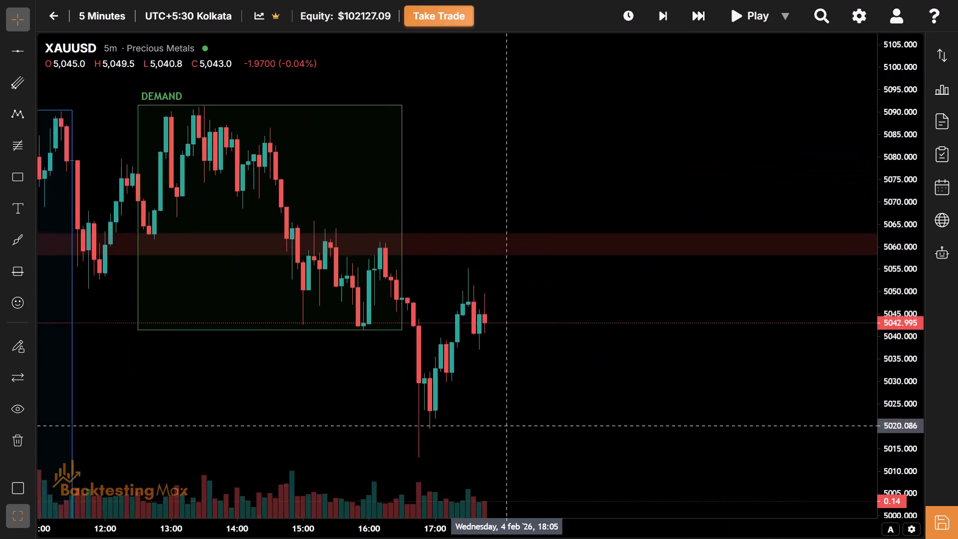
pyautogui.moveTo(478, 433); pyautogui.dragTo(307, 421)
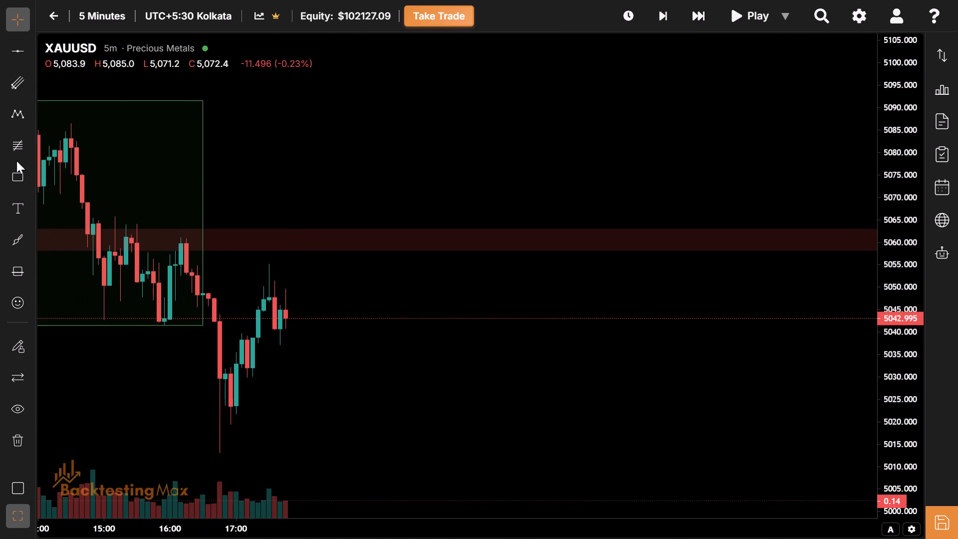
pyautogui.click(16, 198)
pyautogui.click(17, 189)
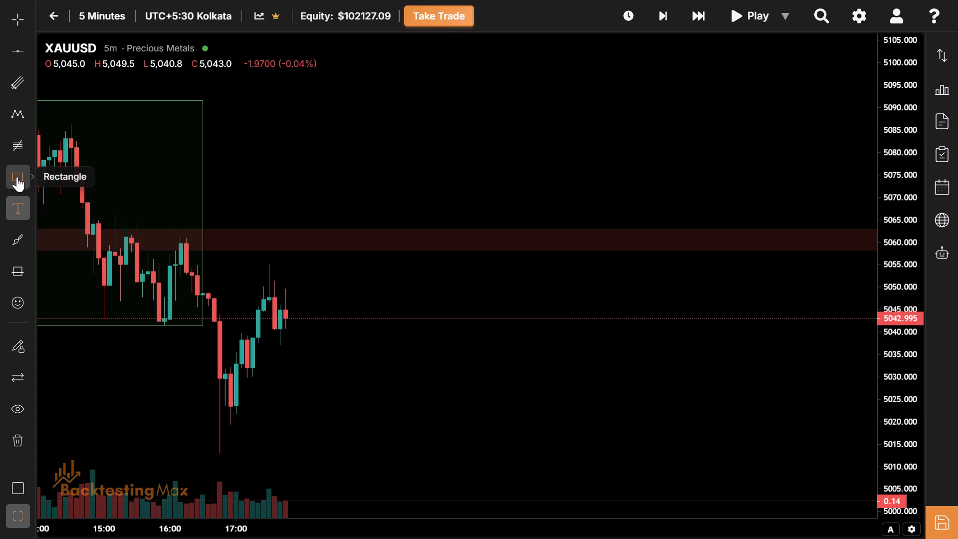
pyautogui.click(17, 177)
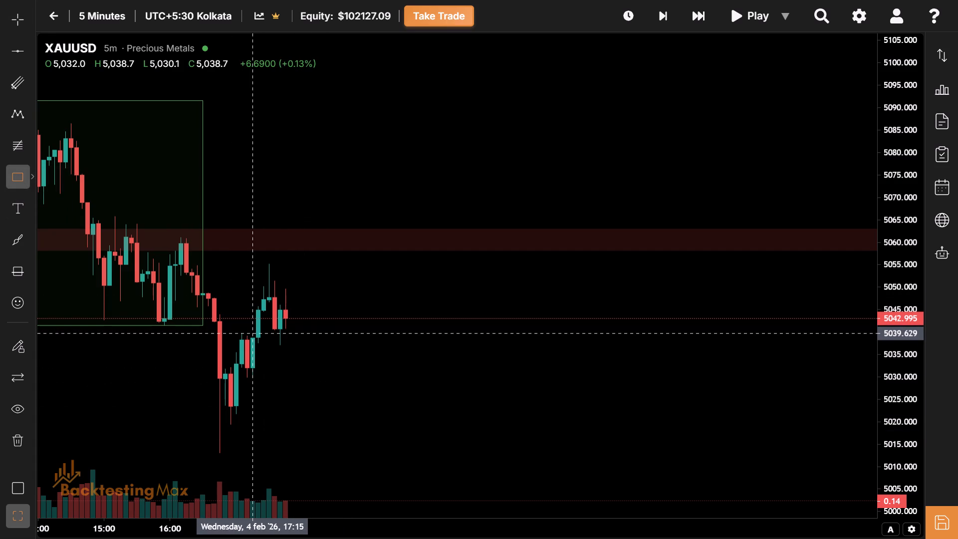
pyautogui.click(270, 263)
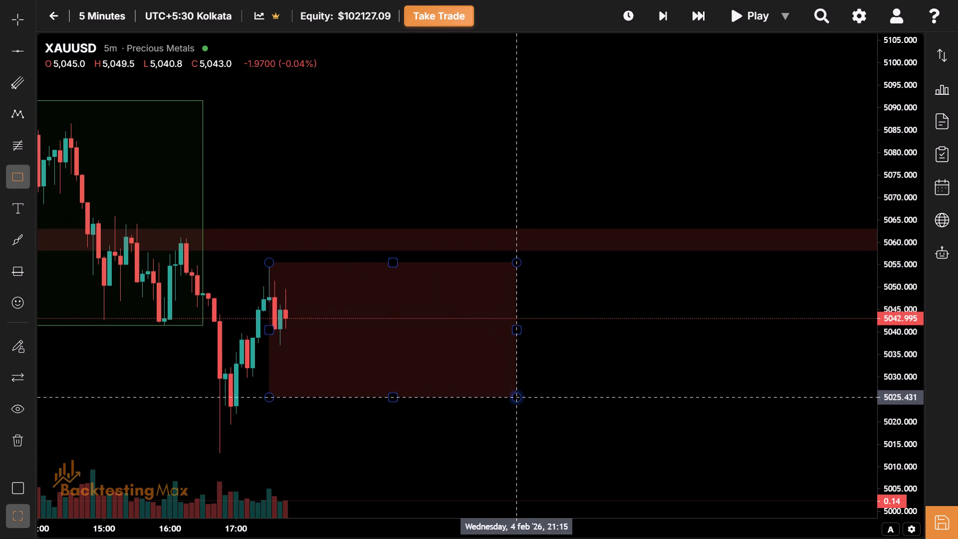
pyautogui.click(533, 398)
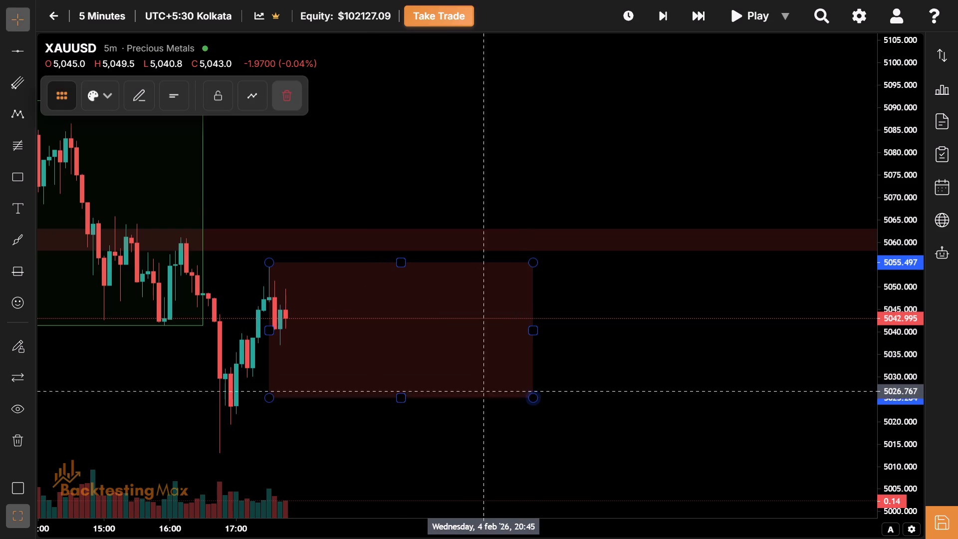
pyautogui.click(105, 100)
pyautogui.click(154, 405)
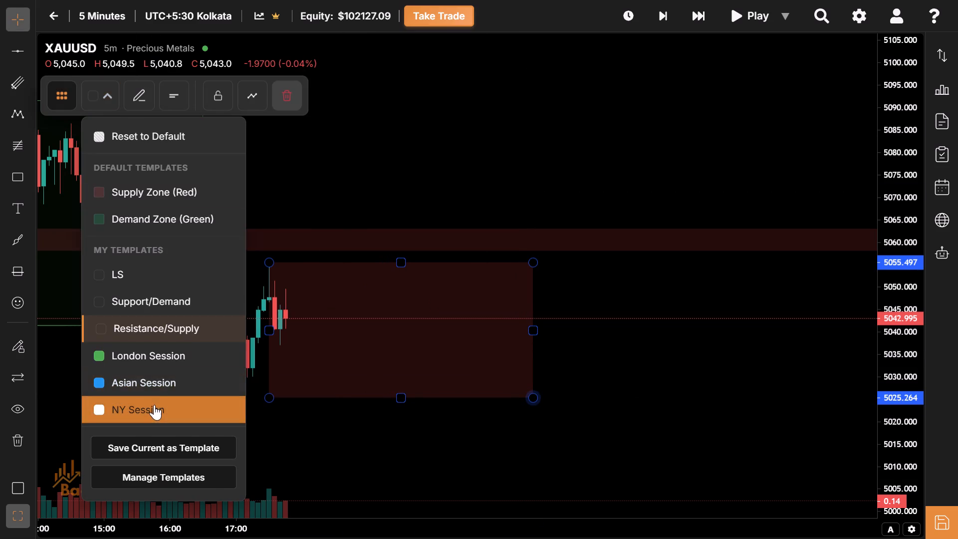
# Adjust the New York session box's upper edge to about 5055.6.
pyautogui.moveTo(406, 331); pyautogui.dragTo(354, 344)
pyautogui.moveTo(351, 379); pyautogui.dragTo(473, 346)
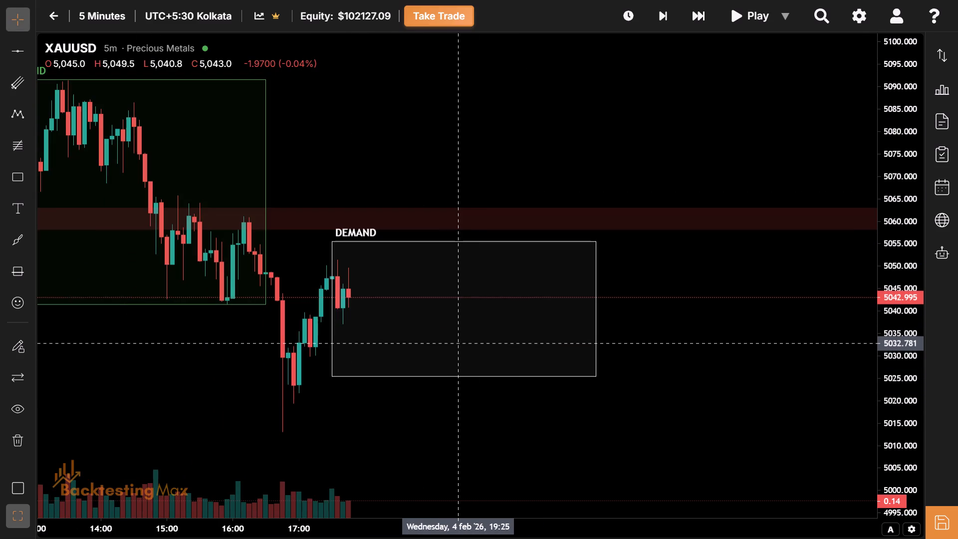
pyautogui.moveTo(459, 342); pyautogui.dragTo(419, 400)
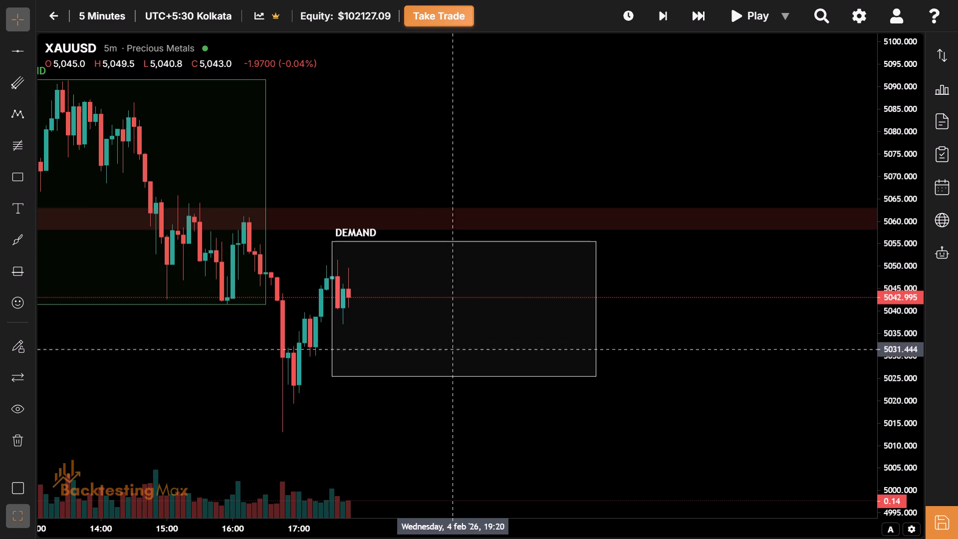
pyautogui.moveTo(419, 400); pyautogui.dragTo(414, 406)
pyautogui.click(414, 400)
pyautogui.moveTo(518, 316); pyautogui.dragTo(513, 349)
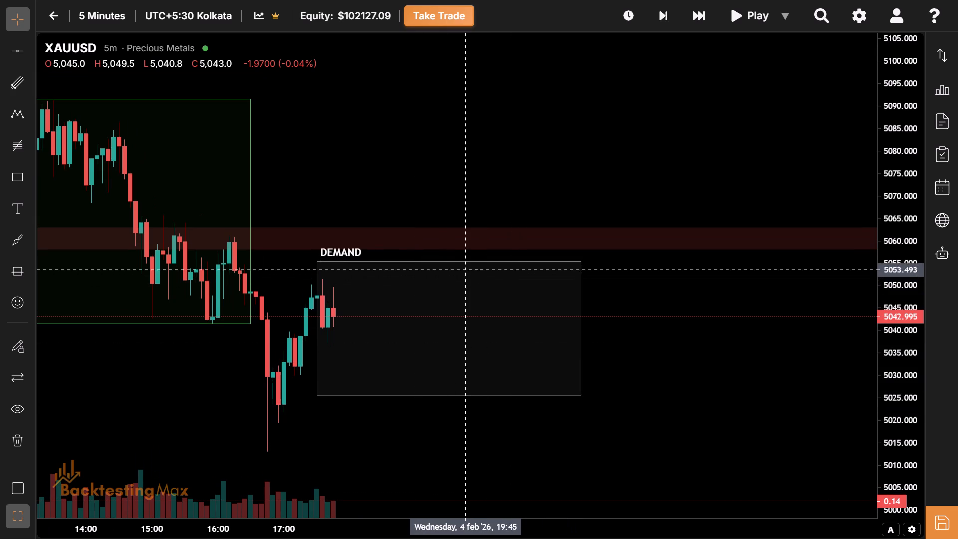
pyautogui.moveTo(446, 264); pyautogui.dragTo(550, 263)
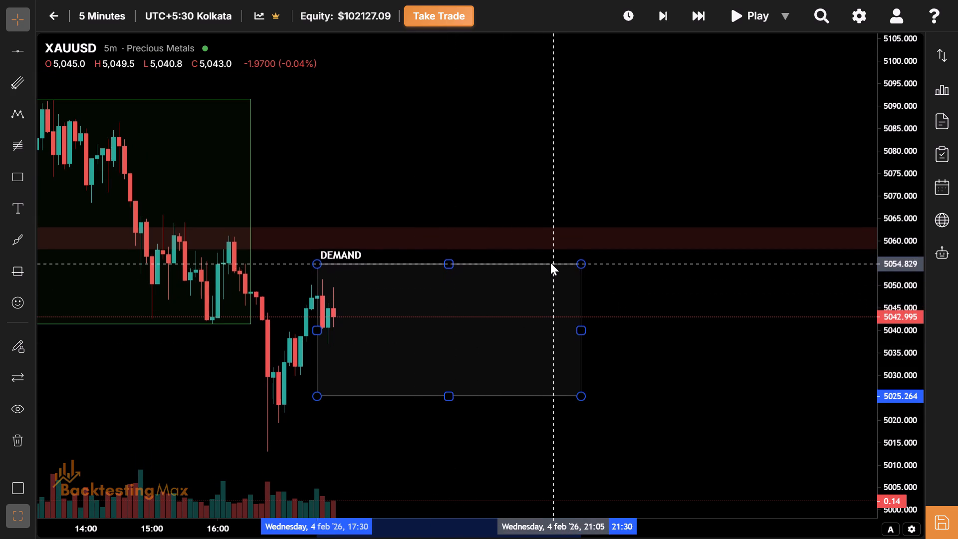
pyautogui.moveTo(550, 263); pyautogui.dragTo(549, 260)
# Examine the New York session's opening candles against the London range, the 5058–5063 supply zone and the drop before 17:00.
pyautogui.moveTo(481, 325); pyautogui.dragTo(572, 321)
pyautogui.moveTo(455, 366); pyautogui.dragTo(761, 339)
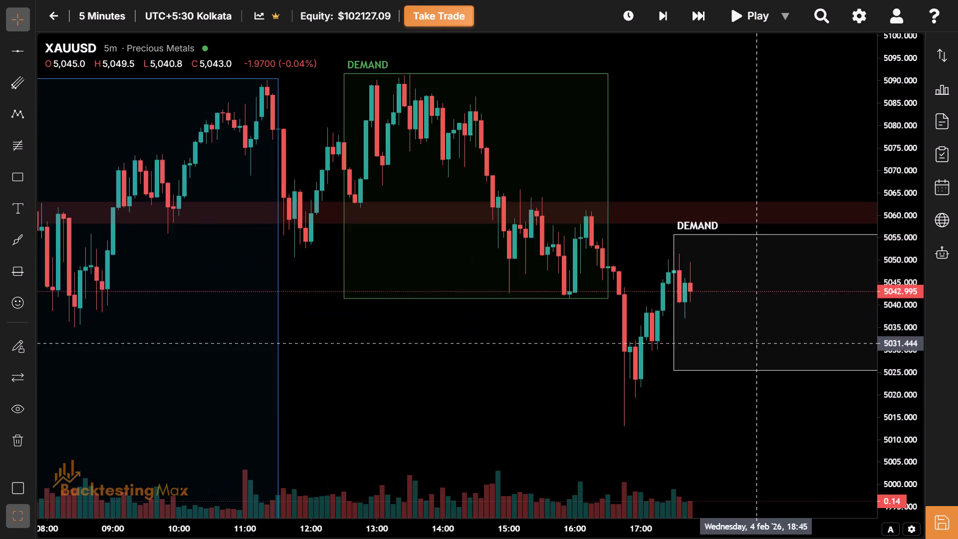
pyautogui.moveTo(761, 339); pyautogui.dragTo(766, 335)
pyautogui.moveTo(296, 418); pyautogui.dragTo(214, 426)
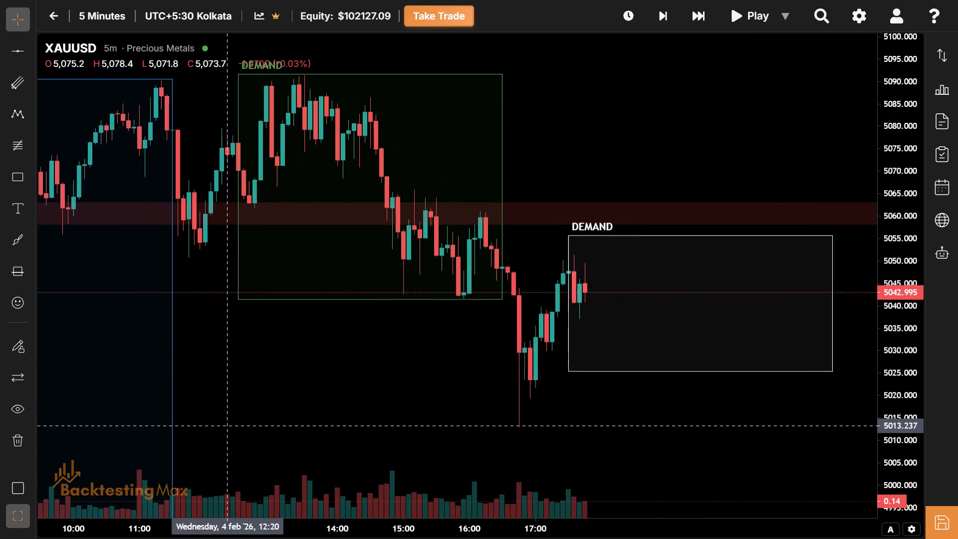
pyautogui.moveTo(214, 426); pyautogui.dragTo(210, 422)
pyautogui.moveTo(537, 411); pyautogui.dragTo(195, 403)
pyautogui.moveTo(337, 427); pyautogui.dragTo(270, 454)
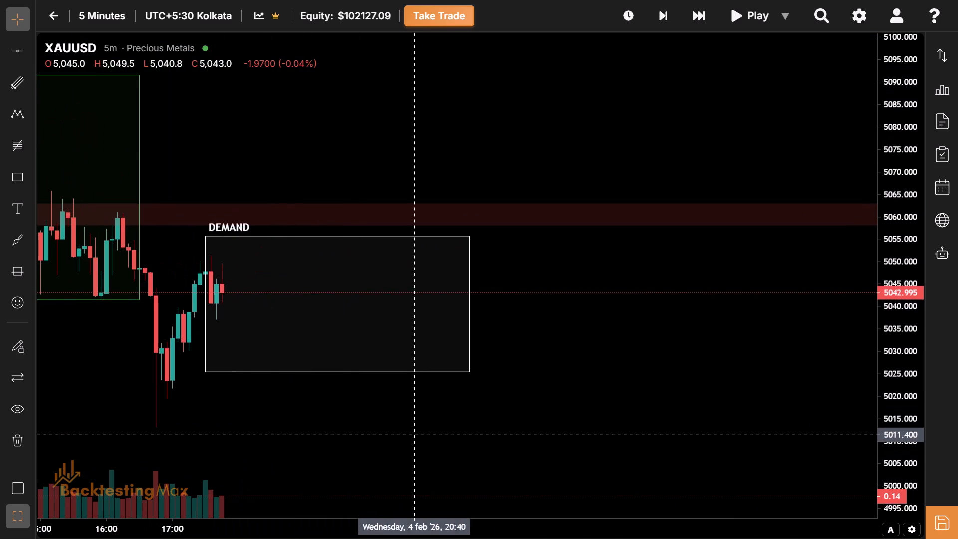
pyautogui.moveTo(415, 435); pyautogui.dragTo(673, 351)
pyautogui.moveTo(903, 434); pyautogui.dragTo(882, 318)
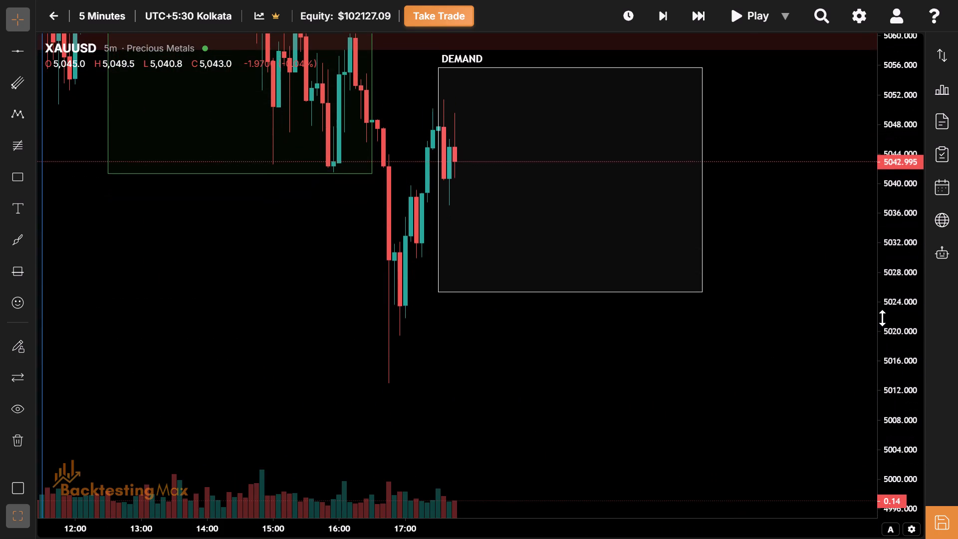
pyautogui.moveTo(553, 211); pyautogui.dragTo(603, 325)
pyautogui.moveTo(577, 325); pyautogui.dragTo(551, 351)
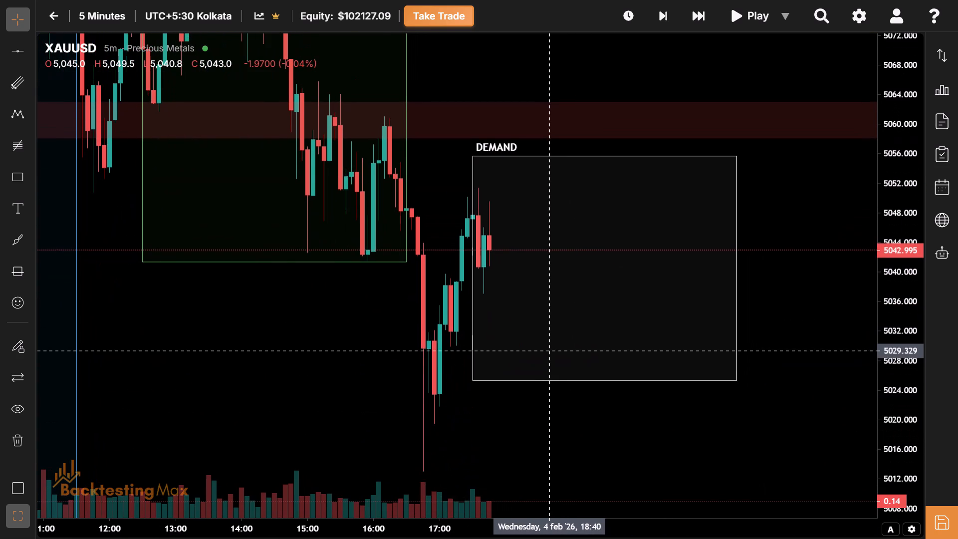
# Advance the replay from the 17:45 candle to the 18:00 candle.
pyautogui.moveTo(567, 327); pyautogui.dragTo(555, 319)
pyautogui.moveTo(464, 531); pyautogui.dragTo(381, 538)
pyautogui.moveTo(453, 300); pyautogui.dragTo(532, 497)
pyautogui.moveTo(536, 424); pyautogui.dragTo(472, 279)
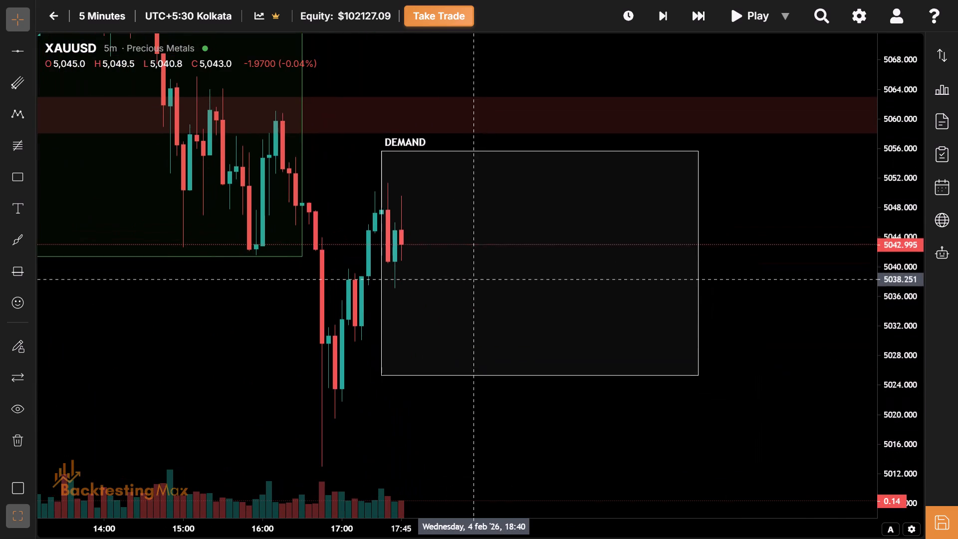
pyautogui.click(472, 279)
pyautogui.moveTo(472, 279); pyautogui.dragTo(387, 391)
pyautogui.click(660, 11)
pyautogui.click(660, 11)
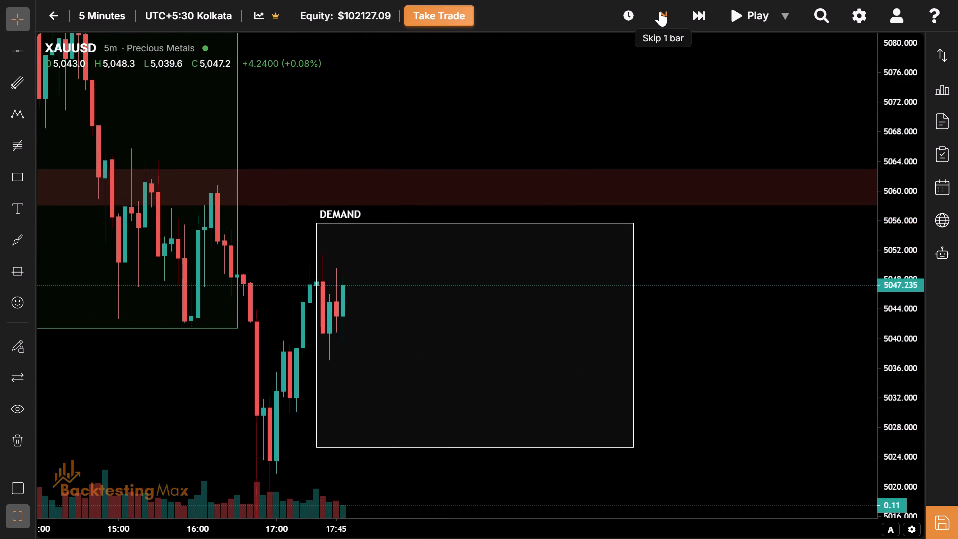
pyautogui.click(660, 11)
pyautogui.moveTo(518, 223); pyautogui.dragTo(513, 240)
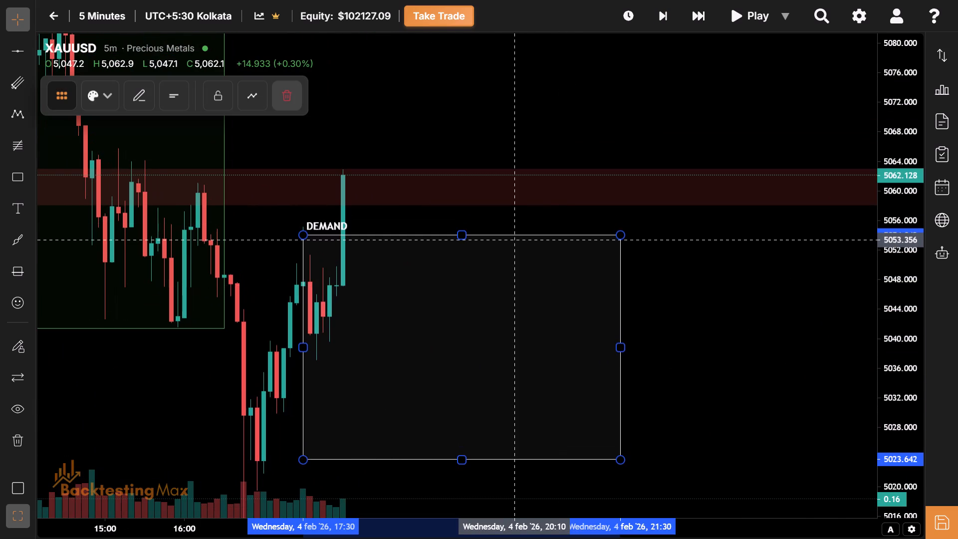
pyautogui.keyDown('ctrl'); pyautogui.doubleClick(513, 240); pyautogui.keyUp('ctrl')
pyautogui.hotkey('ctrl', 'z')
# Raise the New York session box's upper edge to about 5062.2, at the top of the 18:00 candle's body.
pyautogui.moveTo(487, 278); pyautogui.dragTo(443, 383)
pyautogui.moveTo(425, 313); pyautogui.dragTo(418, 263)
pyautogui.moveTo(370, 453); pyautogui.dragTo(479, 322)
pyautogui.tripleClick(479, 322)
pyautogui.moveTo(479, 322); pyautogui.dragTo(537, 331)
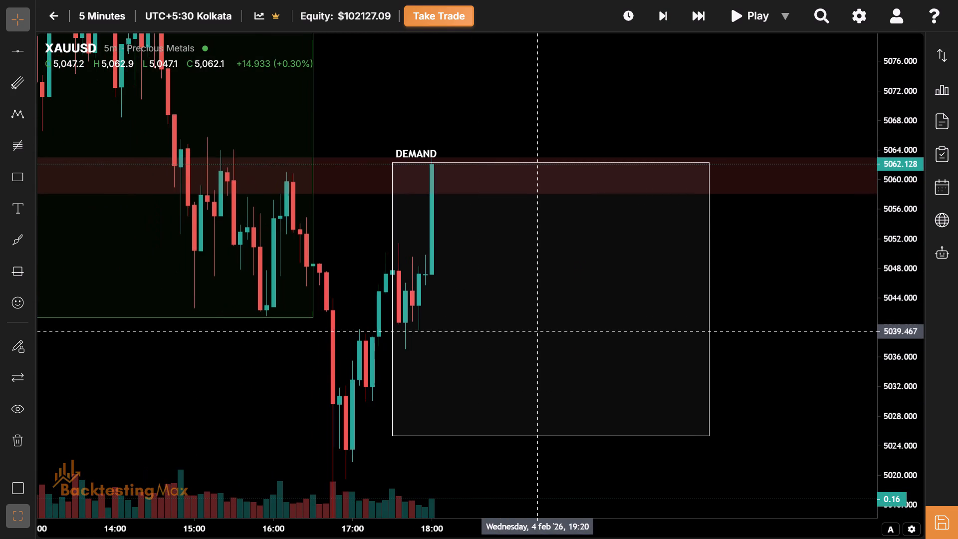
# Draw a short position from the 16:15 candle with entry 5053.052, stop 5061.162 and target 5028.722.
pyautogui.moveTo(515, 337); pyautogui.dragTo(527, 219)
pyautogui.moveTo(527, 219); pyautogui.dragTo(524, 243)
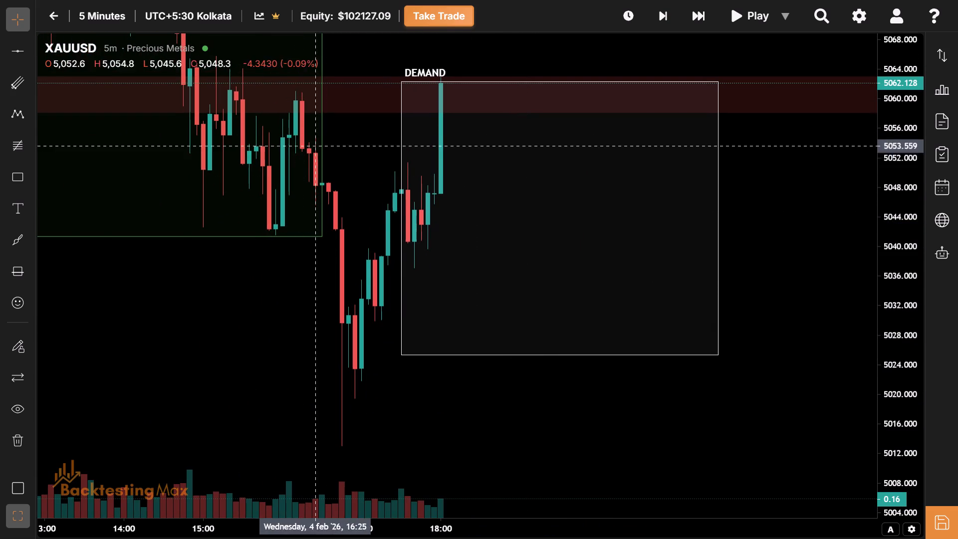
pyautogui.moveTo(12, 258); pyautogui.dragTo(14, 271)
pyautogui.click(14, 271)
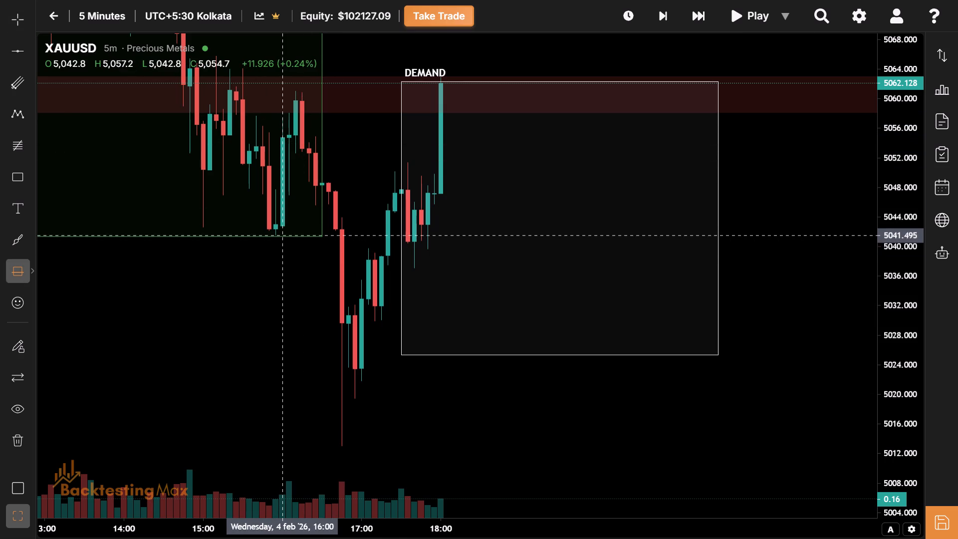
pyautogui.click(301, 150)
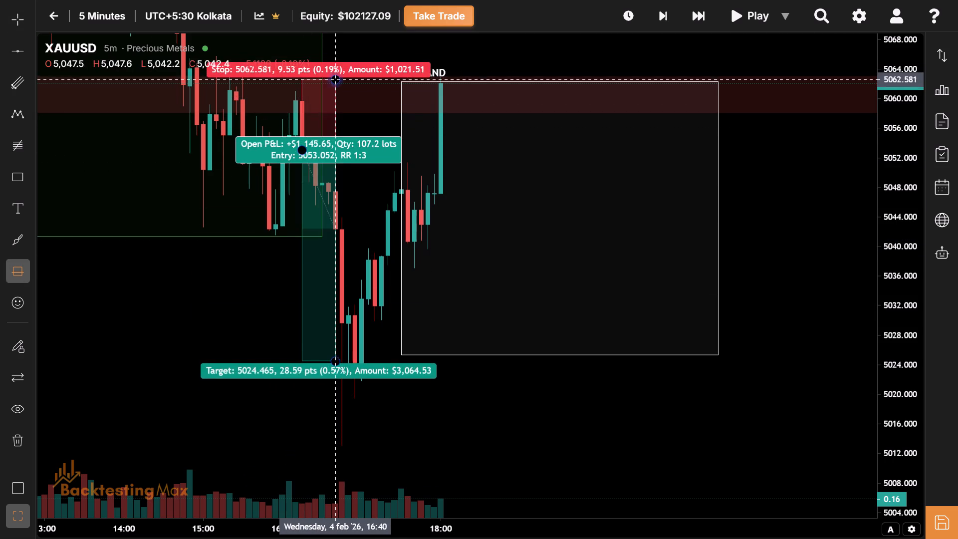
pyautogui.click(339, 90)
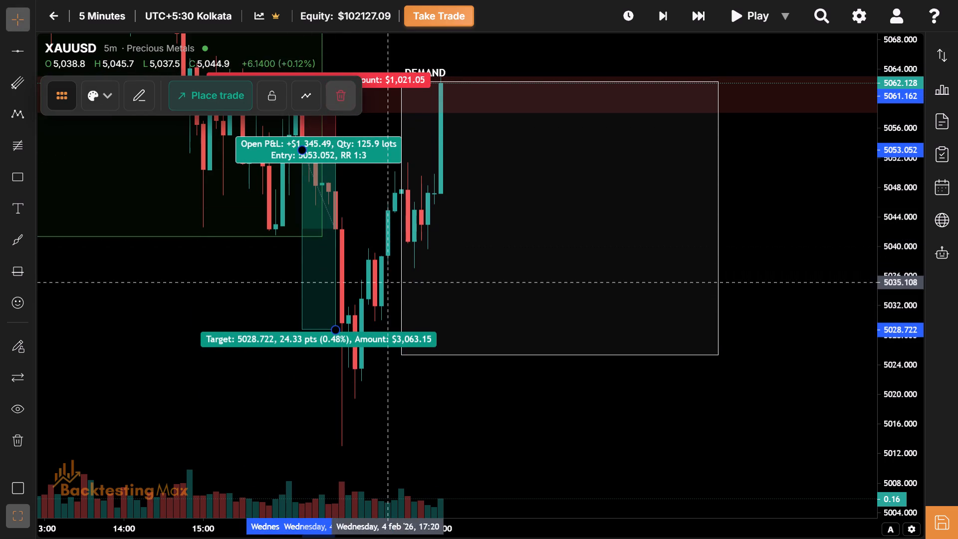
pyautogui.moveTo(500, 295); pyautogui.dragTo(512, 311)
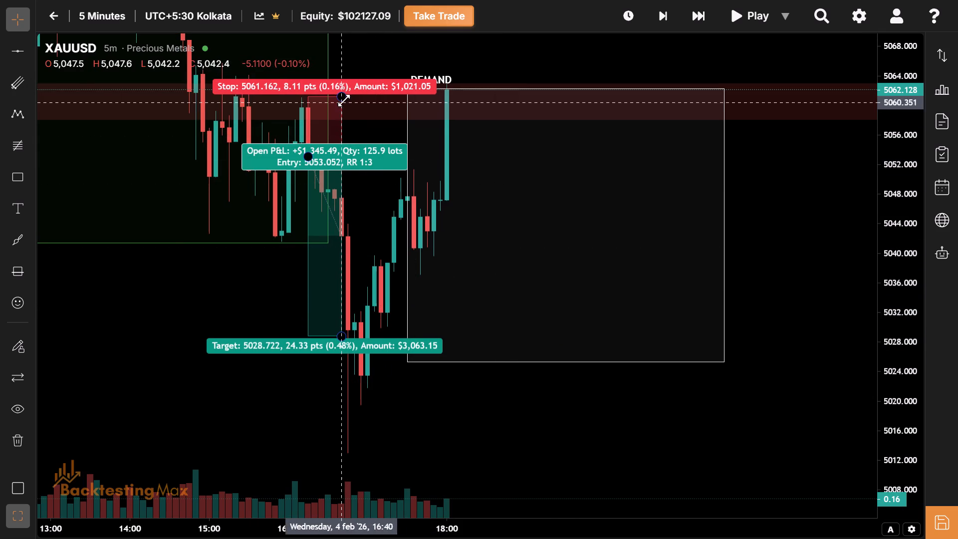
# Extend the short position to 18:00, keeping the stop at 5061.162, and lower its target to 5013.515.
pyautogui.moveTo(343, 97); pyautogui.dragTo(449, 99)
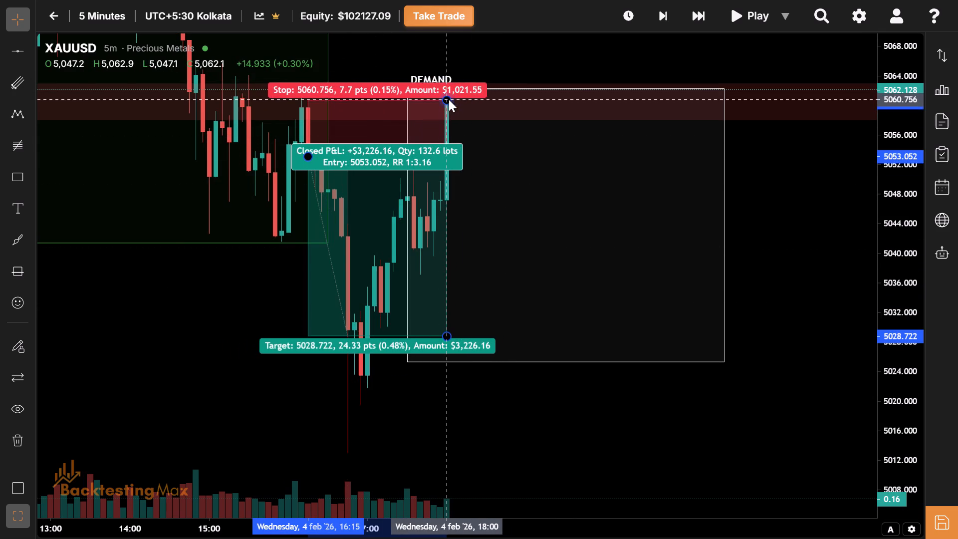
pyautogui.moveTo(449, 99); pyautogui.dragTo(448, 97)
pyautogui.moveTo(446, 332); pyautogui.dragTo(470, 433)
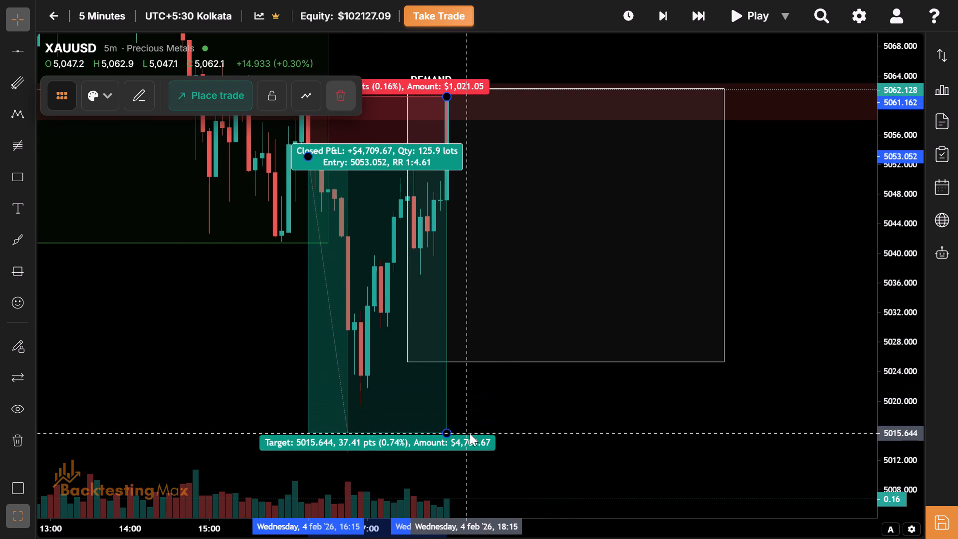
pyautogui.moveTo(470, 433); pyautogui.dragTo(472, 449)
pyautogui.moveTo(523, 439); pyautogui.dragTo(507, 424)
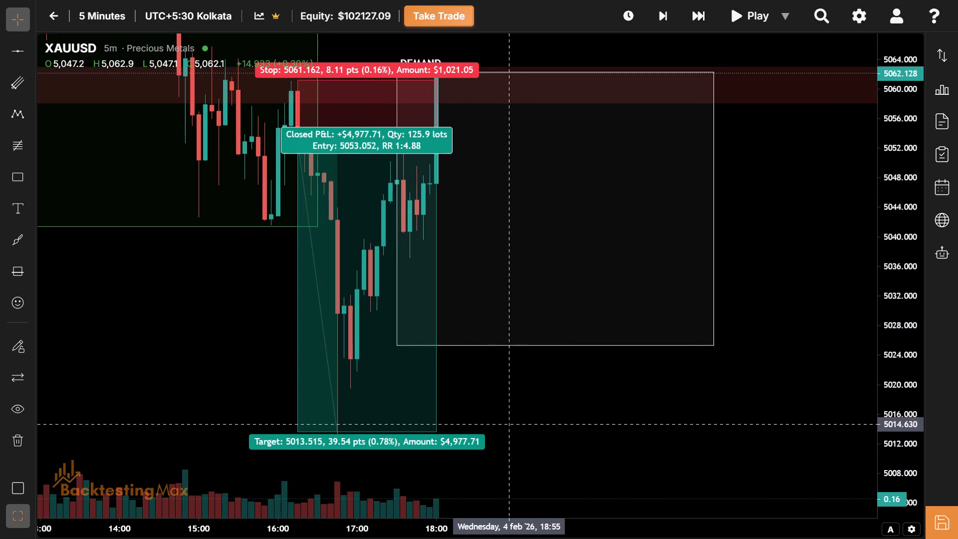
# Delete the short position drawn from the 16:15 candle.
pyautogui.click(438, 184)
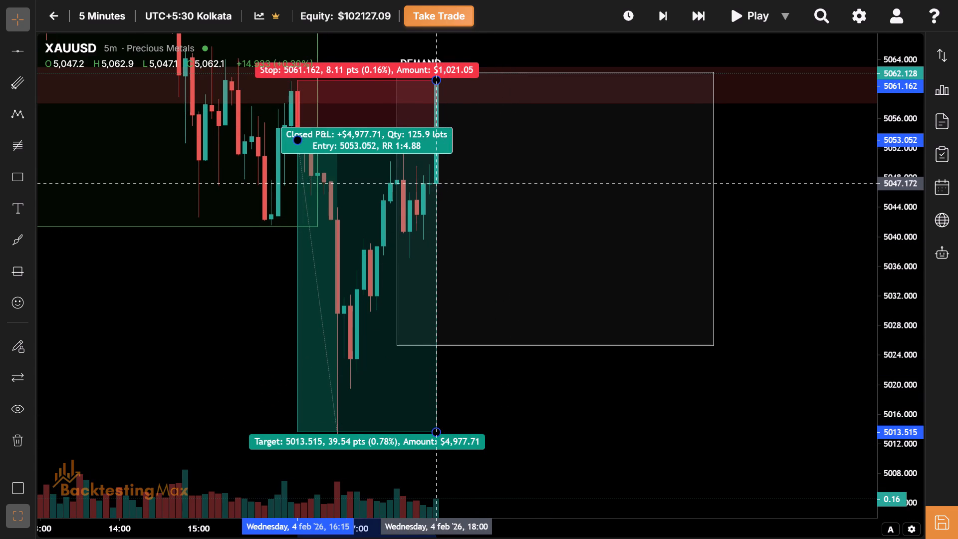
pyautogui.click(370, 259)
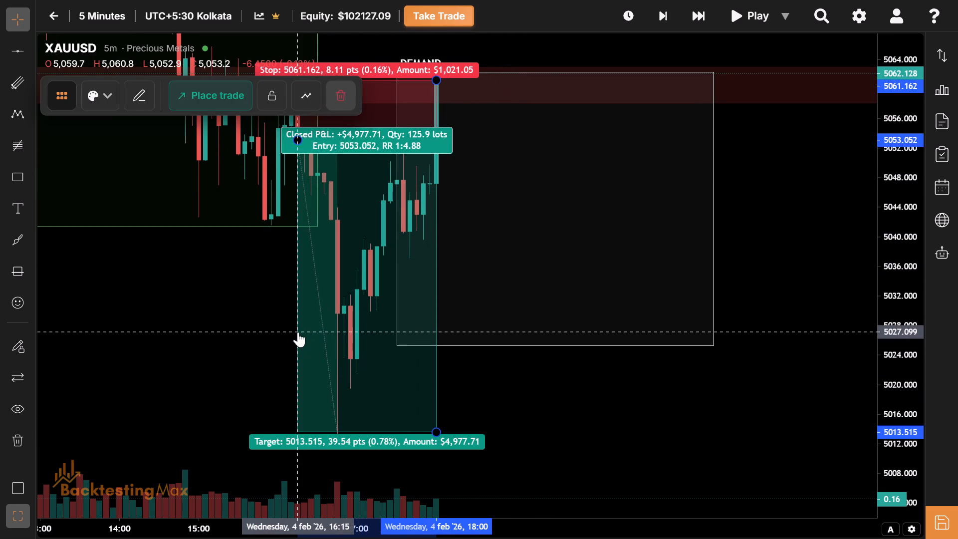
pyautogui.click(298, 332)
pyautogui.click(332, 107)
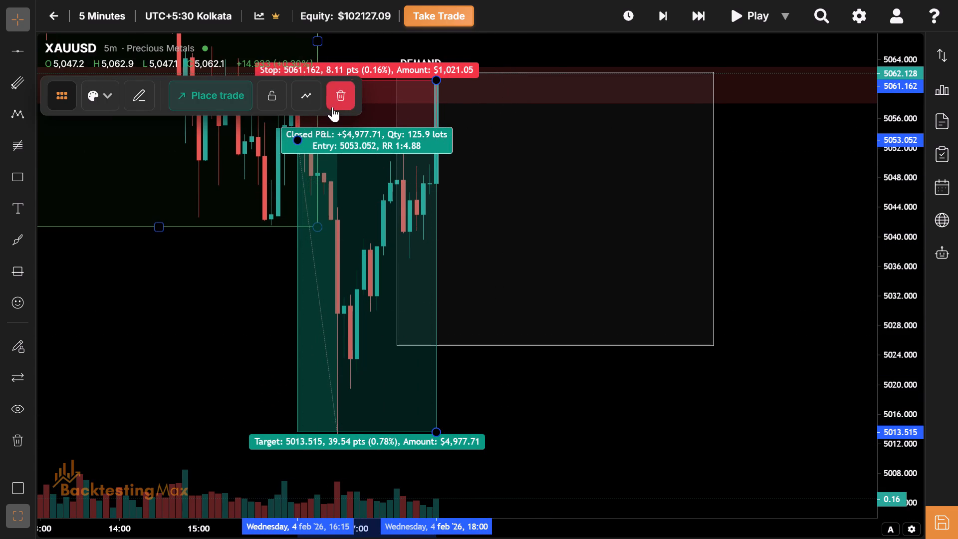
# Advance the replay from the 18:00 candle to the 18:35 candle.
pyautogui.moveTo(517, 221); pyautogui.dragTo(505, 279)
pyautogui.moveTo(505, 279); pyautogui.dragTo(475, 344)
pyautogui.moveTo(495, 325); pyautogui.dragTo(413, 421)
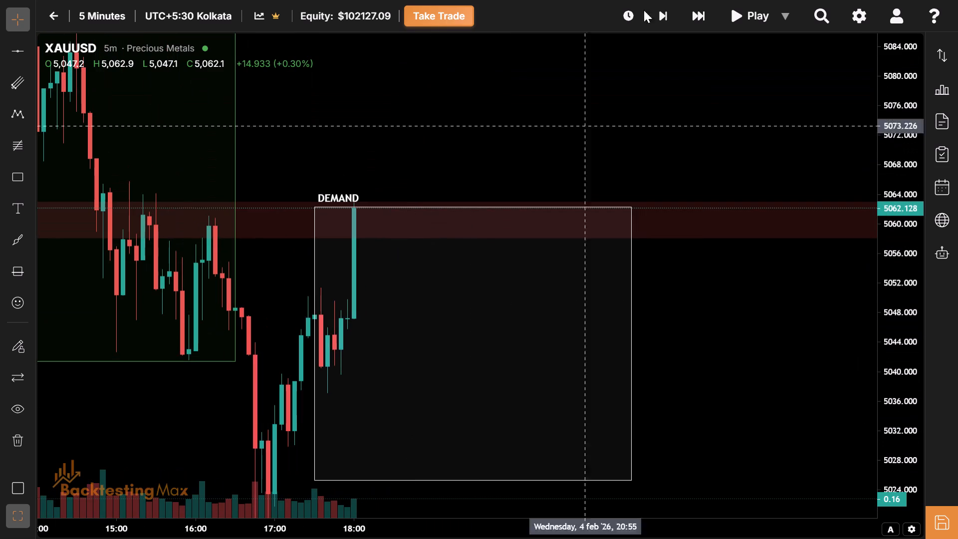
pyautogui.click(666, 8)
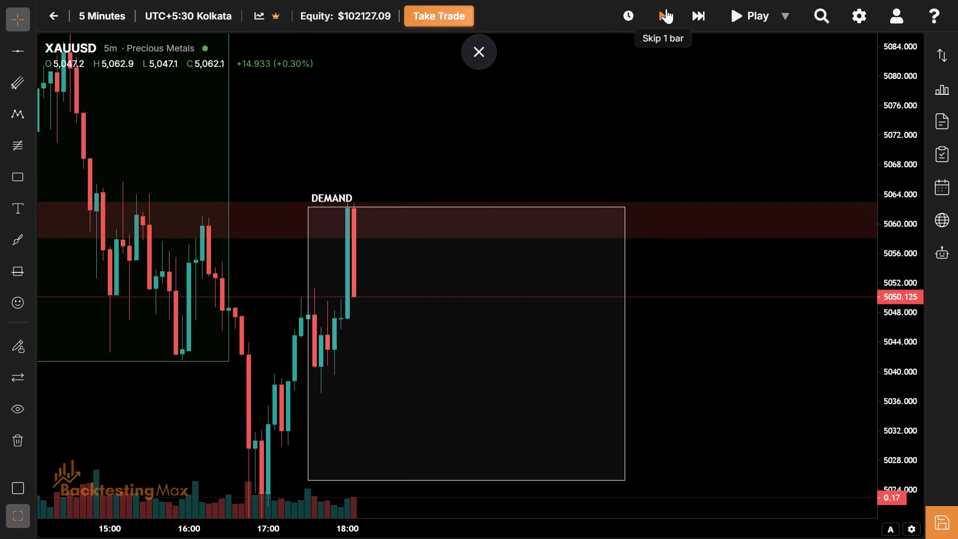
pyautogui.moveTo(487, 334); pyautogui.dragTo(456, 286)
pyautogui.moveTo(456, 286); pyautogui.dragTo(459, 315)
pyautogui.moveTo(459, 315); pyautogui.dragTo(467, 316)
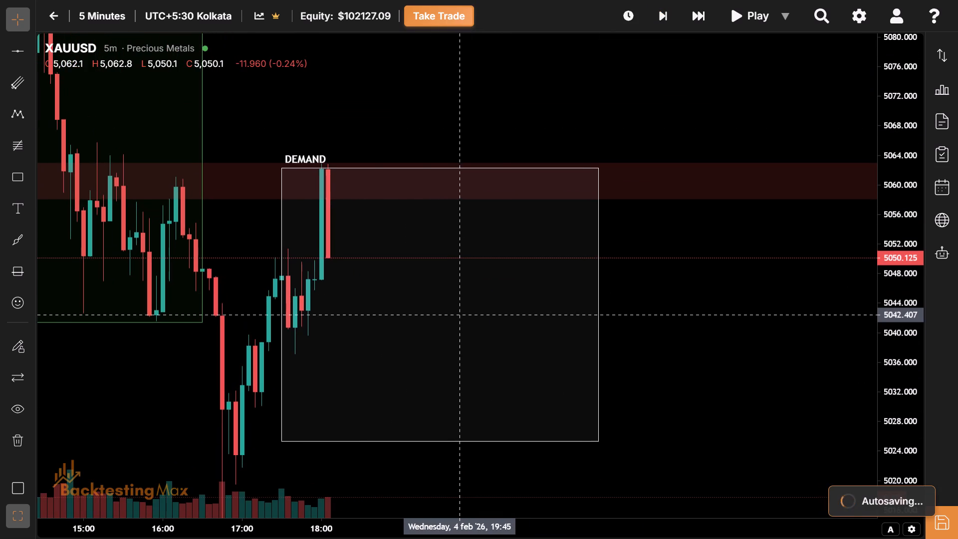
pyautogui.moveTo(467, 316); pyautogui.dragTo(598, 309)
pyautogui.moveTo(547, 328); pyautogui.dragTo(524, 336)
pyautogui.moveTo(524, 336); pyautogui.dragTo(458, 352)
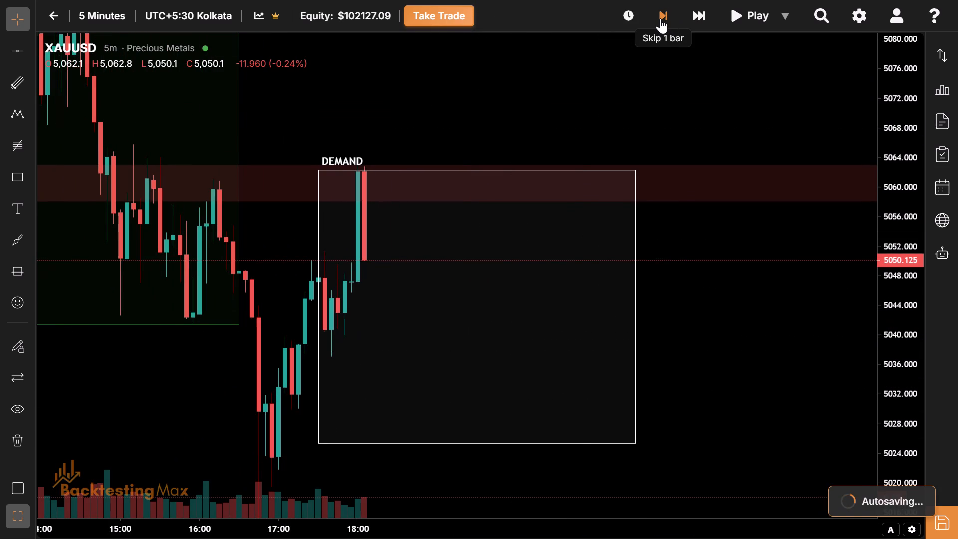
pyautogui.click(660, 18)
pyautogui.click(660, 18)
pyautogui.click(660, 18)
pyautogui.click(660, 18)
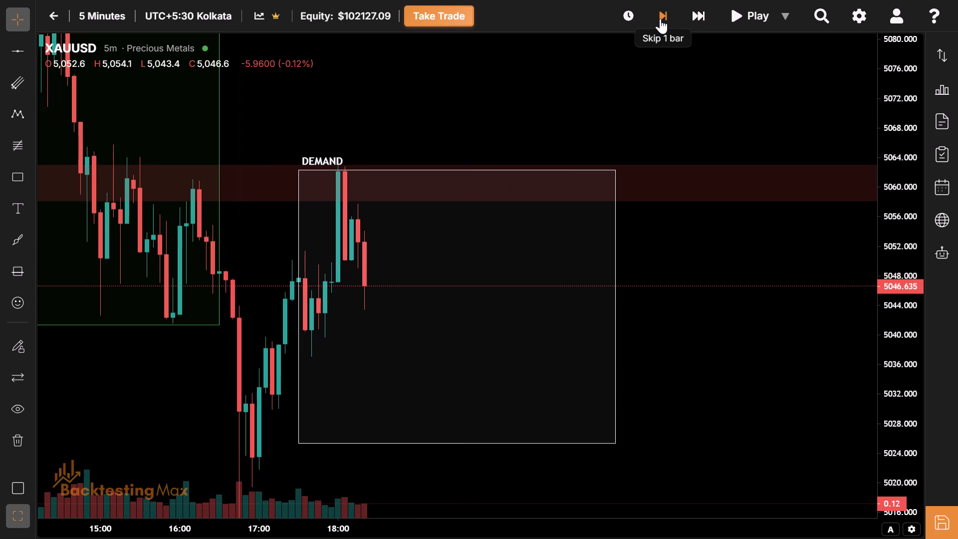
pyautogui.click(660, 18)
pyautogui.click(660, 18)
# Draw a Fibonacci retracement from about 5057.6 at 18:15 down to about 5029.1, extending to 00:40 on 5 February.
pyautogui.moveTo(470, 305); pyautogui.dragTo(402, 223)
pyautogui.moveTo(349, 232); pyautogui.dragTo(277, 256)
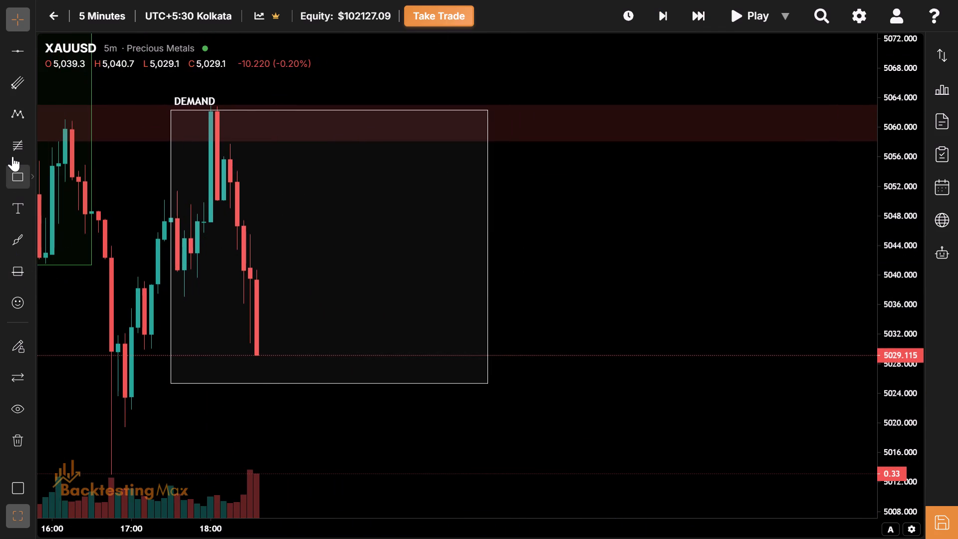
pyautogui.click(12, 151)
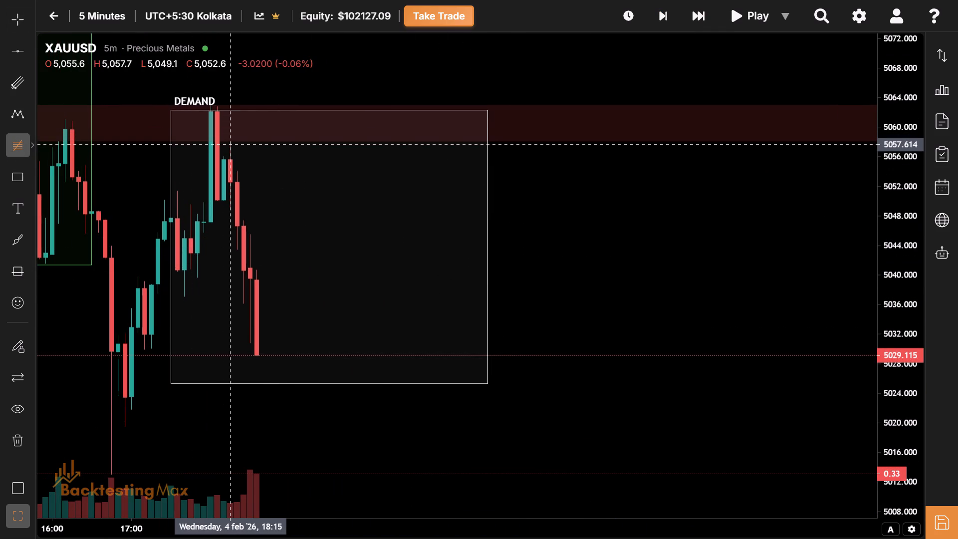
pyautogui.click(230, 145)
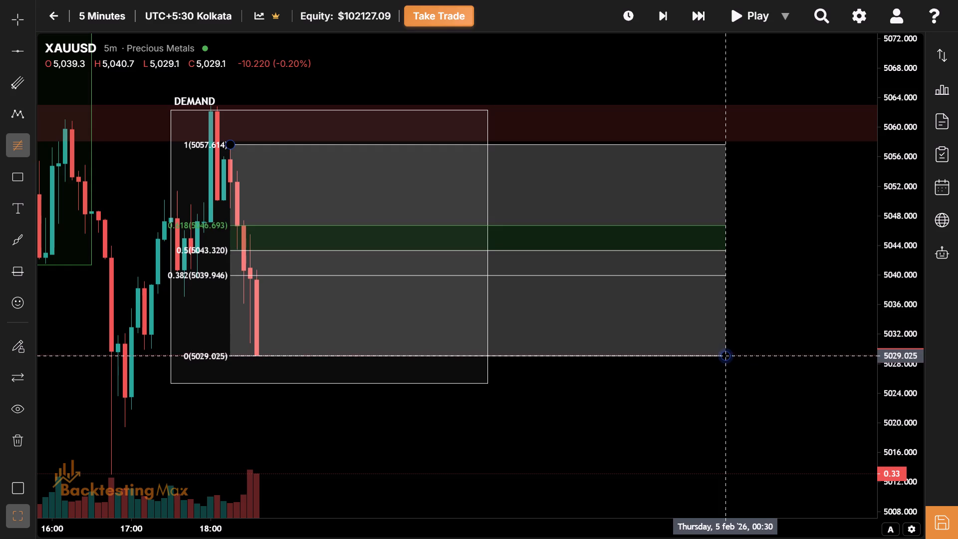
pyautogui.click(738, 355)
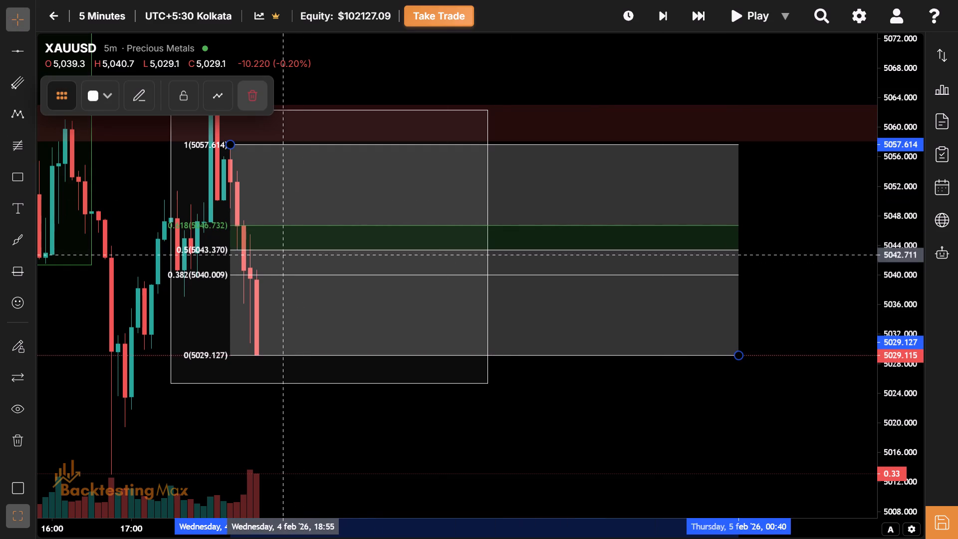
# Advance the replay from the 18:35 candle to the 18:45 candle.
pyautogui.click(670, 24)
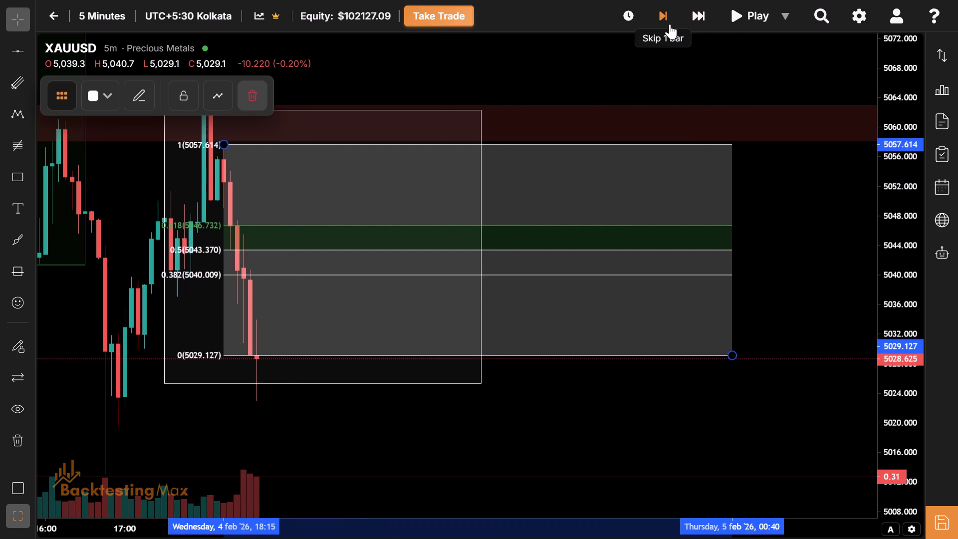
pyautogui.click(670, 24)
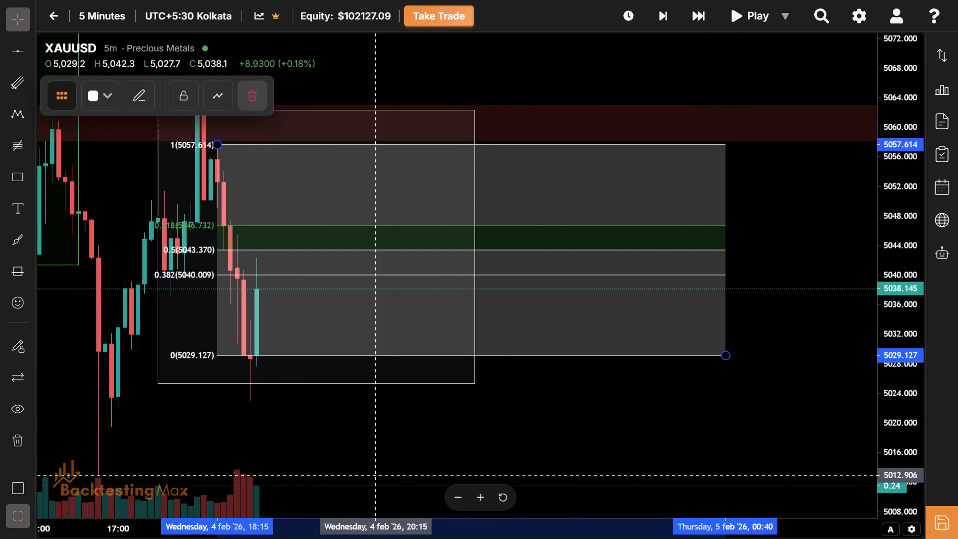
# Lower the New York session box's bottom edge to about 5023.2, near the session's lowest wick.
pyautogui.moveTo(375, 475); pyautogui.dragTo(436, 367)
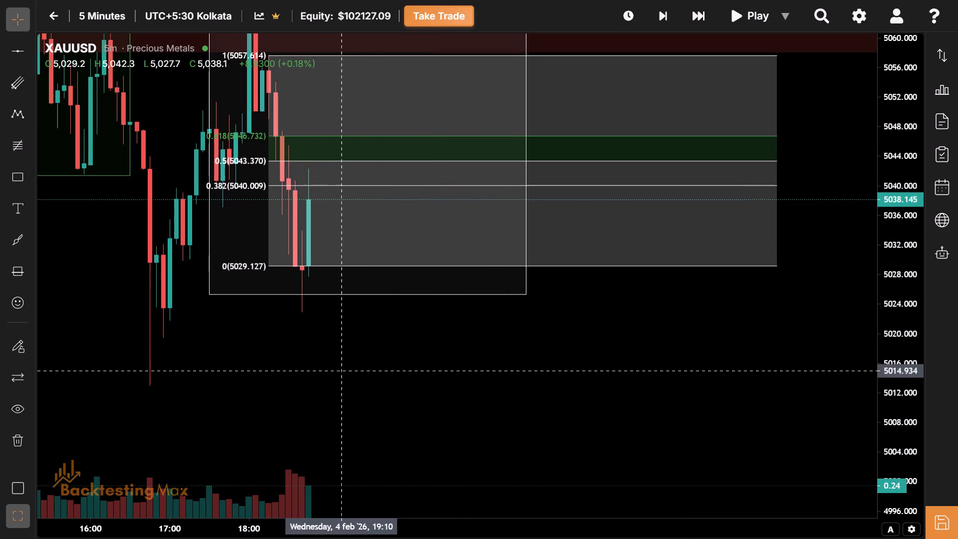
pyautogui.moveTo(344, 371); pyautogui.dragTo(348, 389)
pyautogui.moveTo(366, 299); pyautogui.dragTo(368, 311)
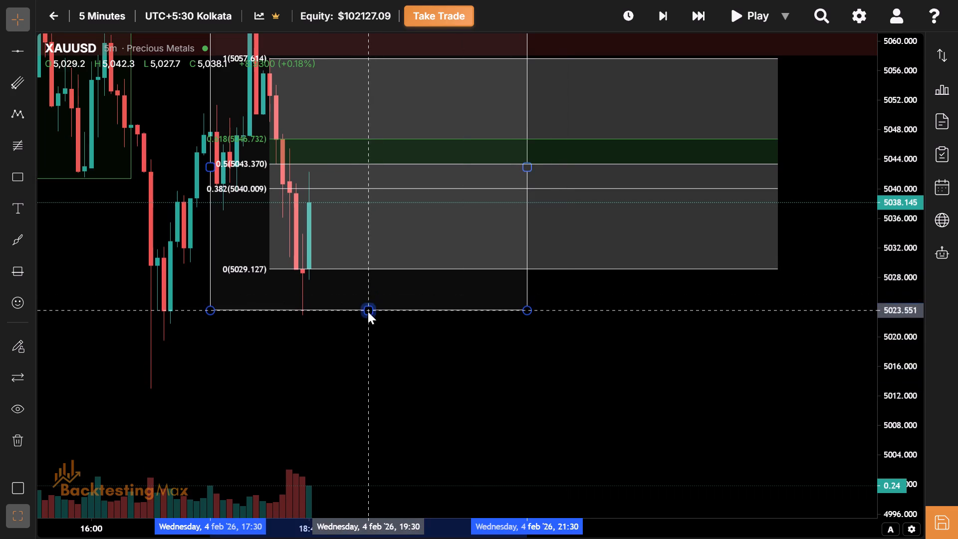
pyautogui.moveTo(368, 311); pyautogui.dragTo(369, 313)
# Advance the replay from the 18:45 candle to the 19:00 candle.
pyautogui.moveTo(339, 354); pyautogui.dragTo(478, 402)
pyautogui.moveTo(444, 392); pyautogui.dragTo(439, 439)
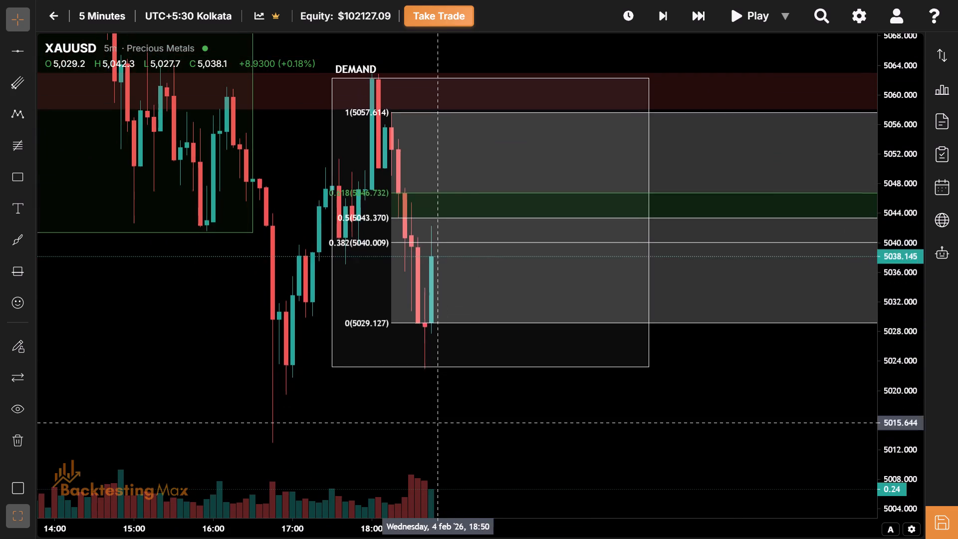
pyautogui.moveTo(439, 439); pyautogui.dragTo(434, 454)
pyautogui.moveTo(594, 446); pyautogui.dragTo(545, 413)
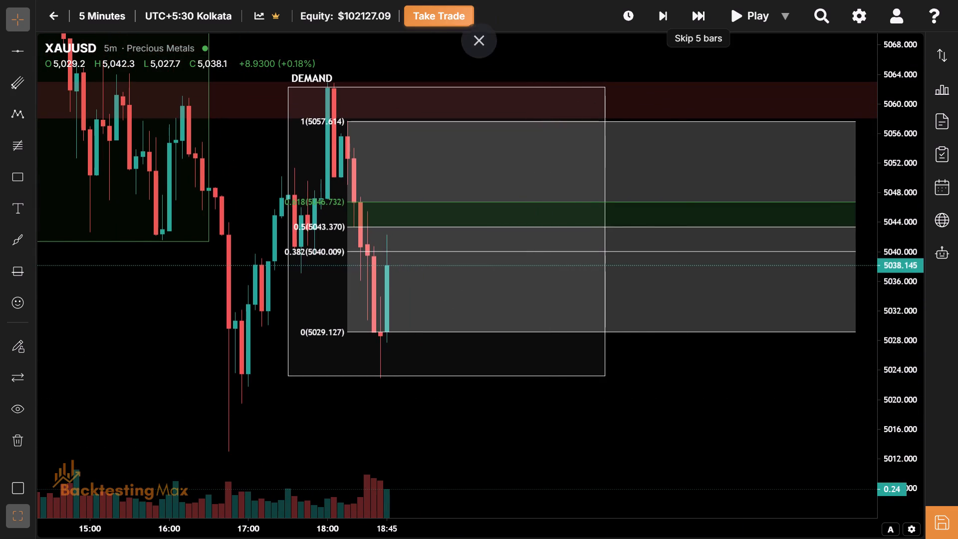
pyautogui.click(662, 21)
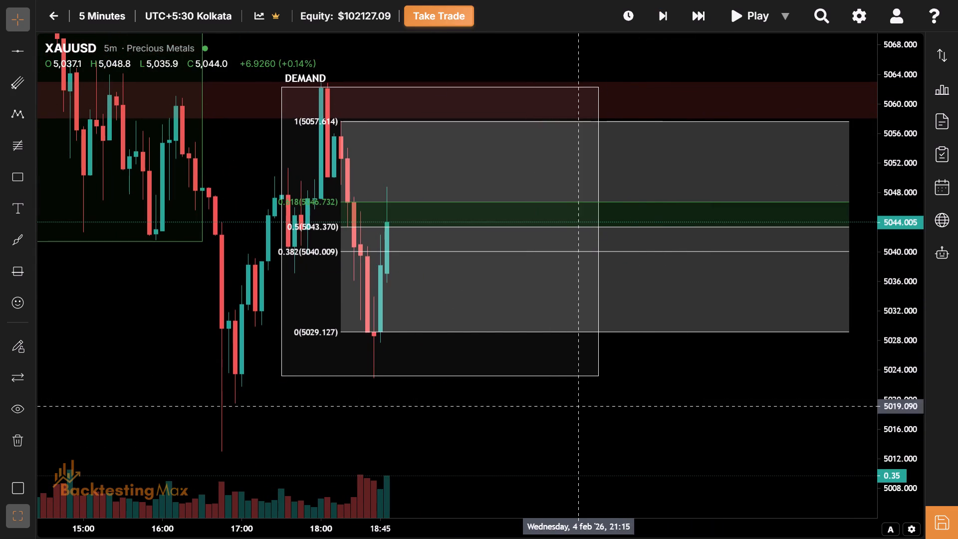
pyautogui.moveTo(496, 427); pyautogui.dragTo(722, 275)
pyautogui.moveTo(470, 538); pyautogui.dragTo(440, 537)
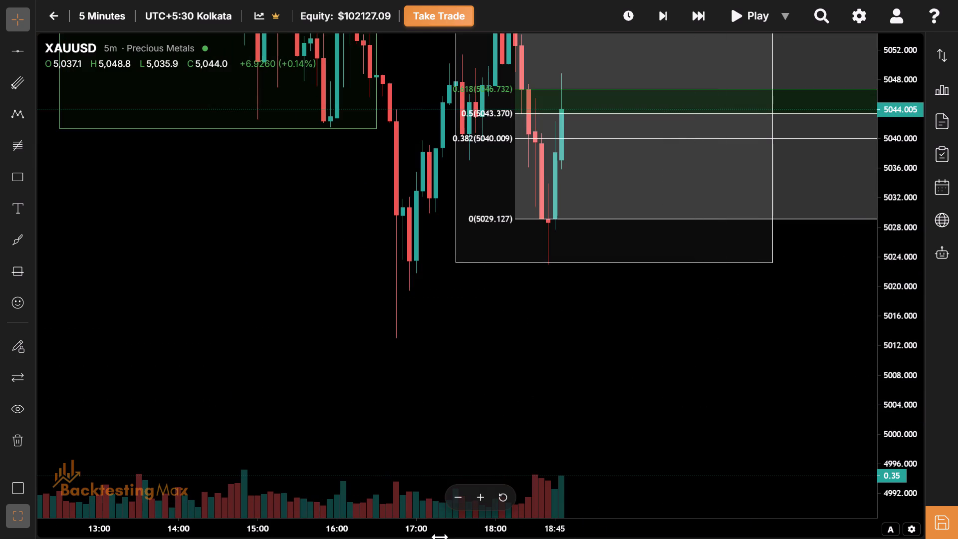
pyautogui.click(440, 537)
pyautogui.moveTo(679, 365); pyautogui.dragTo(503, 447)
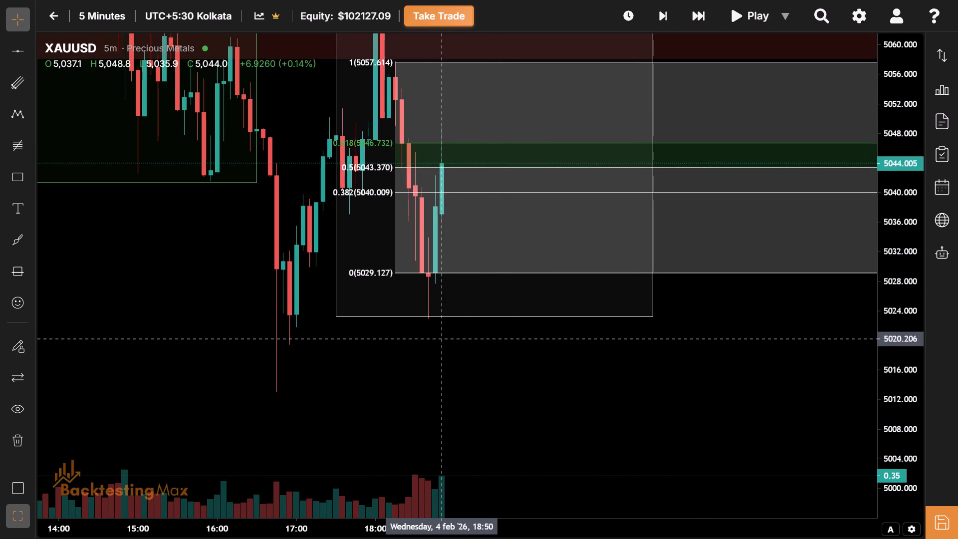
pyautogui.moveTo(440, 339); pyautogui.dragTo(382, 370)
pyautogui.click(659, 12)
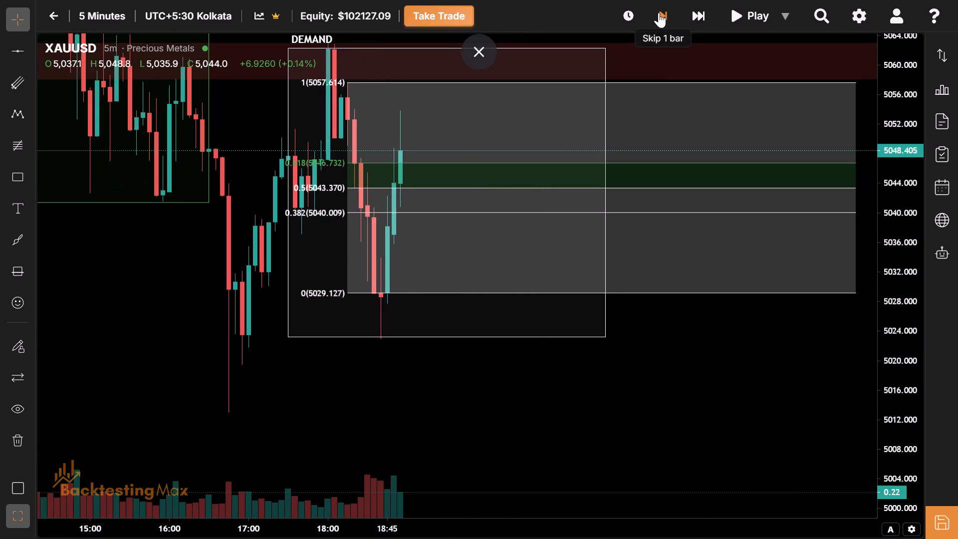
pyautogui.click(659, 12)
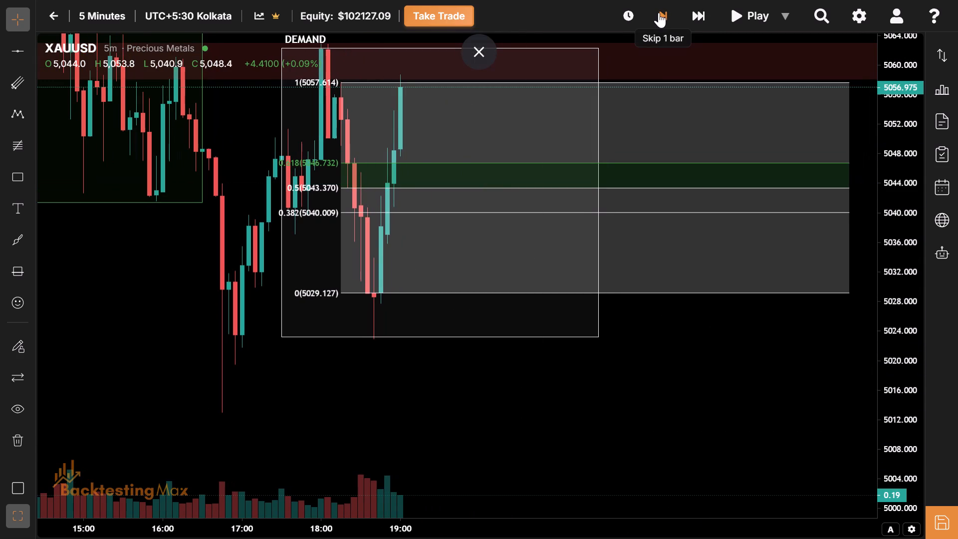
# Advance the replay one bar to the 19:05 candle.
pyautogui.click(653, 23)
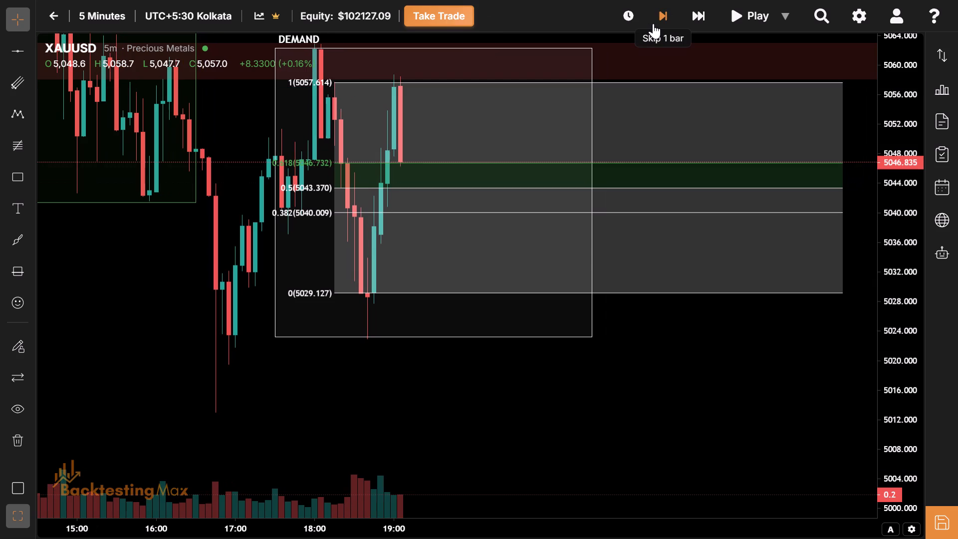
# Delete the Fibonacci retracement drawn over the New York session from 18:15.
pyautogui.click(824, 85)
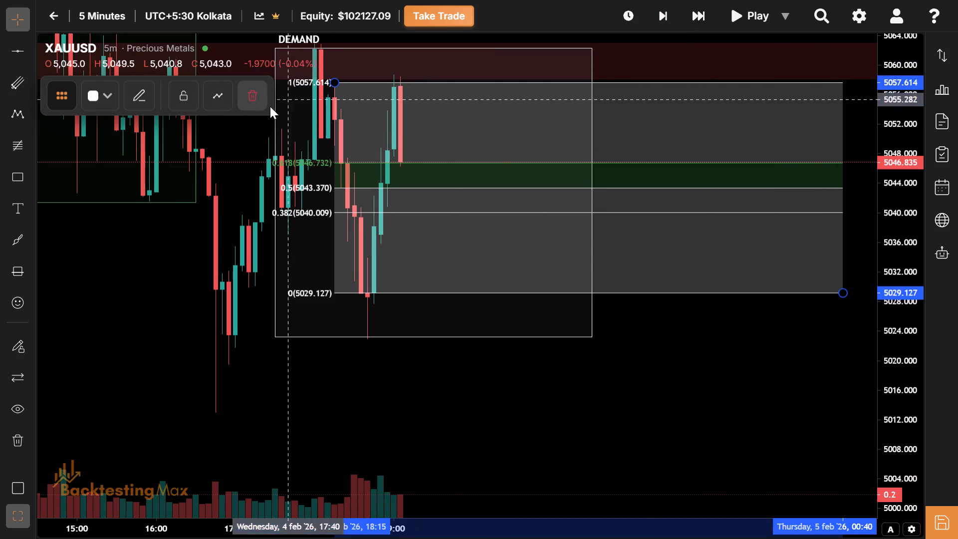
pyautogui.click(259, 105)
pyautogui.moveTo(416, 184); pyautogui.dragTo(403, 284)
pyautogui.doubleClick(403, 284)
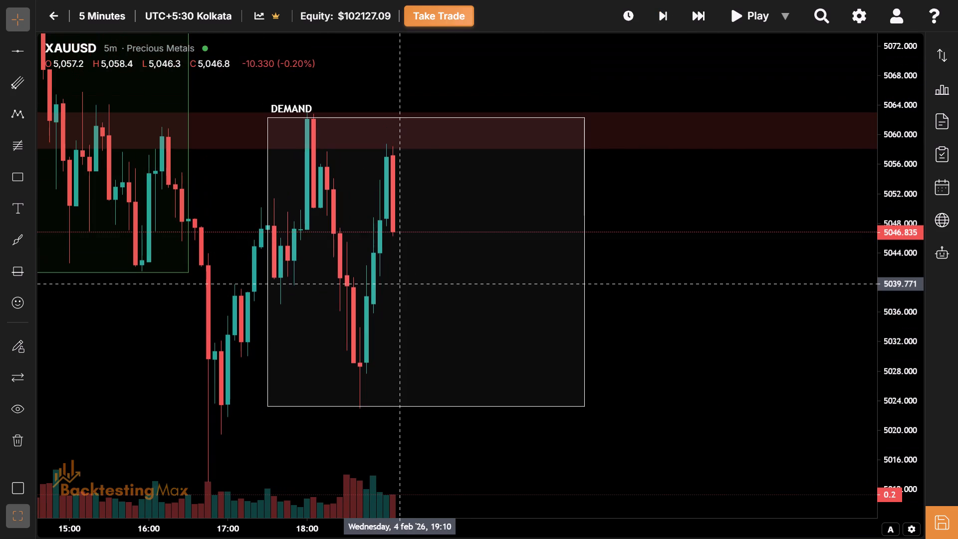
pyautogui.moveTo(403, 284); pyautogui.dragTo(399, 288)
pyautogui.doubleClick(464, 278)
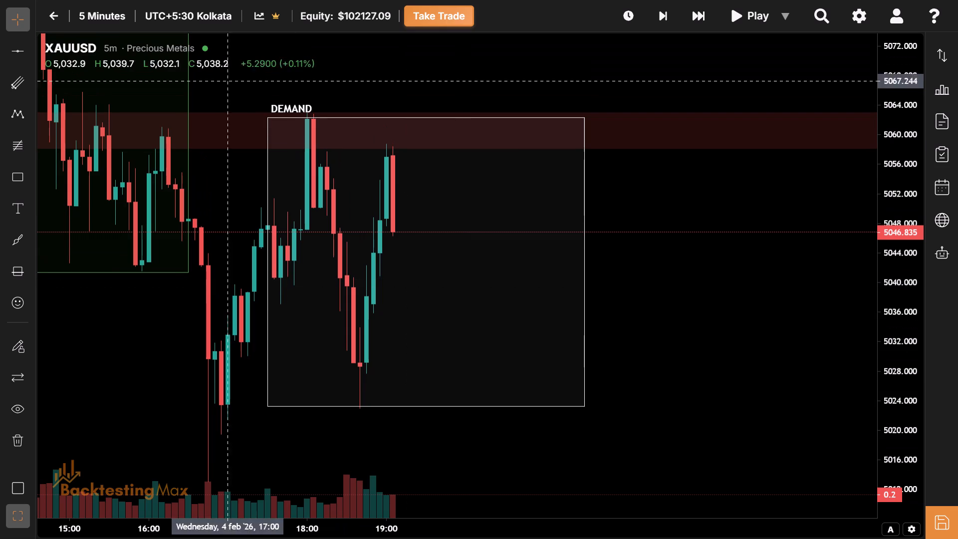
# Switch the chart to the 15-minute timeframe and advance the replay one bar to complete the 19:00 candle.
pyautogui.click(127, 17)
pyautogui.click(156, 196)
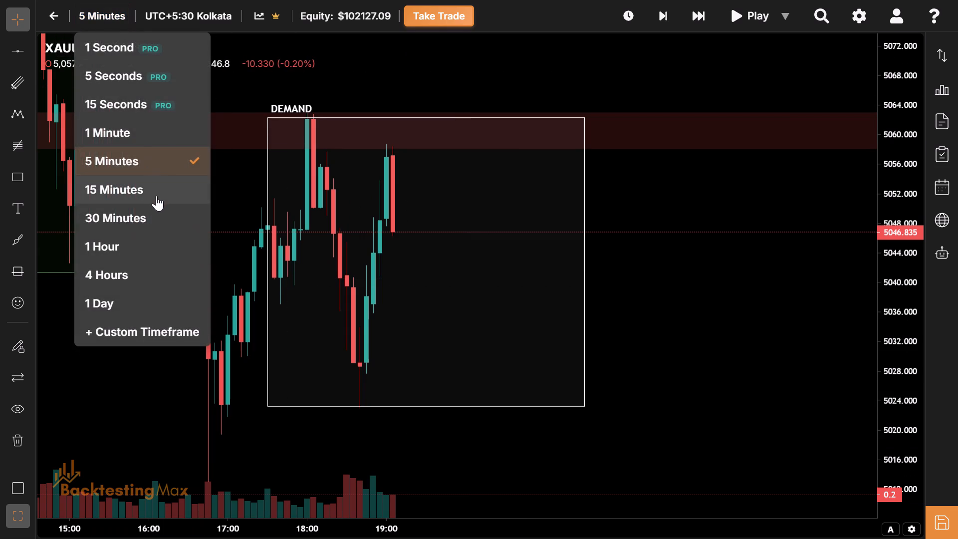
pyautogui.moveTo(386, 306); pyautogui.dragTo(366, 296)
pyautogui.click(663, 16)
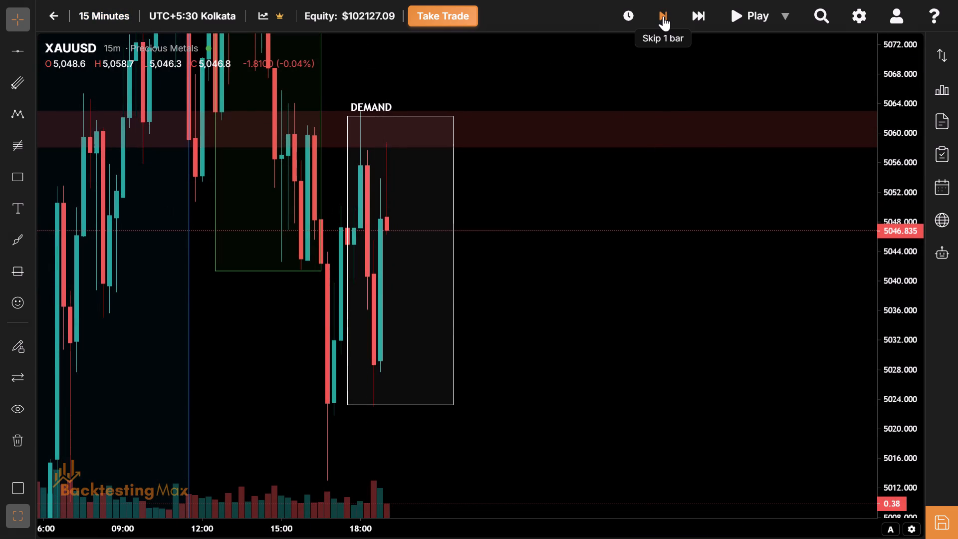
# Examine the 15-minute price action across the session boxes and the space below them for a possible short setup.
pyautogui.moveTo(659, 235); pyautogui.dragTo(580, 209)
pyautogui.moveTo(580, 209); pyautogui.dragTo(545, 243)
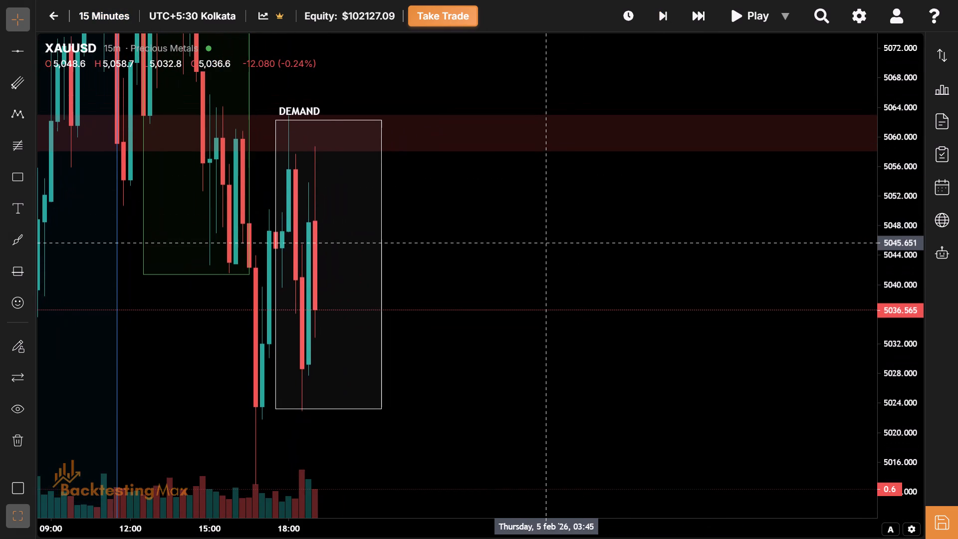
pyautogui.moveTo(545, 243); pyautogui.dragTo(532, 225)
pyautogui.moveTo(532, 225); pyautogui.dragTo(531, 149)
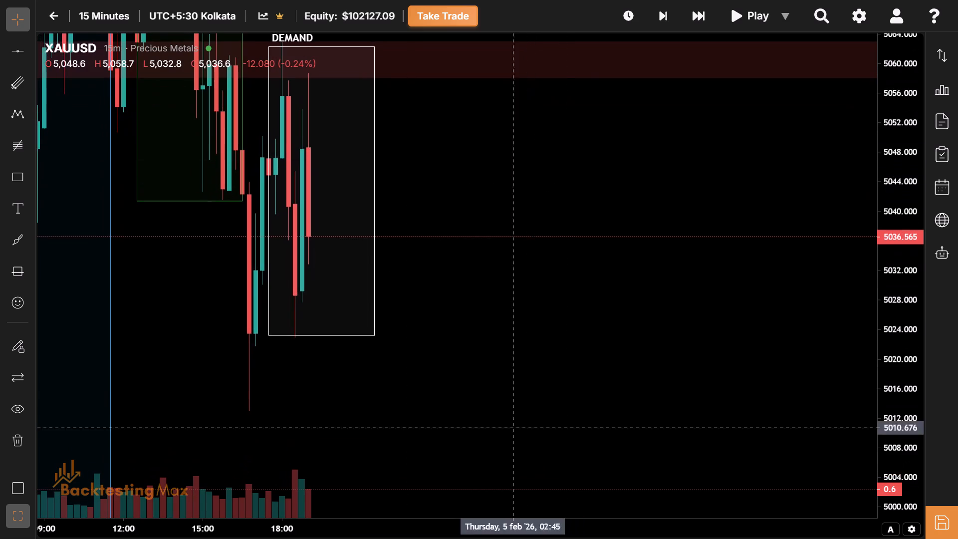
pyautogui.moveTo(407, 405); pyautogui.dragTo(727, 380)
pyautogui.moveTo(680, 418); pyautogui.dragTo(593, 459)
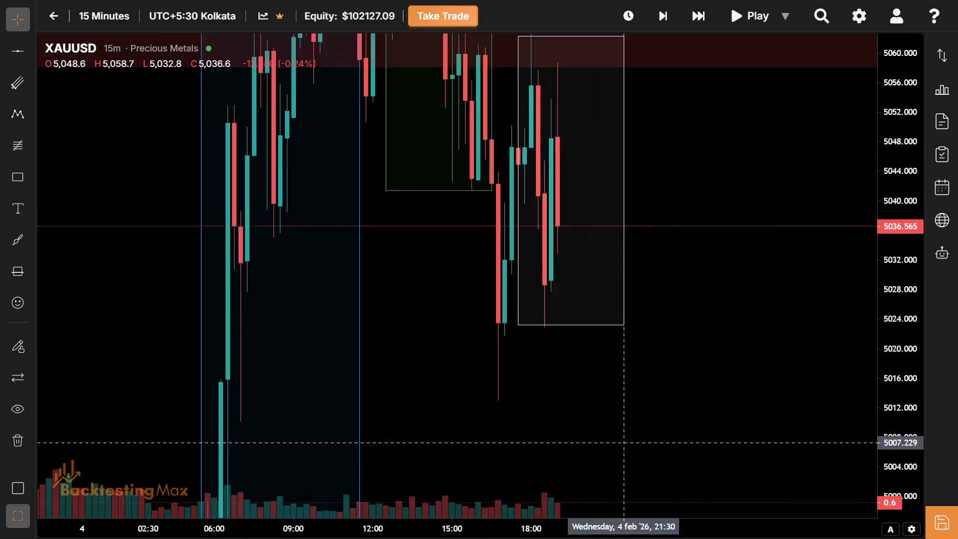
pyautogui.moveTo(593, 459); pyautogui.dragTo(603, 441)
pyautogui.moveTo(889, 74); pyautogui.dragTo(893, 301)
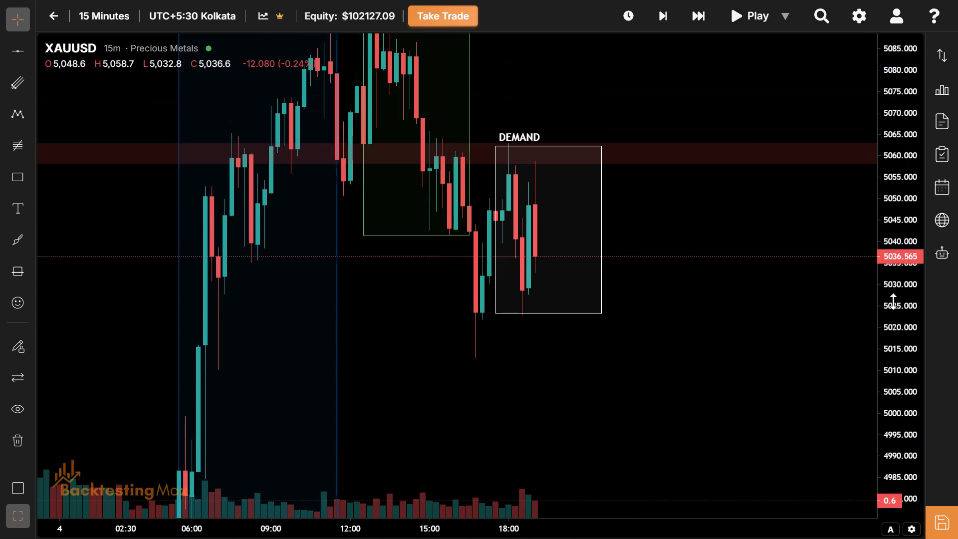
pyautogui.click(755, 344)
pyautogui.moveTo(667, 349); pyautogui.dragTo(568, 446)
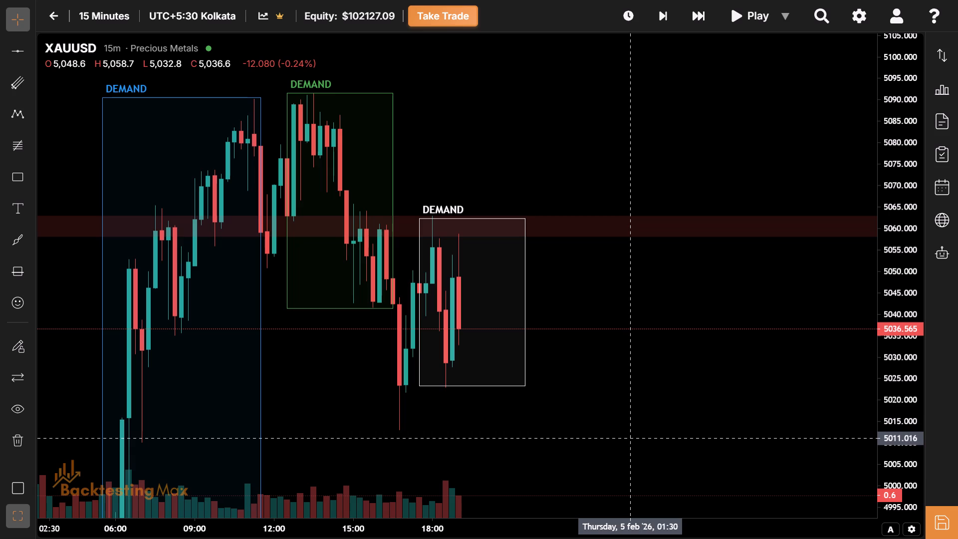
pyautogui.moveTo(628, 438); pyautogui.dragTo(761, 249)
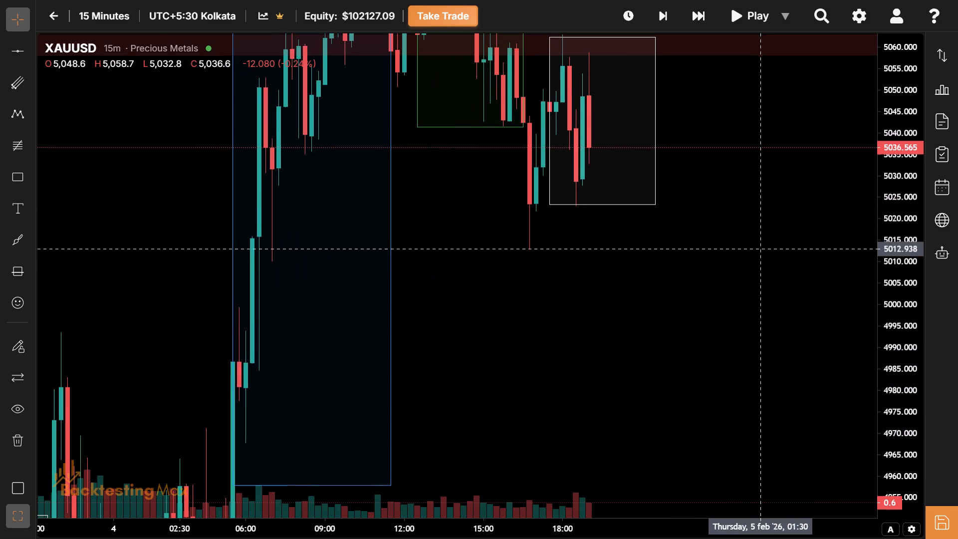
pyautogui.moveTo(593, 488); pyautogui.dragTo(326, 478)
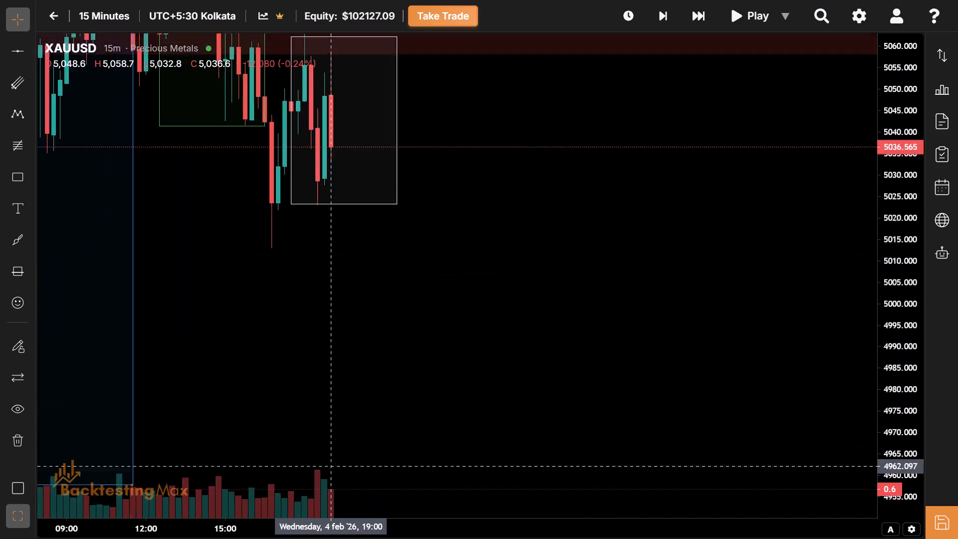
pyautogui.moveTo(326, 478); pyautogui.dragTo(307, 511)
# Draw a short position from the 19:00 candle with entry about 5031.8 and stop about 5062.7.
pyautogui.moveTo(552, 318); pyautogui.dragTo(422, 404)
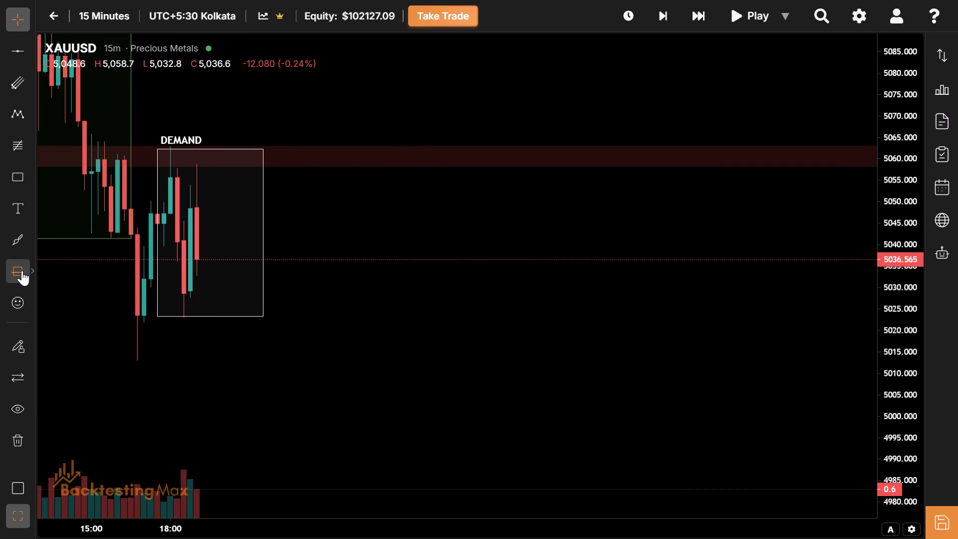
pyautogui.click(22, 270)
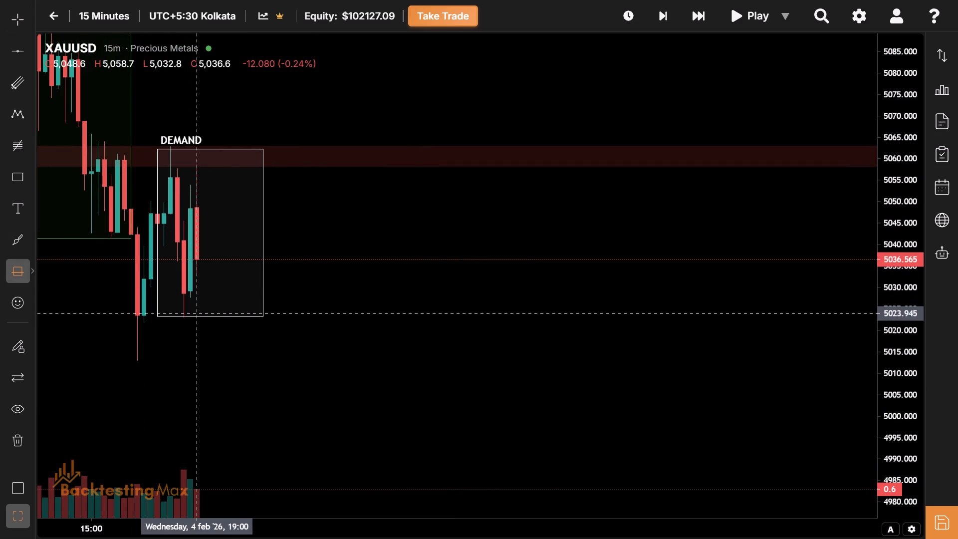
pyautogui.click(196, 279)
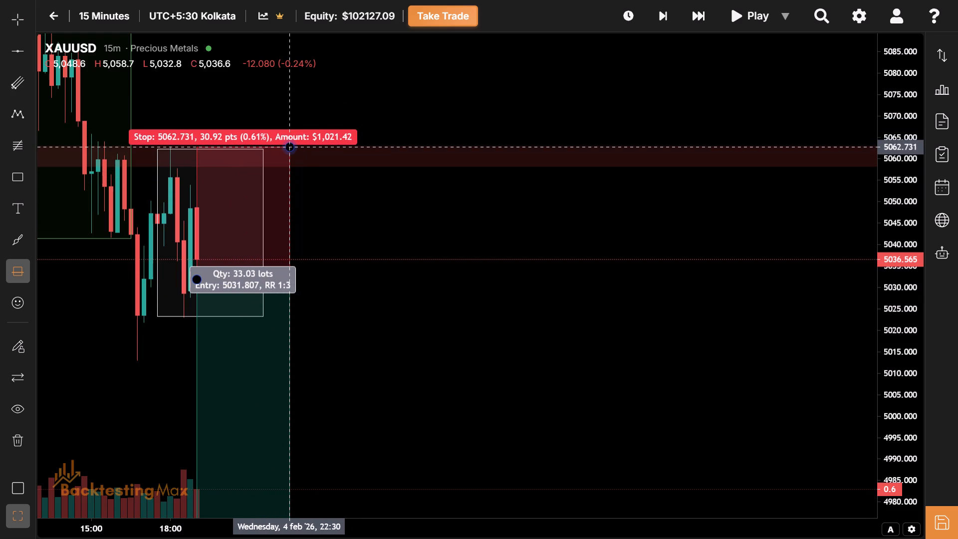
pyautogui.click(292, 147)
# Set the short position's target to about 4953.0, just above the green demand zone.
pyautogui.moveTo(342, 326); pyautogui.dragTo(564, 120)
pyautogui.moveTo(550, 284); pyautogui.dragTo(499, 222)
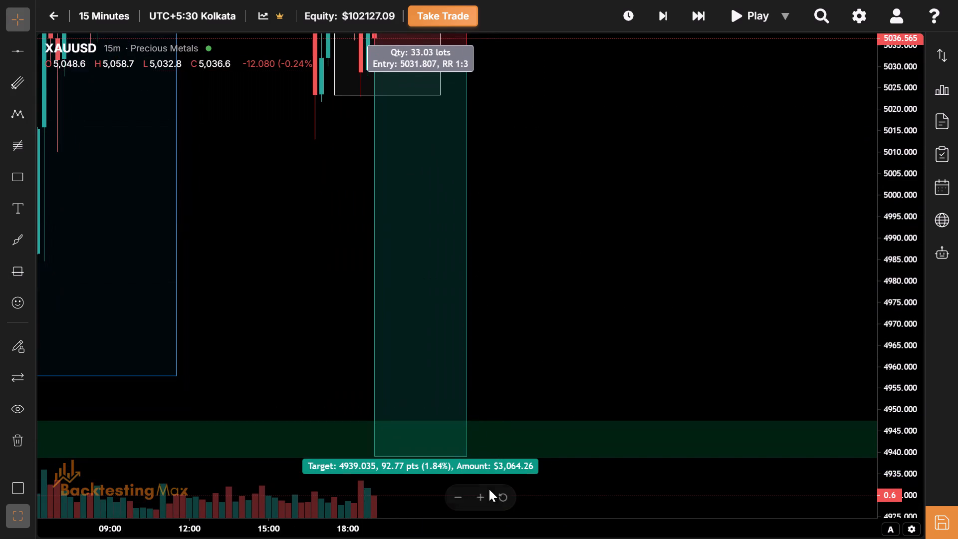
pyautogui.click(469, 457)
pyautogui.moveTo(468, 456); pyautogui.dragTo(583, 396)
# Extend the short position to 11:30 on 5 February and raise its stop to about 5063.6, above the supply zone.
pyautogui.moveTo(551, 307); pyautogui.dragTo(537, 421)
pyautogui.doubleClick(537, 421)
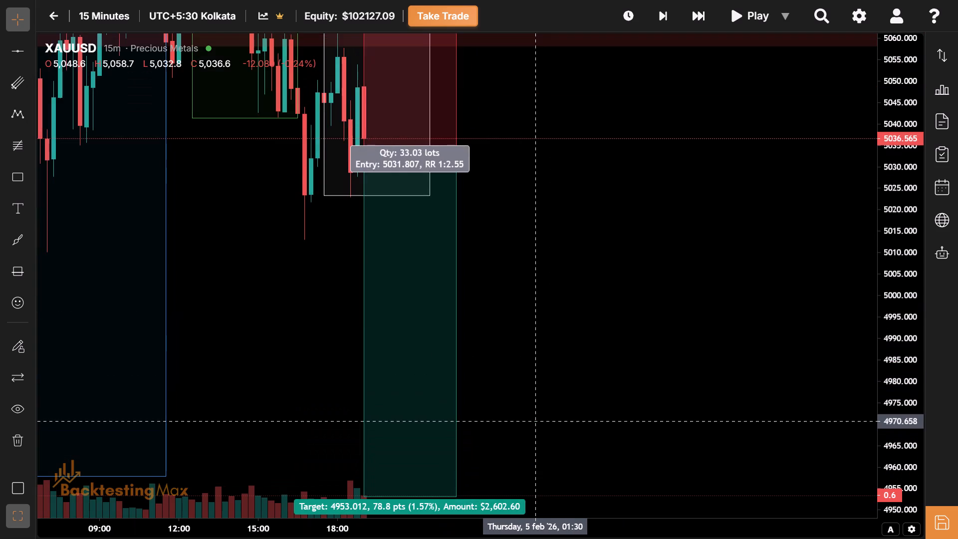
pyautogui.moveTo(537, 421); pyautogui.dragTo(524, 449)
pyautogui.moveTo(538, 255); pyautogui.dragTo(479, 416)
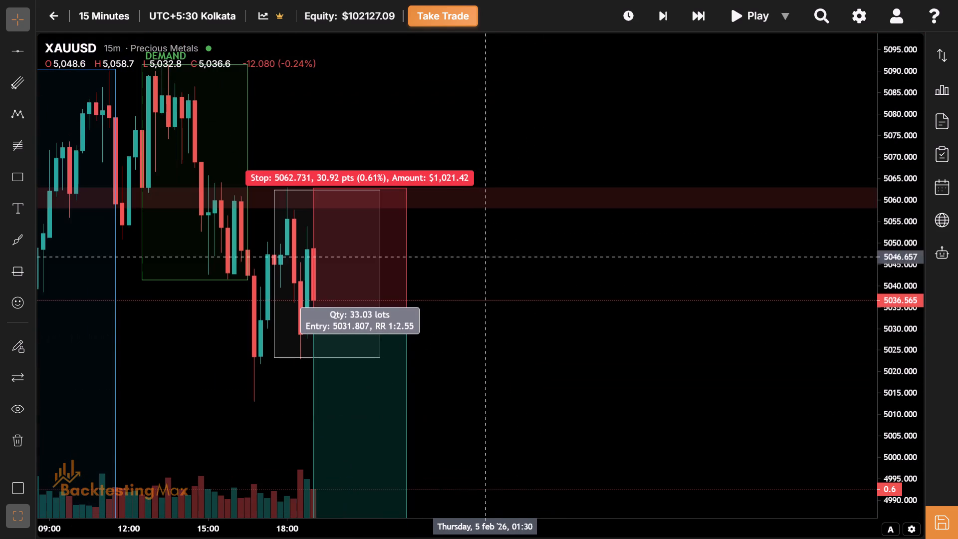
pyautogui.moveTo(408, 185); pyautogui.dragTo(754, 193)
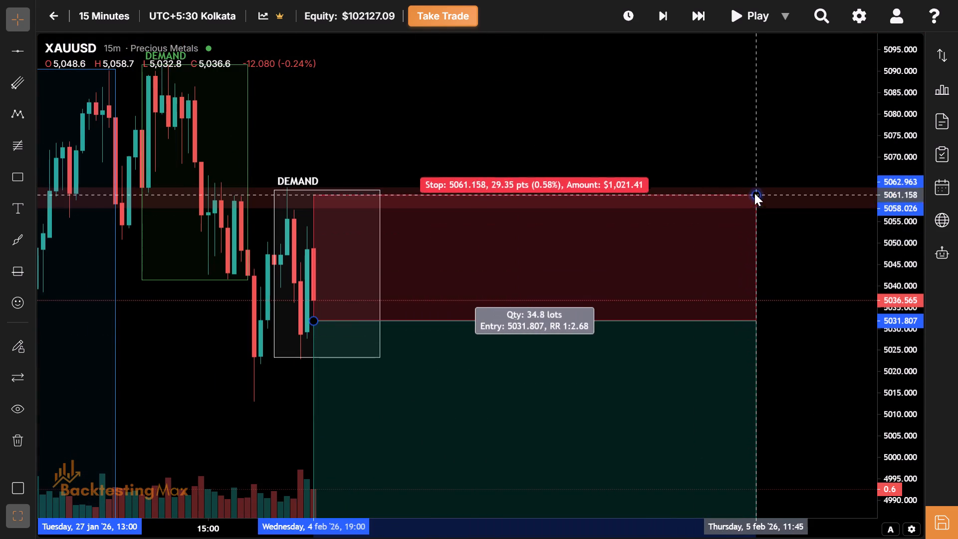
pyautogui.moveTo(754, 193); pyautogui.dragTo(749, 185)
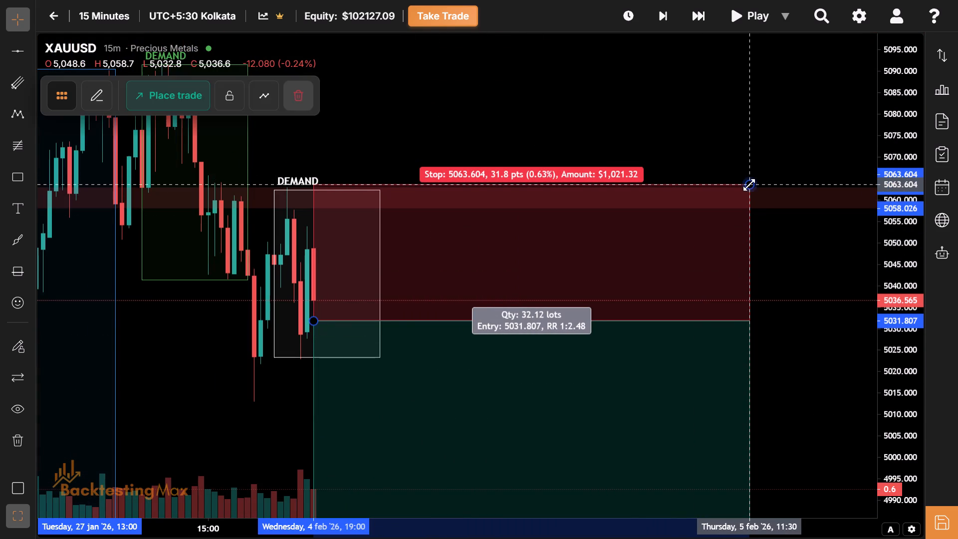
# Place the short limit trade from the position at 5031.807, stop loss 5063.604, take profit 4953.012, with 1% risk.
pyautogui.click(235, 88)
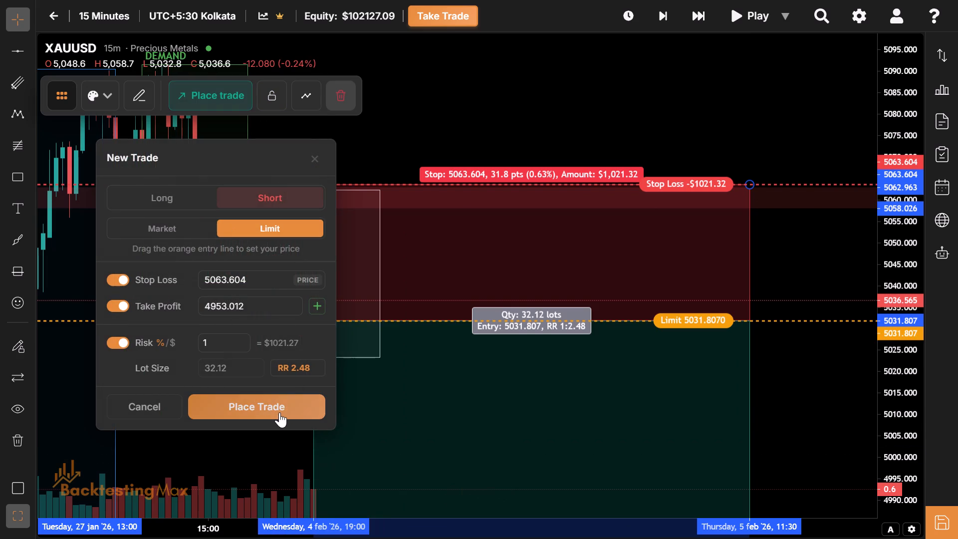
pyautogui.click(279, 412)
pyautogui.moveTo(651, 206); pyautogui.dragTo(675, 222)
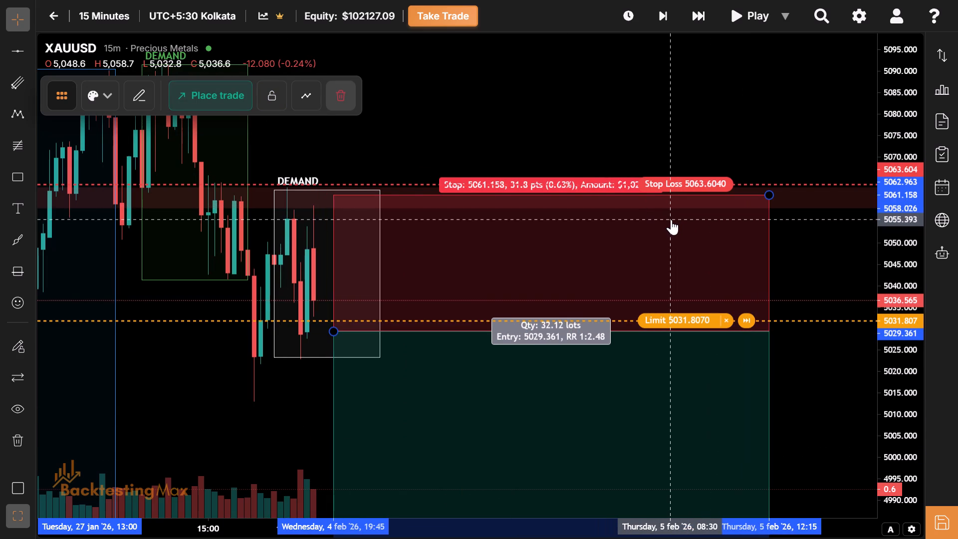
pyautogui.hotkey('ctrl', 'z')
# Advance the replay from the 19:00 candle to the 20:00 candle.
pyautogui.click(661, 21)
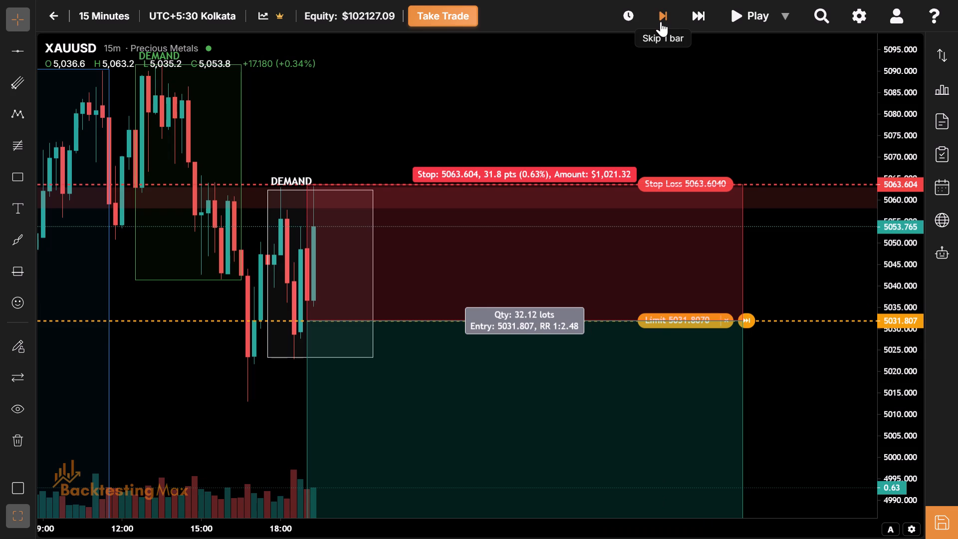
pyautogui.click(661, 21)
pyautogui.click(661, 21)
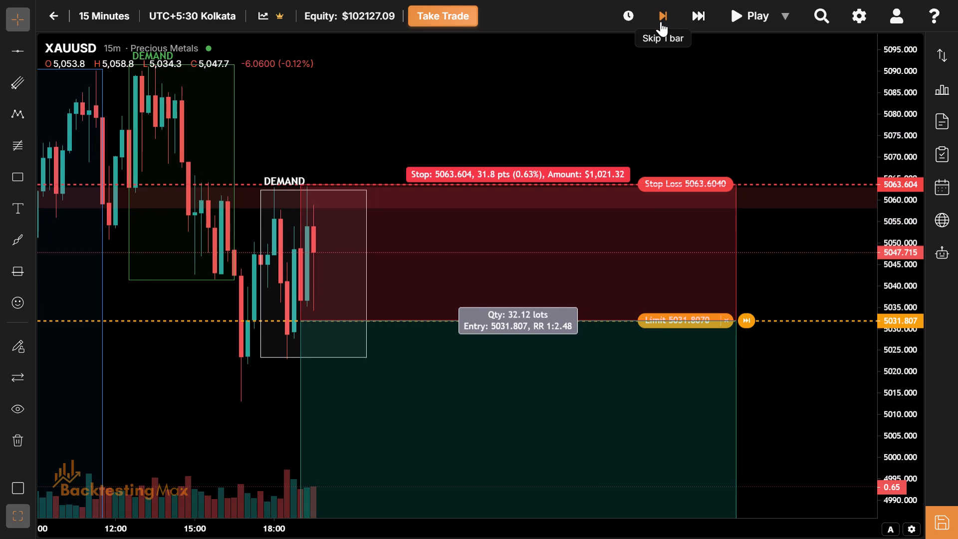
pyautogui.click(661, 21)
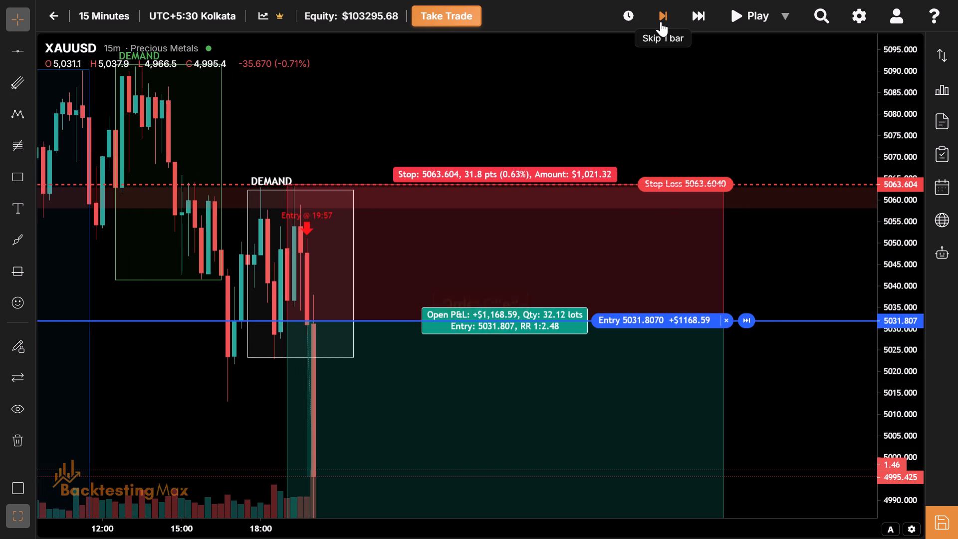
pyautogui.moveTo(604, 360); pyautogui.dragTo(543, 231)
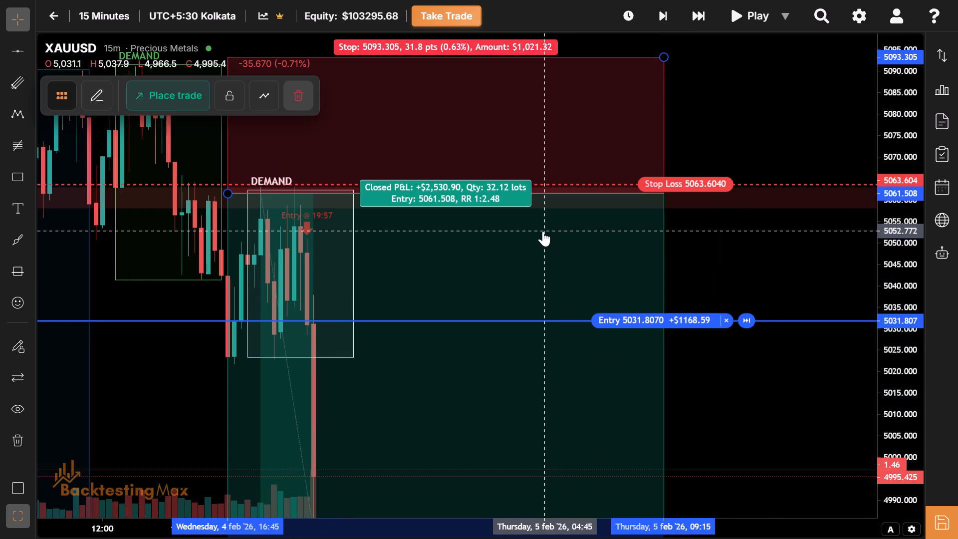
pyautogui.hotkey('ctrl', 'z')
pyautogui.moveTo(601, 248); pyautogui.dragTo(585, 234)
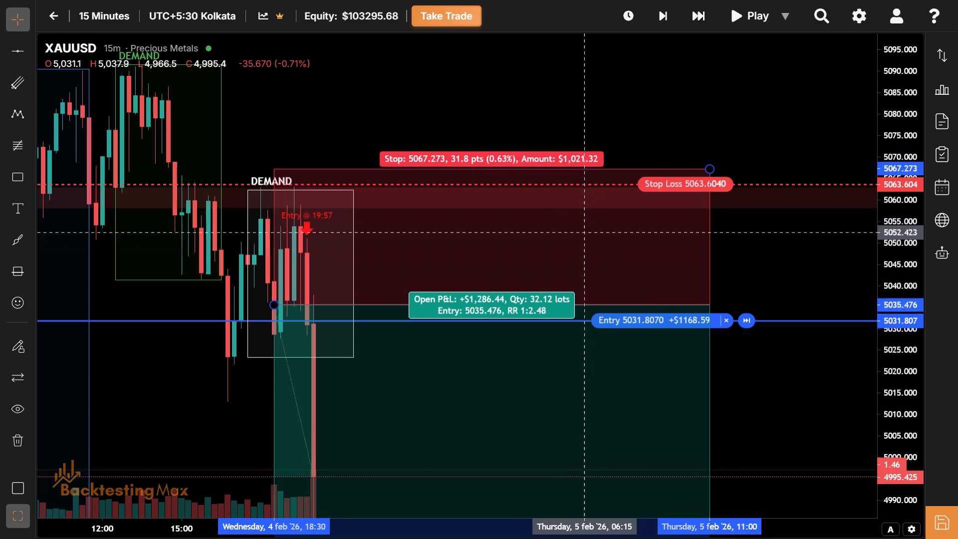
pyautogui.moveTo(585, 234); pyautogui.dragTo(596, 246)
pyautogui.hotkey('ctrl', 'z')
# Move the open short trade's stop loss to about 5032.0, just above the entry price.
pyautogui.moveTo(844, 292); pyautogui.dragTo(729, 160)
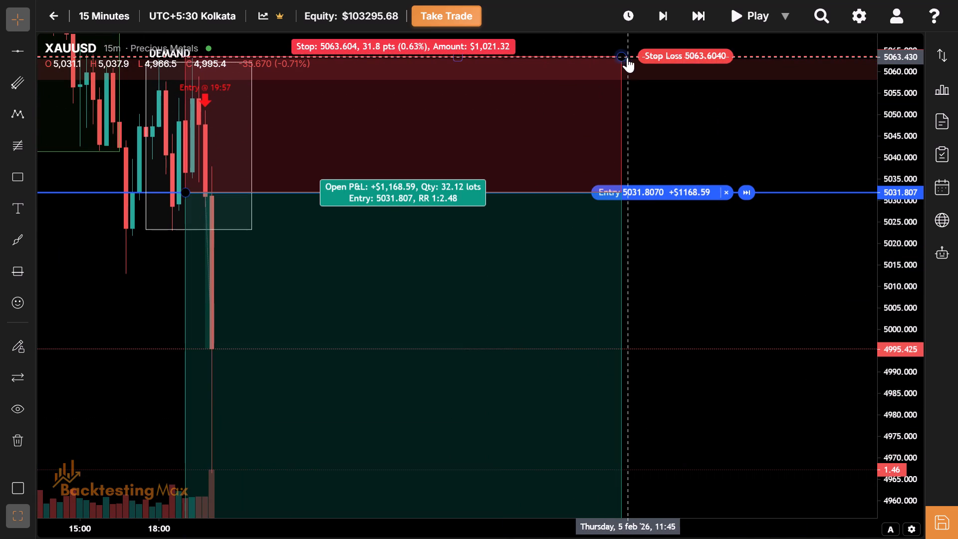
pyautogui.moveTo(628, 57); pyautogui.dragTo(720, 192)
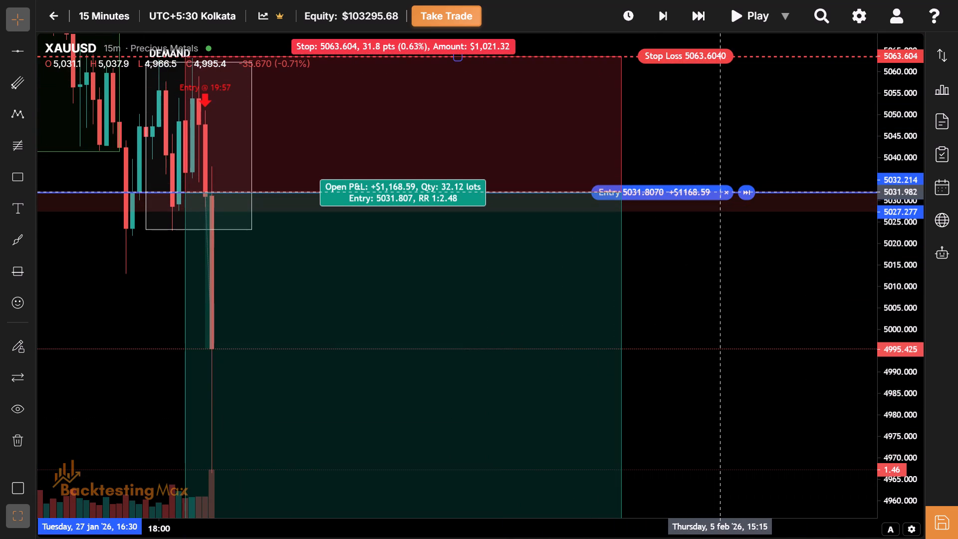
pyautogui.moveTo(720, 192); pyautogui.dragTo(720, 192)
pyautogui.moveTo(727, 102); pyautogui.dragTo(728, 126)
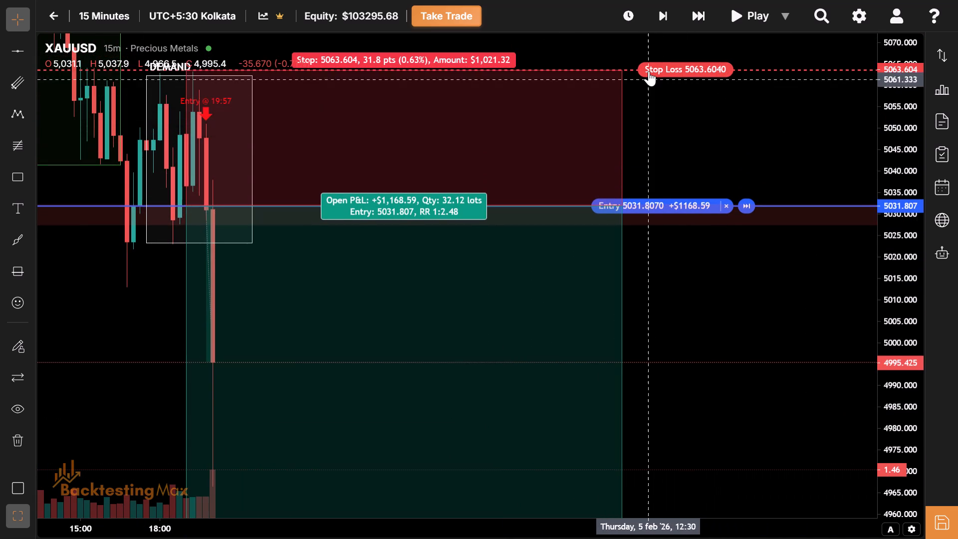
pyautogui.moveTo(646, 69); pyautogui.dragTo(720, 210)
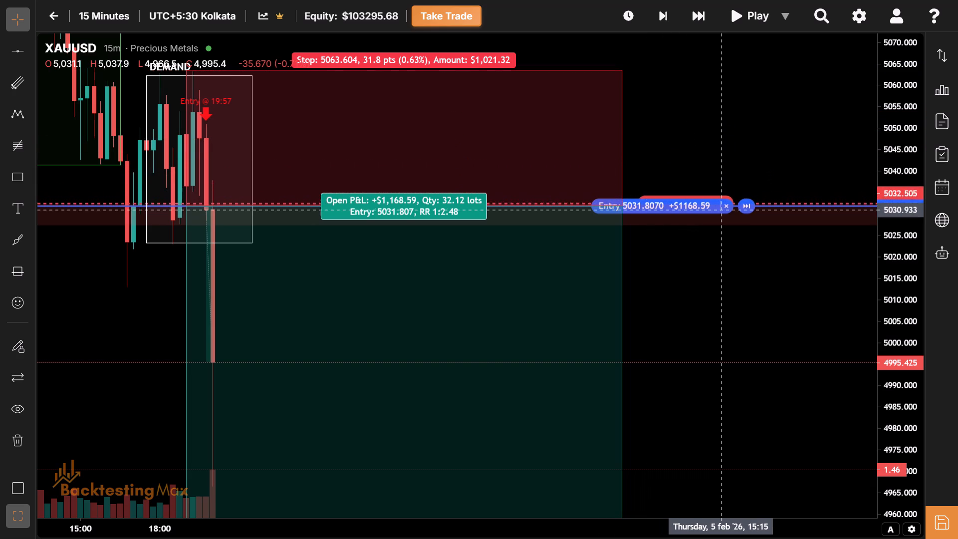
pyautogui.moveTo(720, 210); pyautogui.dragTo(720, 212)
# Advance the replay from the 20:00 candle to the 21:00 candle.
pyautogui.moveTo(740, 315); pyautogui.dragTo(773, 276)
pyautogui.moveTo(763, 365); pyautogui.dragTo(821, 242)
pyautogui.moveTo(724, 293); pyautogui.dragTo(724, 356)
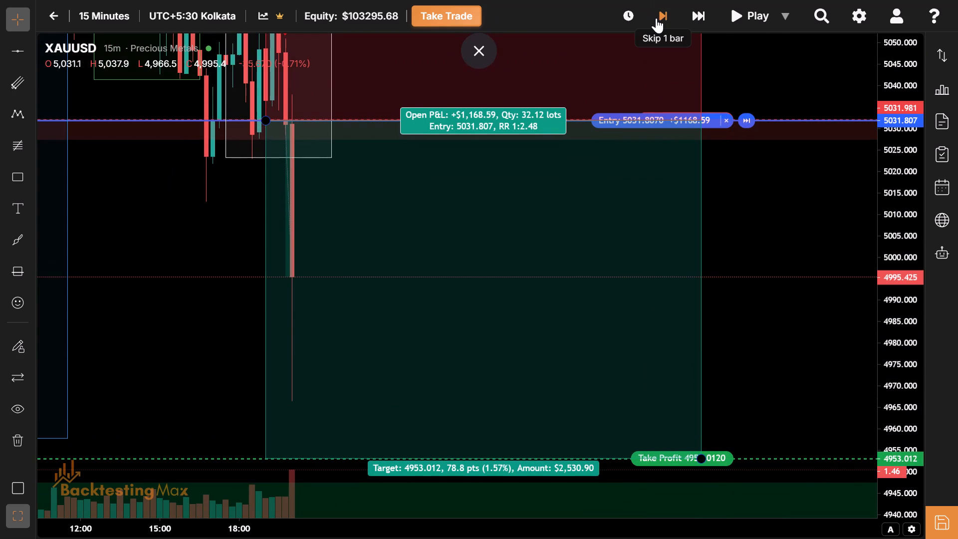
pyautogui.click(656, 18)
pyautogui.click(656, 18)
pyautogui.click(656, 18)
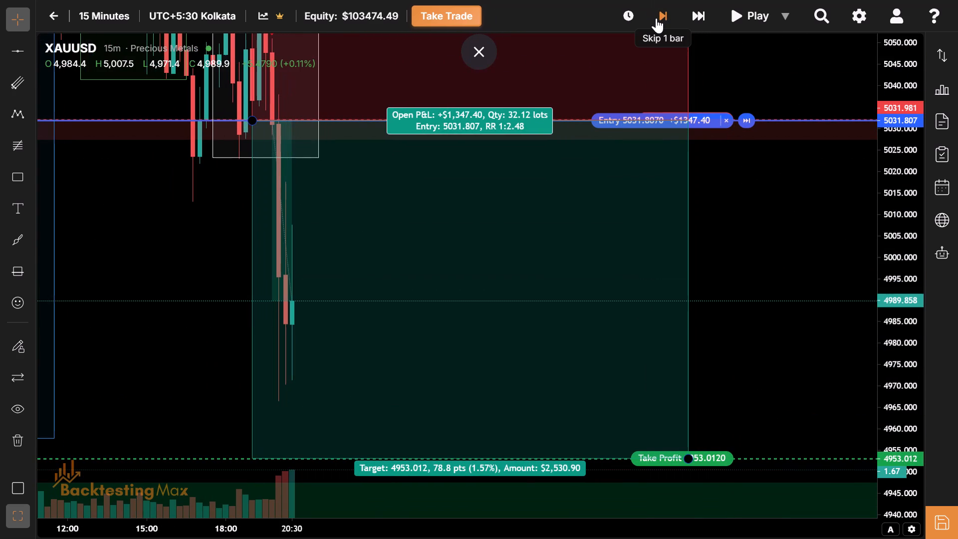
pyautogui.click(656, 18)
pyautogui.click(692, 339)
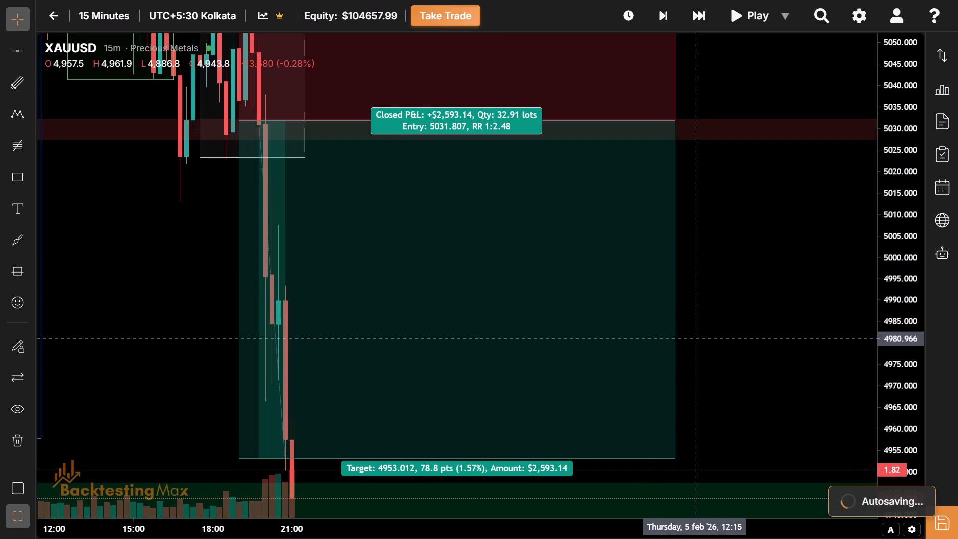
# Shorten the closed short position drawing so it ends at Thursday 5 Feb 00:00, with its stop level at 5063.604.
pyautogui.moveTo(692, 339); pyautogui.dragTo(786, 151)
pyautogui.moveTo(659, 468); pyautogui.dragTo(647, 236)
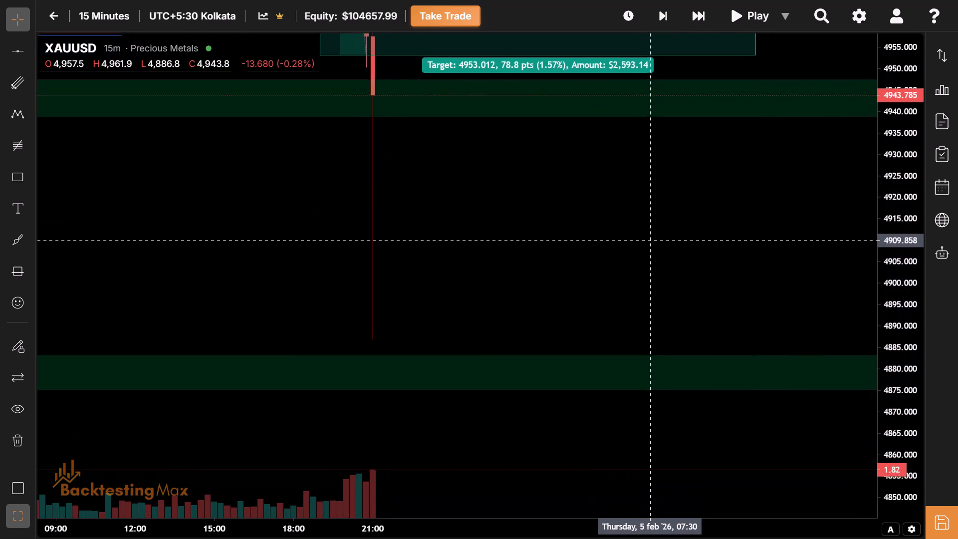
pyautogui.moveTo(647, 236); pyautogui.dragTo(647, 229)
pyautogui.moveTo(585, 234); pyautogui.dragTo(560, 444)
pyautogui.moveTo(584, 398); pyautogui.dragTo(601, 532)
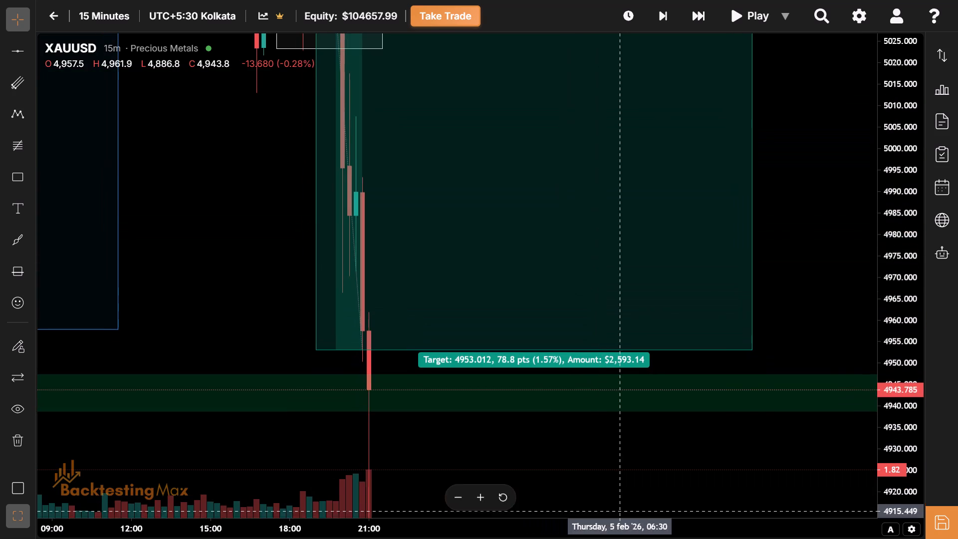
pyautogui.moveTo(831, 228); pyautogui.dragTo(828, 466)
pyautogui.moveTo(835, 301); pyautogui.dragTo(832, 437)
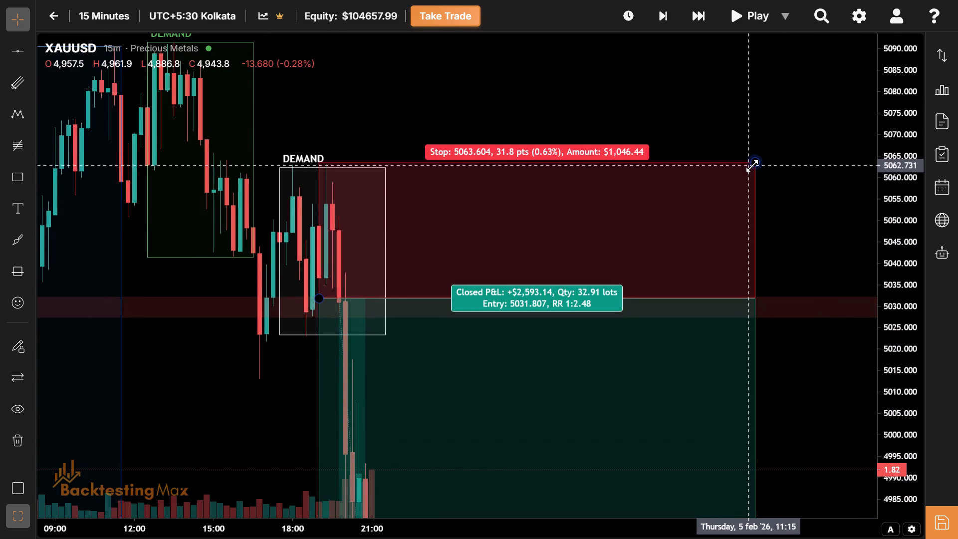
pyautogui.moveTo(752, 166); pyautogui.dragTo(458, 168)
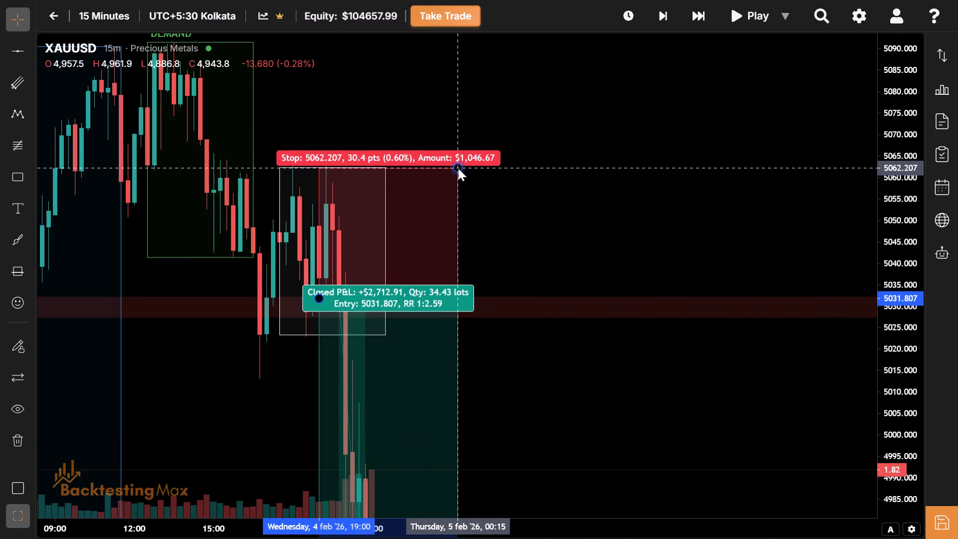
pyautogui.moveTo(458, 168); pyautogui.dragTo(449, 177)
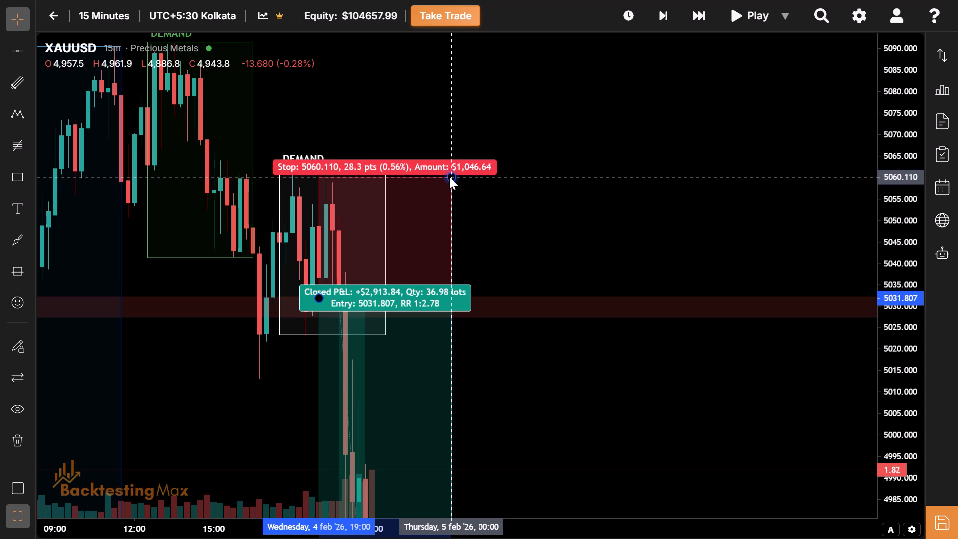
pyautogui.moveTo(449, 177); pyautogui.dragTo(450, 168)
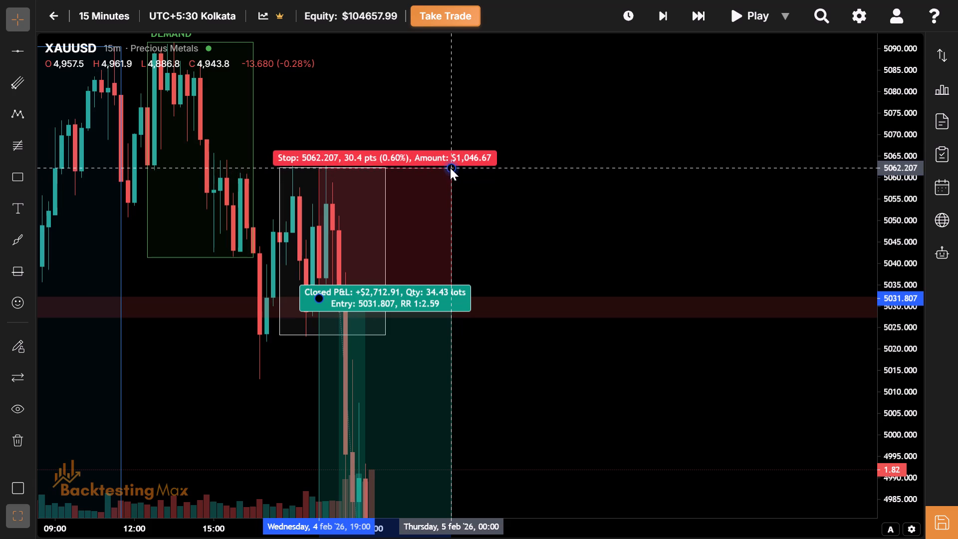
pyautogui.moveTo(450, 168); pyautogui.dragTo(454, 162)
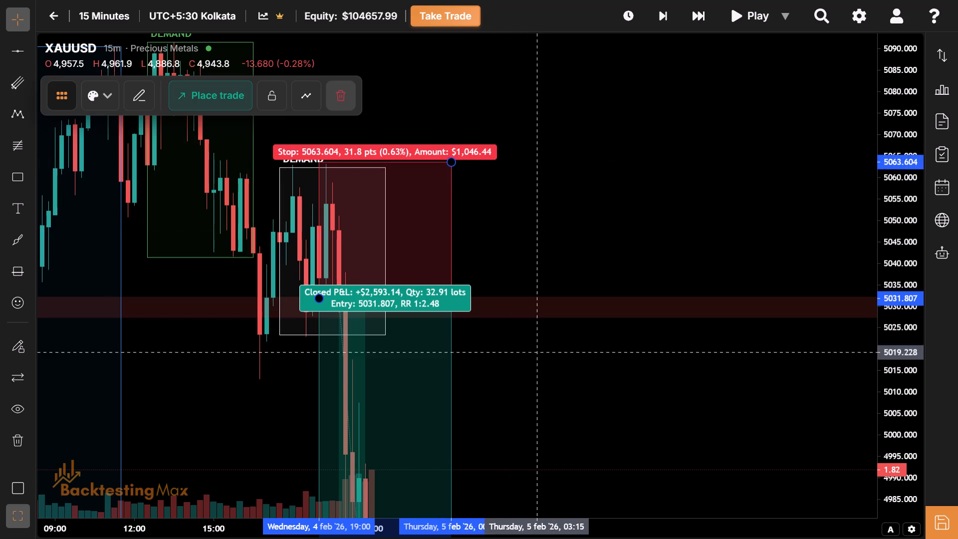
# Review the closed short trade's price move from entry to target on the 15-minute chart.
pyautogui.moveTo(543, 369); pyautogui.dragTo(545, 147)
pyautogui.moveTo(543, 322); pyautogui.dragTo(546, 295)
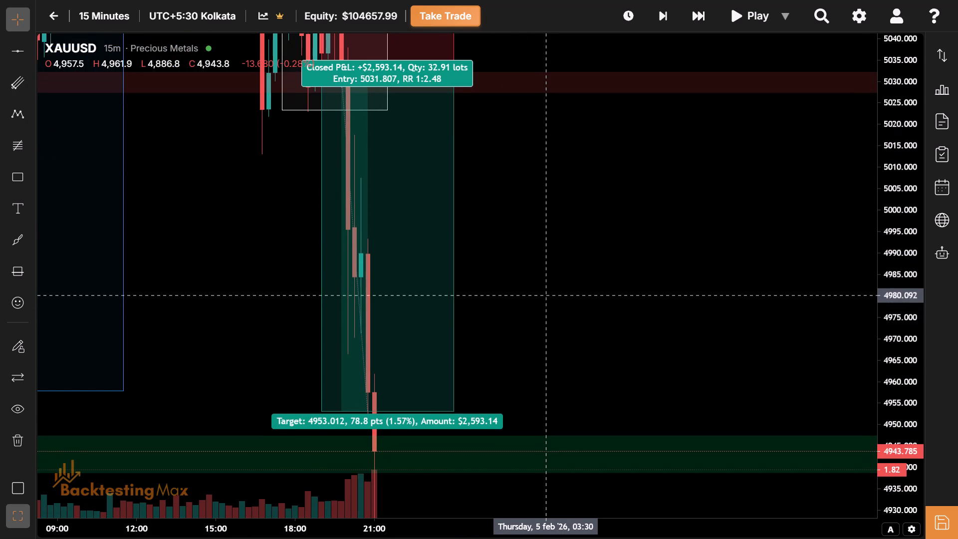
pyautogui.moveTo(547, 393); pyautogui.dragTo(613, 250)
pyautogui.moveTo(597, 274); pyautogui.dragTo(668, 201)
pyautogui.moveTo(613, 231); pyautogui.dragTo(608, 279)
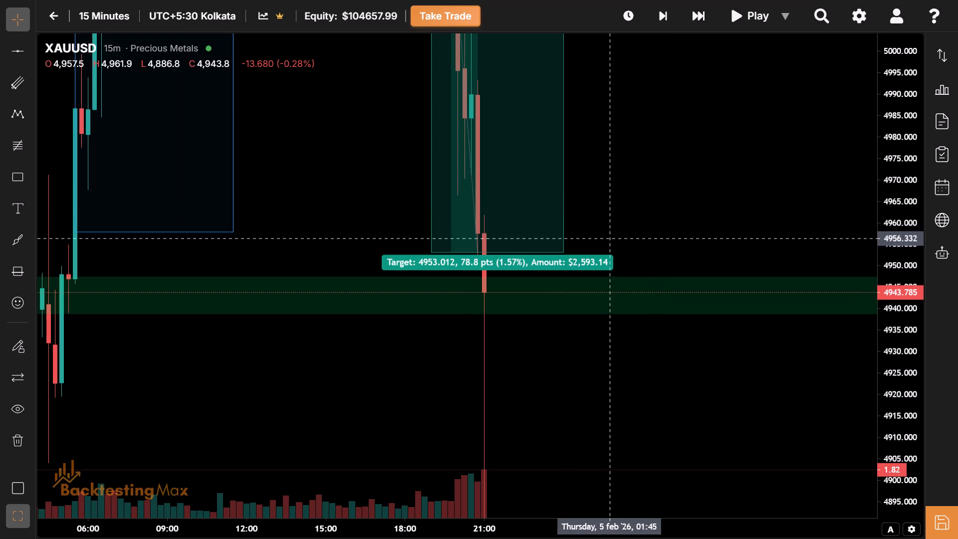
pyautogui.moveTo(608, 279); pyautogui.dragTo(641, 497)
pyautogui.moveTo(687, 316); pyautogui.dragTo(710, 417)
pyautogui.moveTo(706, 389); pyautogui.dragTo(695, 337)
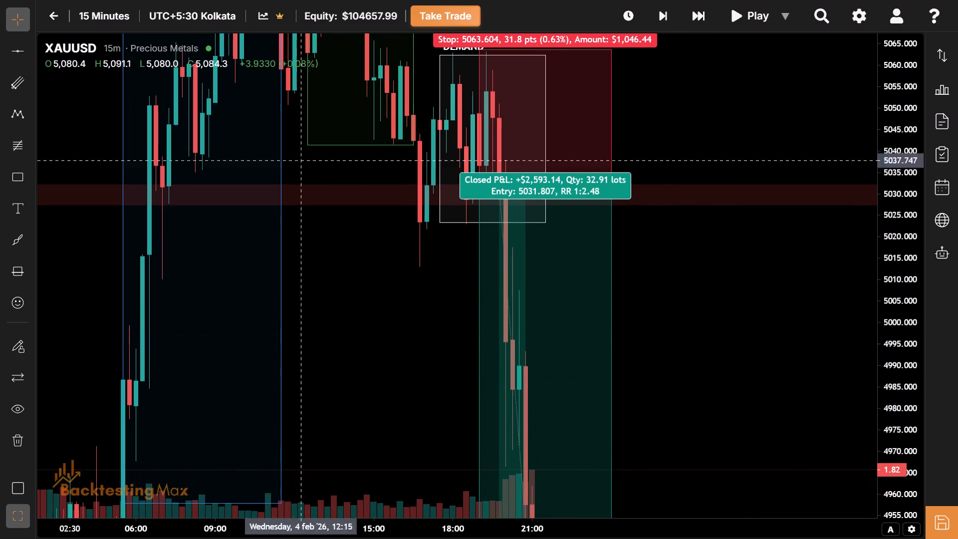
# Switch the chart to the 5-minute timeframe.
pyautogui.click(107, 15)
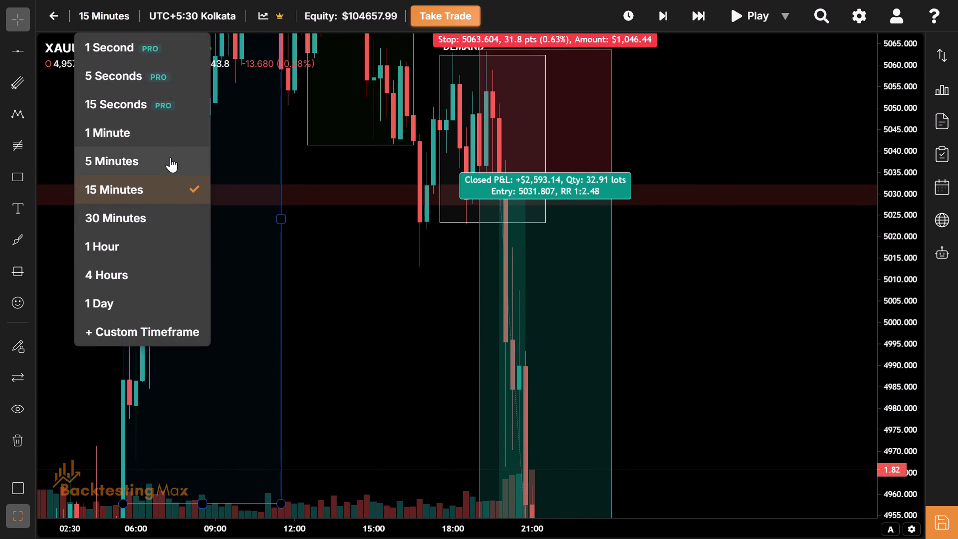
pyautogui.click(170, 157)
# Move the short position drawing's entry point to the 19:55 candle on 4 Feb, at about 5031.994.
pyautogui.moveTo(324, 314); pyautogui.dragTo(220, 298)
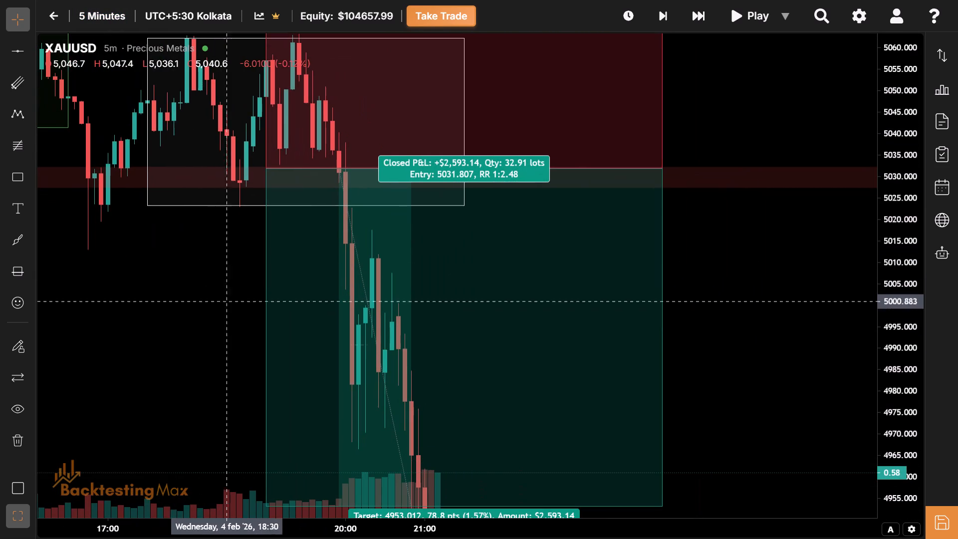
pyautogui.moveTo(194, 349); pyautogui.dragTo(356, 288)
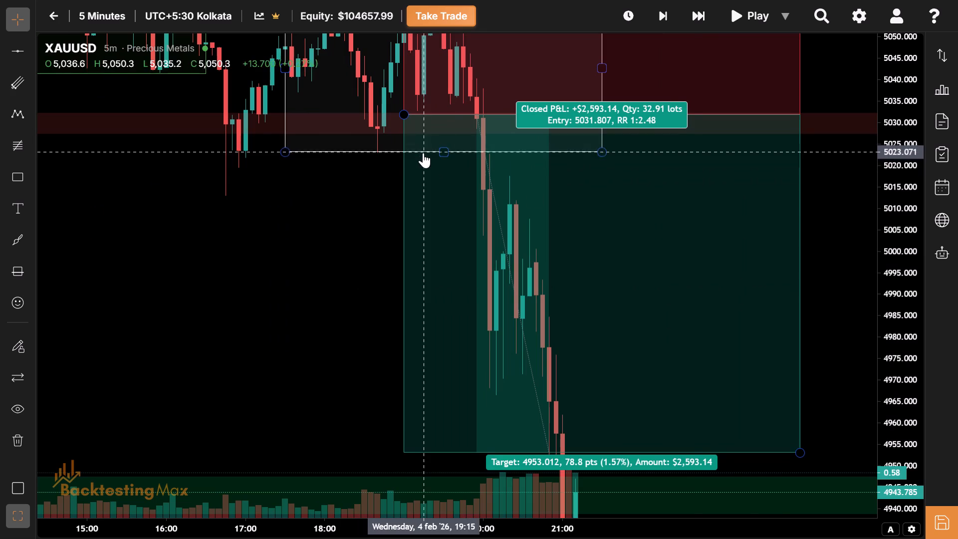
pyautogui.moveTo(277, 265); pyautogui.dragTo(169, 183)
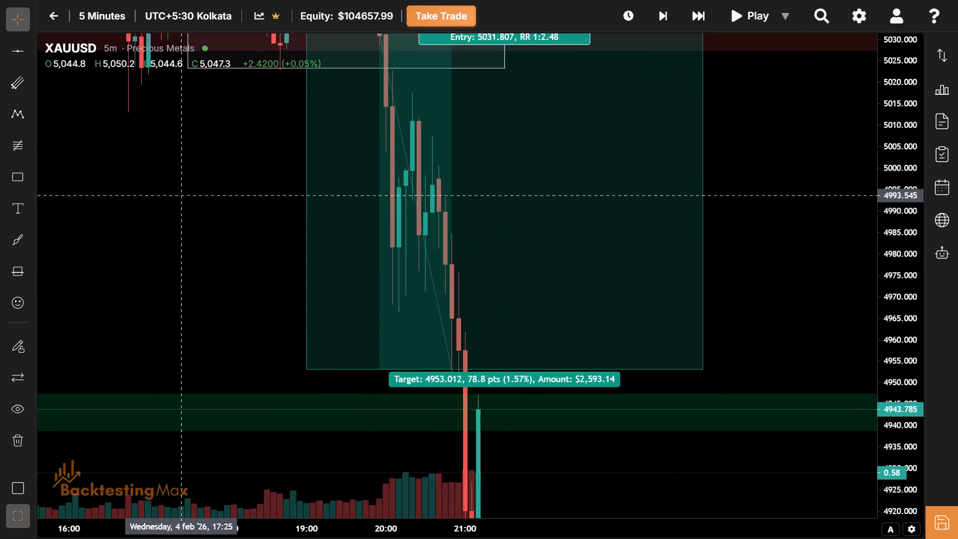
pyautogui.moveTo(169, 183); pyautogui.dragTo(155, 166)
pyautogui.moveTo(806, 206); pyautogui.dragTo(837, 332)
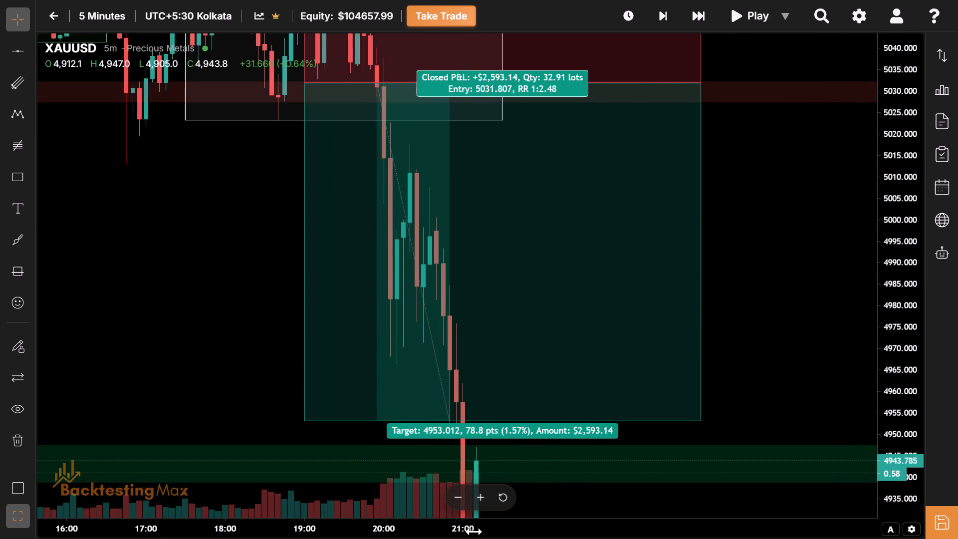
pyautogui.moveTo(466, 536); pyautogui.dragTo(576, 538)
pyautogui.moveTo(898, 74); pyautogui.dragTo(896, 229)
pyautogui.moveTo(854, 297); pyautogui.dragTo(684, 392)
pyautogui.moveTo(684, 392); pyautogui.dragTo(667, 317)
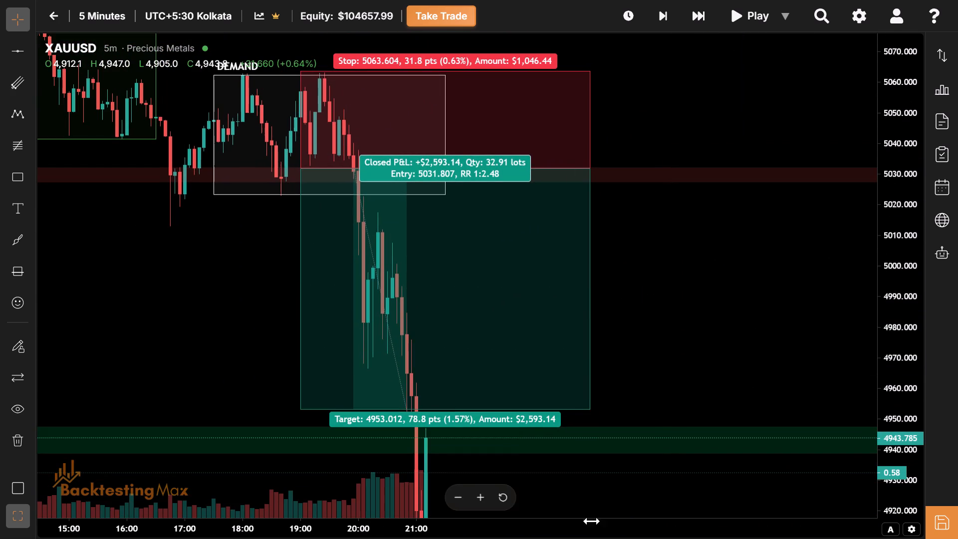
pyautogui.moveTo(414, 536); pyautogui.dragTo(457, 538)
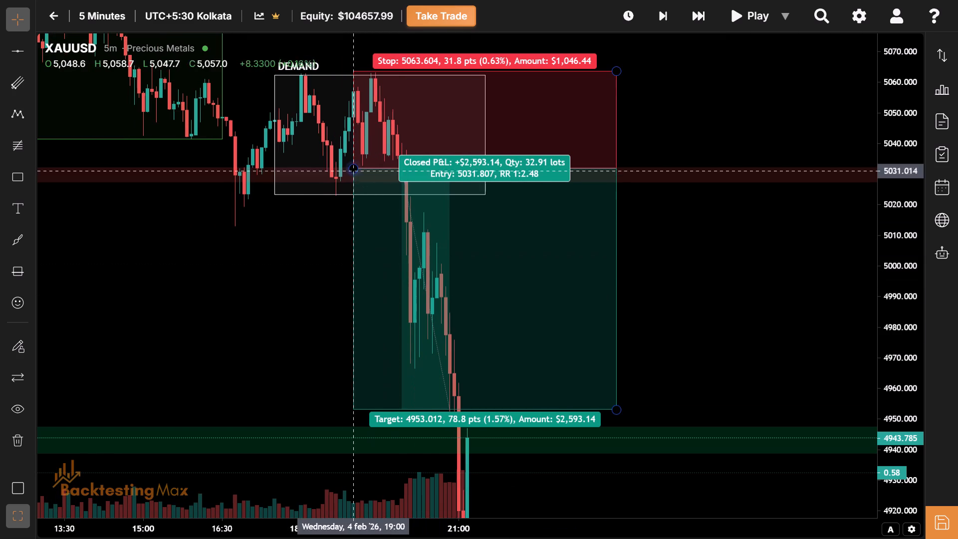
pyautogui.moveTo(353, 165); pyautogui.dragTo(383, 164)
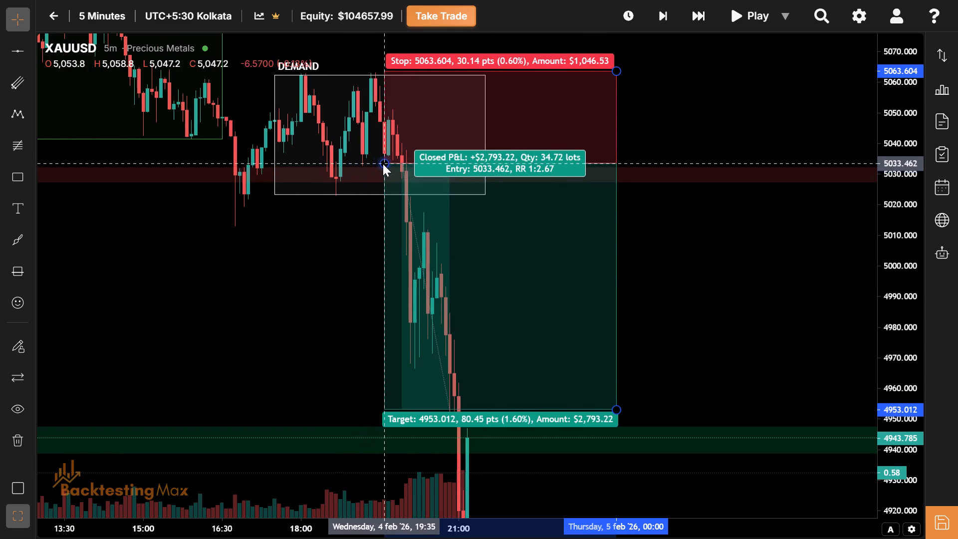
pyautogui.moveTo(383, 164); pyautogui.dragTo(398, 167)
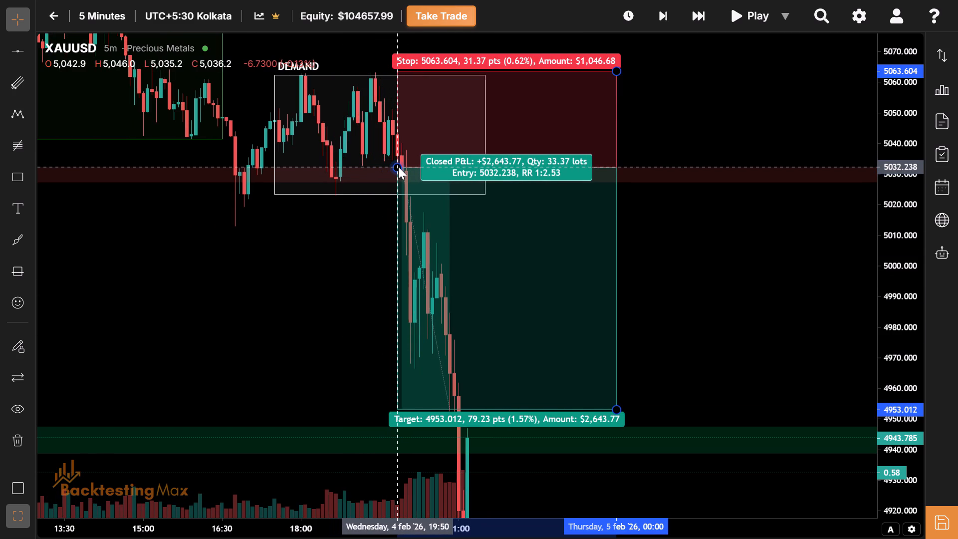
pyautogui.moveTo(398, 167); pyautogui.dragTo(400, 170)
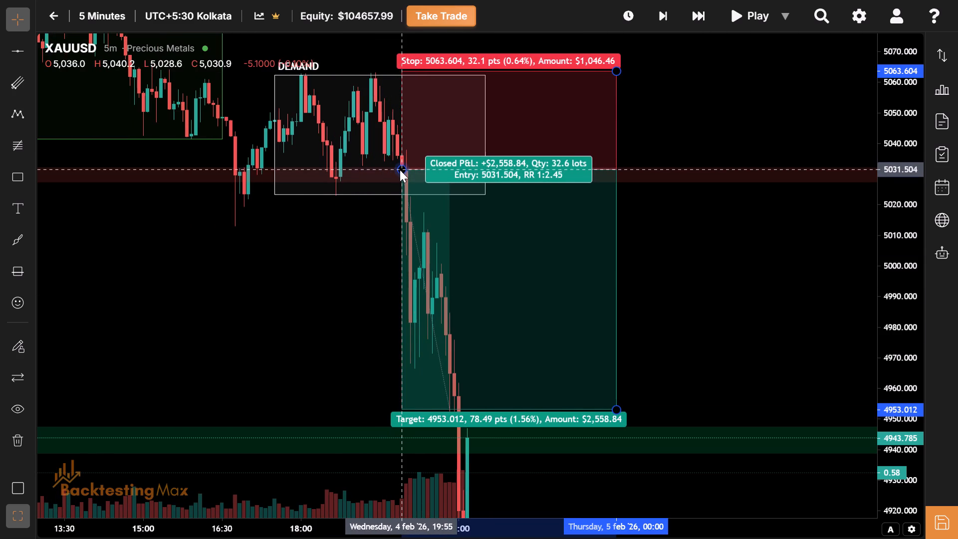
pyautogui.moveTo(400, 170); pyautogui.dragTo(400, 168)
pyautogui.click(674, 272)
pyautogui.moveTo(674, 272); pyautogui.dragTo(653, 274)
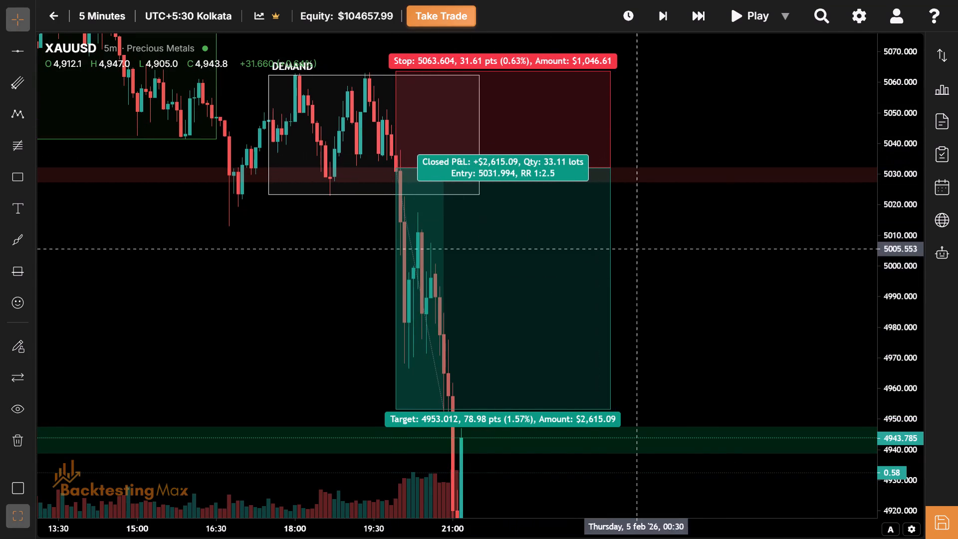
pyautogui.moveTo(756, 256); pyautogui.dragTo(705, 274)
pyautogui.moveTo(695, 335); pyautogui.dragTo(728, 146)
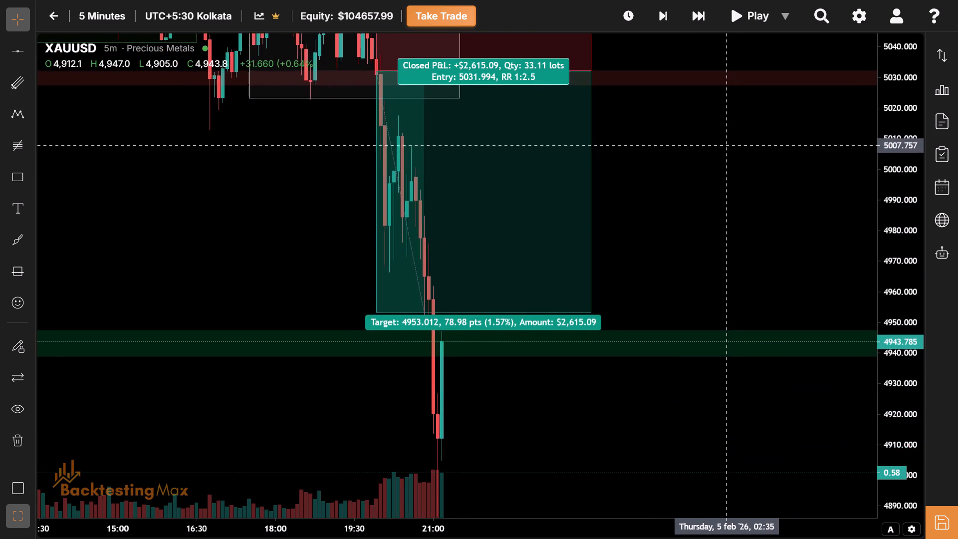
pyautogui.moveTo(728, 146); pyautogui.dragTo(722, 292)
# Save the XAUUSD NY SESSION STRATEGY session without finishing it, and dismiss the save notifications.
pyautogui.click(678, 337)
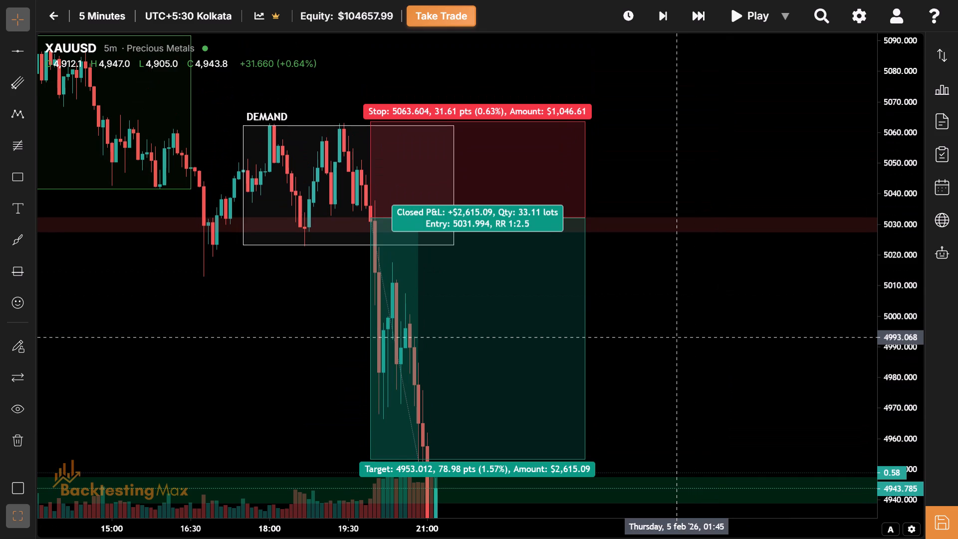
pyautogui.hotkey('ctrl', 's')
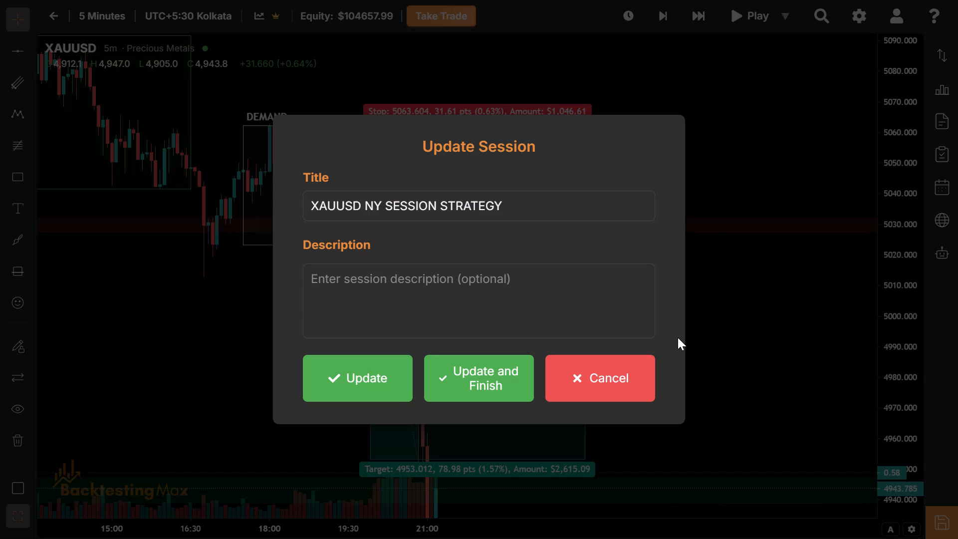
pyautogui.click(382, 376)
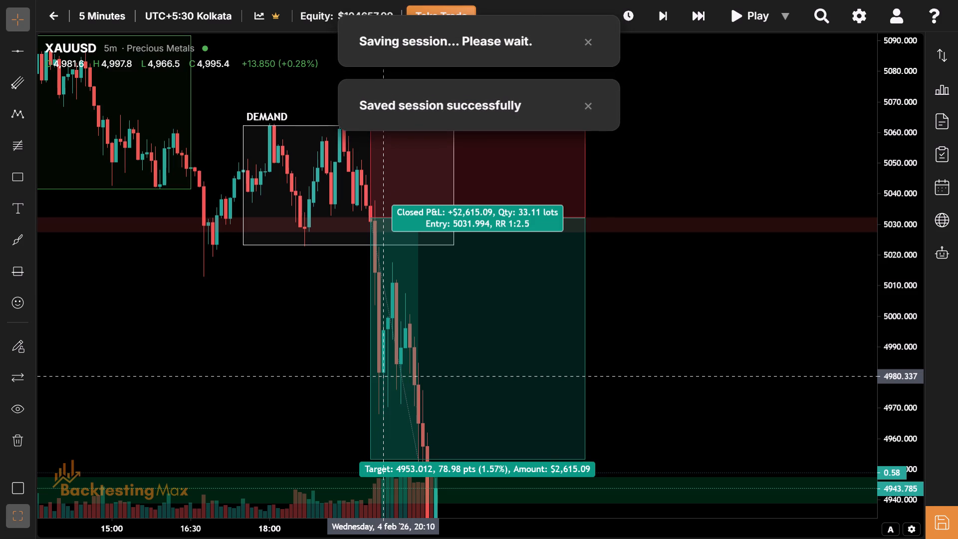
pyautogui.click(656, 163)
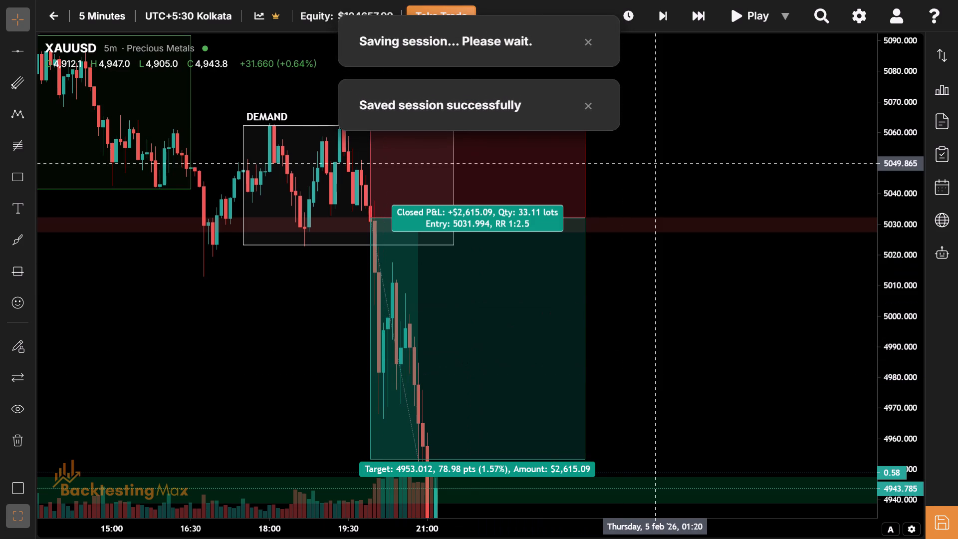
pyautogui.click(592, 107)
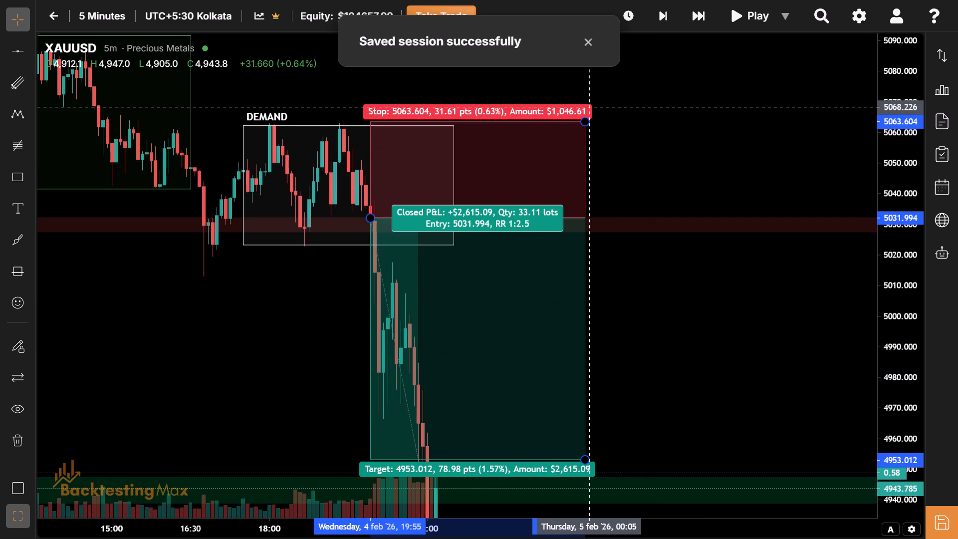
pyautogui.click(588, 40)
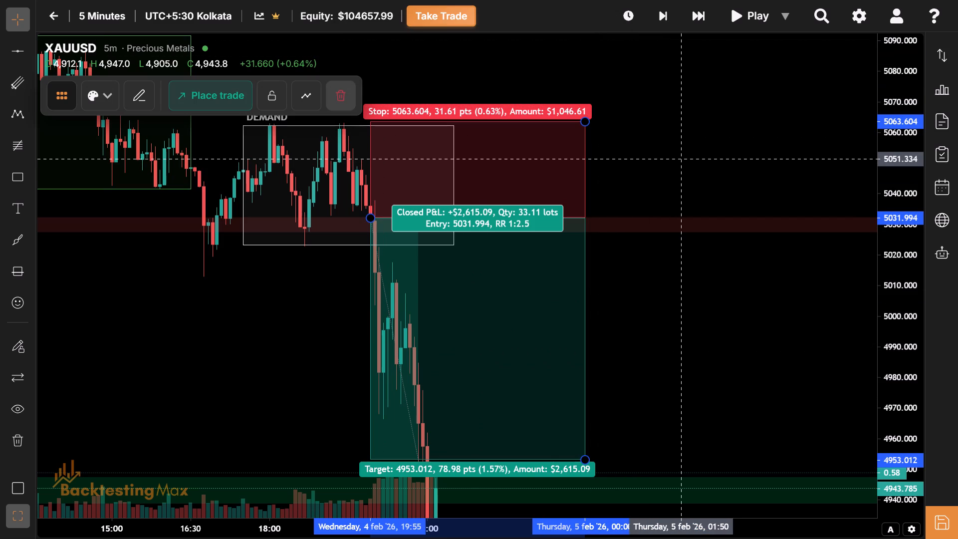
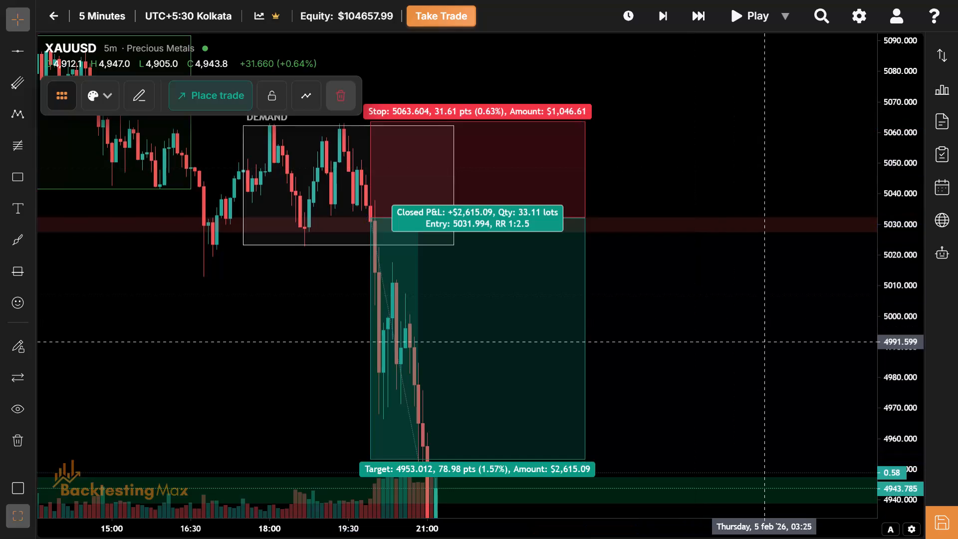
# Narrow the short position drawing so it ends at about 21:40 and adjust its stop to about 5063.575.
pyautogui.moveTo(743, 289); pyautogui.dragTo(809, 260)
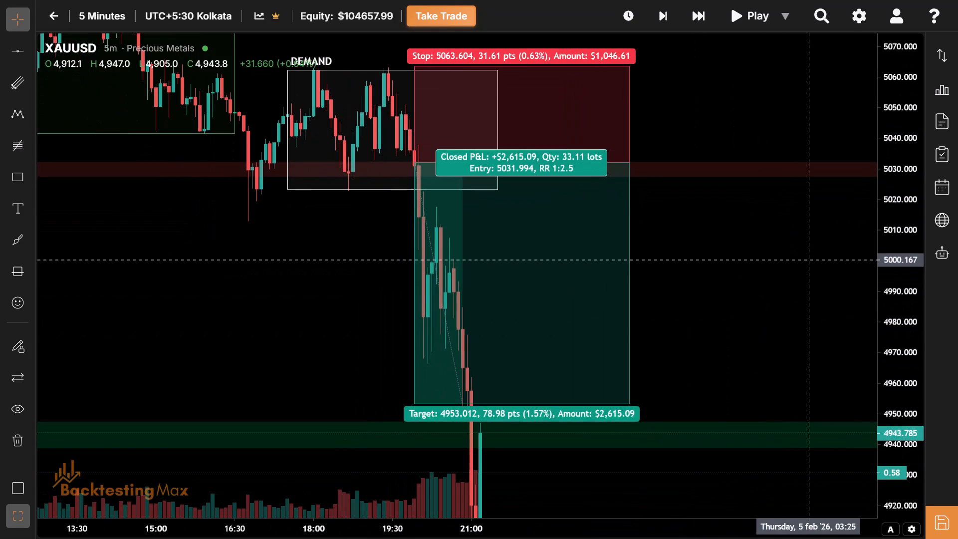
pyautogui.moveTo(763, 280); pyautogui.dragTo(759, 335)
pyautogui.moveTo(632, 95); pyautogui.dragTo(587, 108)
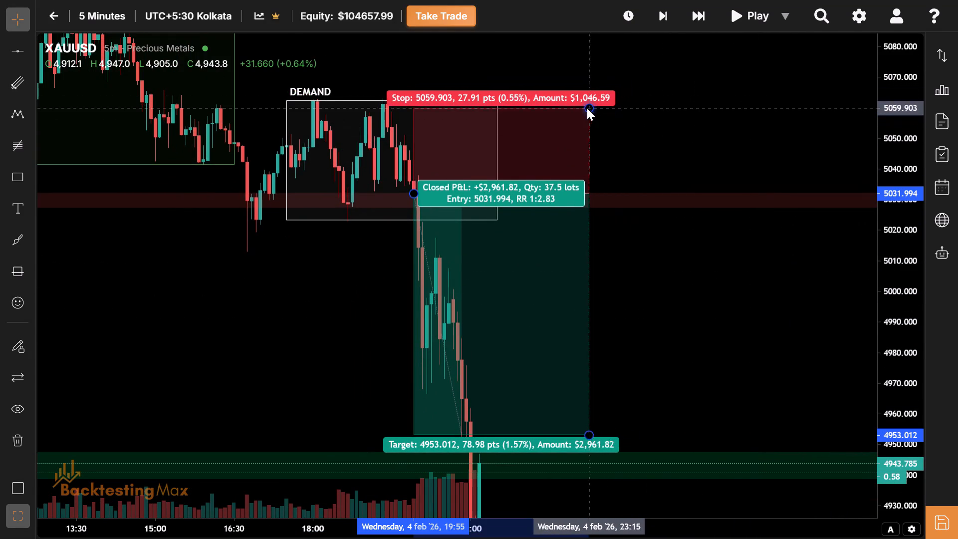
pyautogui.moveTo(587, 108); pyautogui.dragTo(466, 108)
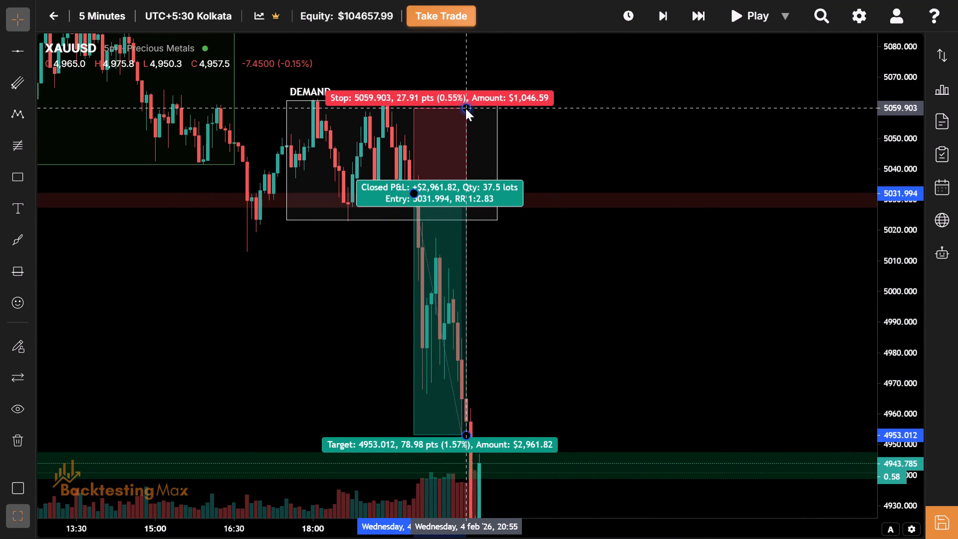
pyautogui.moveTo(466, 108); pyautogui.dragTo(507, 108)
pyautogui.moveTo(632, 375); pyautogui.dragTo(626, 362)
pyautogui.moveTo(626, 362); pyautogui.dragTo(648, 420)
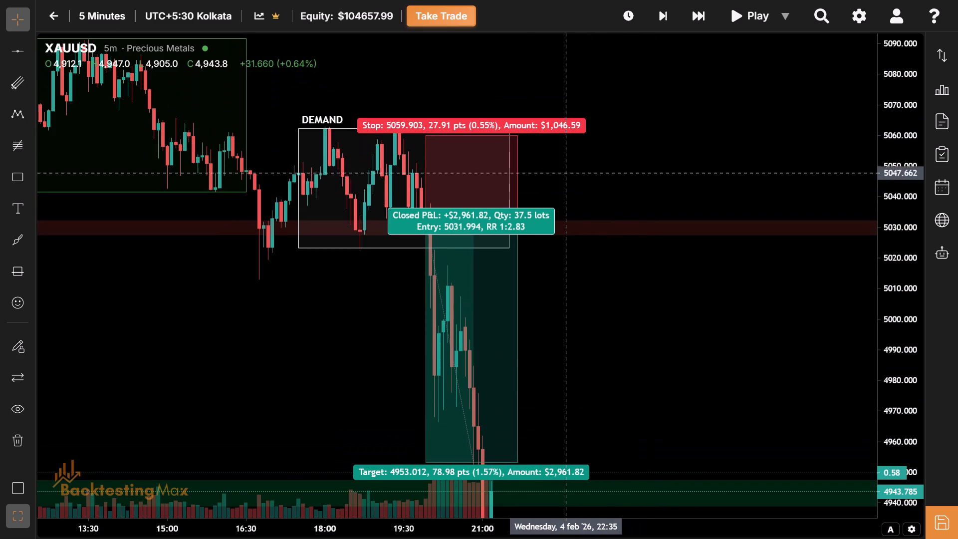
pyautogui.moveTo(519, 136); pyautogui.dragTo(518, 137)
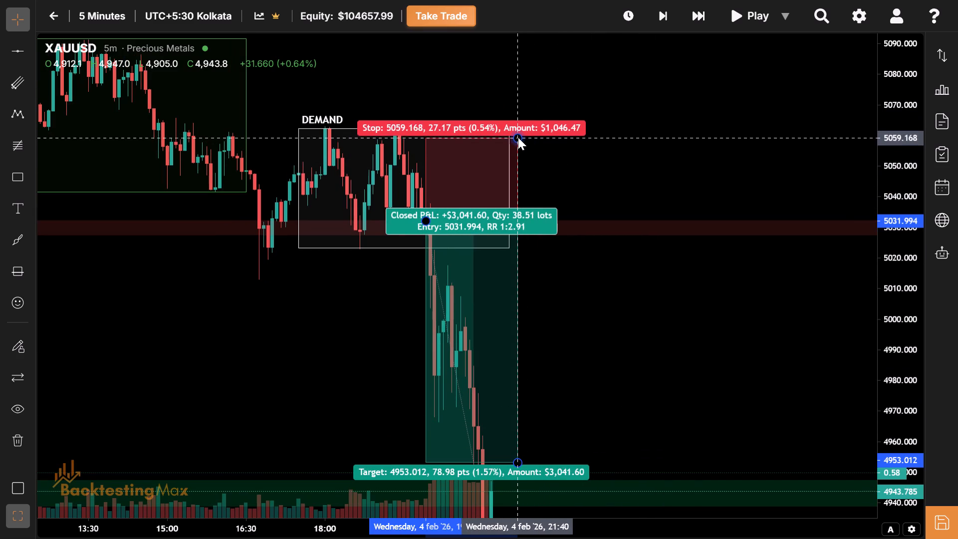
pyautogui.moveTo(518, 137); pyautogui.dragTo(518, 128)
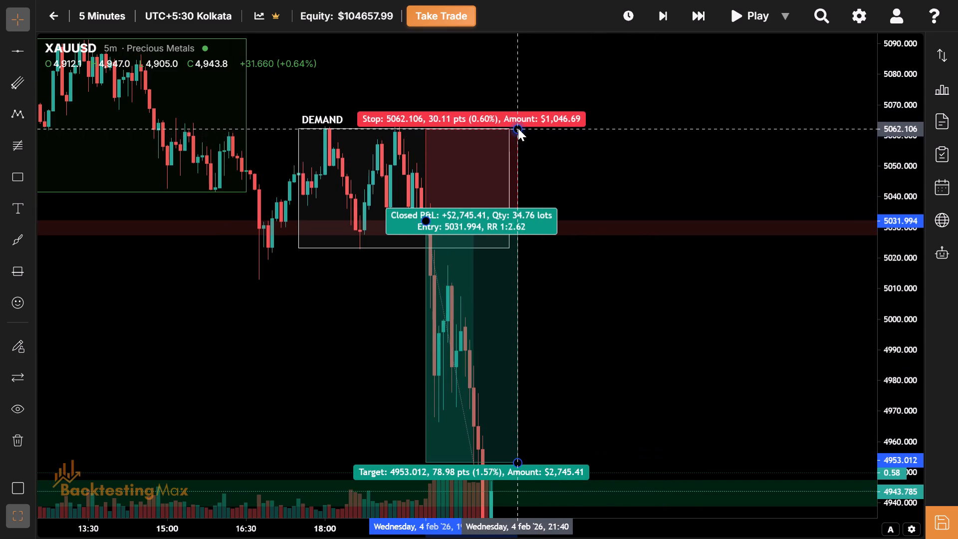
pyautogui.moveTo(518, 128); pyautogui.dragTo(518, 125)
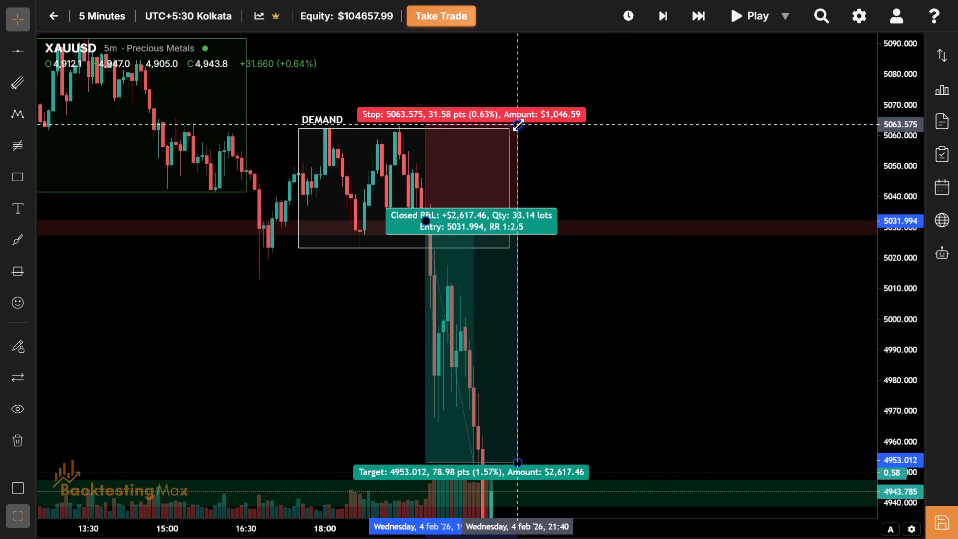
# Examine the XAUUSD price action around the short trade, the earlier session boxes and the red and green zones.
pyautogui.moveTo(626, 404); pyautogui.dragTo(638, 375)
pyautogui.moveTo(638, 375); pyautogui.dragTo(634, 351)
pyautogui.moveTo(634, 351); pyautogui.dragTo(735, 242)
pyautogui.moveTo(712, 292); pyautogui.dragTo(915, 262)
pyautogui.click(438, 253)
pyautogui.moveTo(438, 253); pyautogui.dragTo(402, 282)
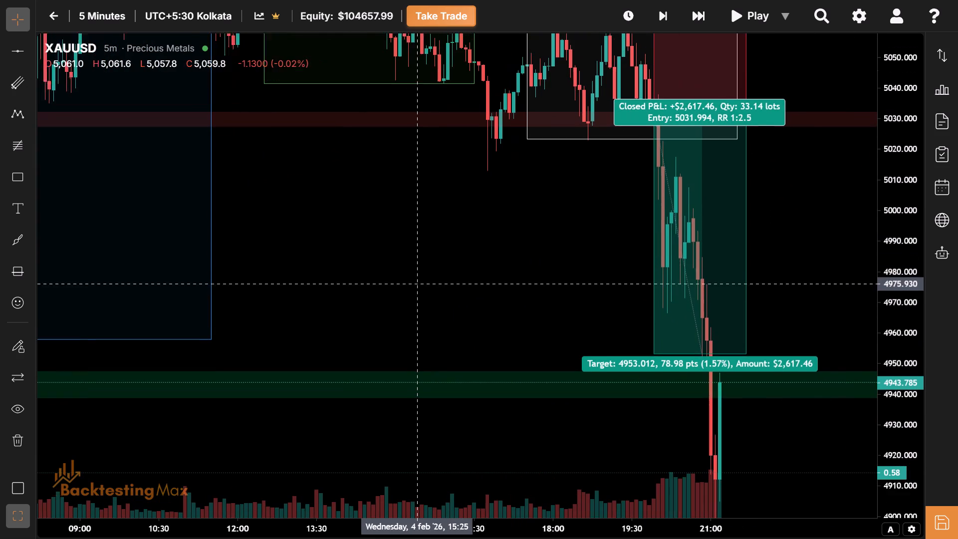
pyautogui.moveTo(402, 282); pyautogui.dragTo(370, 277)
pyautogui.moveTo(768, 321); pyautogui.dragTo(603, 362)
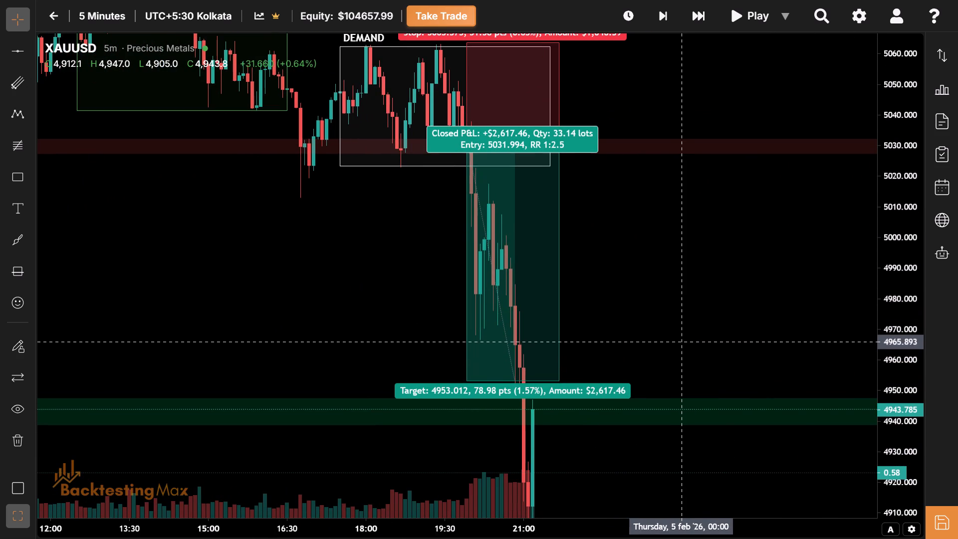
pyautogui.moveTo(683, 342); pyautogui.dragTo(680, 350)
pyautogui.moveTo(680, 350); pyautogui.dragTo(667, 378)
pyautogui.moveTo(667, 378); pyautogui.dragTo(652, 361)
pyautogui.moveTo(652, 361); pyautogui.dragTo(648, 365)
pyautogui.moveTo(648, 365); pyautogui.dragTo(641, 393)
pyautogui.moveTo(641, 393); pyautogui.dragTo(615, 391)
pyautogui.moveTo(662, 348); pyautogui.dragTo(646, 383)
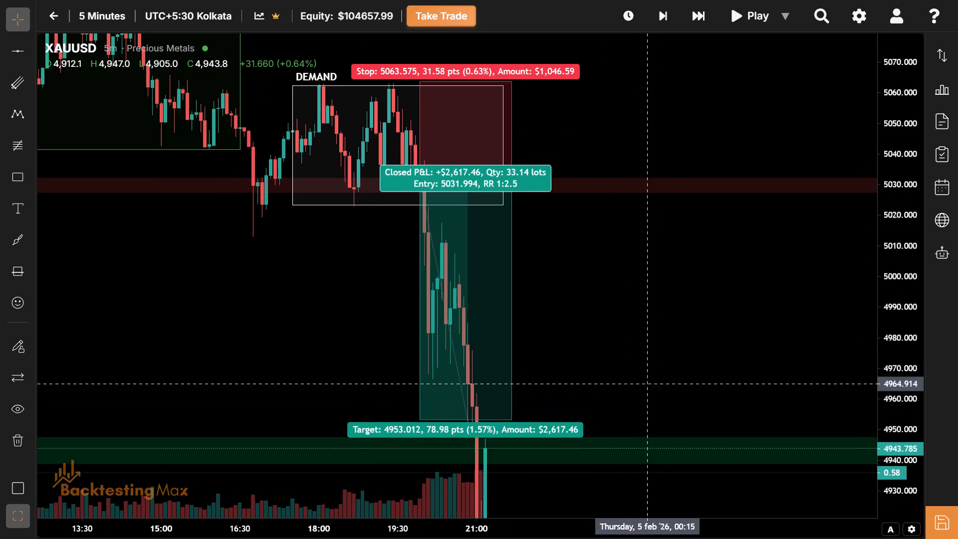
pyautogui.moveTo(663, 342); pyautogui.dragTo(659, 383)
pyautogui.moveTo(659, 383); pyautogui.dragTo(766, 338)
pyautogui.moveTo(262, 408); pyautogui.dragTo(263, 407)
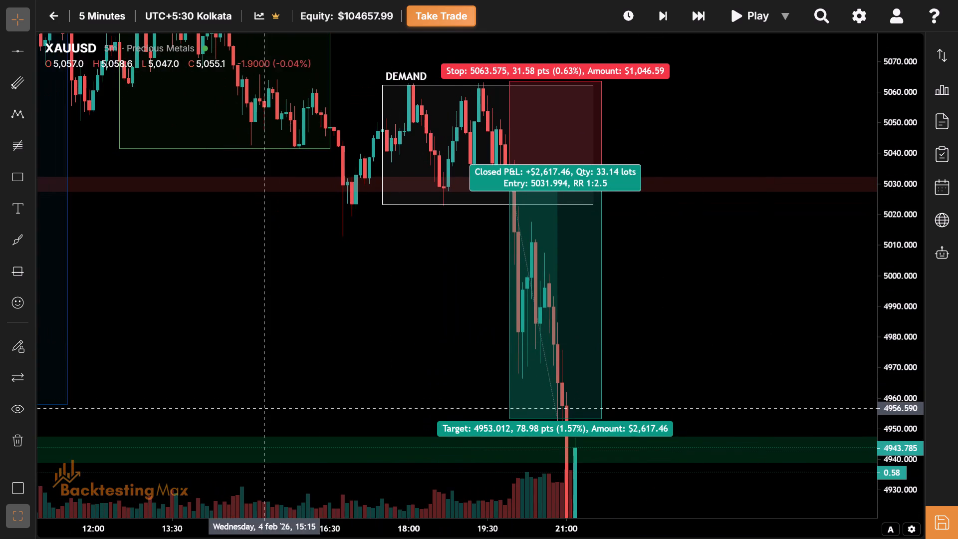
pyautogui.moveTo(263, 407); pyautogui.dragTo(604, 445)
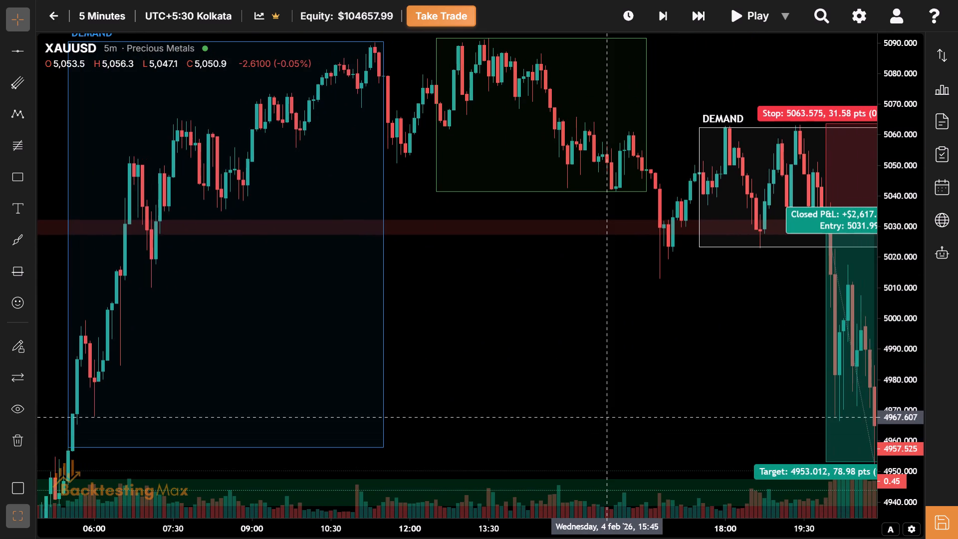
pyautogui.moveTo(606, 418); pyautogui.dragTo(363, 413)
pyautogui.moveTo(762, 428); pyautogui.dragTo(604, 299)
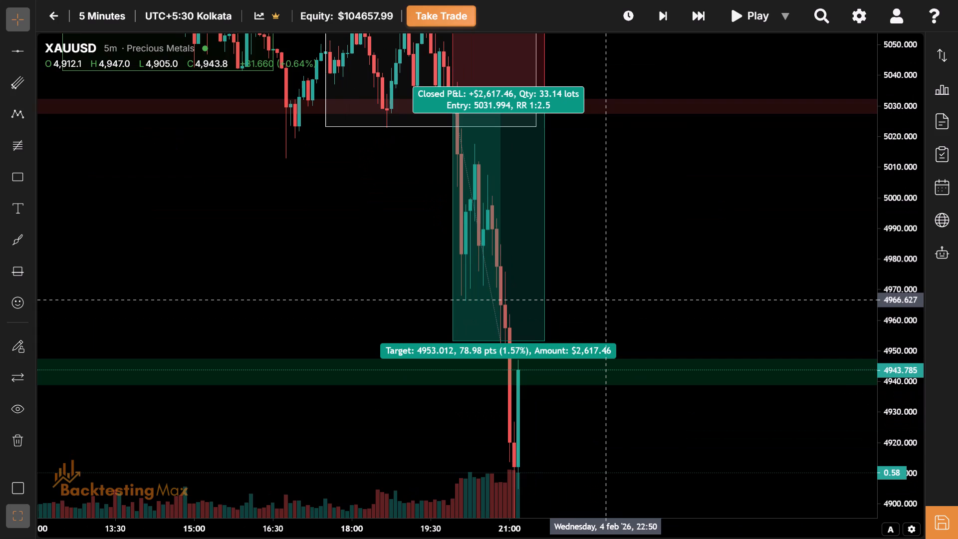
pyautogui.moveTo(604, 299); pyautogui.dragTo(604, 305)
pyautogui.click(604, 305)
pyautogui.moveTo(727, 294); pyautogui.dragTo(678, 412)
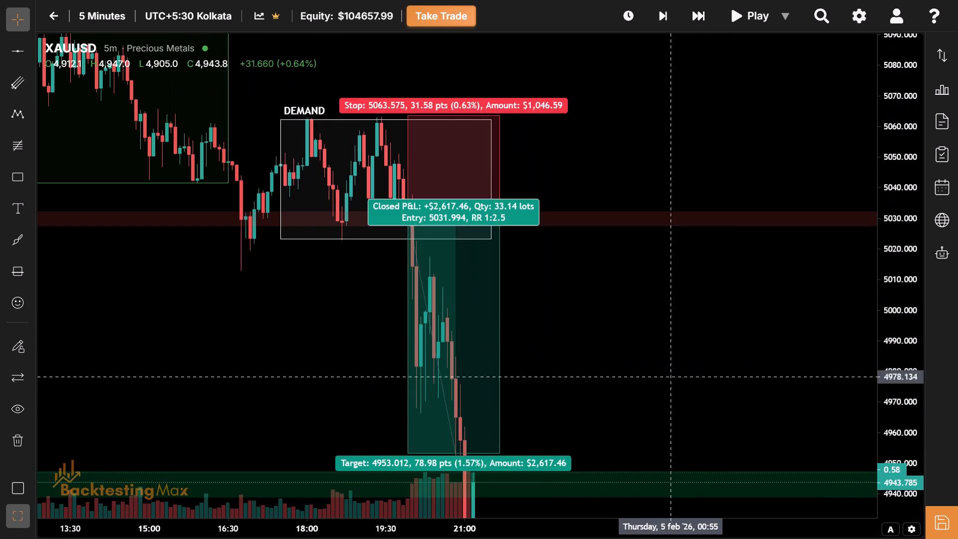
# Delete the short position drawing with entry 5031.994 from the chart.
pyautogui.moveTo(671, 321); pyautogui.dragTo(663, 359)
pyautogui.click(496, 311)
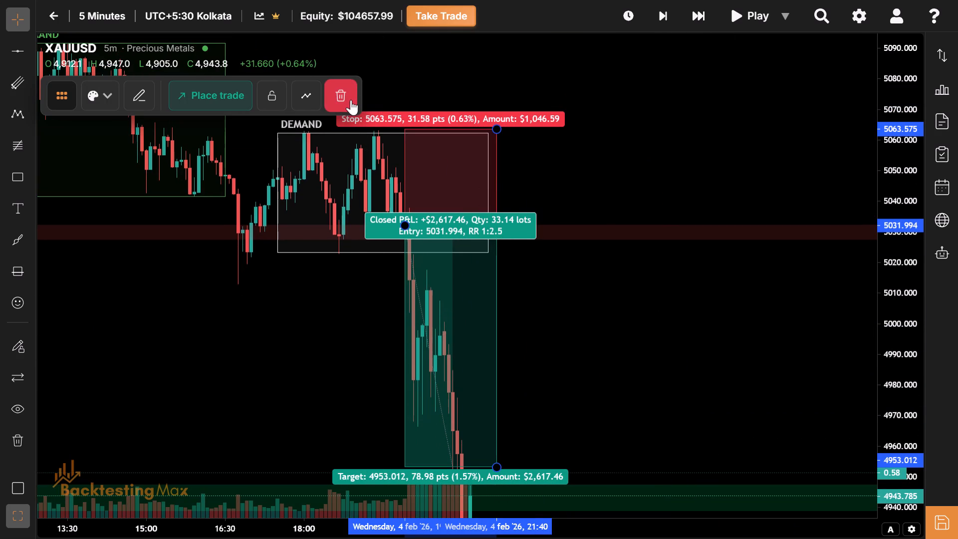
pyautogui.click(351, 100)
# Extend the bottom edge of the white DEMAND box starting at 17:30 down to the sell-off's low, about 4886.3.
pyautogui.moveTo(338, 389); pyautogui.dragTo(459, 204)
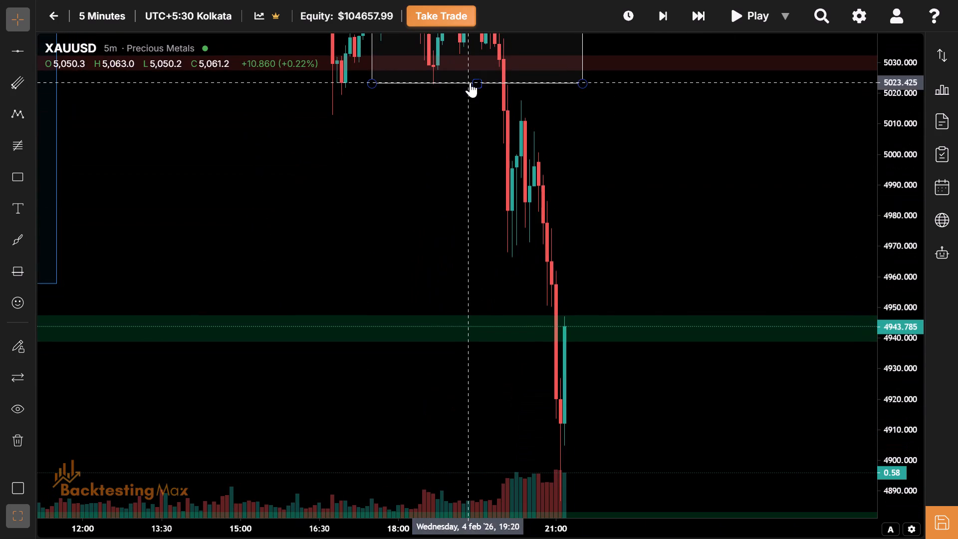
pyautogui.moveTo(479, 85); pyautogui.dragTo(614, 475)
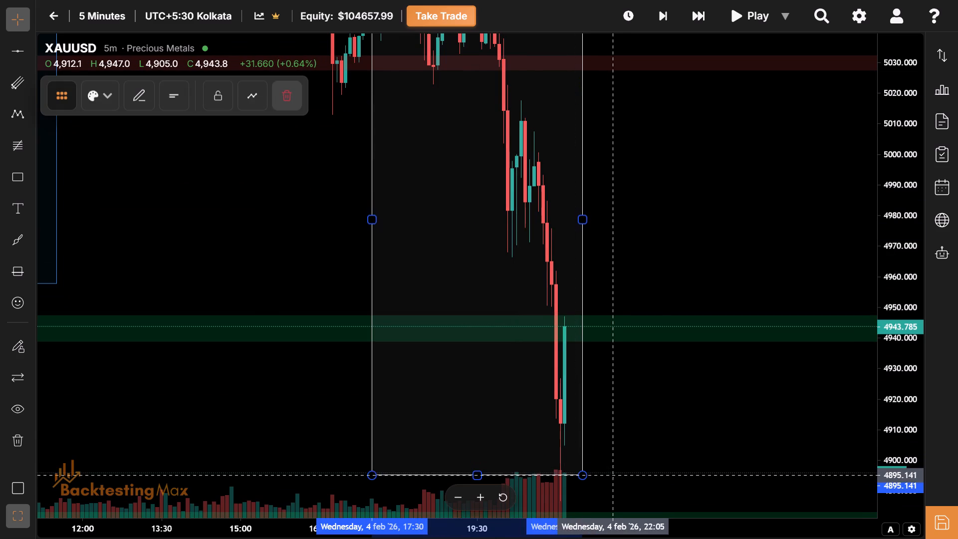
pyautogui.moveTo(661, 470); pyautogui.dragTo(639, 404)
pyautogui.moveTo(470, 439); pyautogui.dragTo(609, 466)
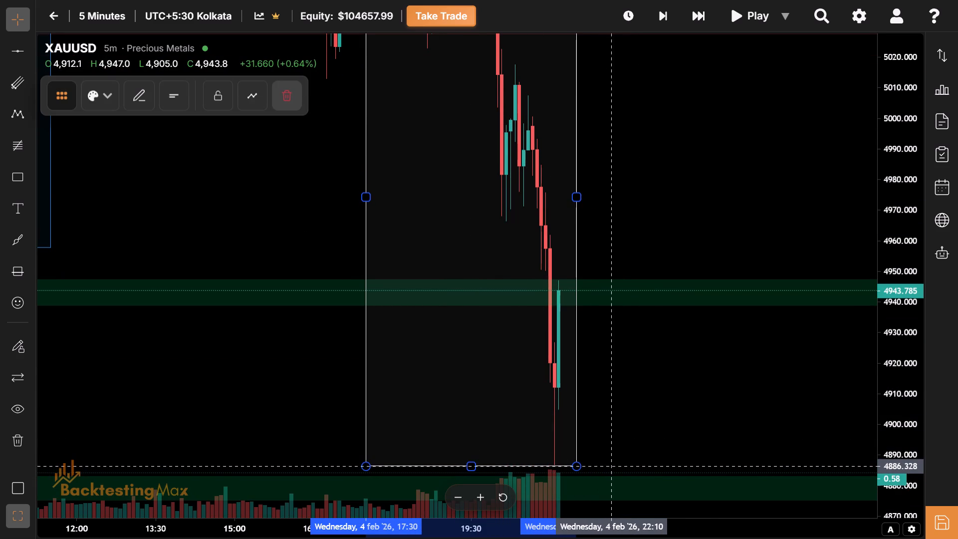
# Review the price action inside the white DEMAND box against the earlier session boxes and the green zones below.
pyautogui.moveTo(654, 383); pyautogui.dragTo(652, 495)
pyautogui.moveTo(649, 278); pyautogui.dragTo(500, 122)
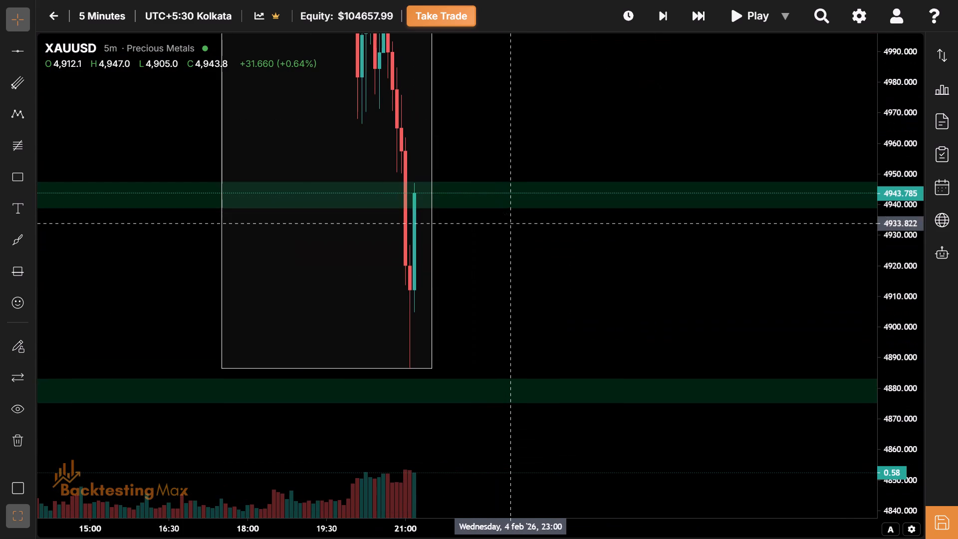
pyautogui.moveTo(522, 309); pyautogui.dragTo(562, 480)
pyautogui.moveTo(554, 212); pyautogui.dragTo(695, 324)
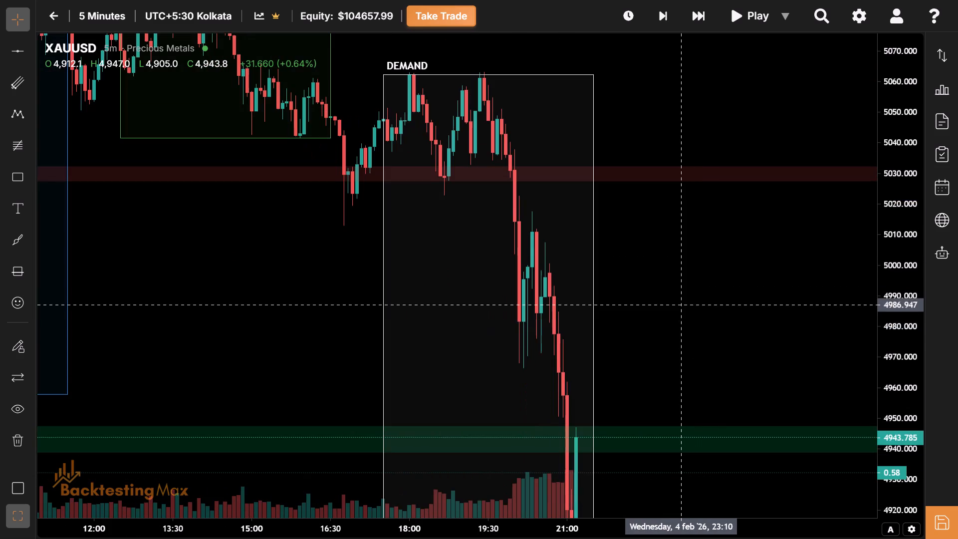
pyautogui.click(683, 305)
pyautogui.moveTo(683, 305); pyautogui.dragTo(741, 422)
pyautogui.moveTo(557, 371); pyautogui.dragTo(548, 356)
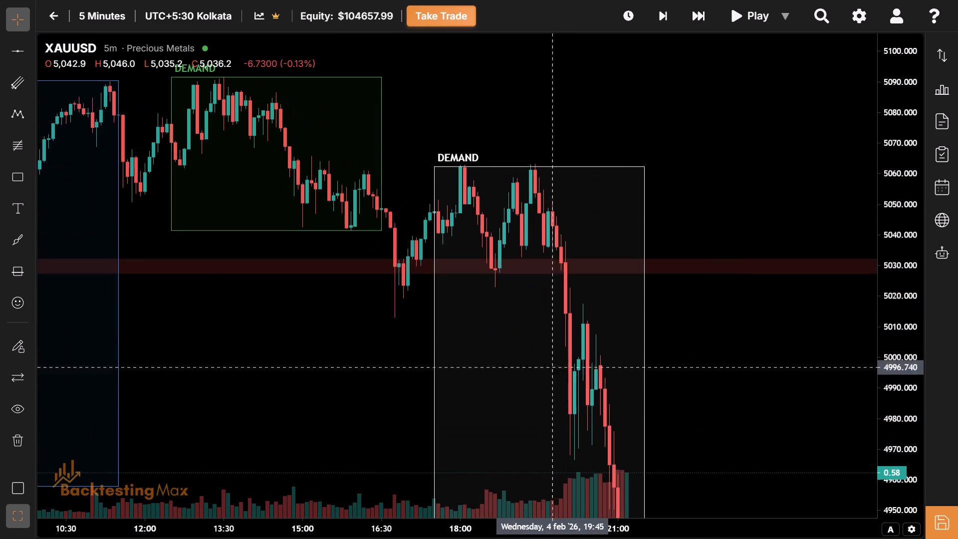
pyautogui.moveTo(548, 356); pyautogui.dragTo(506, 276)
pyautogui.click(506, 276)
pyautogui.moveTo(506, 276); pyautogui.dragTo(380, 36)
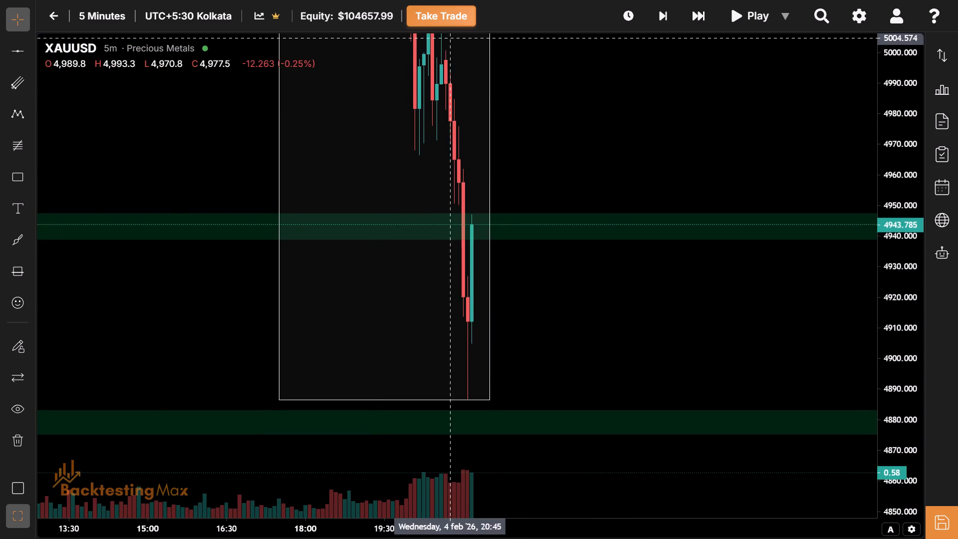
# Exit the full-screen chart view.
pyautogui.press('Escape')
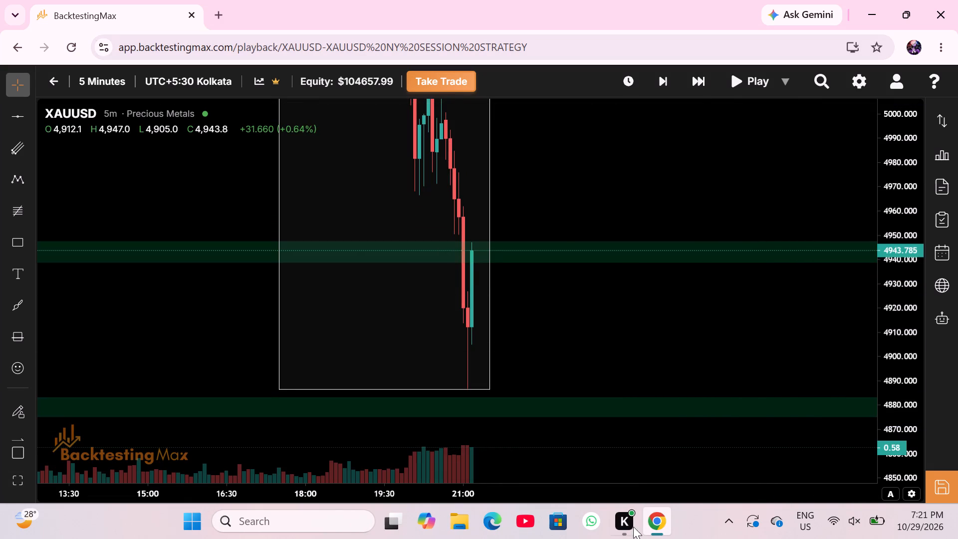
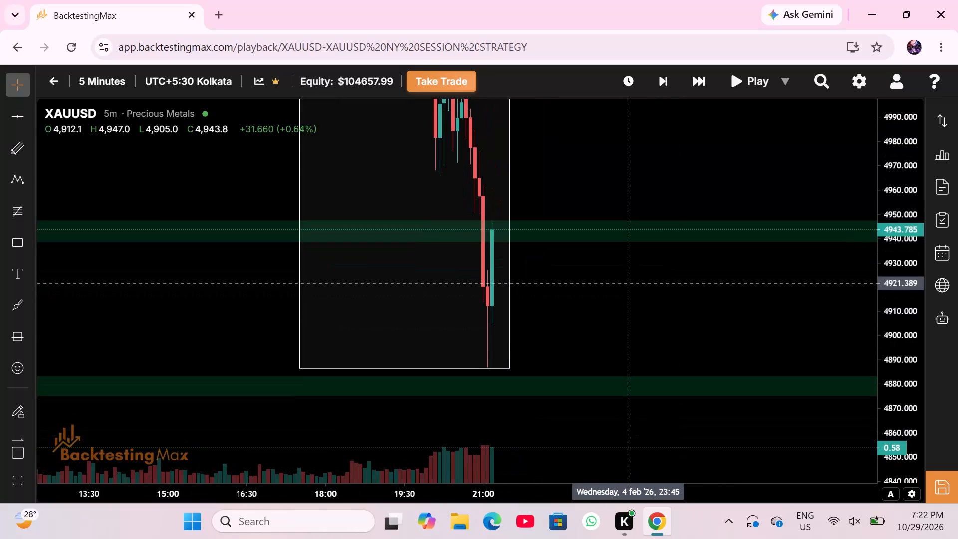
# Return the chart to full-screen view.
pyautogui.moveTo(663, 282); pyautogui.dragTo(711, 324)
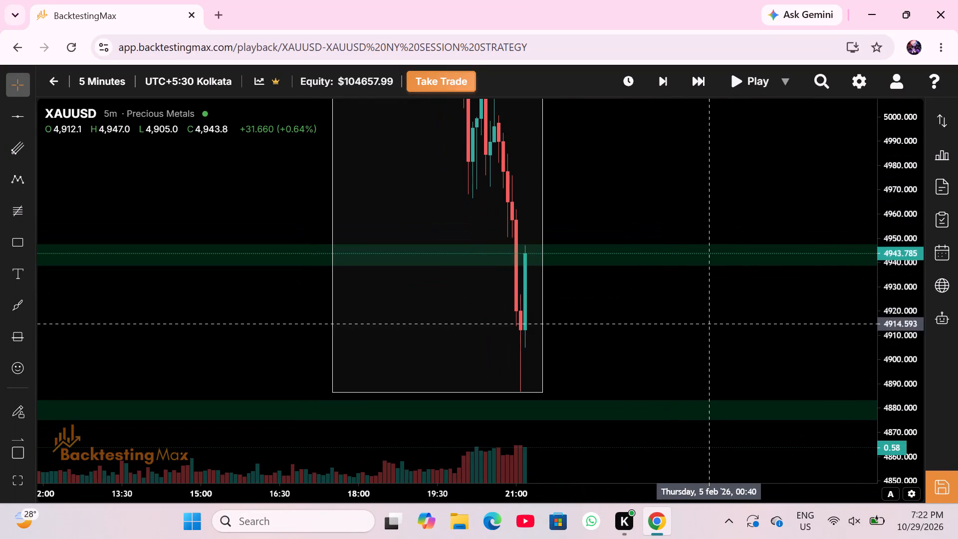
pyautogui.click(18, 480)
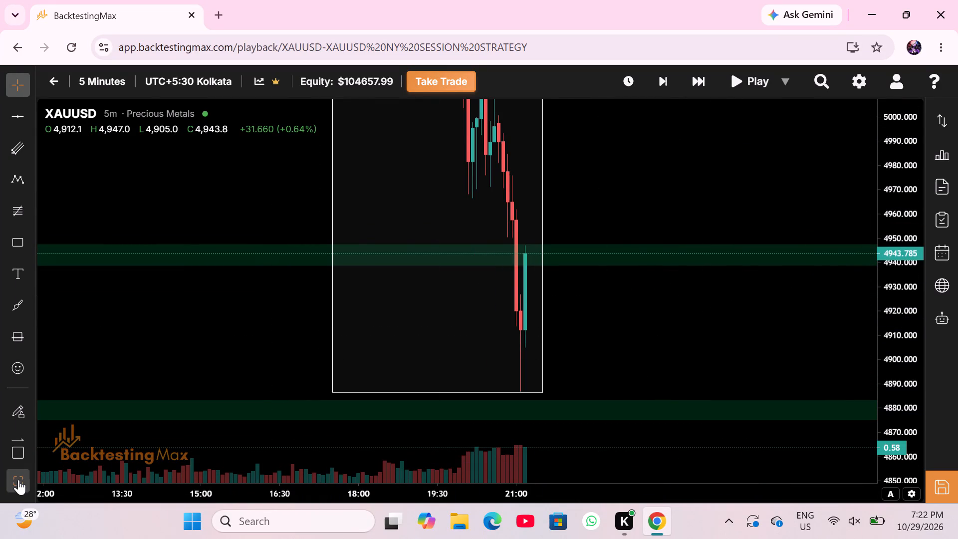
# Review the price action inside the white DEMAND box, from its highs down to the sell-off low and green zones.
pyautogui.moveTo(539, 332); pyautogui.dragTo(407, 341)
pyautogui.moveTo(585, 349); pyautogui.dragTo(669, 382)
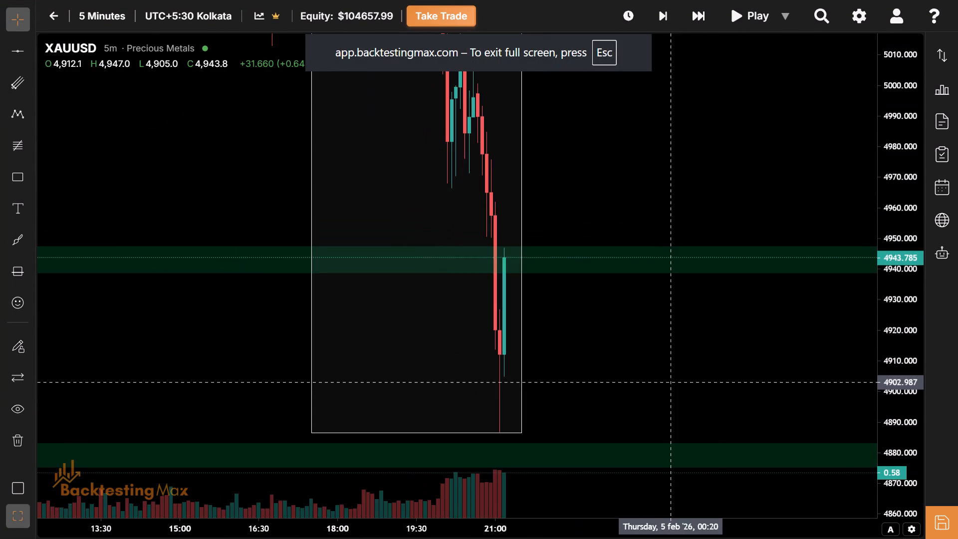
pyautogui.moveTo(542, 534); pyautogui.dragTo(301, 530)
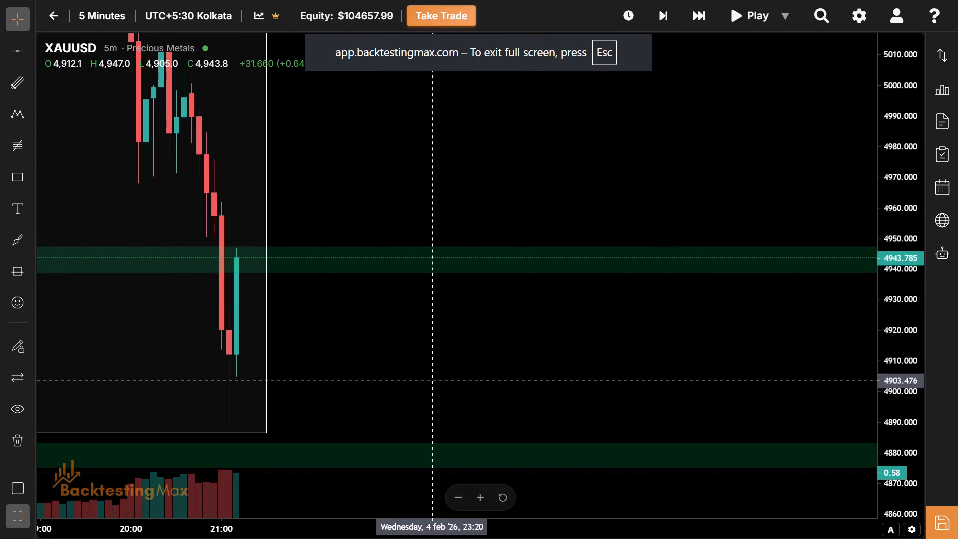
pyautogui.moveTo(374, 338); pyautogui.dragTo(702, 443)
pyautogui.moveTo(634, 109); pyautogui.dragTo(625, 237)
pyautogui.moveTo(645, 371); pyautogui.dragTo(615, 274)
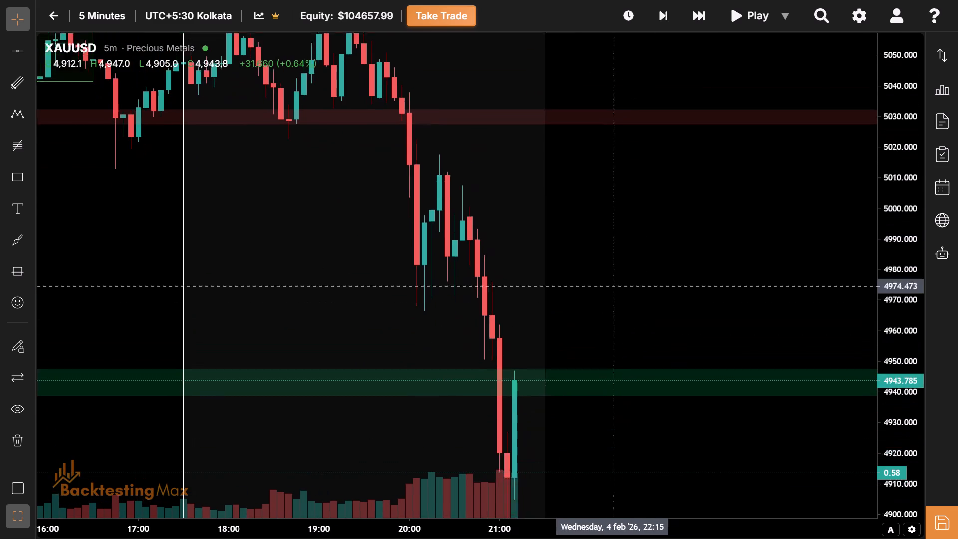
pyautogui.moveTo(615, 274); pyautogui.dragTo(649, 210)
pyautogui.moveTo(903, 462); pyautogui.dragTo(898, 411)
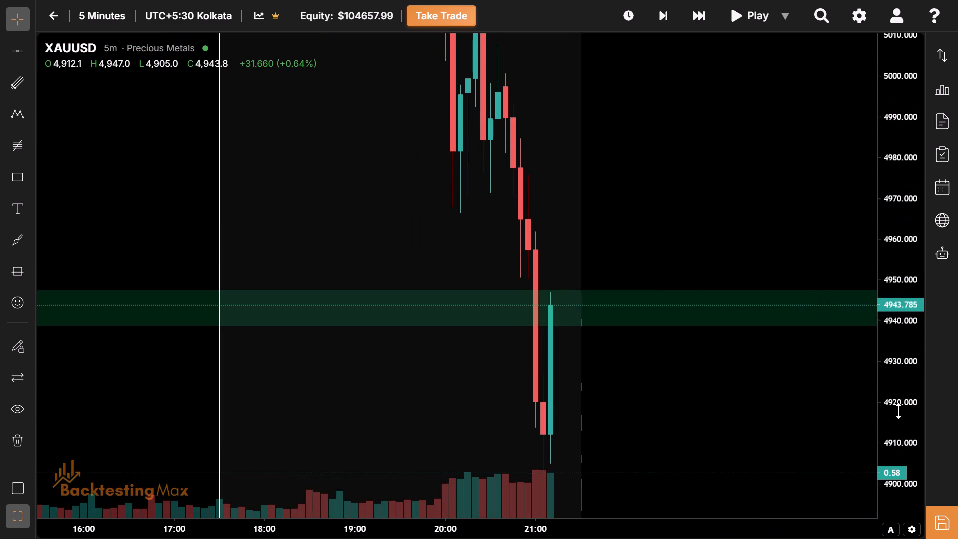
pyautogui.moveTo(718, 195); pyautogui.dragTo(687, 441)
pyautogui.moveTo(702, 264); pyautogui.dragTo(703, 419)
pyautogui.moveTo(689, 231); pyautogui.dragTo(773, 252)
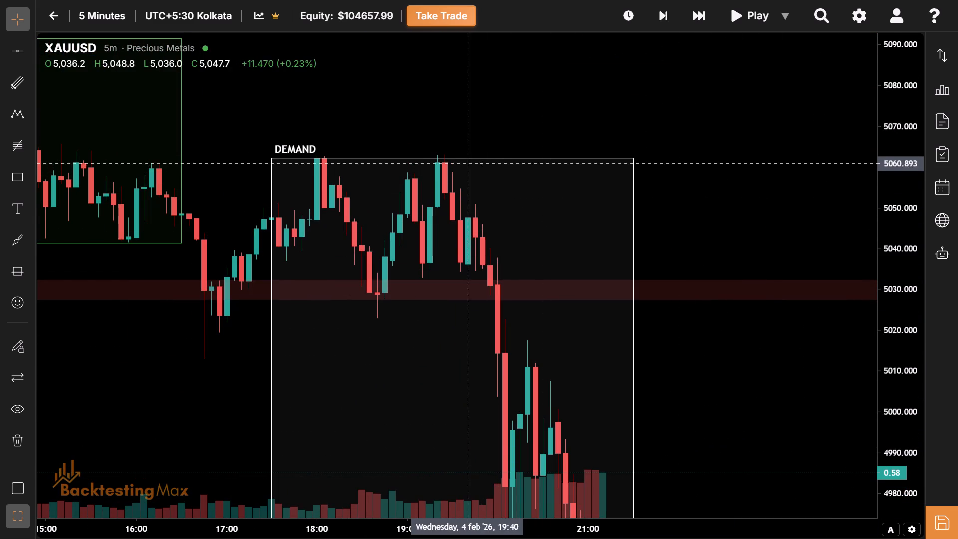
pyautogui.moveTo(457, 160); pyautogui.dragTo(471, 153)
pyautogui.moveTo(539, 238); pyautogui.dragTo(497, 176)
pyautogui.moveTo(502, 307); pyautogui.dragTo(407, 229)
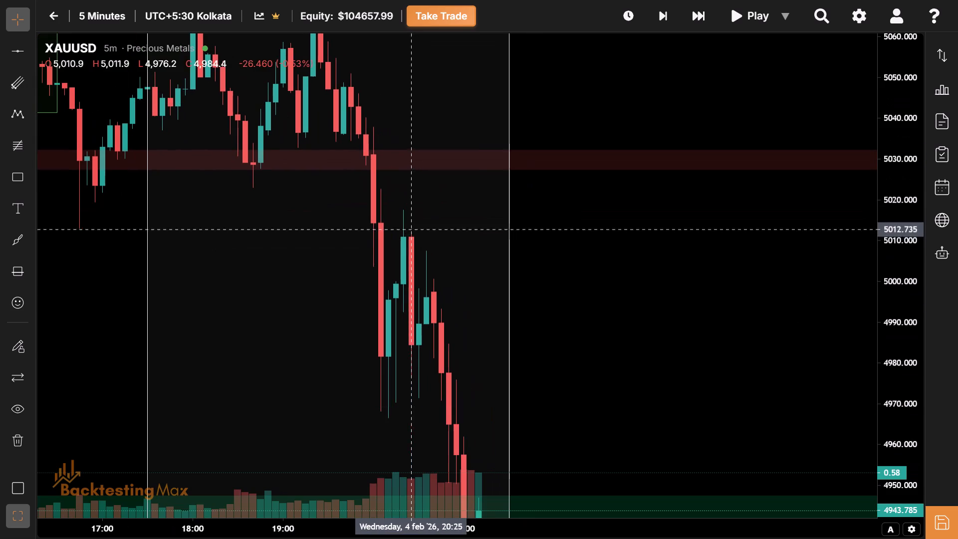
pyautogui.moveTo(530, 351); pyautogui.dragTo(444, 257)
pyautogui.moveTo(704, 342); pyautogui.dragTo(672, 396)
pyautogui.moveTo(545, 317); pyautogui.dragTo(610, 108)
pyautogui.moveTo(569, 240); pyautogui.dragTo(555, 23)
pyautogui.moveTo(539, 164); pyautogui.dragTo(444, 140)
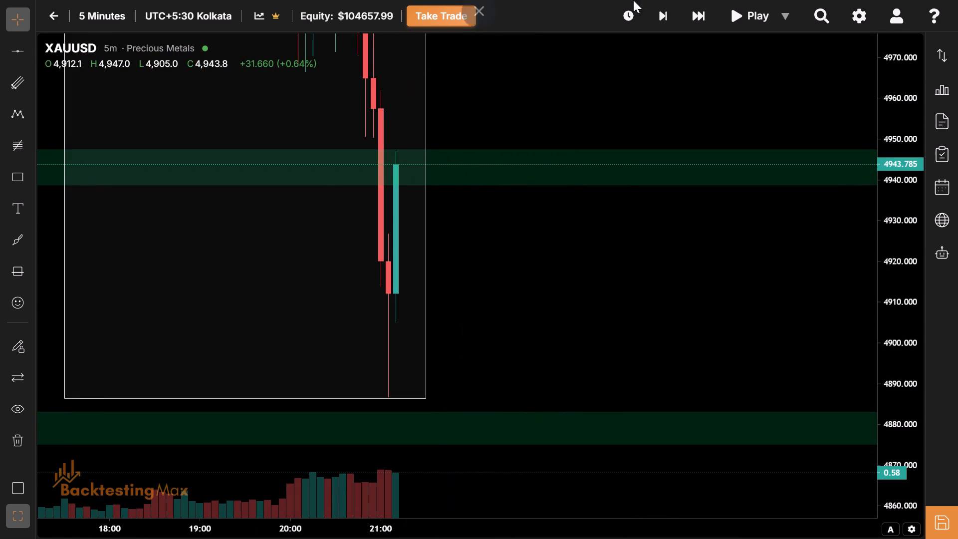
# Advance the replay in single-bar and five-bar skips past the New York session to about 05:00 on 5 Feb.
pyautogui.click(669, 13)
pyautogui.click(669, 13)
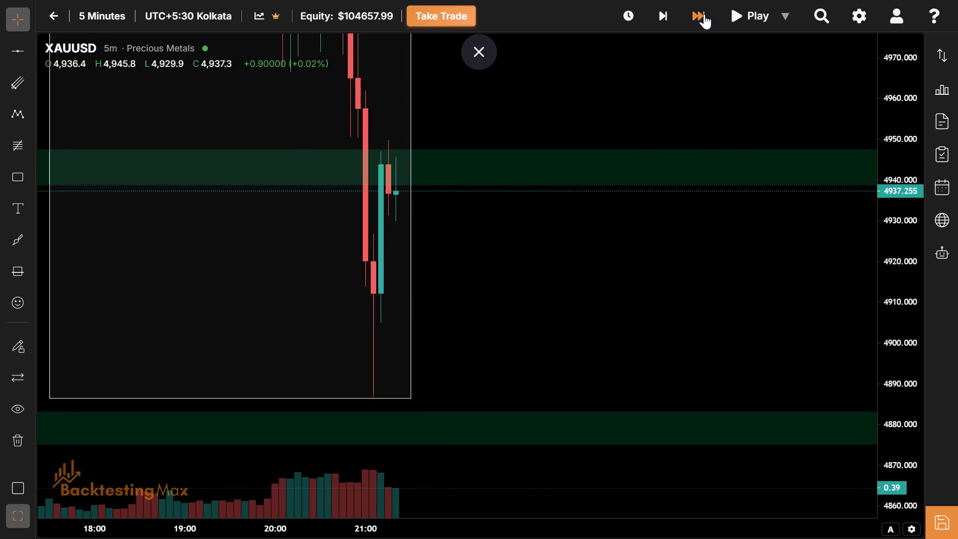
pyautogui.tripleClick(704, 14)
pyautogui.tripleClick(704, 14)
pyautogui.tripleClick(704, 14)
pyautogui.tripleClick(704, 14)
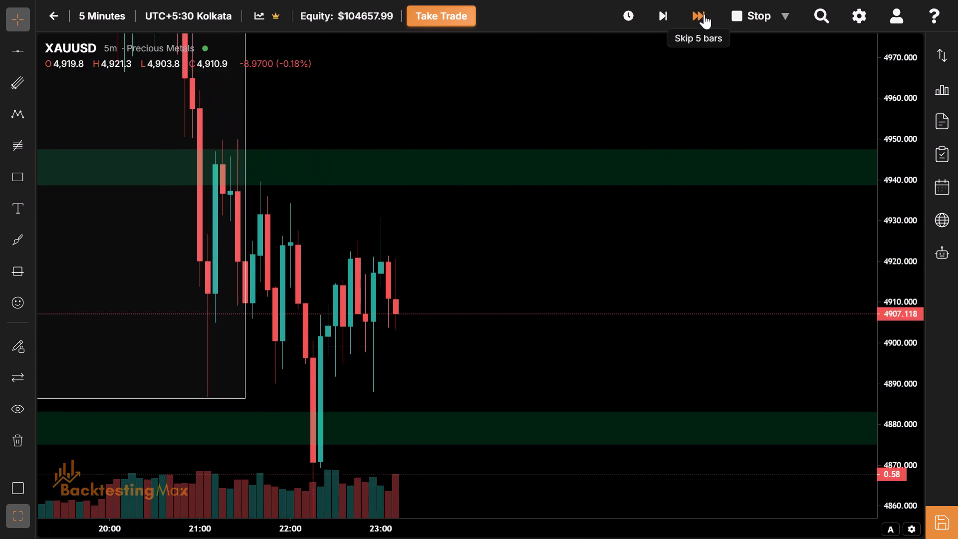
pyautogui.doubleClick(704, 14)
pyautogui.moveTo(704, 14); pyautogui.dragTo(482, 250)
pyautogui.moveTo(482, 250); pyautogui.dragTo(498, 247)
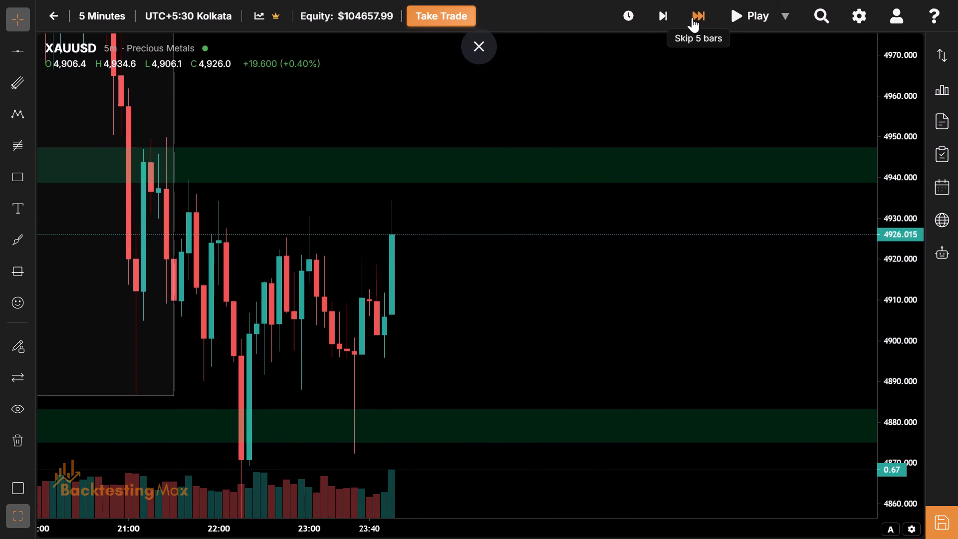
pyautogui.tripleClick(683, 19)
pyautogui.tripleClick(683, 19)
pyautogui.tripleClick(683, 19)
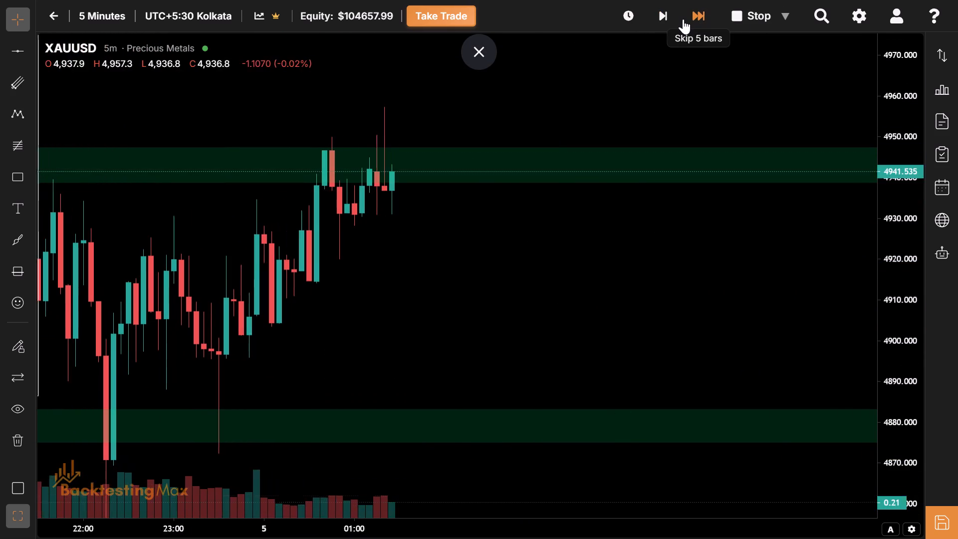
pyautogui.tripleClick(683, 19)
pyautogui.tripleClick(683, 19)
pyautogui.tripleClick(683, 19)
pyautogui.doubleClick(683, 19)
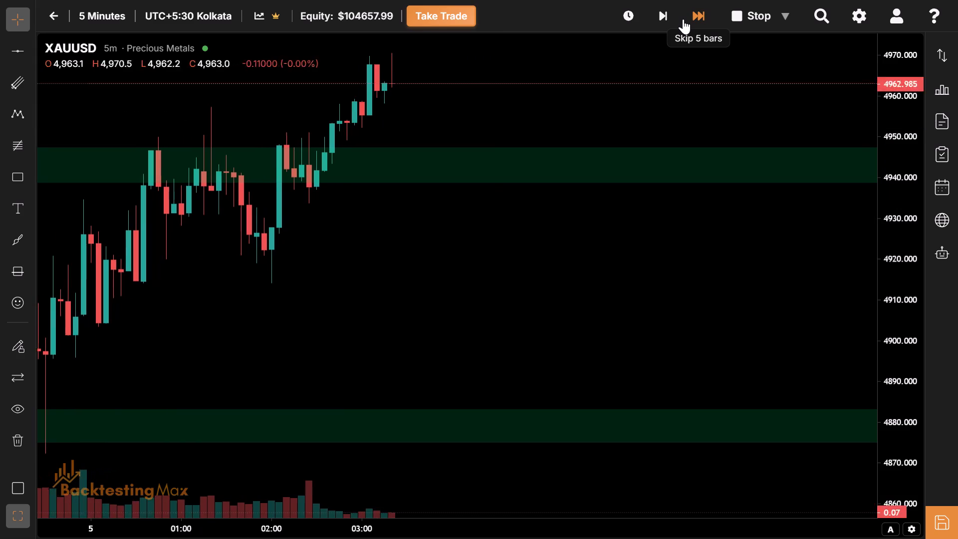
# Advance the replay in five-bar skips to about 06:25 on 5 Feb, into the Asian session.
pyautogui.moveTo(683, 19); pyautogui.dragTo(348, 294)
pyautogui.moveTo(348, 294); pyautogui.dragTo(708, 373)
pyautogui.moveTo(606, 347); pyautogui.dragTo(688, 232)
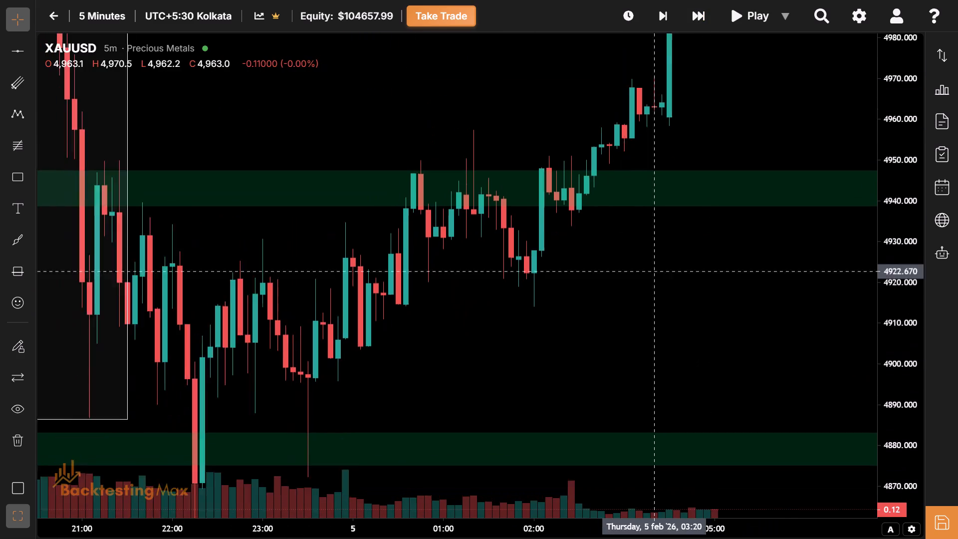
pyautogui.moveTo(688, 232); pyautogui.dragTo(616, 322)
pyautogui.moveTo(616, 322); pyautogui.dragTo(503, 373)
pyautogui.moveTo(771, 88); pyautogui.dragTo(497, 238)
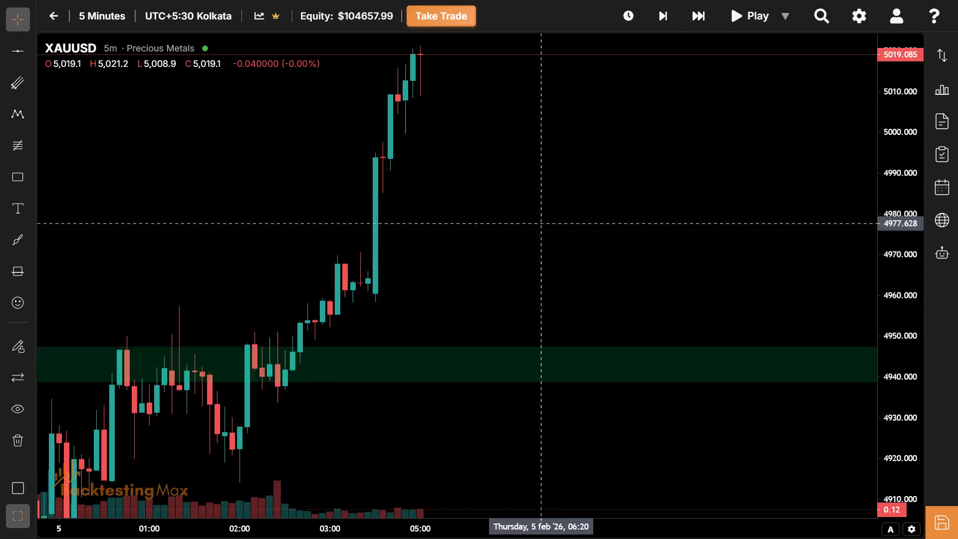
pyautogui.moveTo(497, 238); pyautogui.dragTo(468, 249)
pyautogui.moveTo(343, 146); pyautogui.dragTo(294, 210)
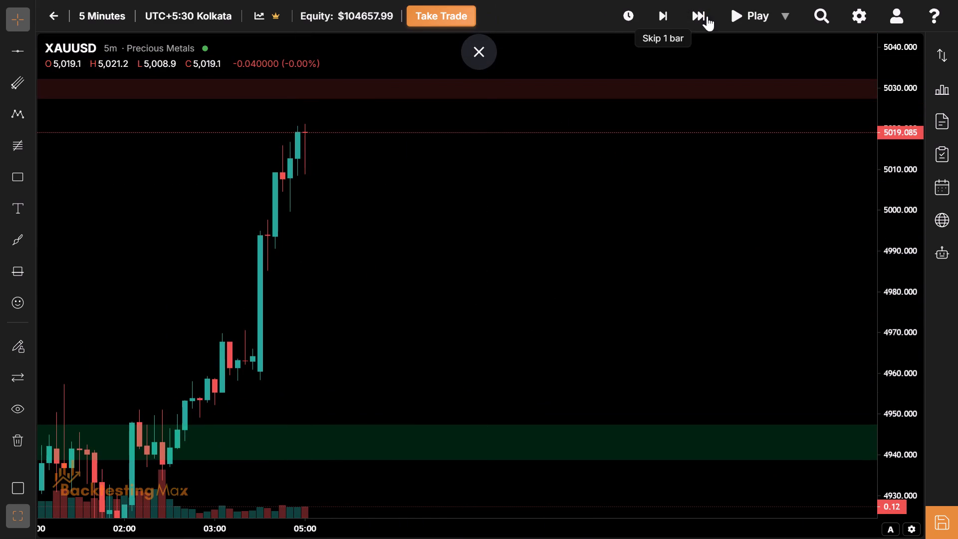
pyautogui.click(714, 17)
pyautogui.tripleClick(692, 15)
pyautogui.tripleClick(692, 15)
pyautogui.click(692, 15)
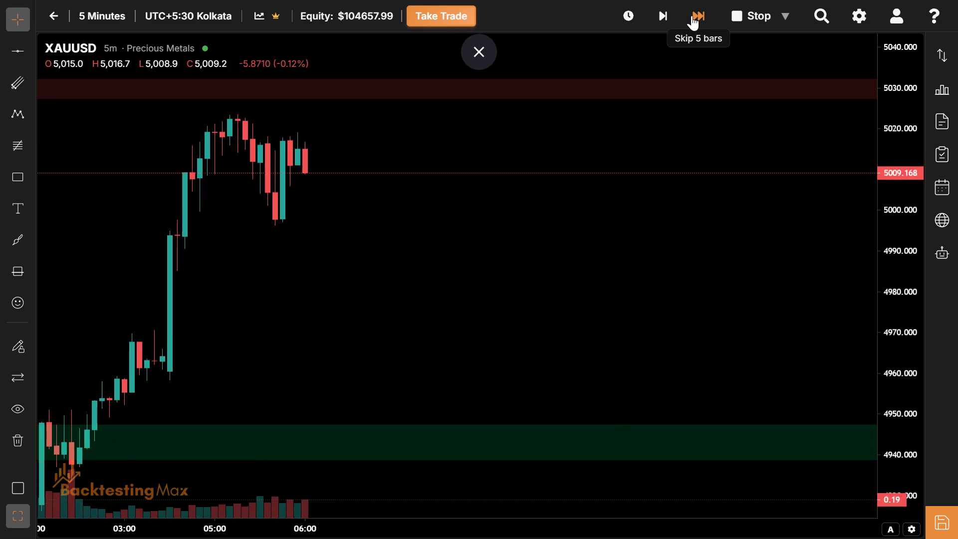
pyautogui.moveTo(692, 15); pyautogui.dragTo(353, 289)
pyautogui.moveTo(353, 289); pyautogui.dragTo(363, 339)
pyautogui.moveTo(257, 308); pyautogui.dragTo(130, 322)
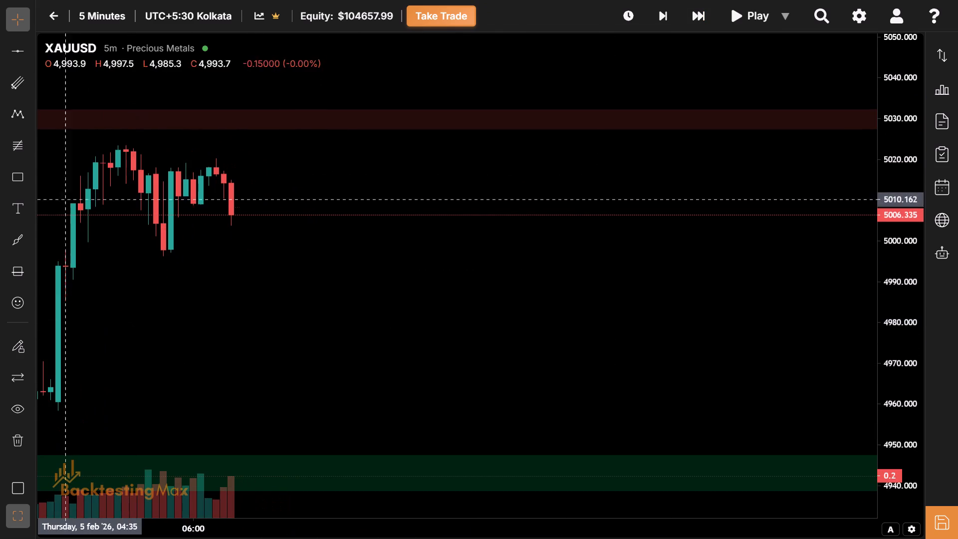
# Draw a rectangle from 05:30 to 11:30 on 5 Feb, about 5016.8 to 4969.9, and apply the Asian Session template.
pyautogui.click(17, 187)
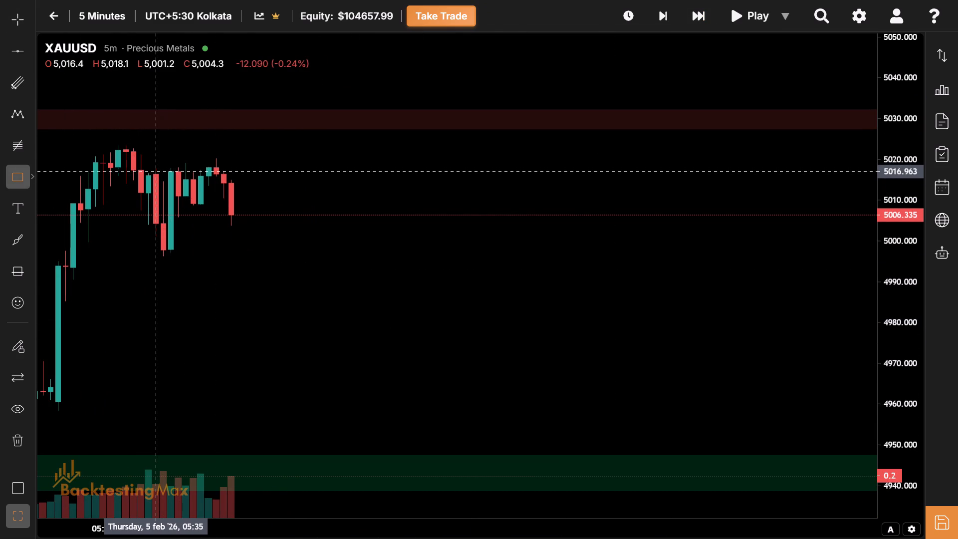
pyautogui.click(150, 173)
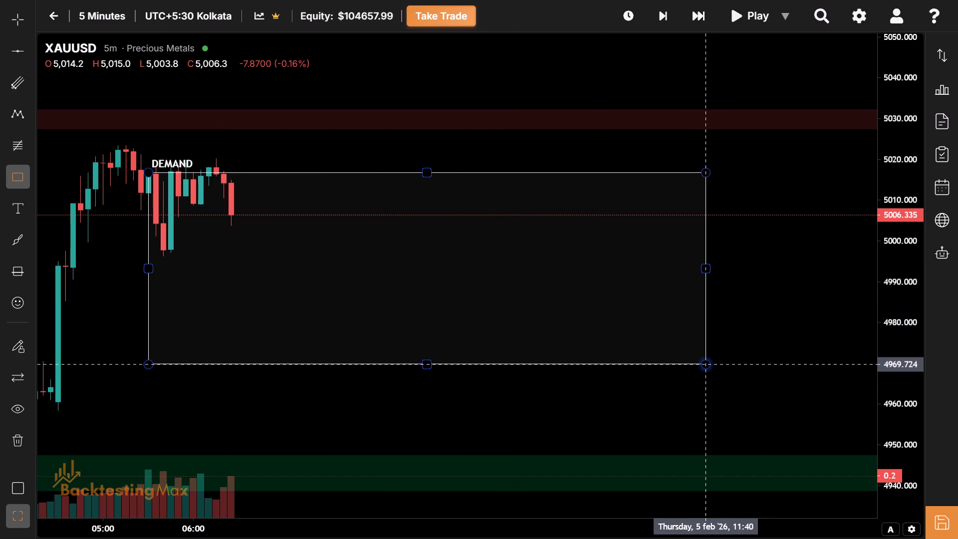
pyautogui.click(689, 363)
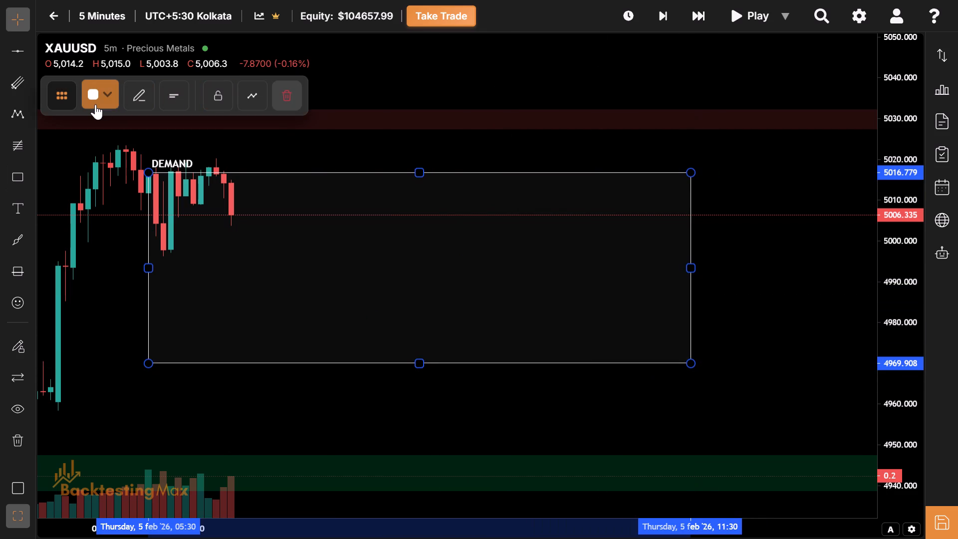
pyautogui.click(95, 104)
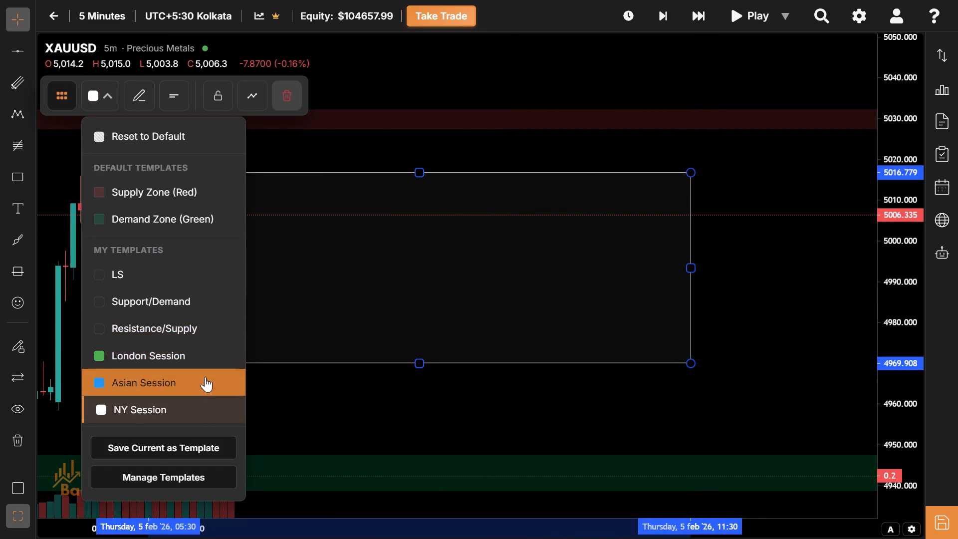
pyautogui.click(205, 377)
# Raise the top edge of the blue DEMAND box to the session's high, about 5020.5.
pyautogui.moveTo(417, 242); pyautogui.dragTo(418, 327)
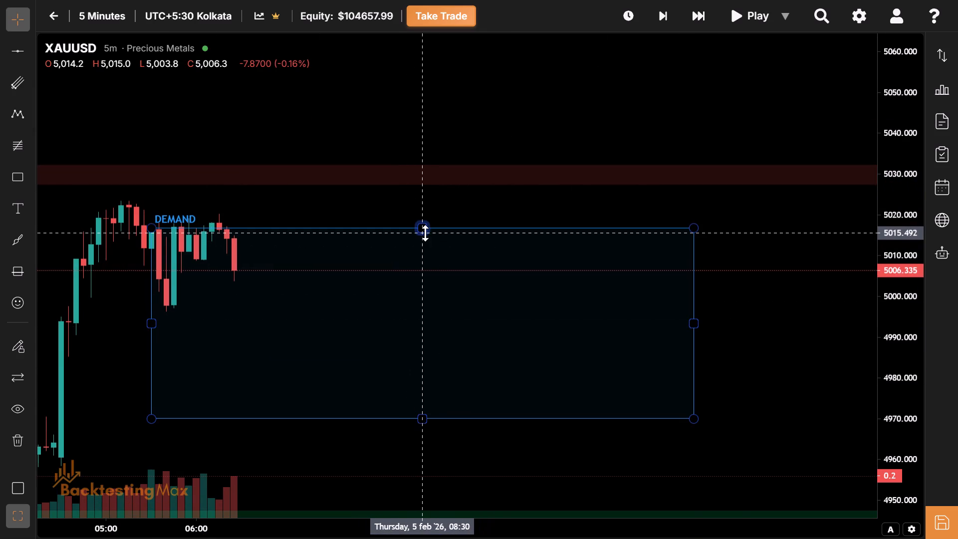
pyautogui.moveTo(425, 233); pyautogui.dragTo(425, 212)
# Review the price action from the white New York session box through the overnight recovery to the blue Asian session box.
pyautogui.moveTo(393, 355); pyautogui.dragTo(738, 251)
pyautogui.click(296, 270)
pyautogui.moveTo(296, 270); pyautogui.dragTo(957, 300)
pyautogui.moveTo(633, 296); pyautogui.dragTo(756, 431)
pyautogui.moveTo(605, 285); pyautogui.dragTo(643, 308)
pyautogui.moveTo(627, 345); pyautogui.dragTo(653, 326)
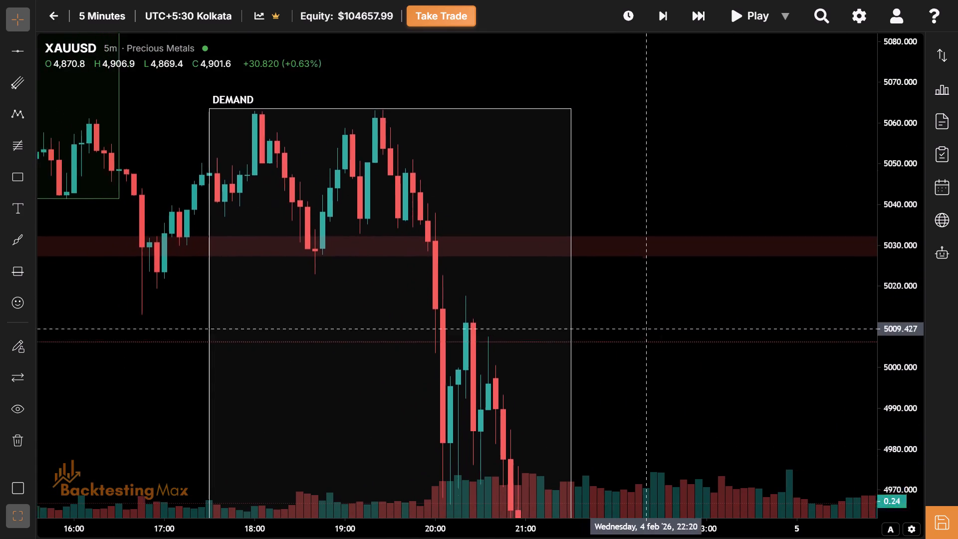
pyautogui.moveTo(653, 326); pyautogui.dragTo(648, 219)
pyautogui.moveTo(725, 329); pyautogui.dragTo(713, 371)
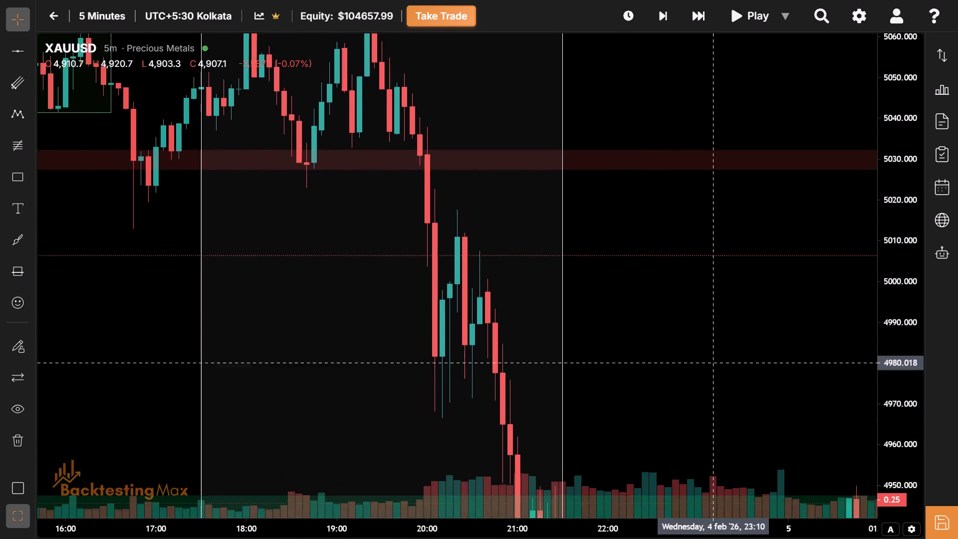
pyautogui.moveTo(713, 371); pyautogui.dragTo(706, 389)
pyautogui.moveTo(706, 389); pyautogui.dragTo(626, 126)
pyautogui.moveTo(627, 236); pyautogui.dragTo(714, 107)
pyautogui.moveTo(662, 226); pyautogui.dragTo(738, 355)
pyautogui.click(735, 131)
pyautogui.moveTo(735, 131); pyautogui.dragTo(727, 221)
pyautogui.moveTo(727, 221); pyautogui.dragTo(825, 220)
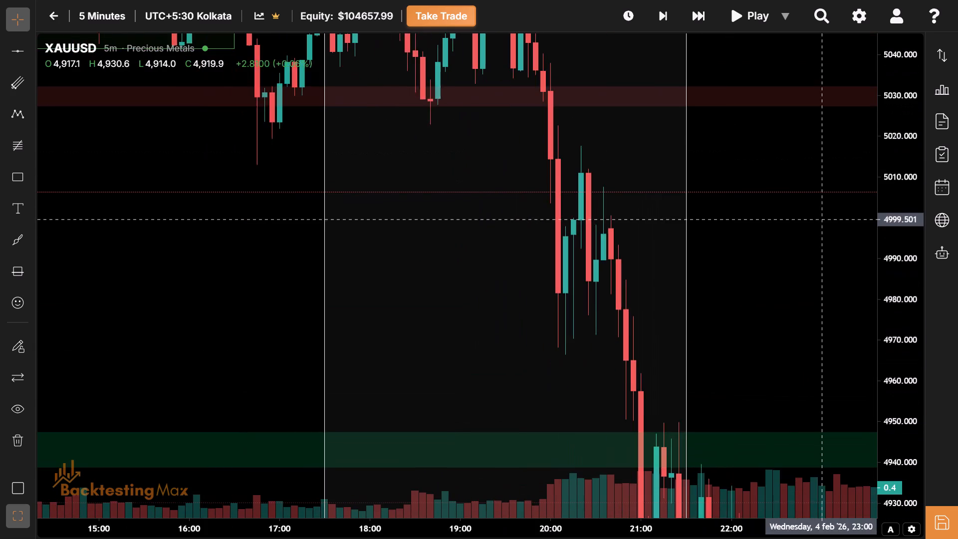
pyautogui.moveTo(755, 340); pyautogui.dragTo(597, 161)
pyautogui.moveTo(691, 248); pyautogui.dragTo(584, 228)
pyautogui.moveTo(679, 181); pyautogui.dragTo(482, 165)
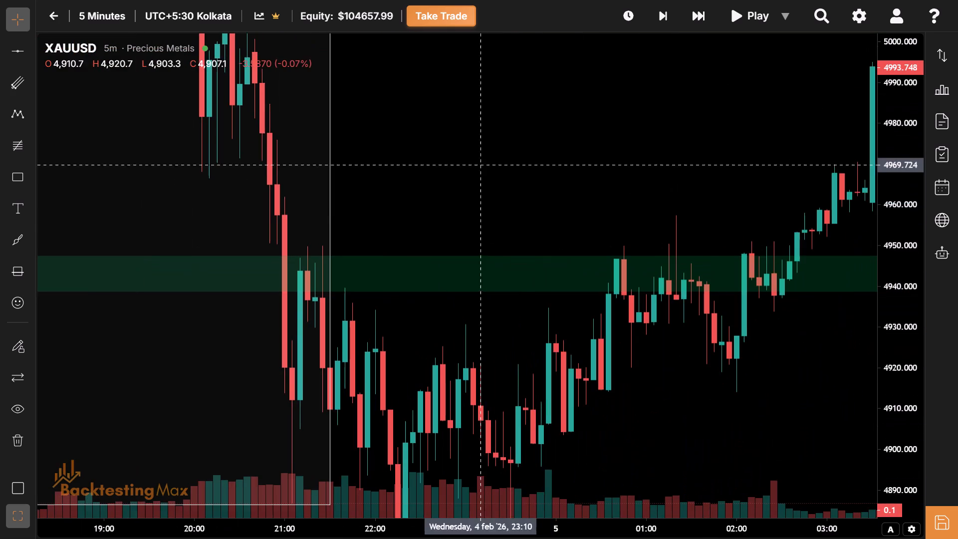
pyautogui.moveTo(568, 223); pyautogui.dragTo(532, 111)
pyautogui.moveTo(532, 111); pyautogui.dragTo(522, 163)
pyautogui.moveTo(642, 147); pyautogui.dragTo(517, 167)
pyautogui.moveTo(604, 139); pyautogui.dragTo(456, 174)
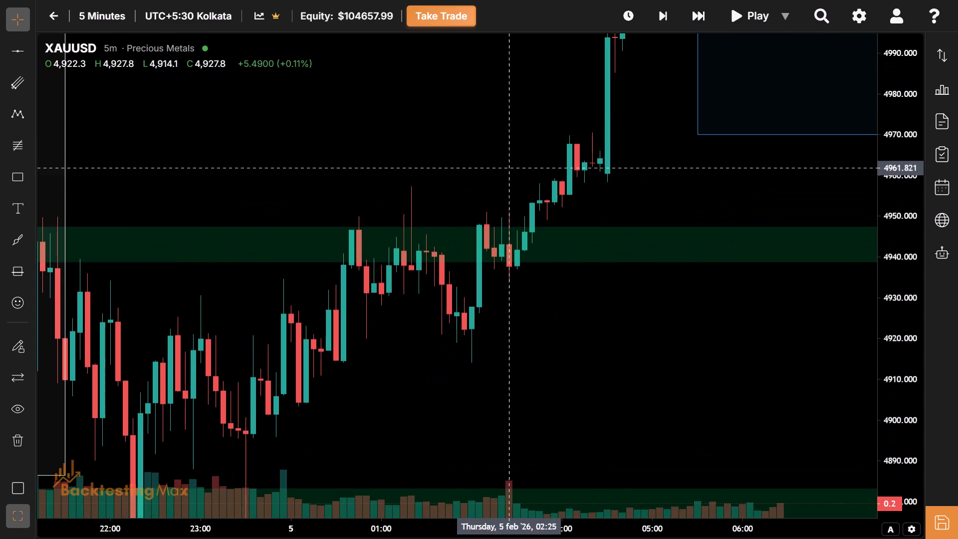
pyautogui.moveTo(555, 158); pyautogui.dragTo(328, 191)
pyautogui.moveTo(629, 128); pyautogui.dragTo(391, 321)
pyautogui.click(497, 241)
pyautogui.moveTo(497, 241); pyautogui.dragTo(419, 318)
pyautogui.moveTo(918, 471); pyautogui.dragTo(910, 386)
pyautogui.moveTo(646, 276); pyautogui.dragTo(654, 301)
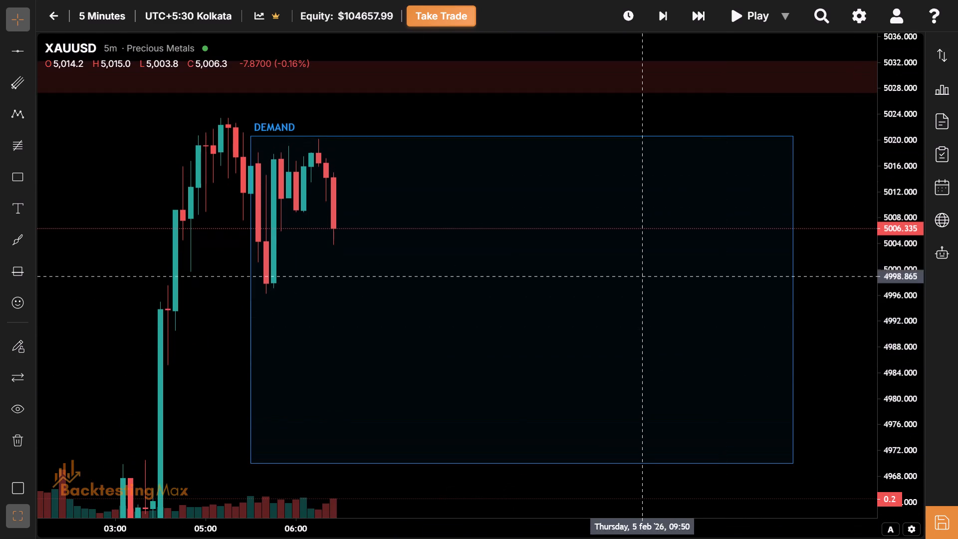
# Advance the replay in five-bar skips to about 11:35 on 5 Feb, past the end of the blue Asian session box.
pyautogui.moveTo(654, 301); pyautogui.dragTo(672, 332)
pyautogui.tripleClick(714, 16)
pyautogui.doubleClick(714, 16)
pyautogui.moveTo(714, 16); pyautogui.dragTo(588, 181)
pyautogui.moveTo(588, 181); pyautogui.dragTo(641, 87)
pyautogui.moveTo(683, 15); pyautogui.dragTo(694, 15)
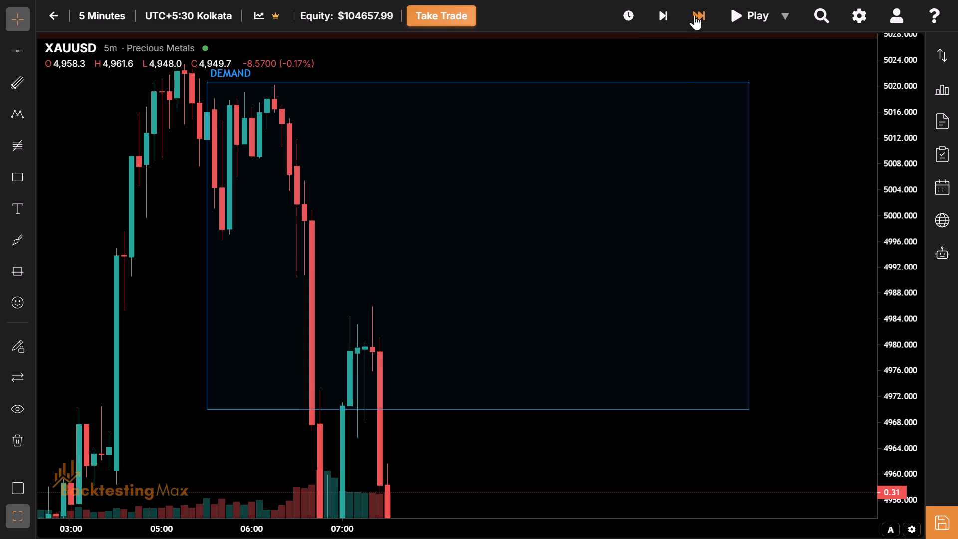
pyautogui.click(694, 15)
pyautogui.moveTo(694, 15); pyautogui.dragTo(698, 36)
pyautogui.click(698, 36)
pyautogui.tripleClick(700, 15)
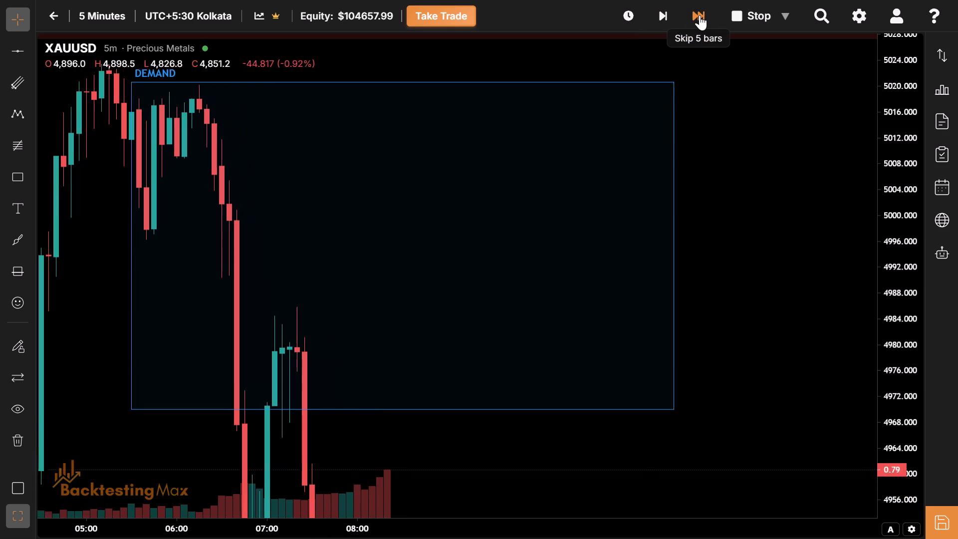
pyautogui.tripleClick(700, 15)
pyautogui.tripleClick(700, 15)
pyautogui.tripleClick(700, 15)
pyautogui.tripleClick(700, 15)
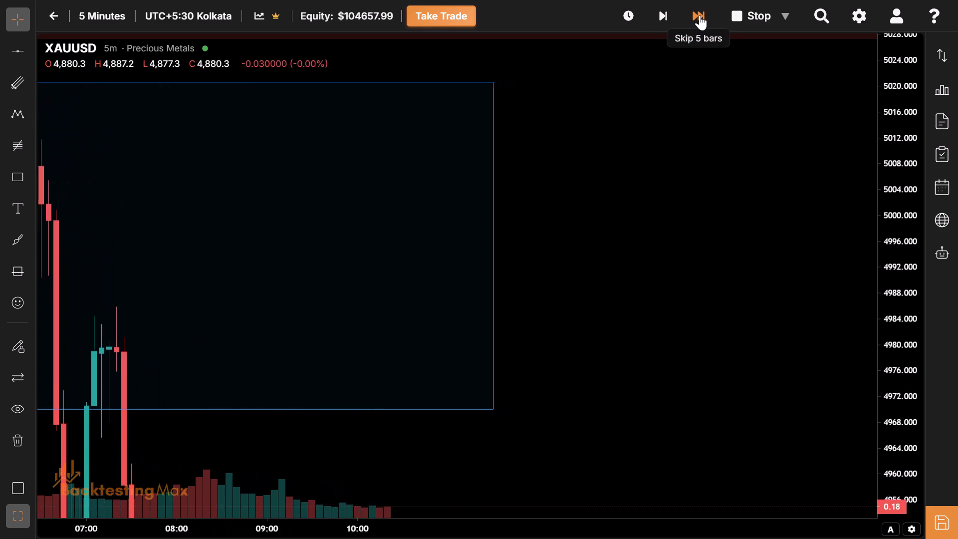
pyautogui.tripleClick(700, 15)
pyautogui.doubleClick(700, 15)
# Lower the bottom edge of the blue DEMAND box on 5 Feb to the session's low, about 4787.3.
pyautogui.moveTo(700, 15); pyautogui.dragTo(221, 310)
pyautogui.moveTo(221, 310); pyautogui.dragTo(565, 360)
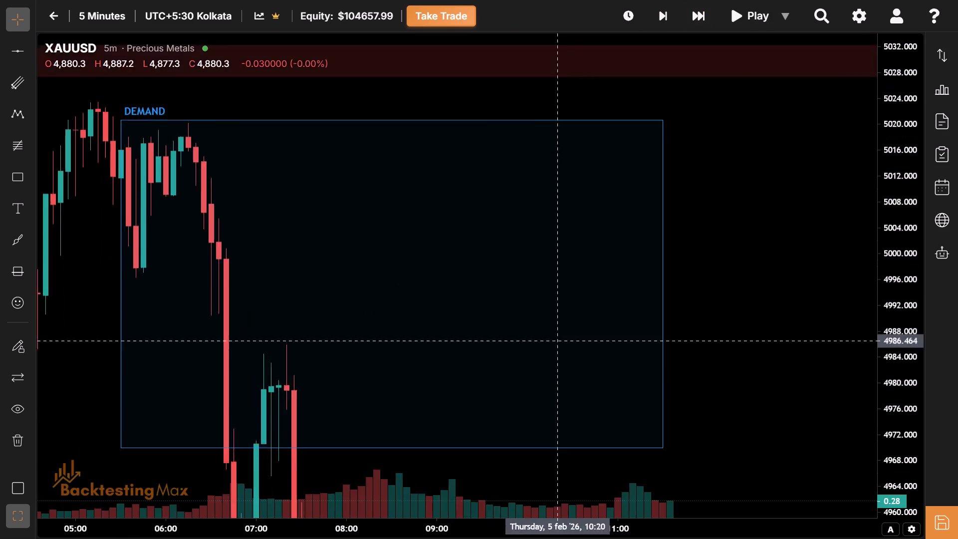
pyautogui.moveTo(565, 360); pyautogui.dragTo(651, 398)
pyautogui.moveTo(573, 377); pyautogui.dragTo(543, 127)
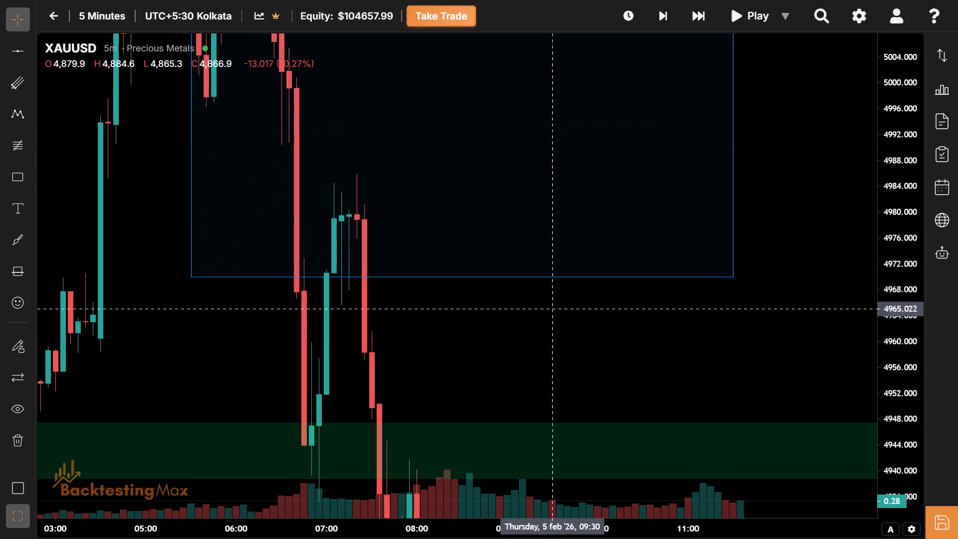
pyautogui.moveTo(552, 318); pyautogui.dragTo(522, 102)
pyautogui.moveTo(435, 84); pyautogui.dragTo(501, 441)
pyautogui.moveTo(610, 402); pyautogui.dragTo(548, 113)
pyautogui.moveTo(463, 288); pyautogui.dragTo(481, 245)
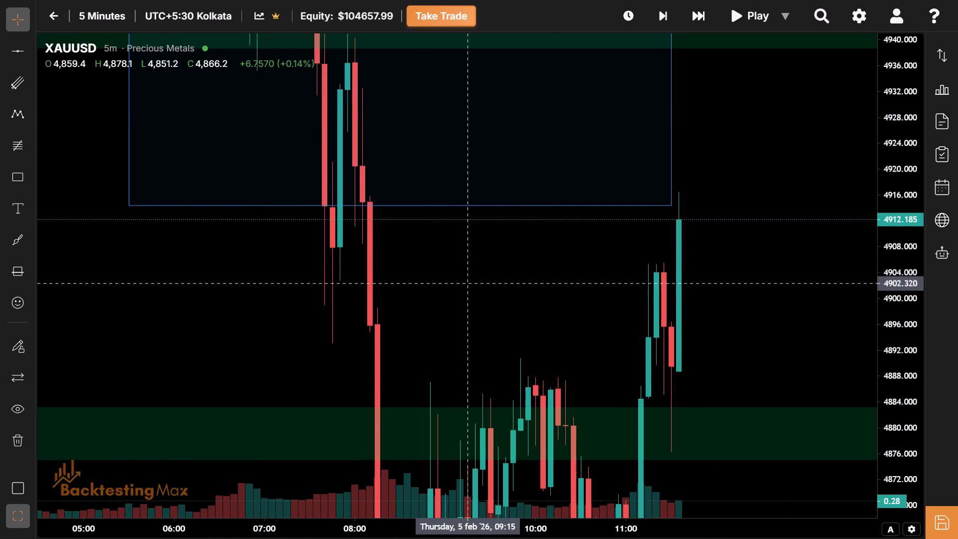
pyautogui.moveTo(481, 245); pyautogui.dragTo(510, 181)
pyautogui.moveTo(434, 133); pyautogui.dragTo(470, 465)
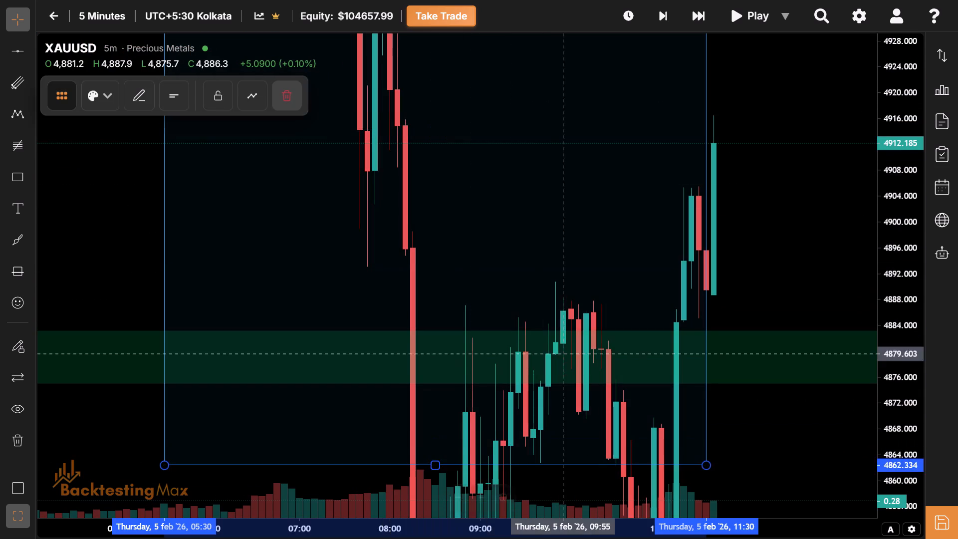
pyautogui.moveTo(563, 353); pyautogui.dragTo(520, 94)
pyautogui.moveTo(464, 358); pyautogui.dragTo(447, 139)
pyautogui.moveTo(442, 146); pyautogui.dragTo(456, 258)
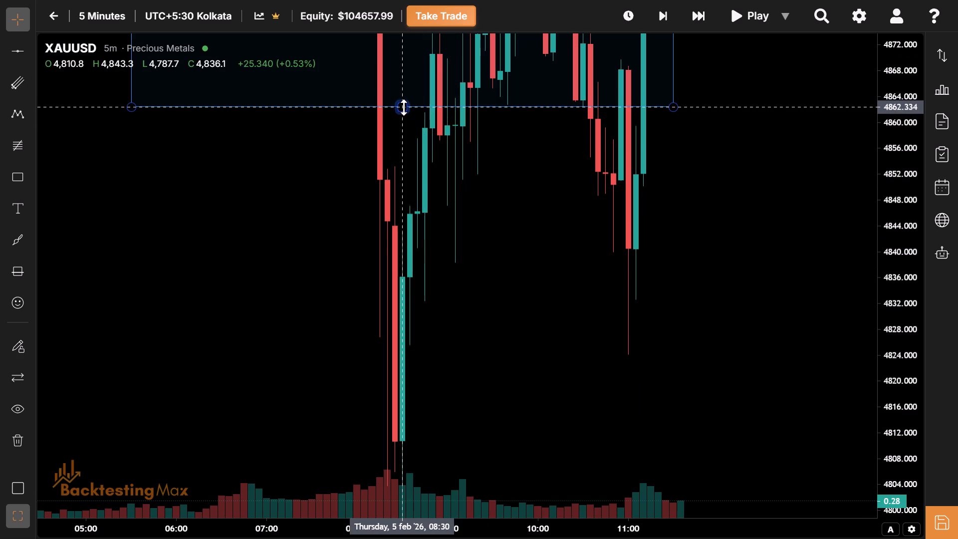
pyautogui.moveTo(404, 107); pyautogui.dragTo(447, 414)
pyautogui.moveTo(612, 334); pyautogui.dragTo(585, 198)
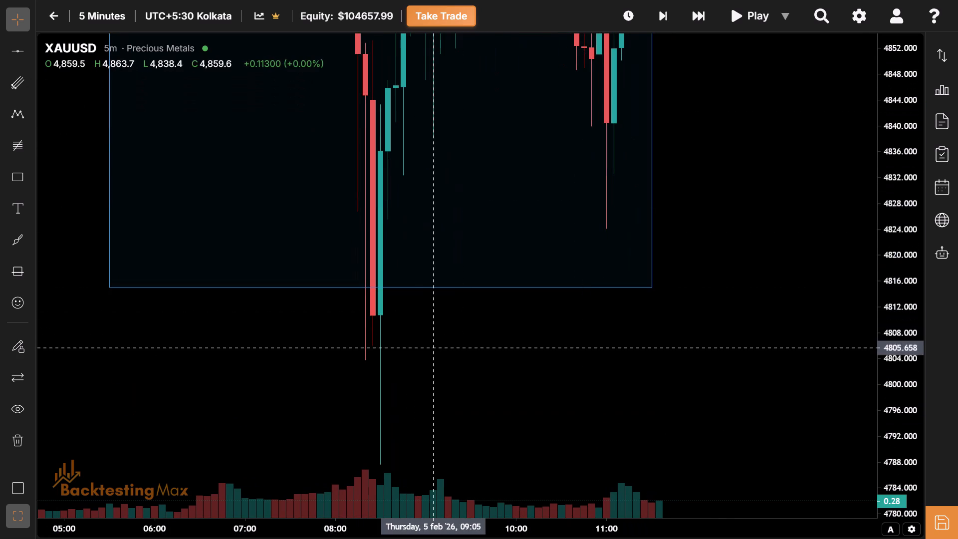
pyautogui.moveTo(430, 348); pyautogui.dragTo(422, 296)
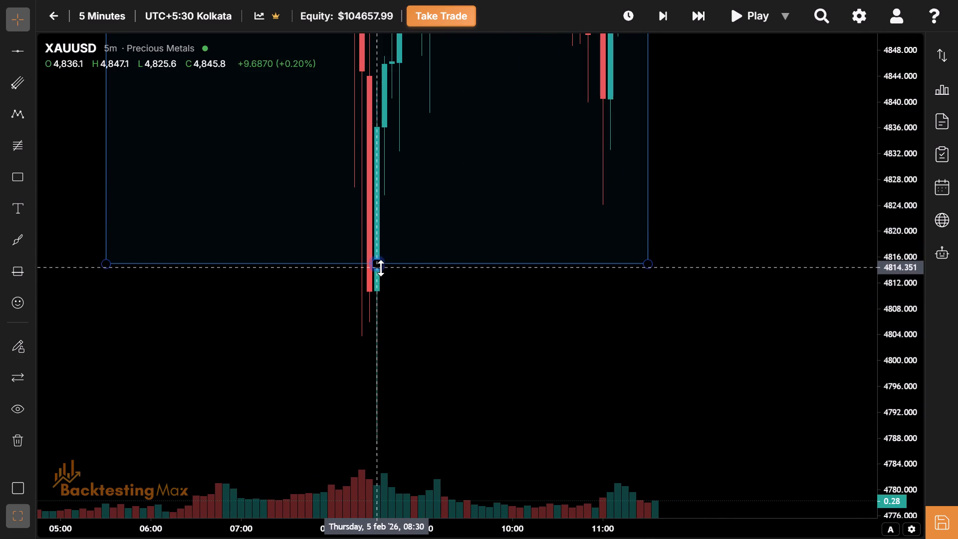
pyautogui.moveTo(381, 268); pyautogui.dragTo(651, 442)
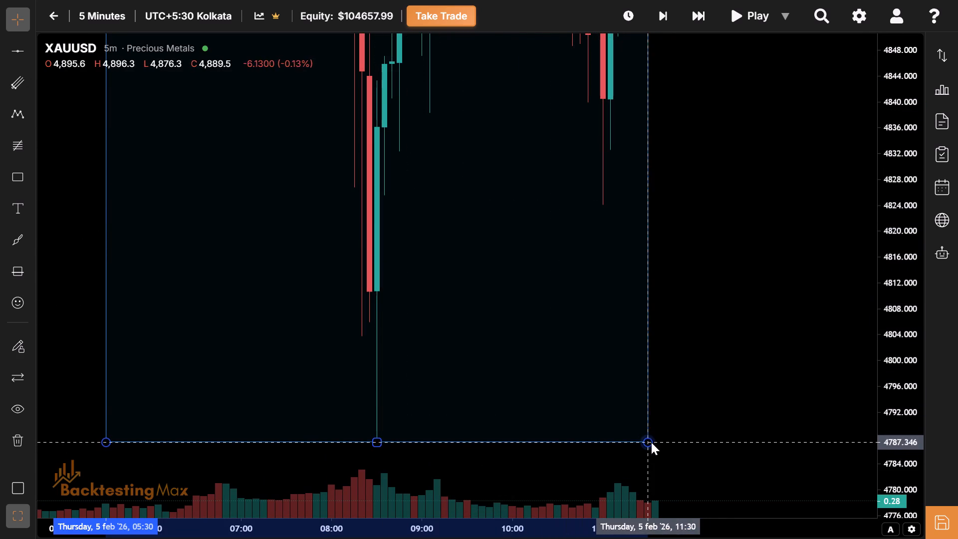
pyautogui.moveTo(651, 442); pyautogui.dragTo(673, 442)
# Examine the fall and recovery inside the blue Asian session box and how price sits relative to the two green zones.
pyautogui.moveTo(454, 307); pyautogui.dragTo(465, 396)
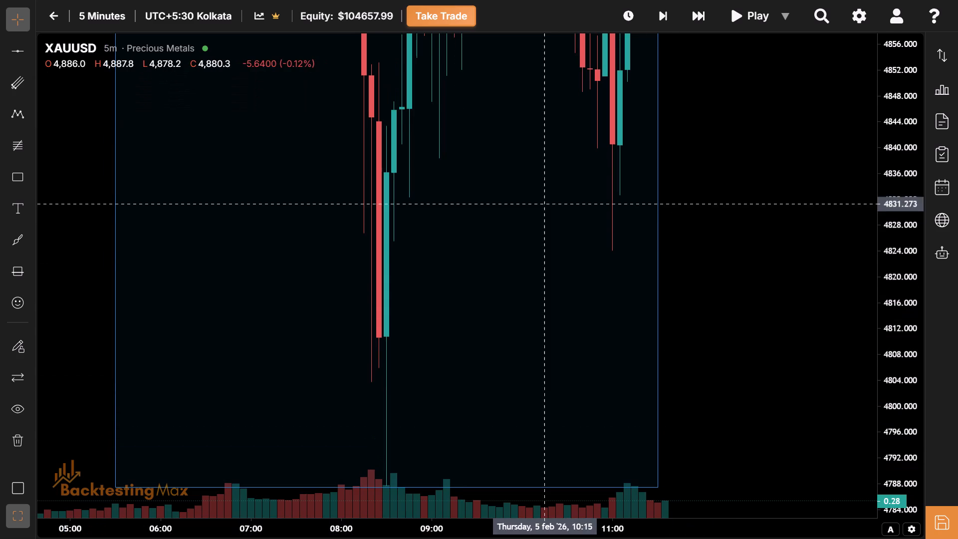
pyautogui.moveTo(545, 204); pyautogui.dragTo(559, 428)
pyautogui.moveTo(579, 230); pyautogui.dragTo(524, 438)
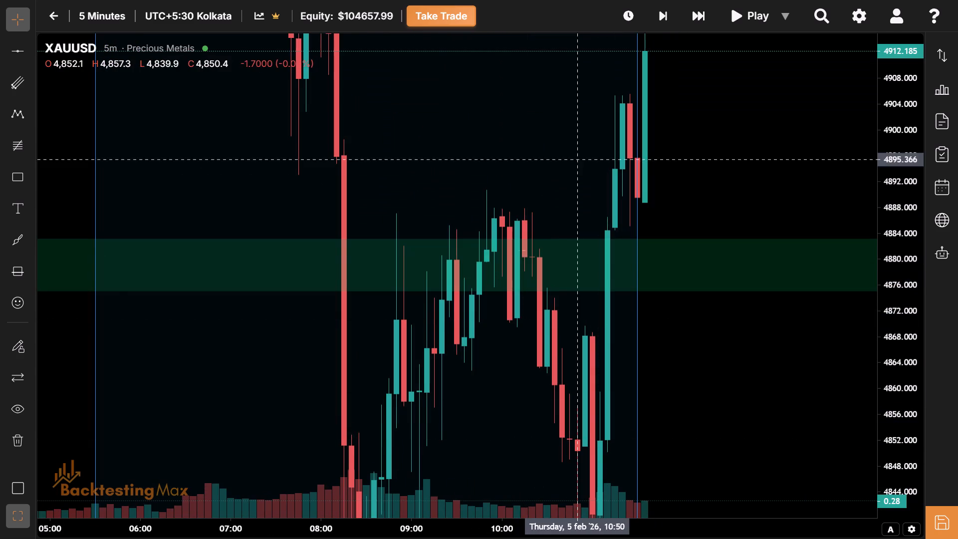
pyautogui.moveTo(580, 159); pyautogui.dragTo(410, 400)
pyautogui.moveTo(655, 254); pyautogui.dragTo(593, 202)
pyautogui.click(593, 202)
pyautogui.moveTo(593, 202); pyautogui.dragTo(568, 378)
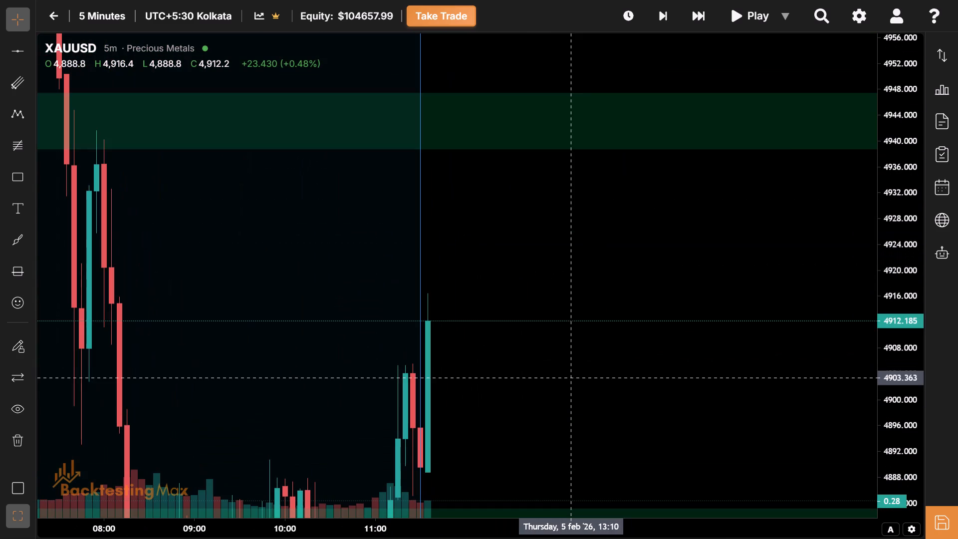
pyautogui.moveTo(901, 99); pyautogui.dragTo(902, 272)
pyautogui.moveTo(608, 269); pyautogui.dragTo(664, 461)
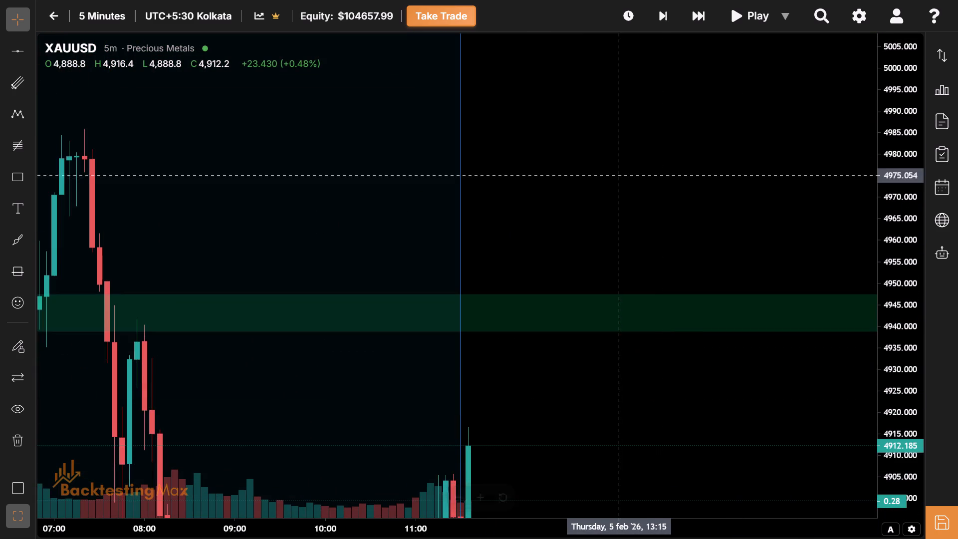
pyautogui.moveTo(615, 158); pyautogui.dragTo(854, 379)
pyautogui.moveTo(617, 365); pyautogui.dragTo(521, 326)
pyautogui.moveTo(655, 341); pyautogui.dragTo(617, 149)
pyautogui.moveTo(713, 177); pyautogui.dragTo(757, 65)
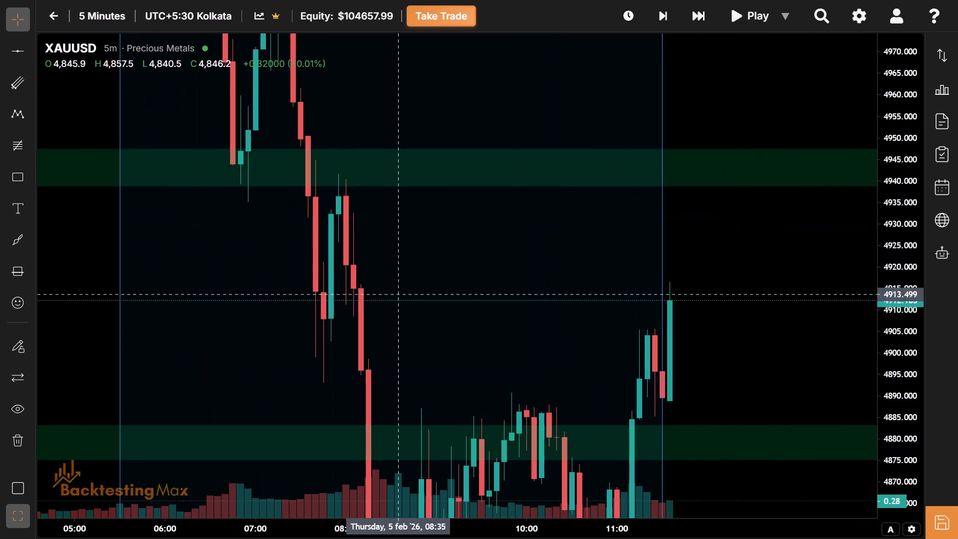
# Delete the upper green zone, about 4939 to 4947.
pyautogui.moveTo(390, 296); pyautogui.dragTo(843, 340)
pyautogui.moveTo(539, 339); pyautogui.dragTo(834, 365)
pyautogui.moveTo(662, 386); pyautogui.dragTo(652, 394)
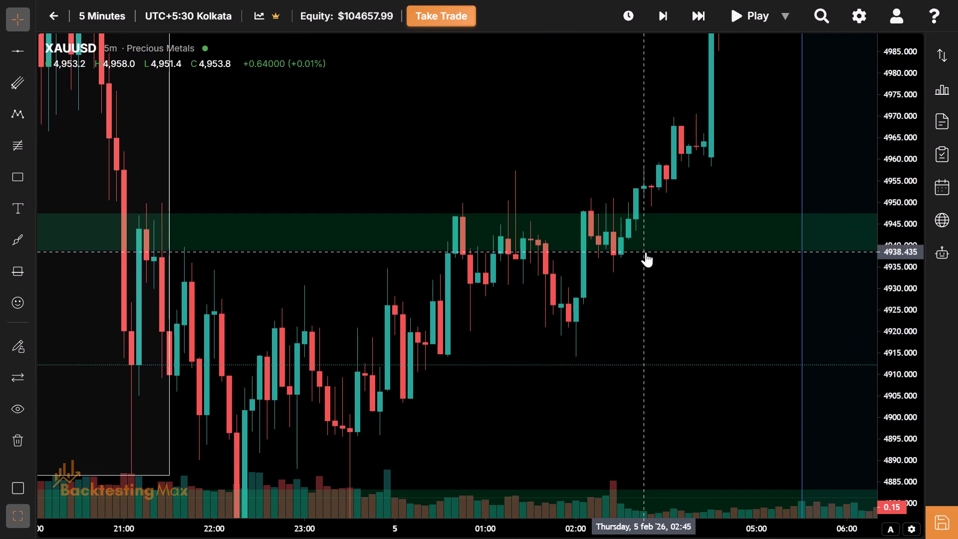
pyautogui.click(646, 252)
pyautogui.click(294, 96)
# Examine how price reacts at the remaining green zone, from the white New York session box to the latest candles on 5 Feb.
pyautogui.moveTo(512, 382); pyautogui.dragTo(260, 329)
pyautogui.moveTo(771, 306); pyautogui.dragTo(395, 323)
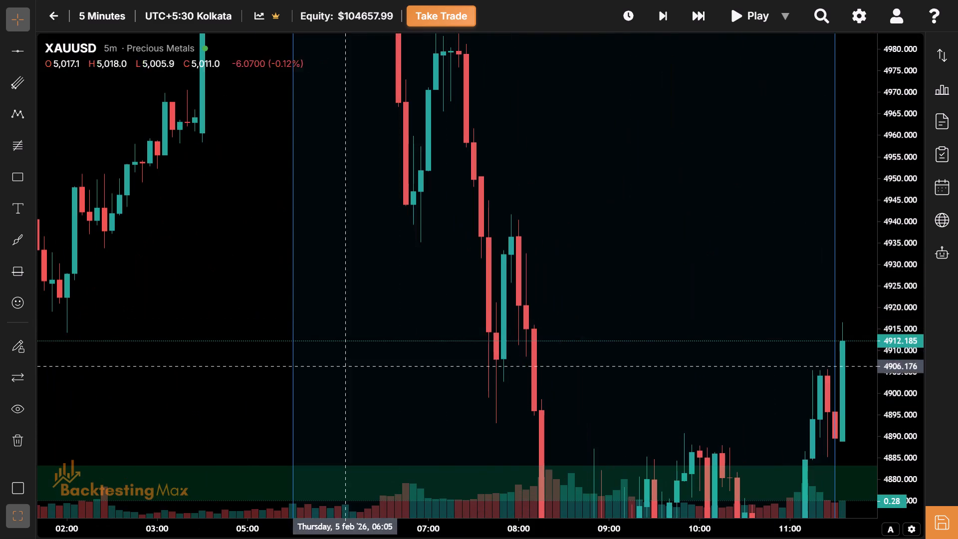
pyautogui.moveTo(631, 354); pyautogui.dragTo(302, 175)
pyautogui.moveTo(672, 184); pyautogui.dragTo(602, 312)
pyautogui.moveTo(682, 205); pyautogui.dragTo(728, 90)
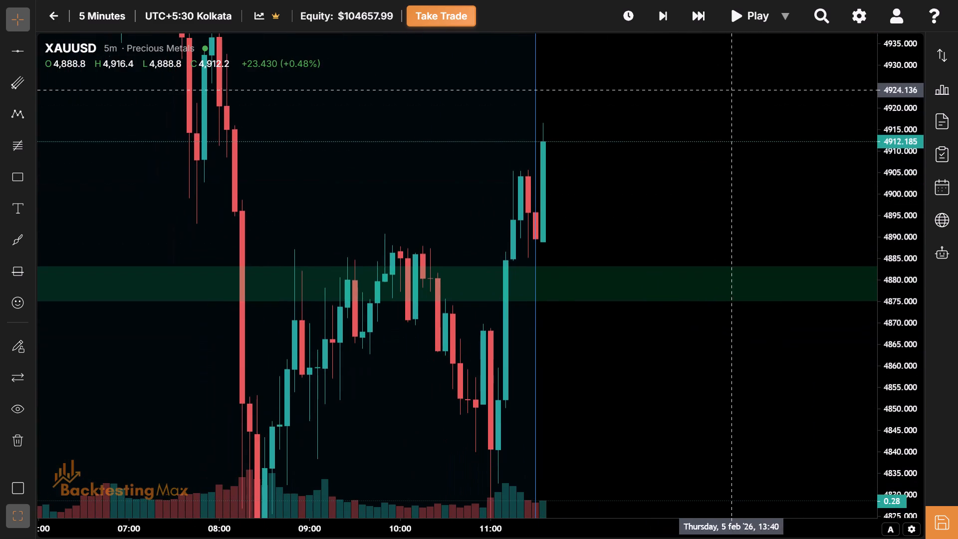
pyautogui.moveTo(656, 380); pyautogui.dragTo(765, 283)
pyautogui.moveTo(506, 320); pyautogui.dragTo(439, 381)
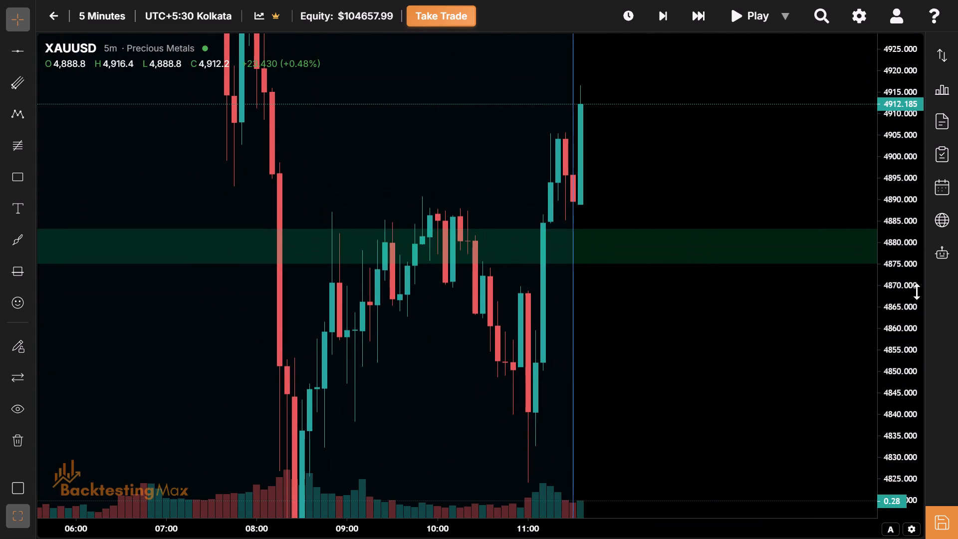
pyautogui.moveTo(346, 379); pyautogui.dragTo(957, 391)
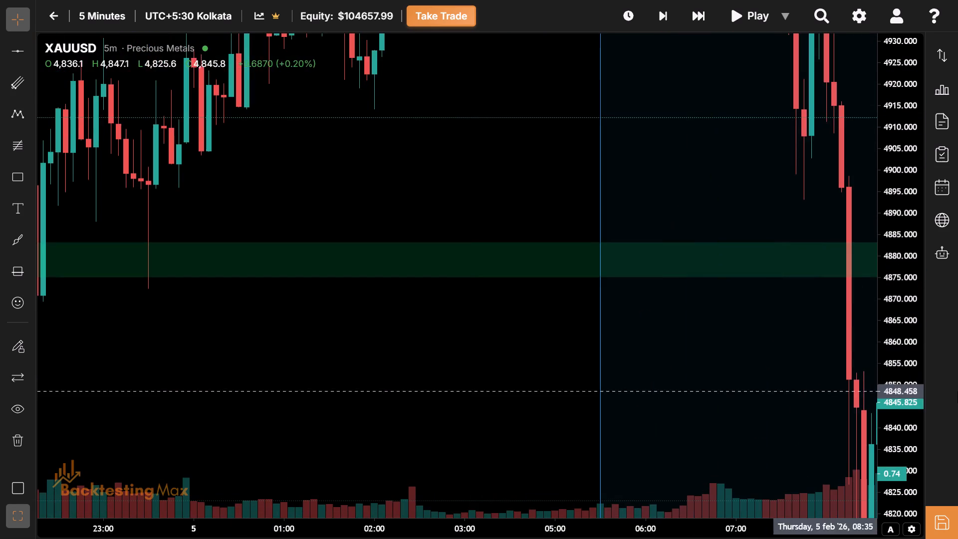
pyautogui.moveTo(359, 310); pyautogui.dragTo(945, 330)
pyautogui.moveTo(475, 538); pyautogui.dragTo(448, 523)
pyautogui.moveTo(448, 523); pyautogui.dragTo(732, 538)
pyautogui.moveTo(900, 90); pyautogui.dragTo(937, 358)
pyautogui.moveTo(350, 426); pyautogui.dragTo(156, 428)
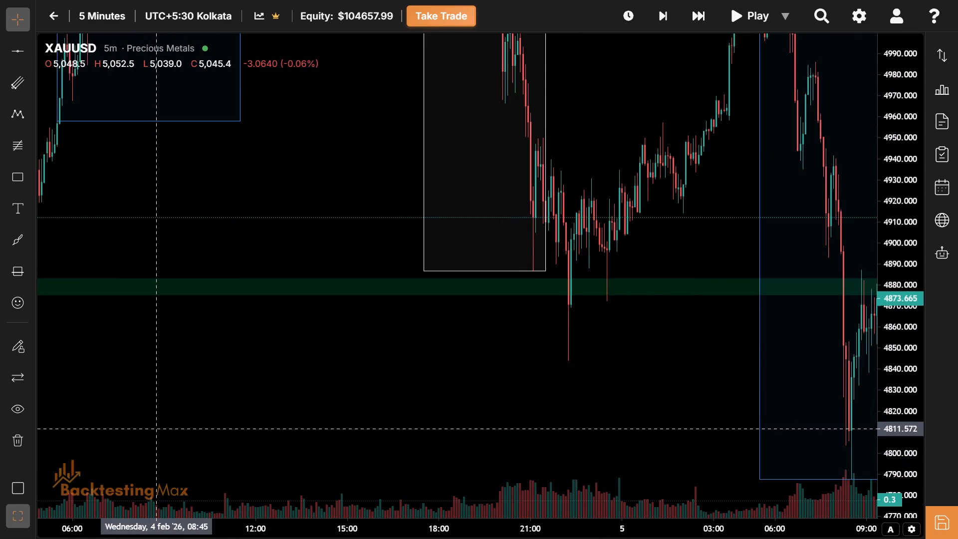
pyautogui.moveTo(497, 415); pyautogui.dragTo(167, 481)
pyautogui.moveTo(767, 281); pyautogui.dragTo(424, 217)
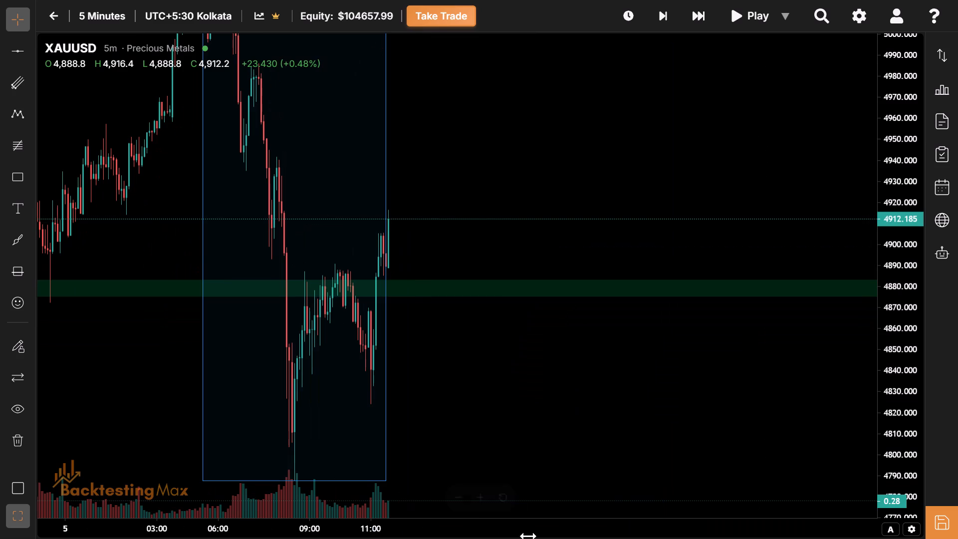
pyautogui.moveTo(389, 538); pyautogui.dragTo(416, 529)
pyautogui.moveTo(416, 529); pyautogui.dragTo(265, 526)
pyautogui.moveTo(387, 375); pyautogui.dragTo(529, 408)
pyautogui.moveTo(354, 533); pyautogui.dragTo(171, 511)
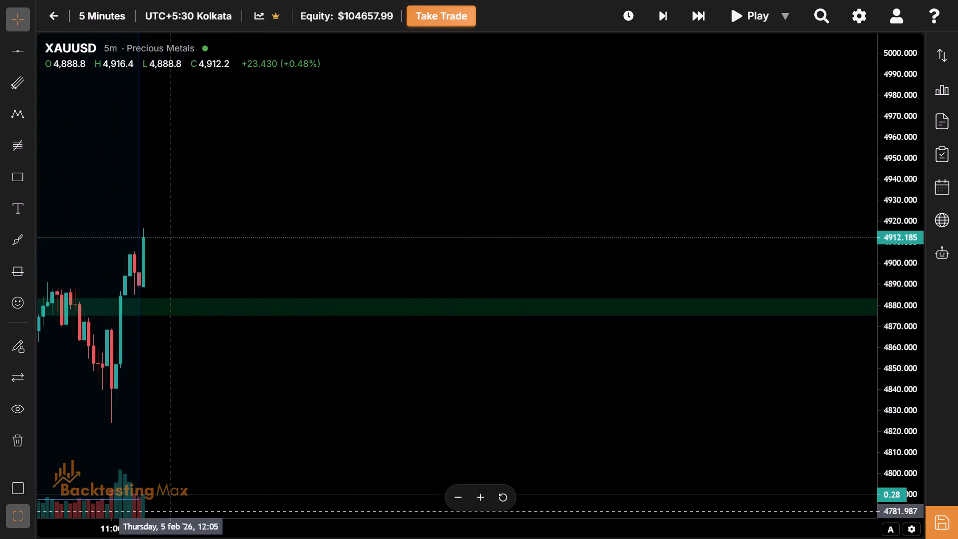
pyautogui.moveTo(255, 393); pyautogui.dragTo(677, 403)
pyautogui.moveTo(502, 532); pyautogui.dragTo(326, 538)
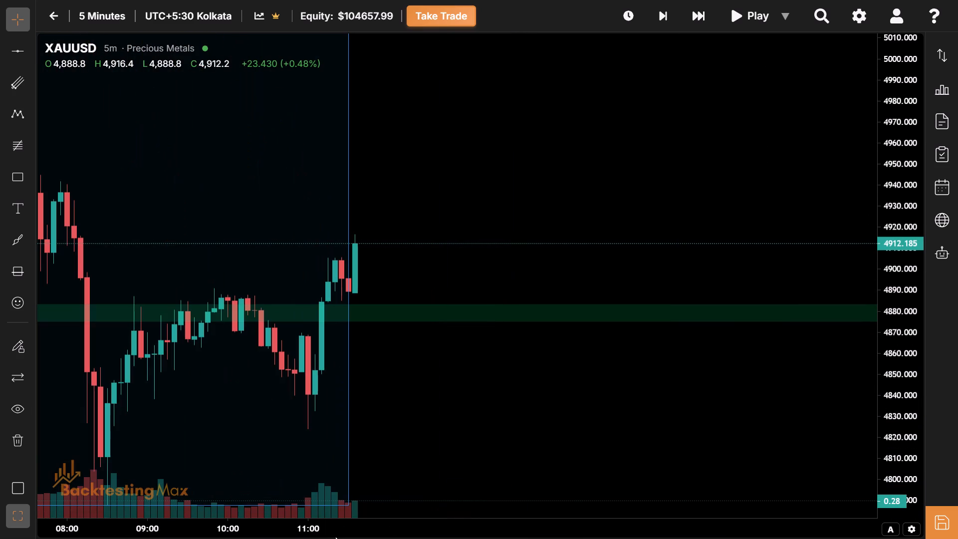
# Review the blue Asian session box against the red zone above and the earlier New York session and overnight price action.
pyautogui.moveTo(920, 449); pyautogui.dragTo(886, 290)
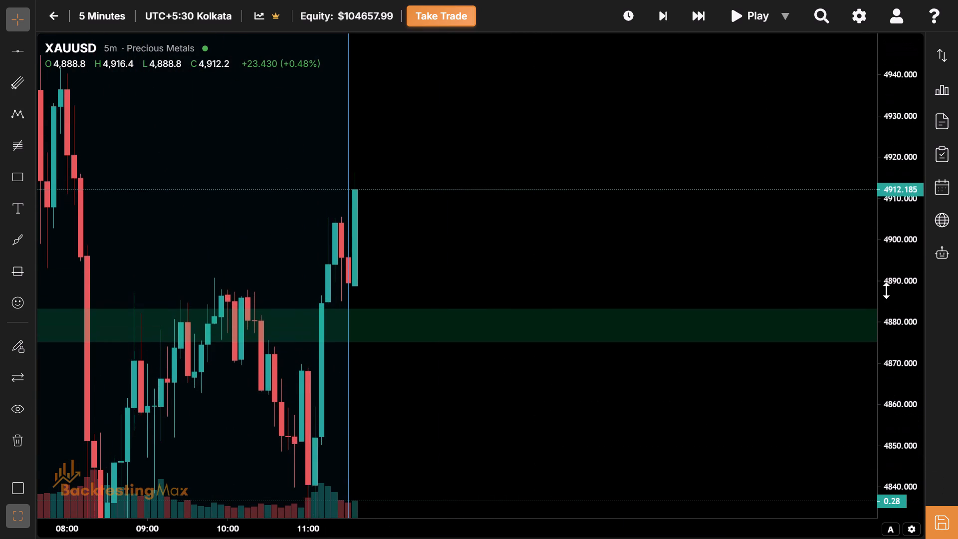
pyautogui.moveTo(886, 290); pyautogui.dragTo(880, 350)
pyautogui.moveTo(609, 206); pyautogui.dragTo(836, 371)
pyautogui.moveTo(770, 262); pyautogui.dragTo(708, 431)
pyautogui.moveTo(711, 243); pyautogui.dragTo(636, 177)
pyautogui.moveTo(721, 372); pyautogui.dragTo(704, 375)
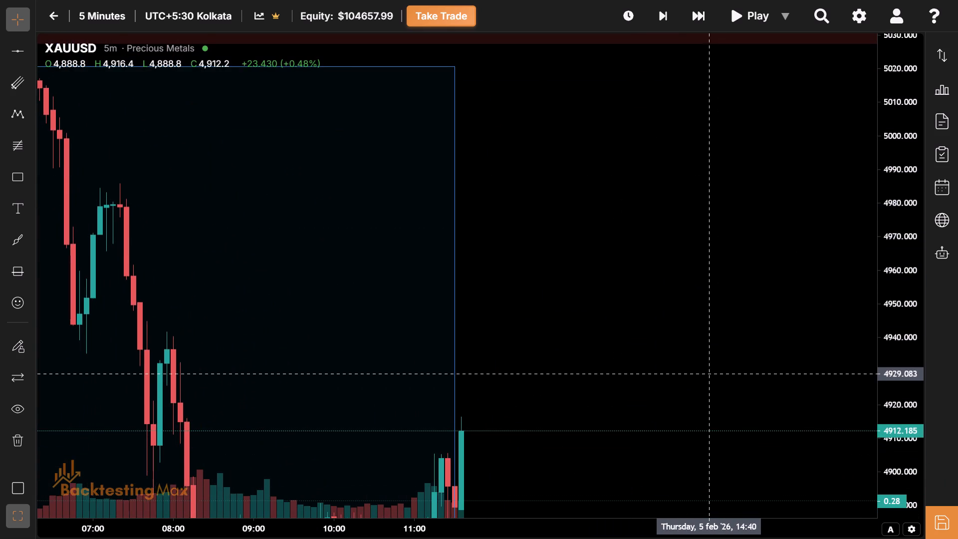
pyautogui.moveTo(704, 375); pyautogui.dragTo(685, 370)
pyautogui.moveTo(685, 370); pyautogui.dragTo(888, 460)
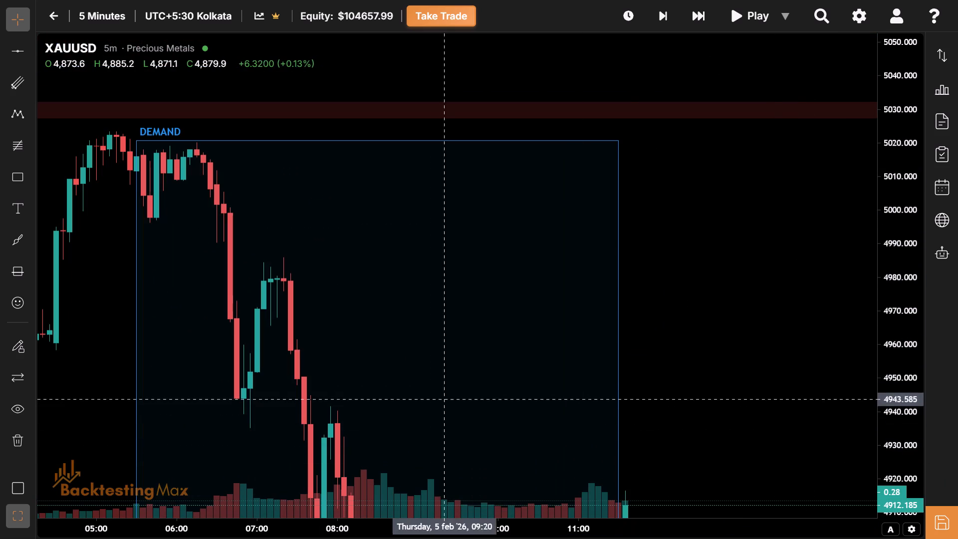
pyautogui.moveTo(430, 394); pyautogui.dragTo(833, 209)
pyautogui.moveTo(304, 306); pyautogui.dragTo(780, 368)
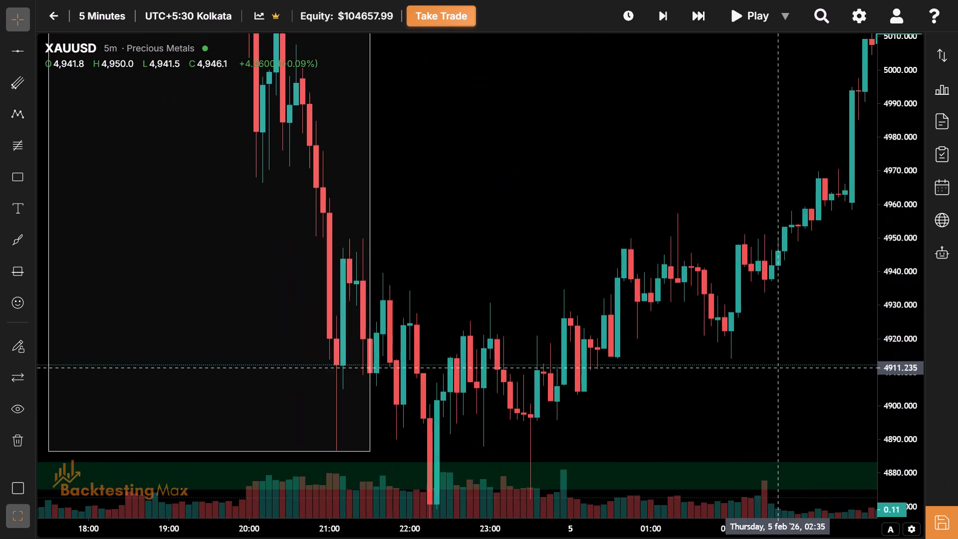
pyautogui.moveTo(780, 368); pyautogui.dragTo(195, 357)
pyautogui.moveTo(544, 337); pyautogui.dragTo(157, 279)
pyautogui.moveTo(590, 241); pyautogui.dragTo(550, 315)
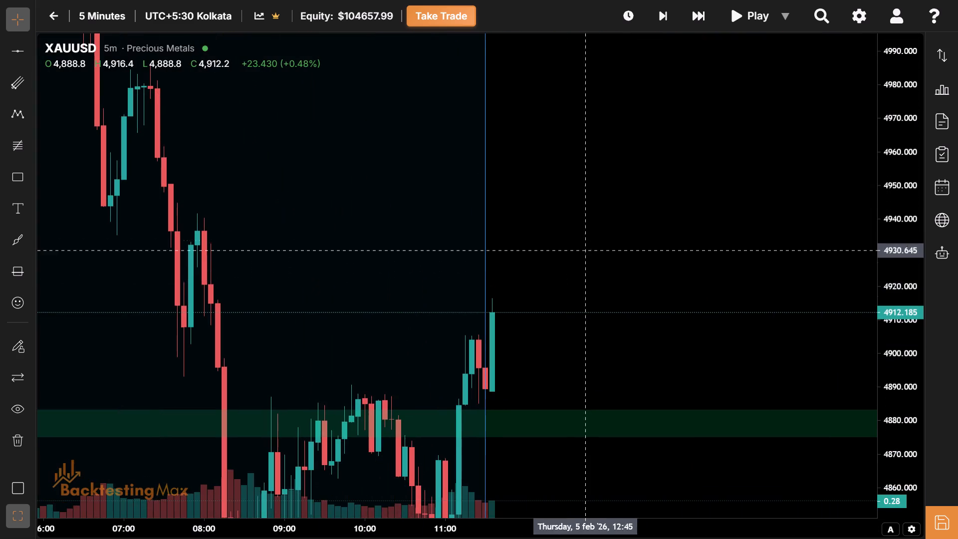
pyautogui.moveTo(550, 315); pyautogui.dragTo(482, 485)
pyautogui.moveTo(582, 288); pyautogui.dragTo(546, 155)
pyautogui.moveTo(520, 298); pyautogui.dragTo(614, 146)
pyautogui.moveTo(596, 332); pyautogui.dragTo(418, 174)
pyautogui.moveTo(482, 217); pyautogui.dragTo(476, 243)
# Advance the replay in five-bar skips to about 13:10 on 5 Feb.
pyautogui.moveTo(703, 2); pyautogui.dragTo(702, 11)
pyautogui.click(702, 11)
pyautogui.click(690, 42)
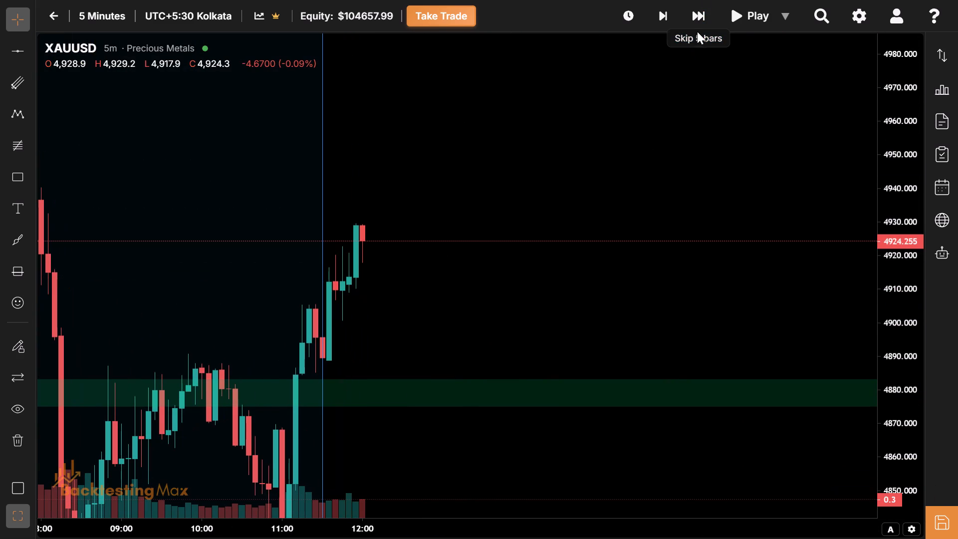
pyautogui.click(699, 18)
pyautogui.click(699, 18)
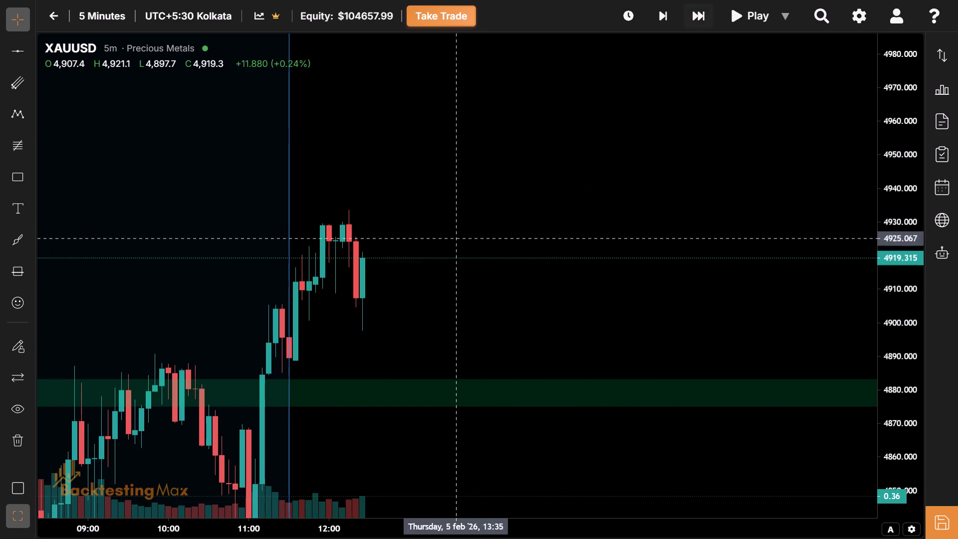
pyautogui.click(702, 18)
pyautogui.click(482, 188)
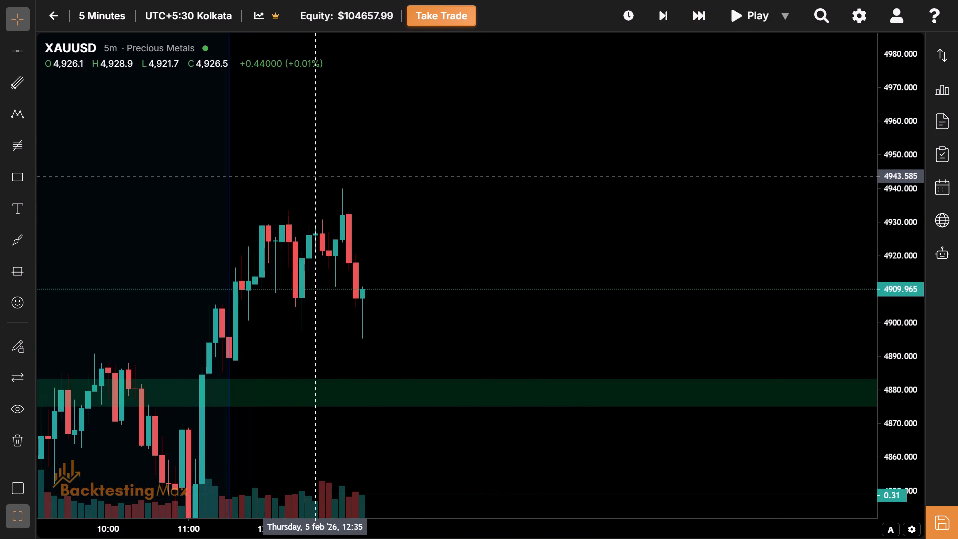
# Draw a rectangle from 12:30 to 16:30 on 5 Feb, about 4920.2 to 4897.8.
pyautogui.click(12, 186)
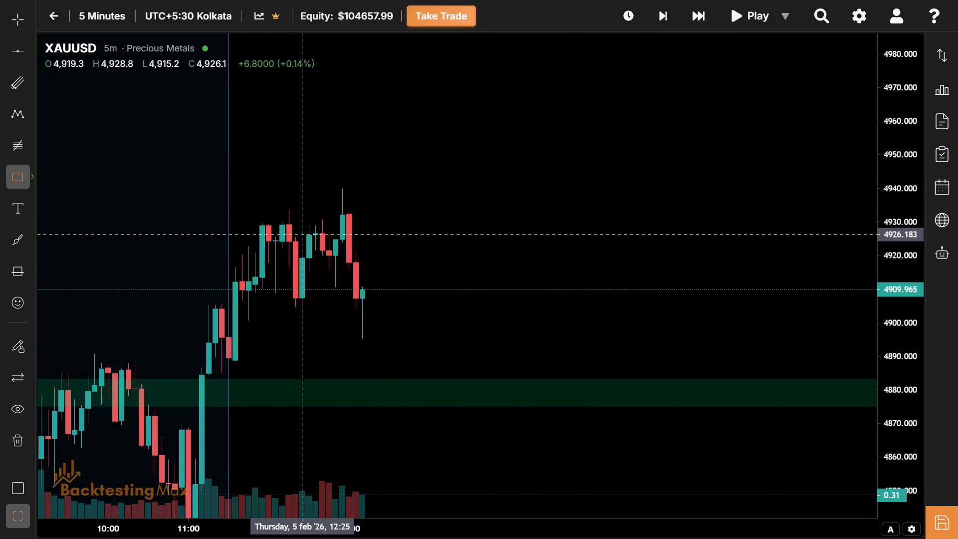
pyautogui.click(302, 255)
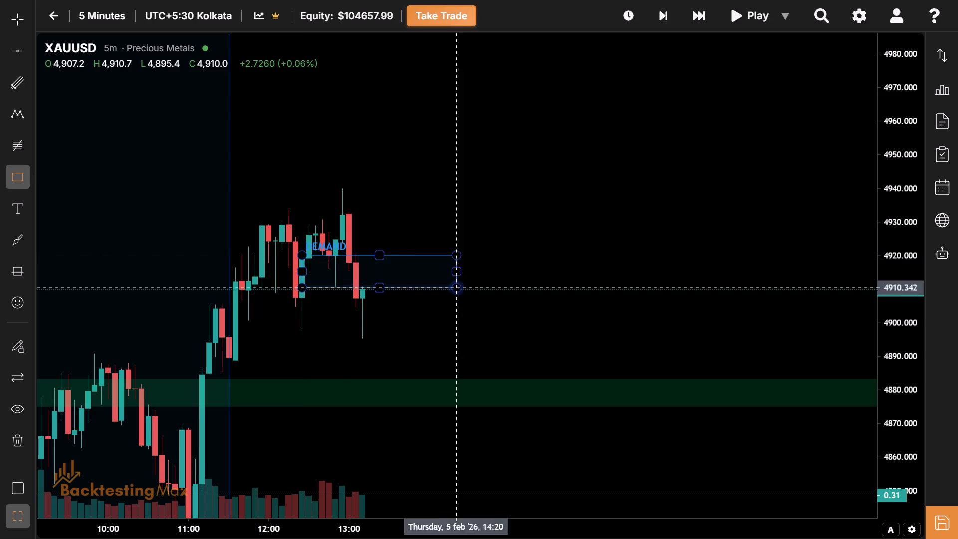
pyautogui.click(631, 330)
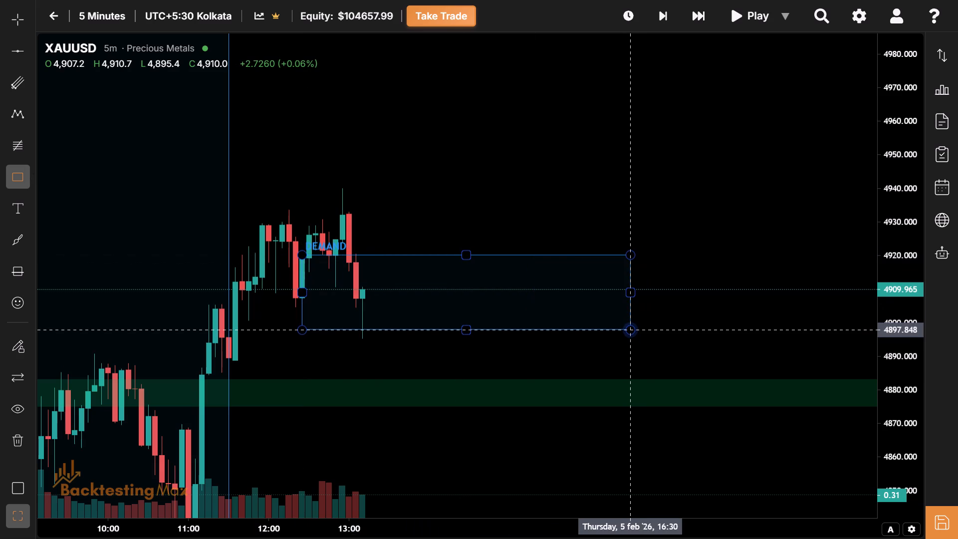
pyautogui.moveTo(306, 293); pyautogui.dragTo(311, 293)
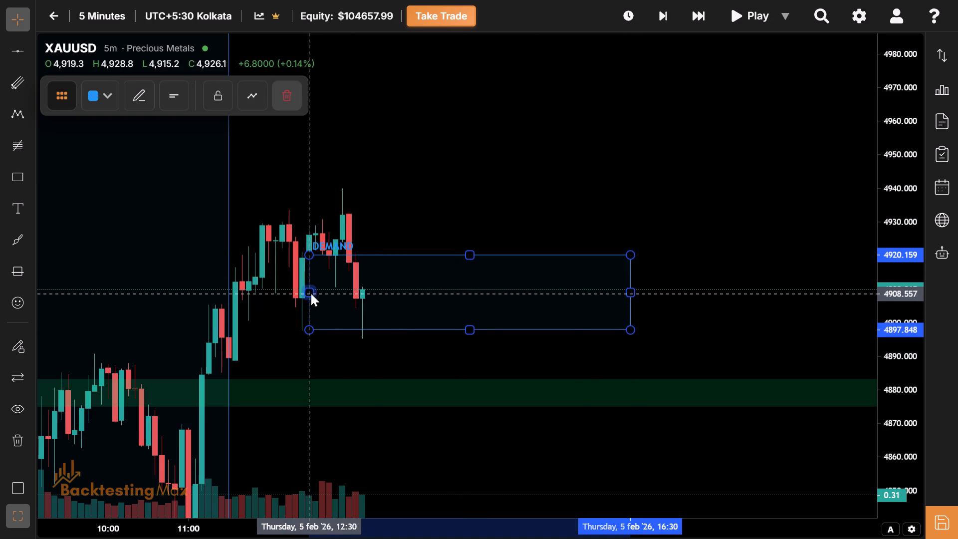
pyautogui.moveTo(311, 293); pyautogui.dragTo(312, 293)
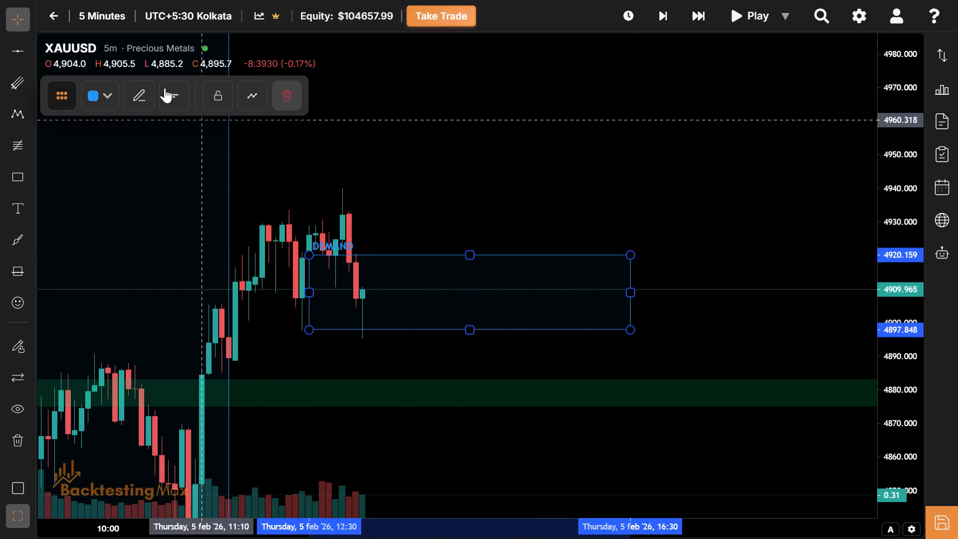
# Apply the London Session template to the rectangle starting at 12:30 on 5 Feb.
pyautogui.click(103, 97)
pyautogui.click(179, 361)
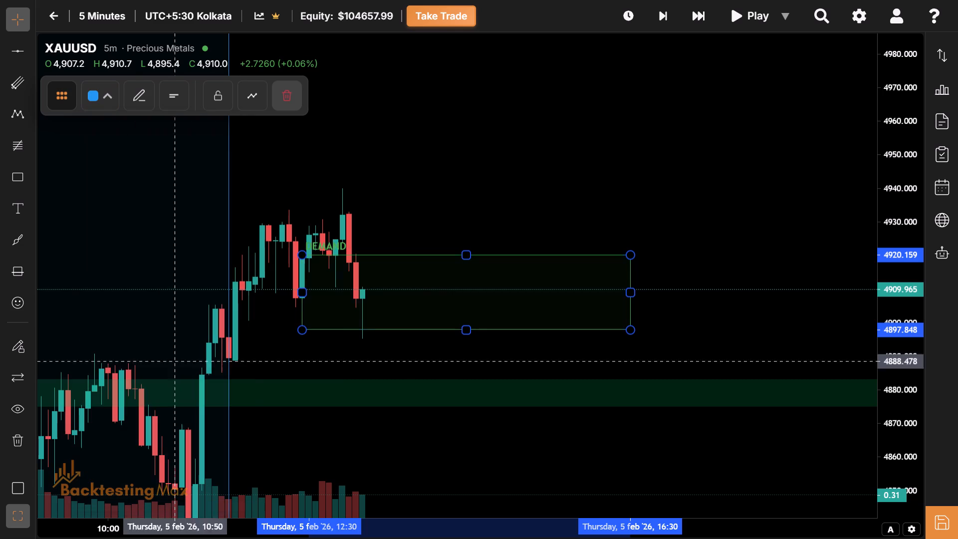
# Fit the London session box to the candles, starting at 12:30 and spanning about 4939.3 down to 4895.5.
pyautogui.moveTo(466, 254); pyautogui.dragTo(463, 192)
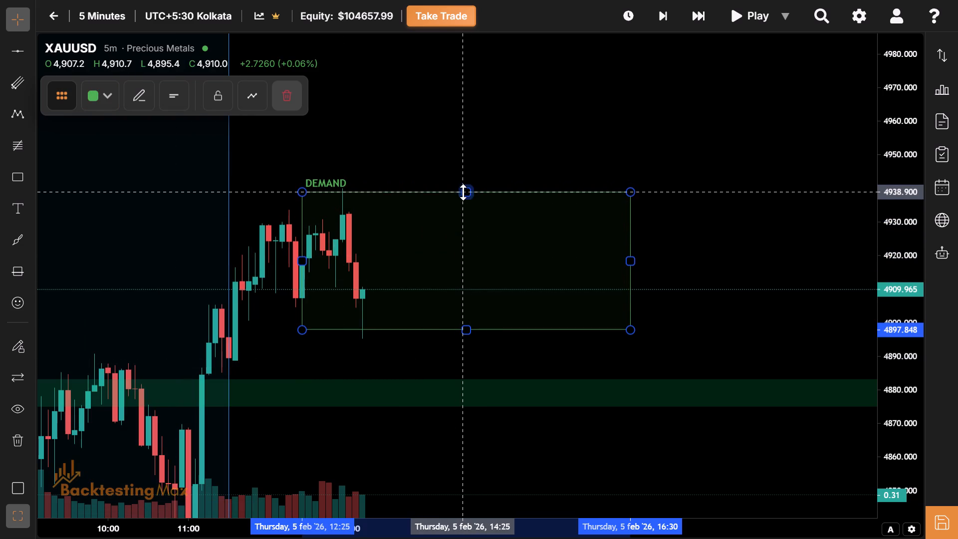
pyautogui.moveTo(304, 262); pyautogui.dragTo(308, 262)
pyautogui.click(548, 256)
pyautogui.moveTo(548, 256); pyautogui.dragTo(554, 271)
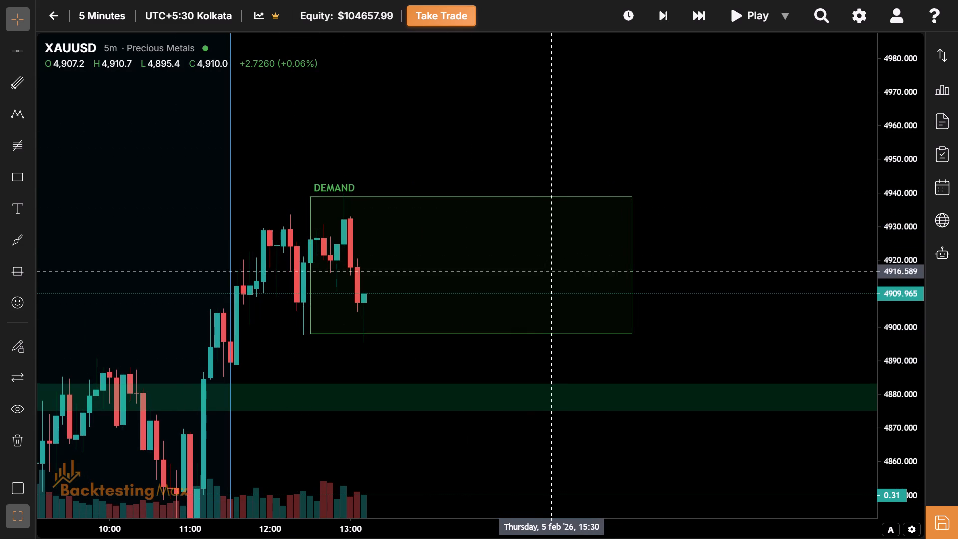
pyautogui.click(470, 196)
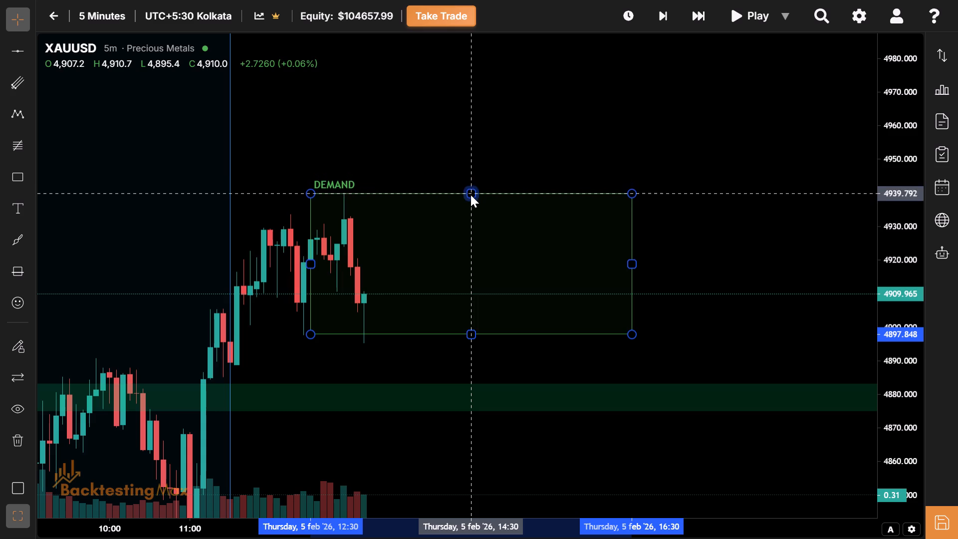
pyautogui.moveTo(472, 254); pyautogui.dragTo(544, 267)
pyautogui.moveTo(510, 341); pyautogui.dragTo(514, 347)
pyautogui.moveTo(447, 278); pyautogui.dragTo(536, 397)
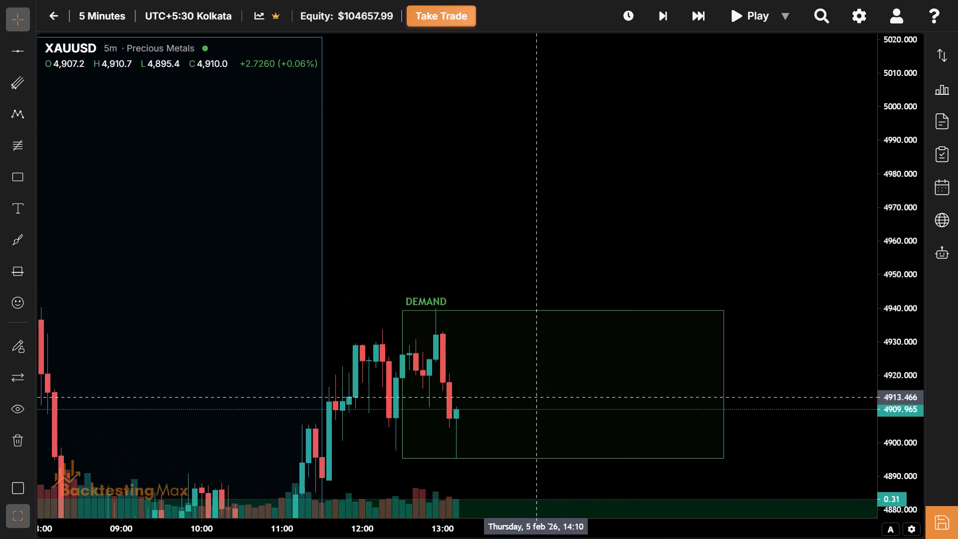
# Advance the replay in five-bar skips to about 16:10 on 5 Feb.
pyautogui.click(527, 244)
pyautogui.moveTo(554, 207); pyautogui.dragTo(472, 190)
pyautogui.tripleClick(703, 23)
pyautogui.tripleClick(703, 23)
pyautogui.tripleClick(703, 23)
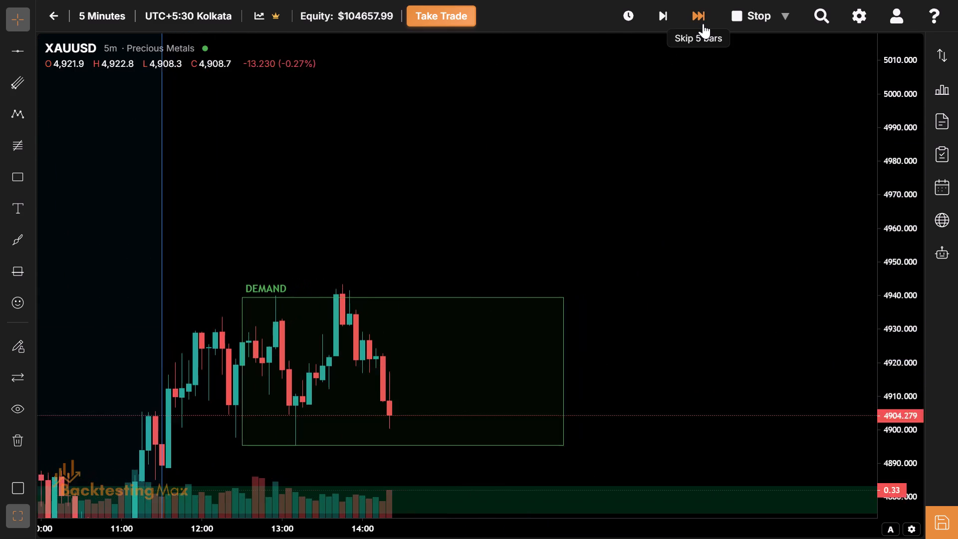
pyautogui.tripleClick(703, 23)
pyautogui.tripleClick(703, 23)
pyautogui.click(703, 23)
pyautogui.moveTo(703, 23); pyautogui.dragTo(510, 353)
pyautogui.moveTo(510, 353); pyautogui.dragTo(529, 331)
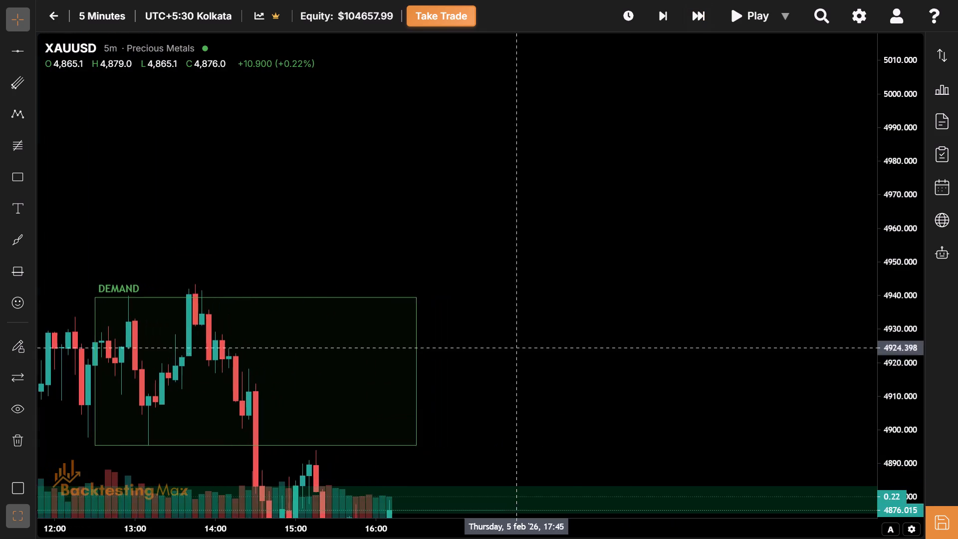
# Stretch the London session box to the session's high and low, about 4943 to 4847.
pyautogui.moveTo(529, 331); pyautogui.dragTo(733, 117)
pyautogui.moveTo(640, 356); pyautogui.dragTo(876, 318)
pyautogui.moveTo(598, 315); pyautogui.dragTo(904, 167)
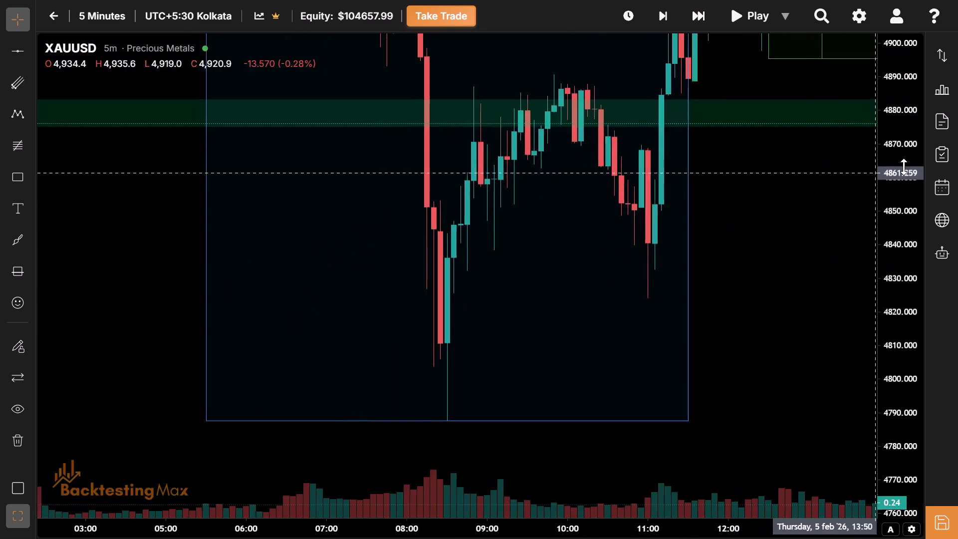
pyautogui.moveTo(904, 167); pyautogui.dragTo(467, 364)
pyautogui.moveTo(477, 252); pyautogui.dragTo(505, 440)
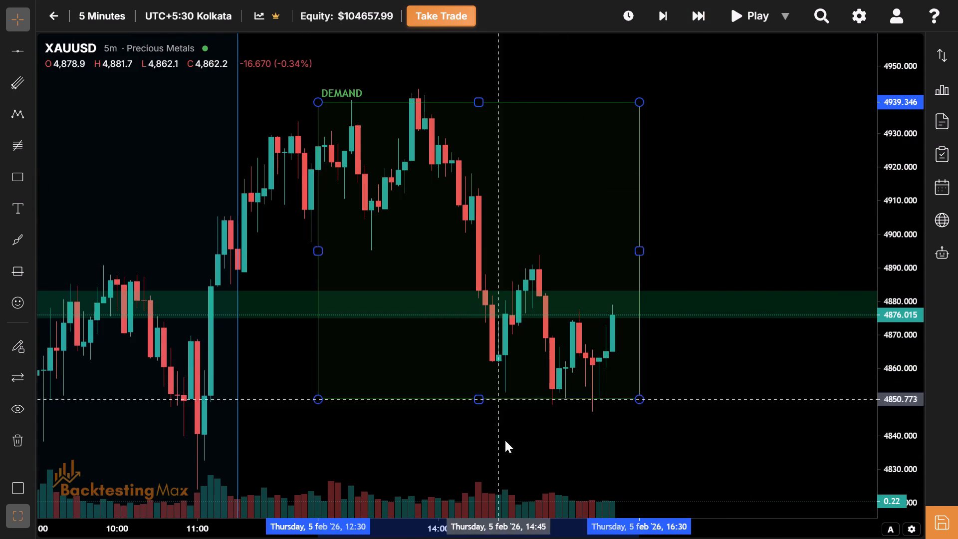
pyautogui.moveTo(505, 440); pyautogui.dragTo(709, 411)
pyautogui.moveTo(709, 411); pyautogui.dragTo(608, 442)
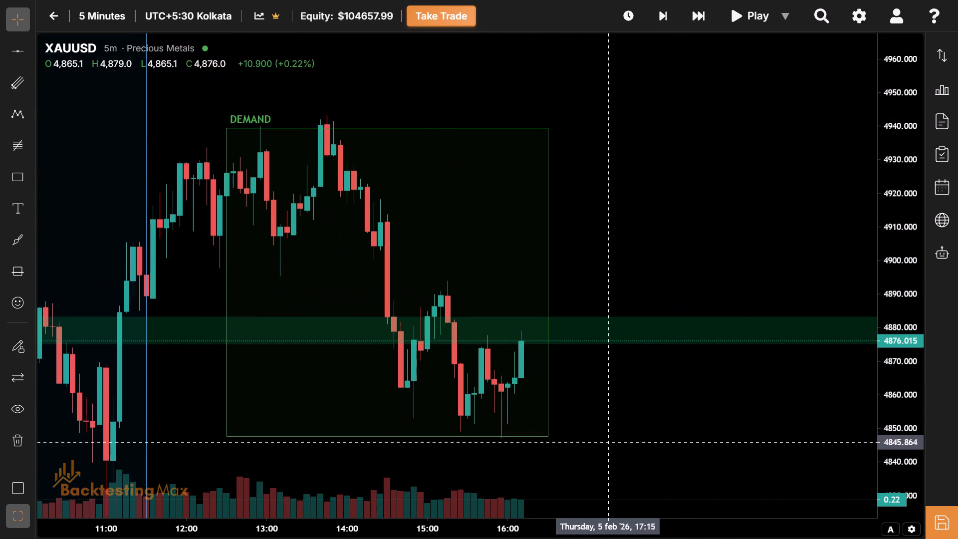
pyautogui.click(391, 263)
pyautogui.moveTo(391, 263); pyautogui.dragTo(401, 336)
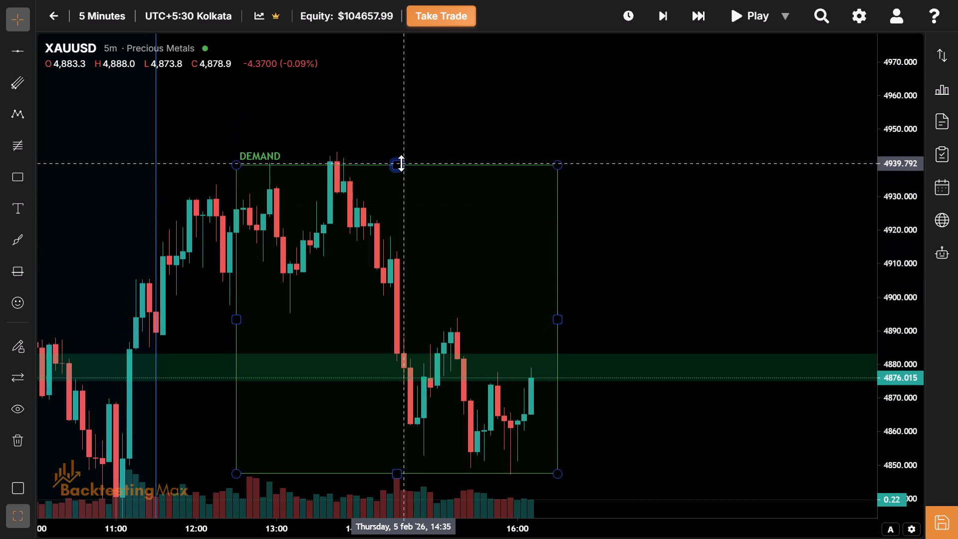
pyautogui.moveTo(401, 163); pyautogui.dragTo(401, 151)
# Advance the replay by five bars to about 16:35 on 5 Feb.
pyautogui.moveTo(401, 273); pyautogui.dragTo(713, 225)
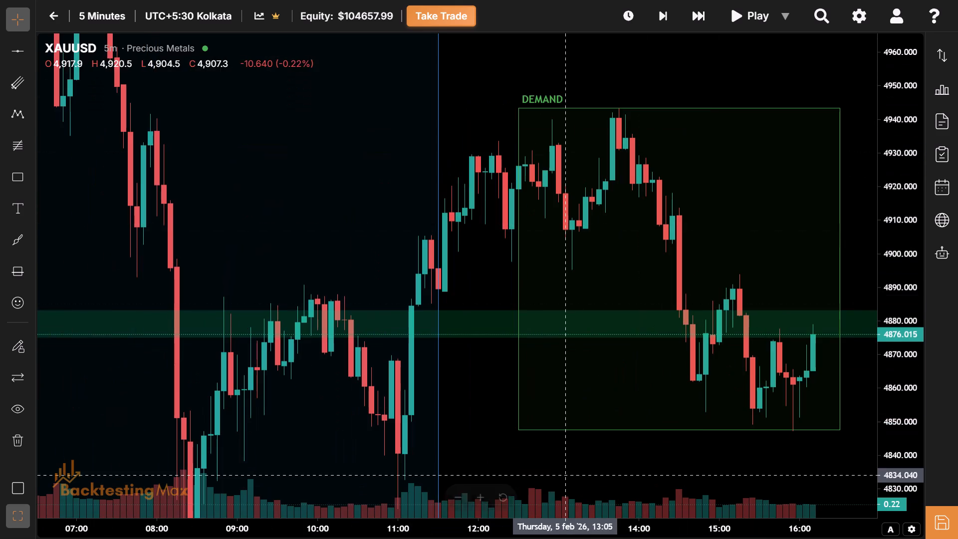
pyautogui.click(568, 475)
pyautogui.moveTo(737, 435); pyautogui.dragTo(366, 312)
pyautogui.moveTo(537, 340); pyautogui.dragTo(540, 402)
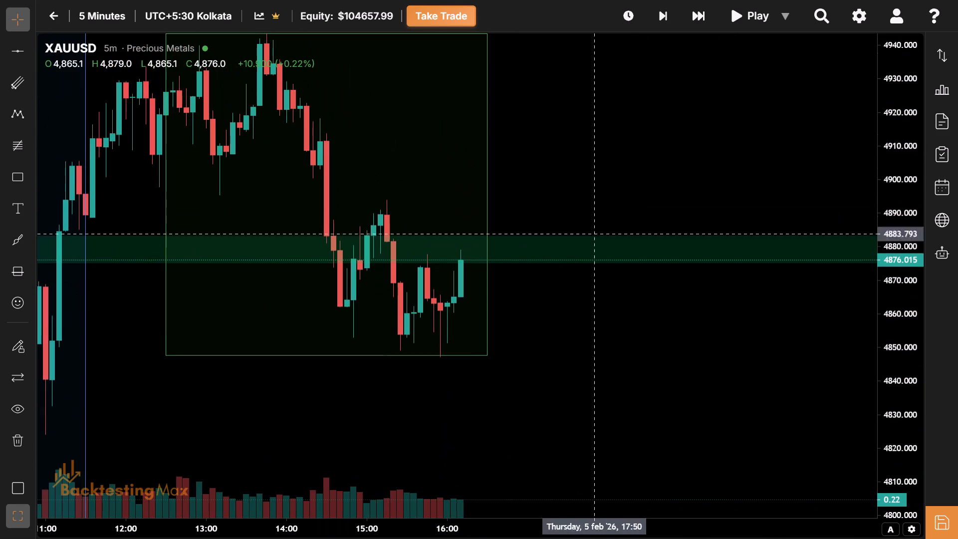
pyautogui.click(684, 23)
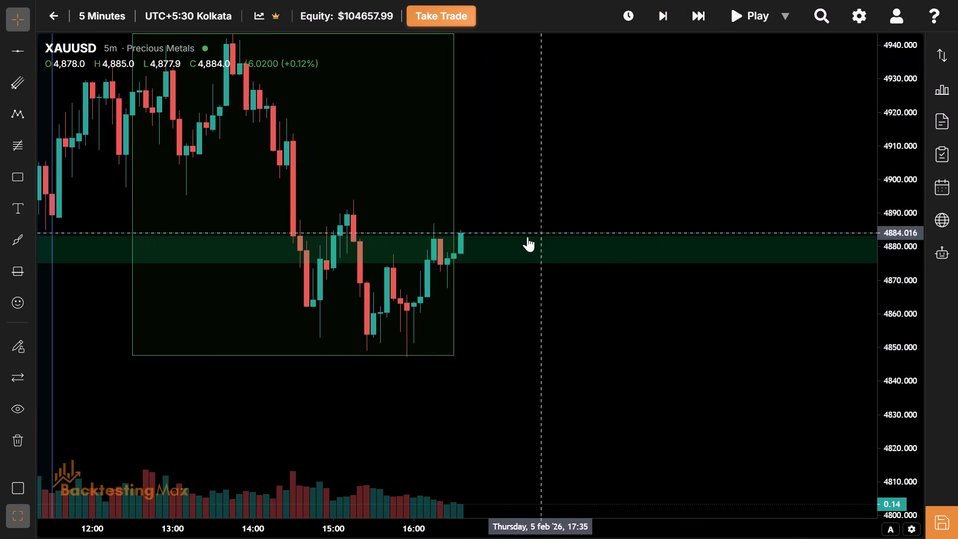
# Compare the completed London session box with the blue Asian session box, the red zone above and the green zone.
pyautogui.moveTo(472, 121); pyautogui.dragTo(612, 254)
pyautogui.moveTo(685, 300); pyautogui.dragTo(652, 262)
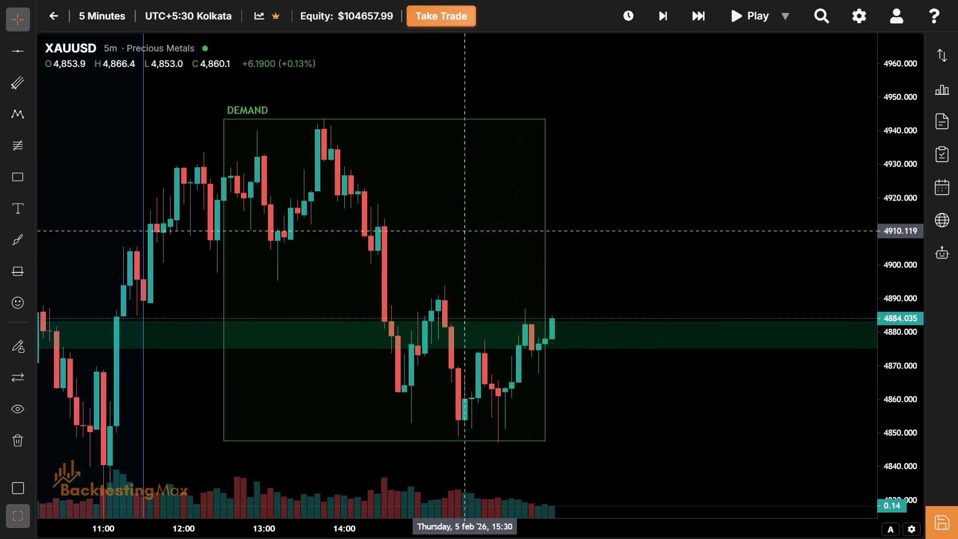
pyautogui.moveTo(509, 237); pyautogui.dragTo(718, 516)
pyautogui.moveTo(505, 224); pyautogui.dragTo(619, 376)
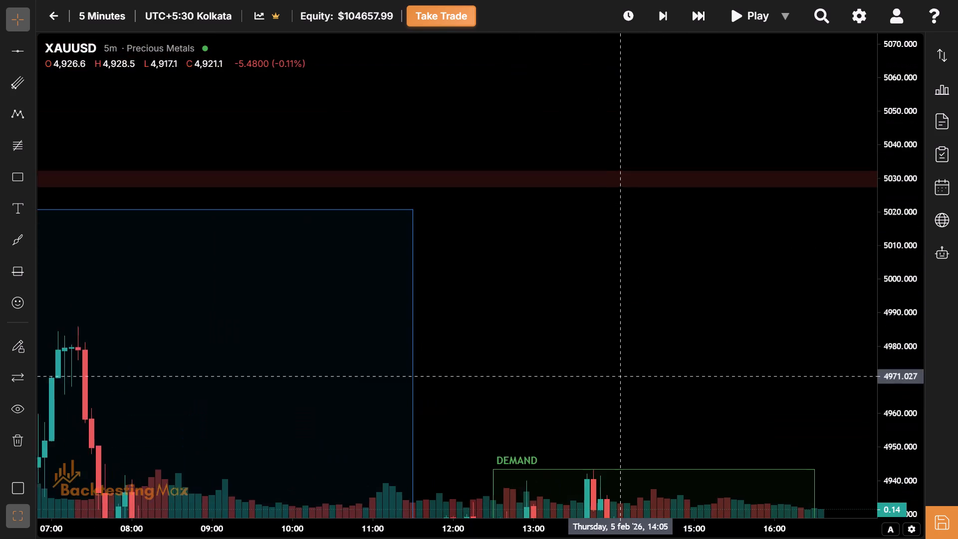
pyautogui.moveTo(619, 376); pyautogui.dragTo(519, 240)
pyautogui.moveTo(707, 424); pyautogui.dragTo(531, 277)
pyautogui.moveTo(754, 372); pyautogui.dragTo(567, 224)
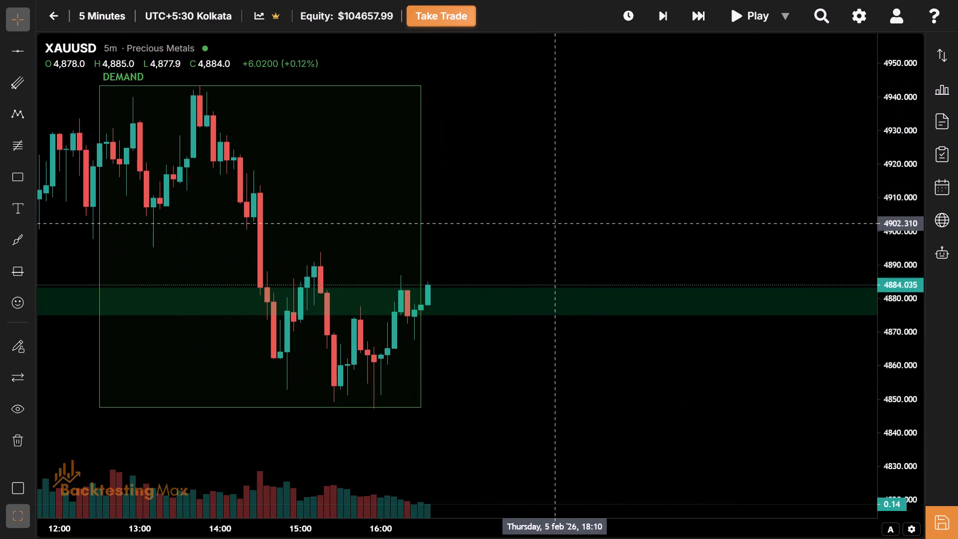
pyautogui.moveTo(486, 214); pyautogui.dragTo(702, 286)
pyautogui.moveTo(460, 410); pyautogui.dragTo(739, 520)
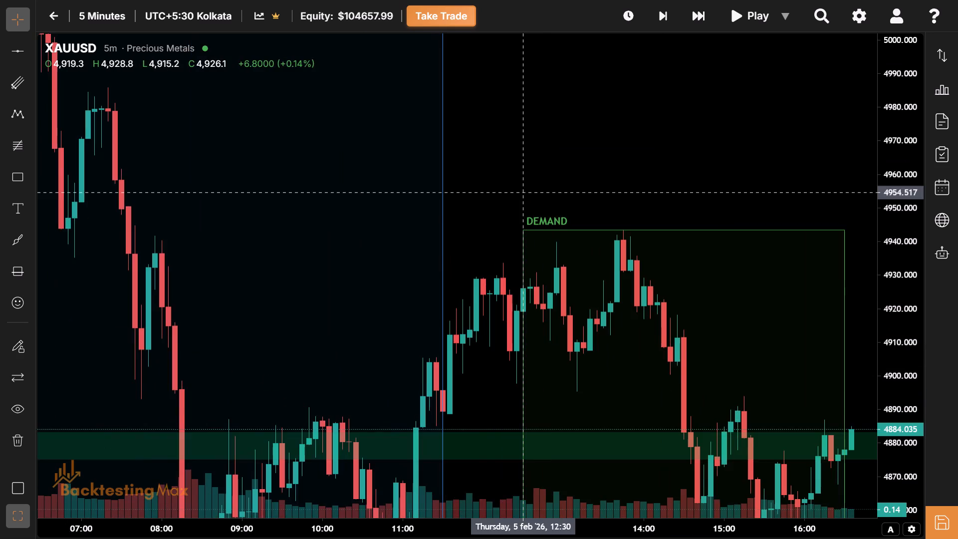
pyautogui.moveTo(524, 193); pyautogui.dragTo(508, 400)
pyautogui.moveTo(564, 215); pyautogui.dragTo(479, 156)
pyautogui.moveTo(682, 310); pyautogui.dragTo(778, 346)
pyautogui.moveTo(272, 226); pyautogui.dragTo(245, 192)
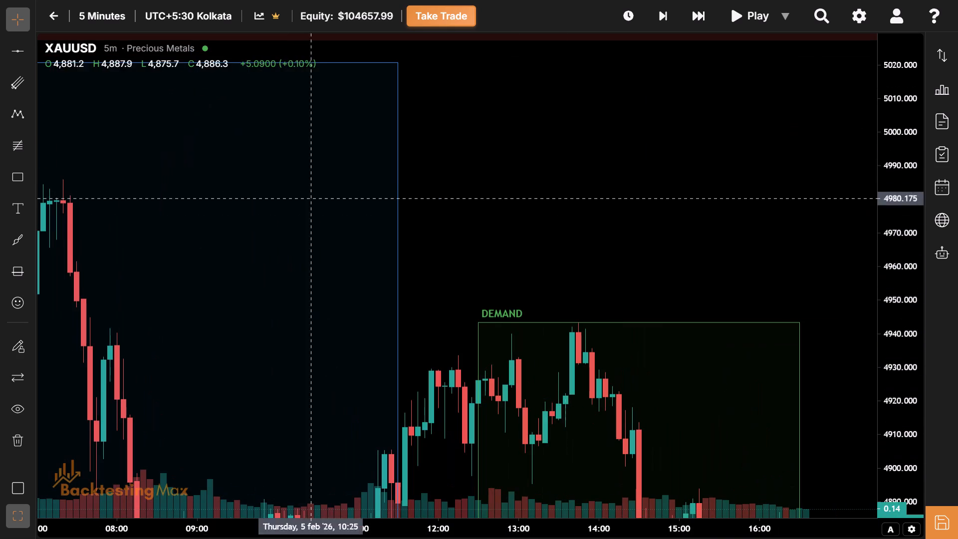
pyautogui.moveTo(685, 258); pyautogui.dragTo(442, 129)
pyautogui.moveTo(798, 314); pyautogui.dragTo(606, 202)
pyautogui.moveTo(586, 284); pyautogui.dragTo(543, 258)
# Advance the replay by ten bars to about 17:25 on 5 Feb.
pyautogui.click(707, 11)
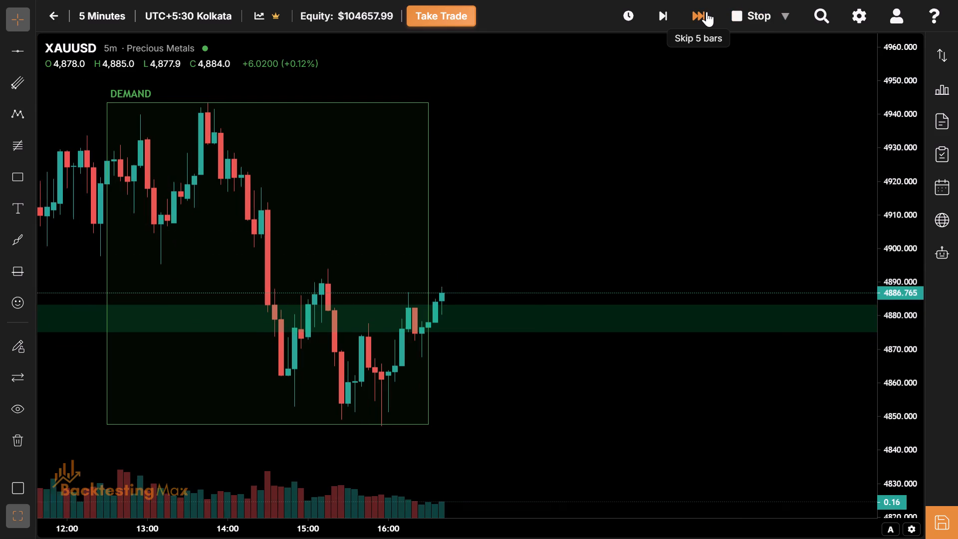
pyautogui.click(687, 7)
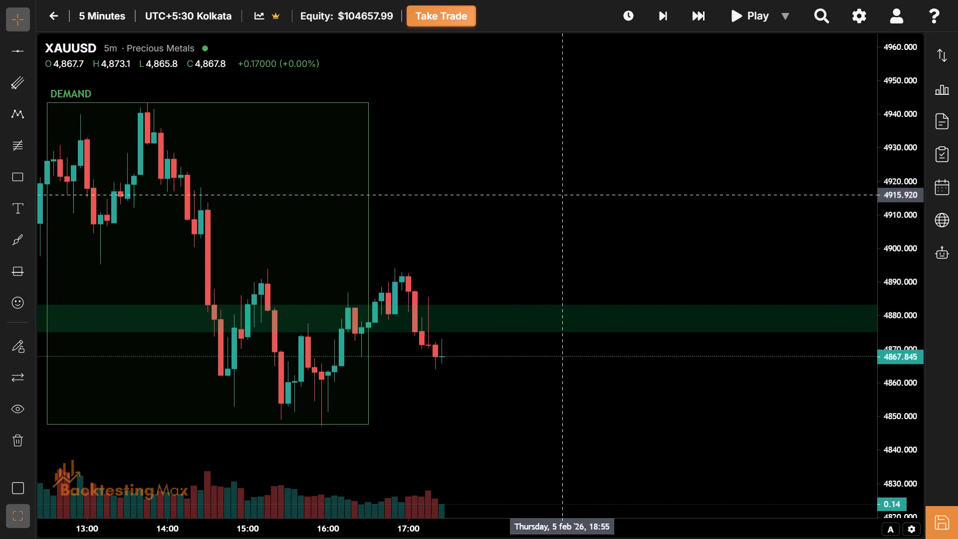
# Examine the candles after the London session against the green zone and the session's range, rescaling the time and price axes.
pyautogui.moveTo(590, 405); pyautogui.dragTo(525, 394)
pyautogui.moveTo(465, 395); pyautogui.dragTo(856, 375)
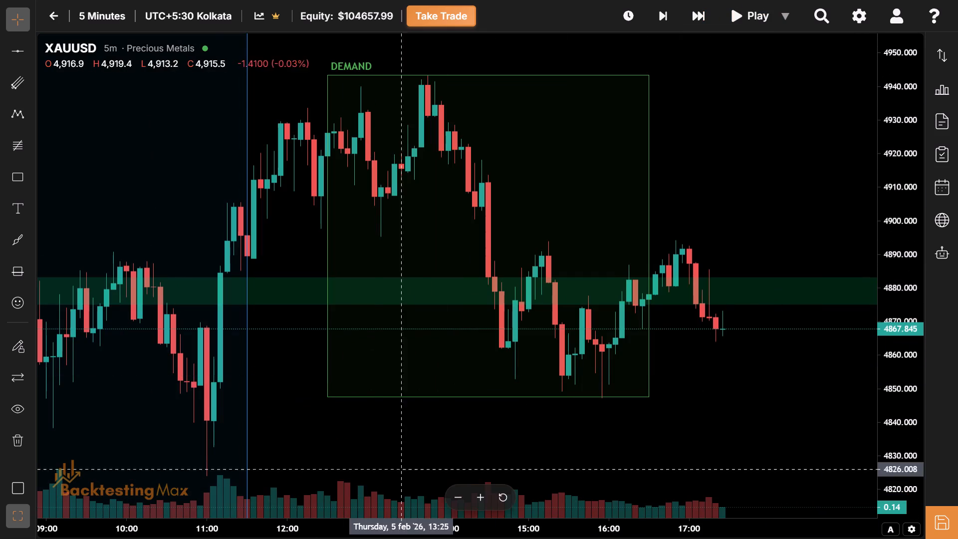
pyautogui.moveTo(356, 538); pyautogui.dragTo(339, 528)
pyautogui.moveTo(339, 528); pyautogui.dragTo(461, 530)
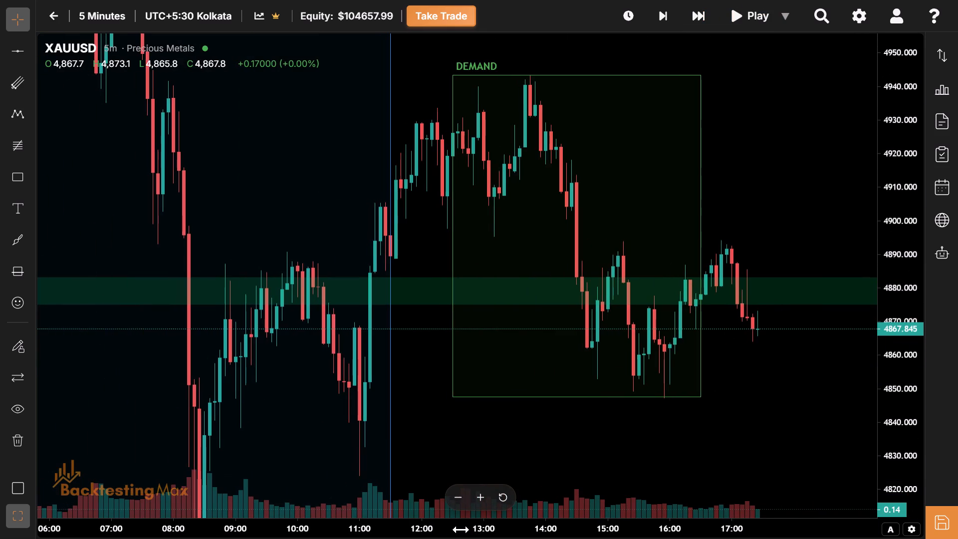
pyautogui.moveTo(644, 442); pyautogui.dragTo(456, 375)
pyautogui.moveTo(456, 375); pyautogui.dragTo(447, 384)
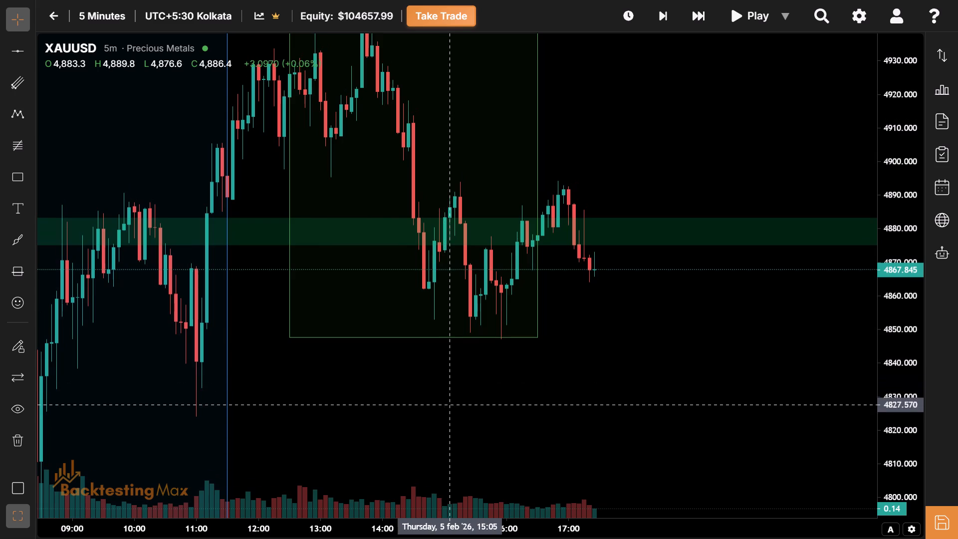
pyautogui.moveTo(446, 418); pyautogui.dragTo(313, 410)
pyautogui.moveTo(437, 528); pyautogui.dragTo(385, 529)
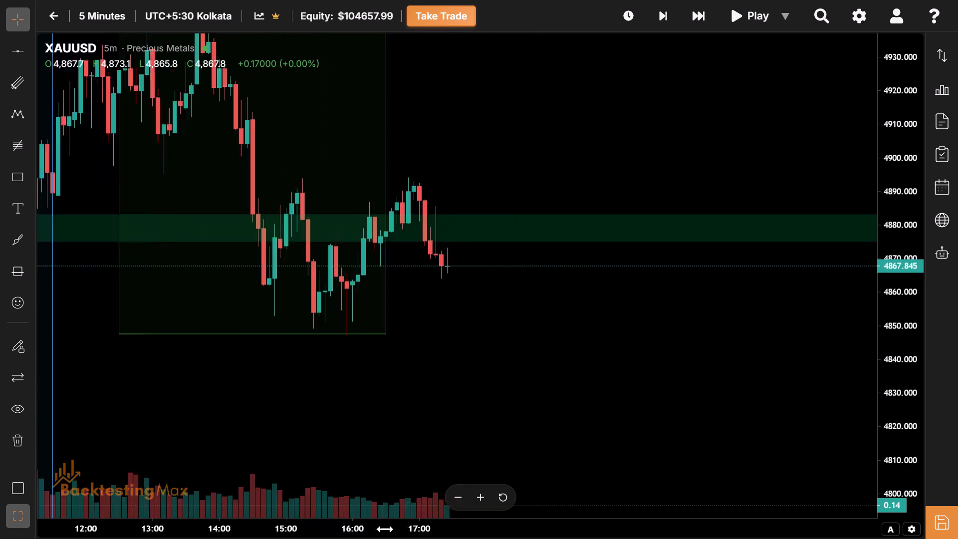
pyautogui.moveTo(385, 529); pyautogui.dragTo(317, 530)
pyautogui.moveTo(403, 381); pyautogui.dragTo(466, 424)
pyautogui.moveTo(911, 450); pyautogui.dragTo(905, 405)
pyautogui.moveTo(577, 332); pyautogui.dragTo(499, 377)
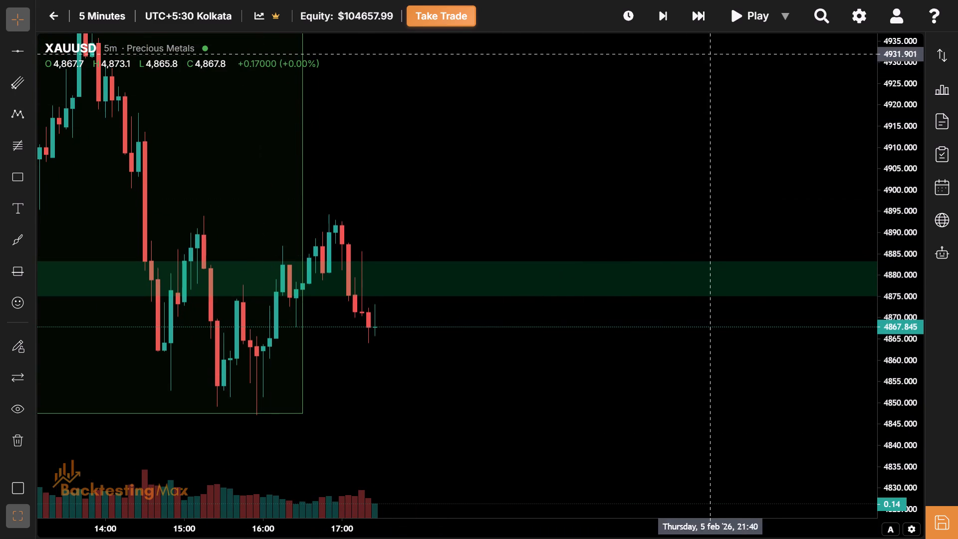
# Advance the replay by five bars to about 17:50 on 5 Feb.
pyautogui.click(696, 26)
pyautogui.moveTo(533, 418); pyautogui.dragTo(711, 178)
pyautogui.moveTo(601, 205); pyautogui.dragTo(864, 345)
pyautogui.moveTo(524, 403); pyautogui.dragTo(432, 373)
pyautogui.moveTo(432, 389); pyautogui.dragTo(426, 401)
pyautogui.moveTo(626, 315); pyautogui.dragTo(333, 359)
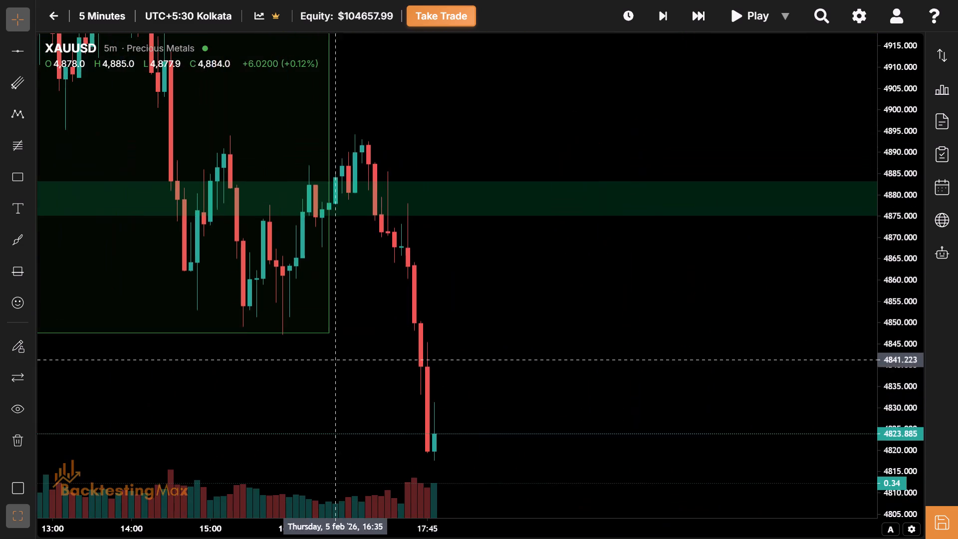
# Draw a rectangle from 17:30 to 21:30 on 5 Feb, about 4877.5 to 4820.1.
pyautogui.moveTo(532, 379); pyautogui.dragTo(415, 333)
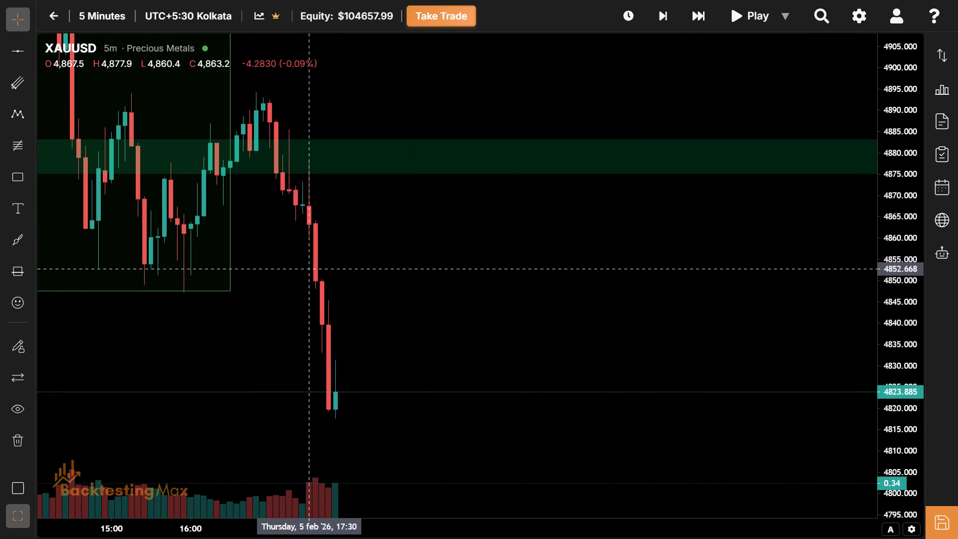
pyautogui.click(9, 176)
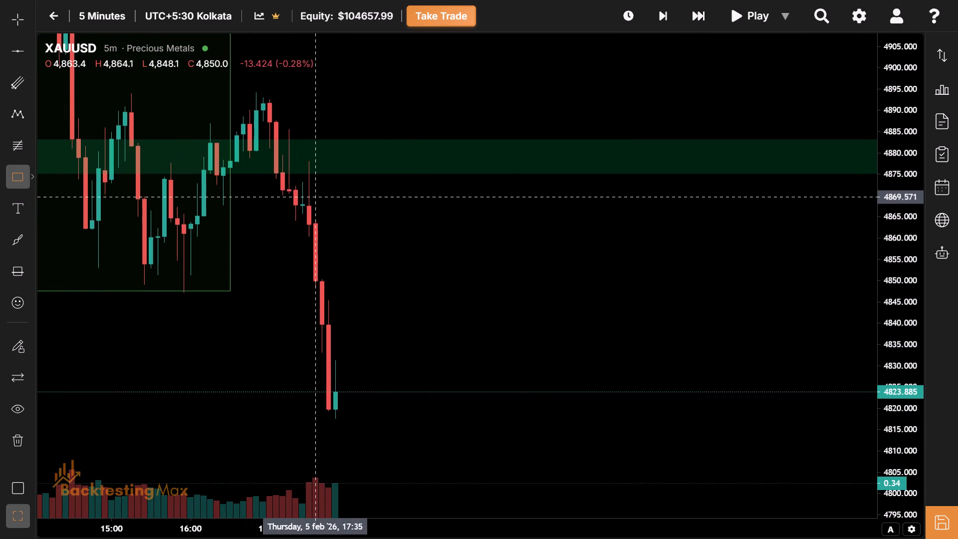
pyautogui.click(309, 164)
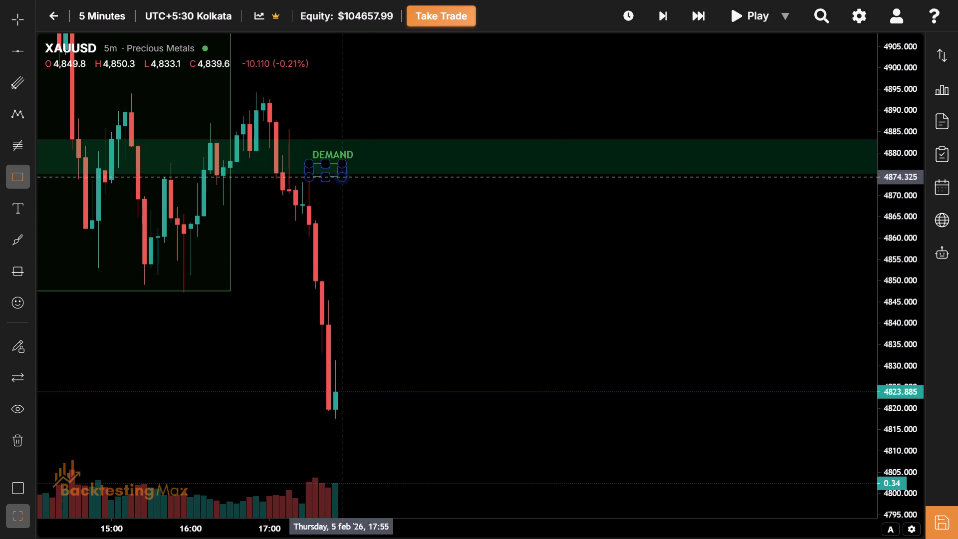
pyautogui.click(627, 408)
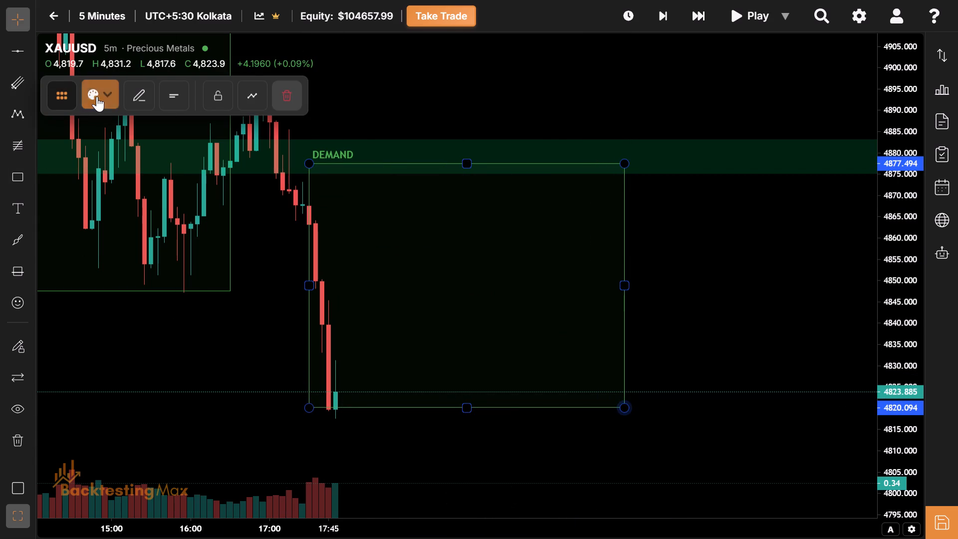
# Apply the NY Session template to the new rectangle.
pyautogui.click(97, 96)
pyautogui.click(106, 97)
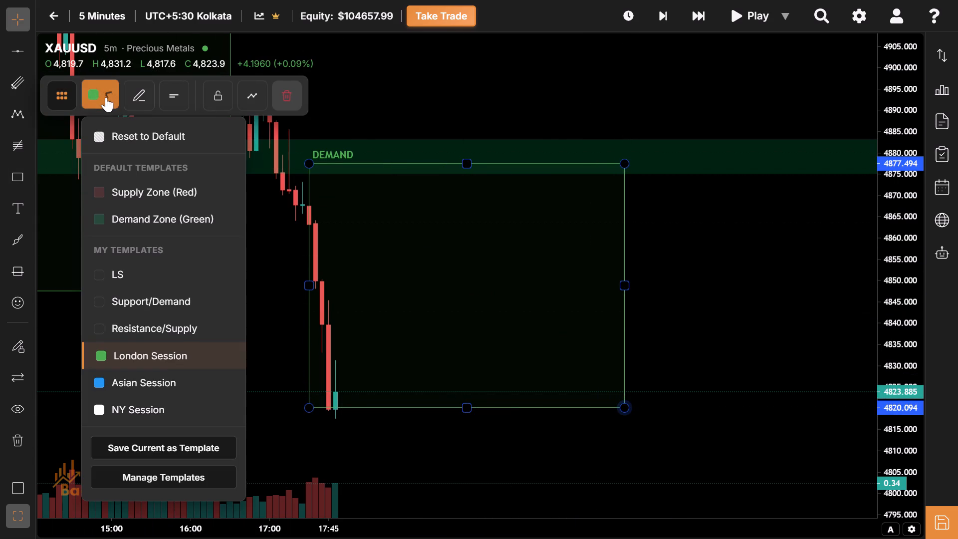
pyautogui.click(186, 392)
pyautogui.click(107, 96)
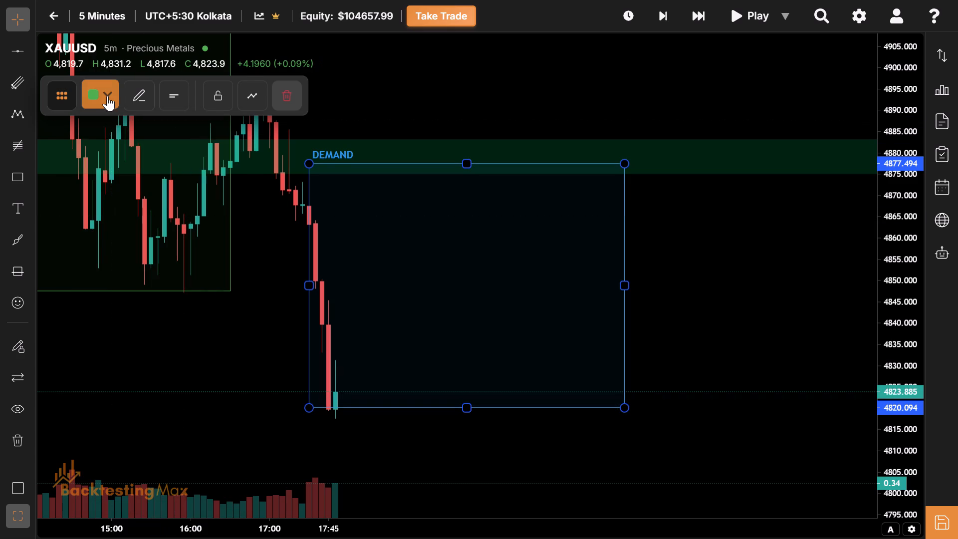
pyautogui.click(178, 423)
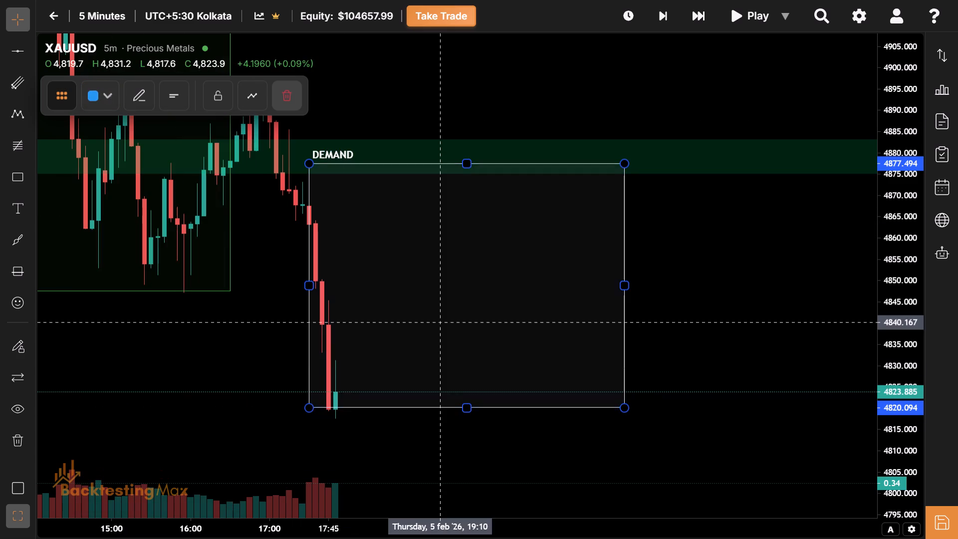
# Align the New York session box's upper edge with the 17:30 candle's high, about 4877.7.
pyautogui.moveTo(443, 322); pyautogui.dragTo(440, 395)
pyautogui.moveTo(466, 200); pyautogui.dragTo(509, 226)
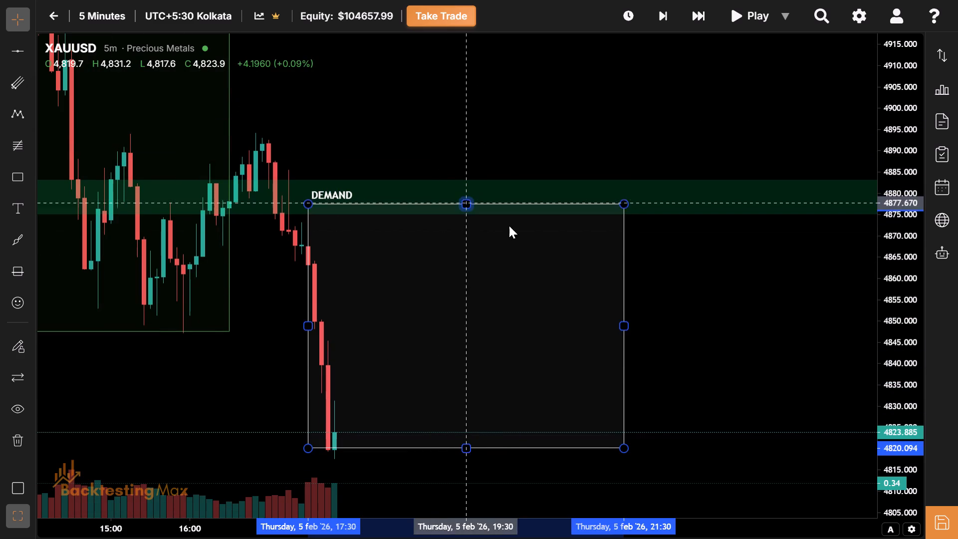
# Recolour the green demand zone between about 4883.1 and 4875.0 to red.
pyautogui.moveTo(509, 226); pyautogui.dragTo(546, 203)
pyautogui.moveTo(466, 337); pyautogui.dragTo(809, 334)
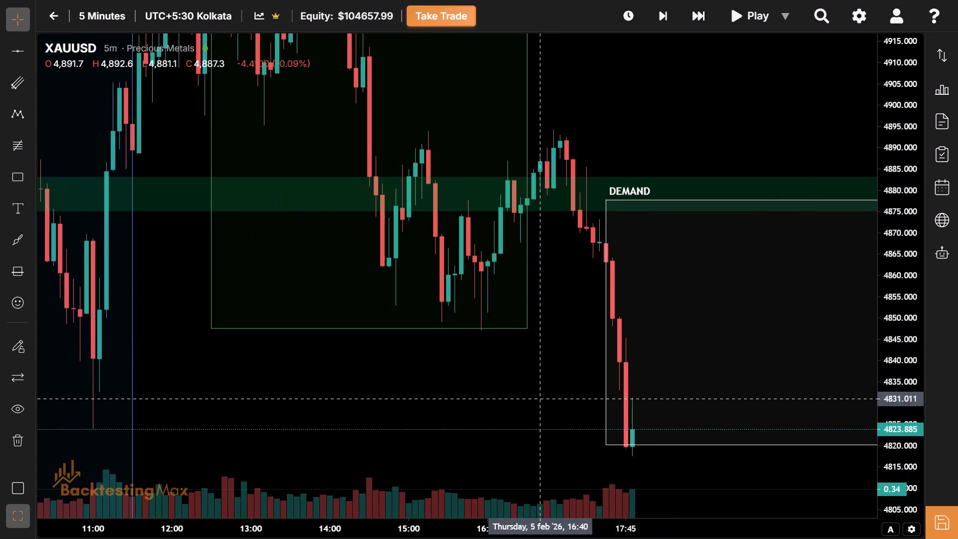
pyautogui.moveTo(439, 434); pyautogui.dragTo(136, 450)
pyautogui.moveTo(395, 417); pyautogui.dragTo(442, 336)
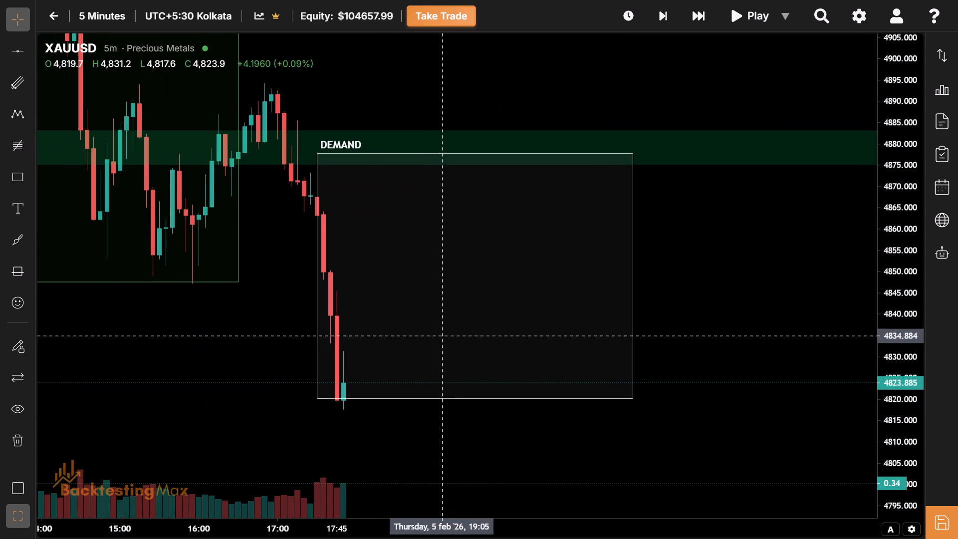
pyautogui.moveTo(400, 340); pyautogui.dragTo(423, 355)
pyautogui.moveTo(392, 217); pyautogui.dragTo(410, 362)
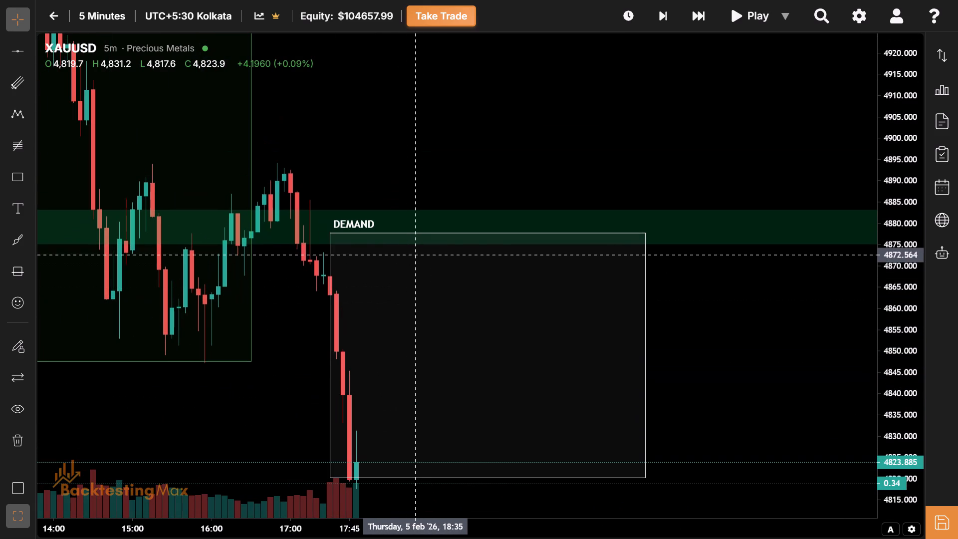
pyautogui.click(414, 246)
pyautogui.click(114, 98)
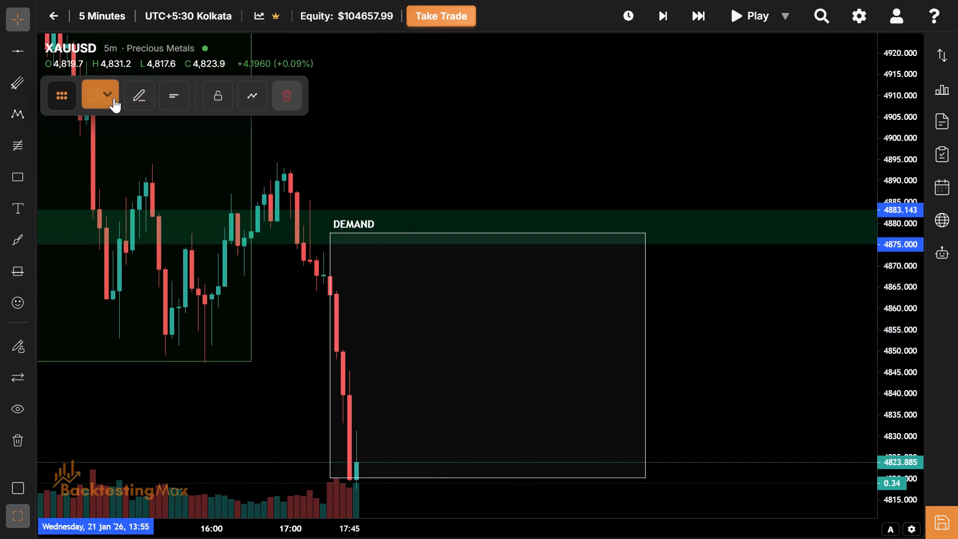
pyautogui.click(197, 330)
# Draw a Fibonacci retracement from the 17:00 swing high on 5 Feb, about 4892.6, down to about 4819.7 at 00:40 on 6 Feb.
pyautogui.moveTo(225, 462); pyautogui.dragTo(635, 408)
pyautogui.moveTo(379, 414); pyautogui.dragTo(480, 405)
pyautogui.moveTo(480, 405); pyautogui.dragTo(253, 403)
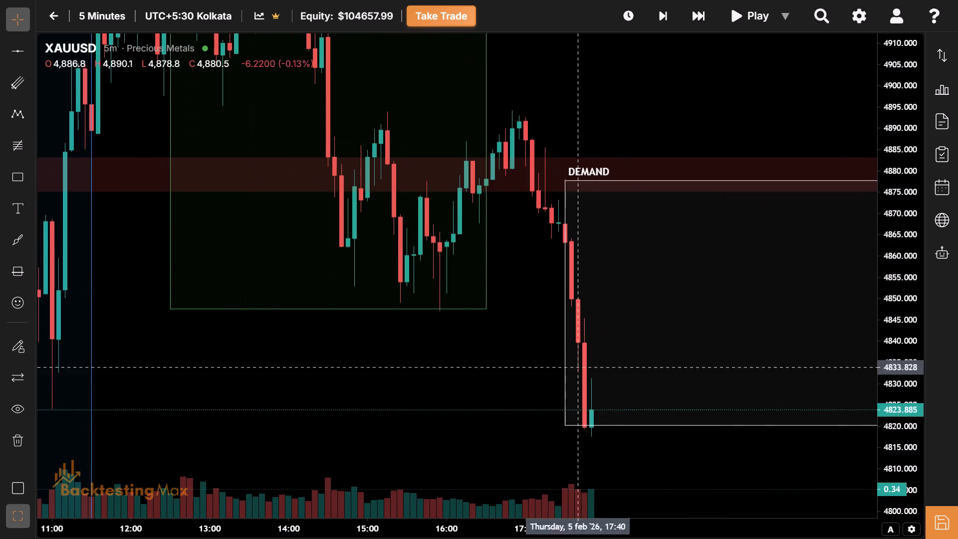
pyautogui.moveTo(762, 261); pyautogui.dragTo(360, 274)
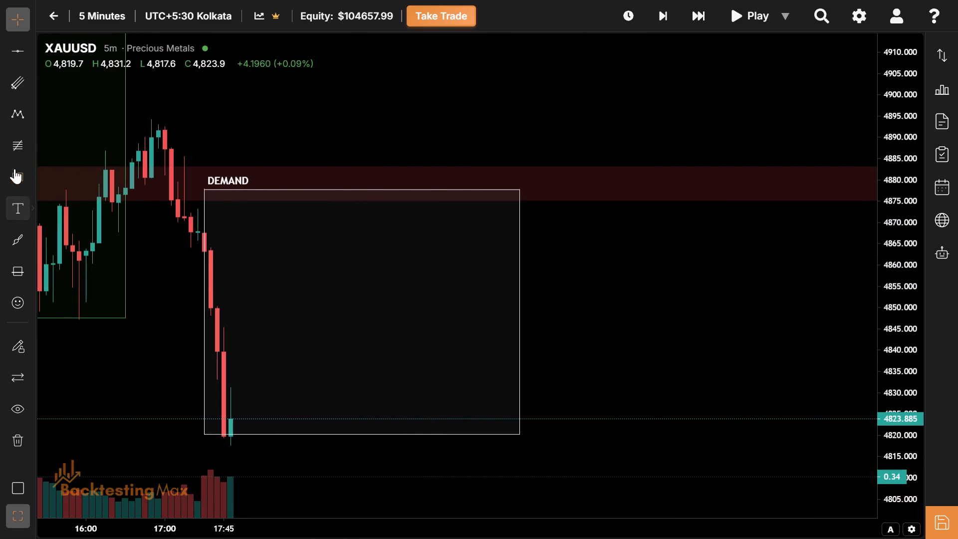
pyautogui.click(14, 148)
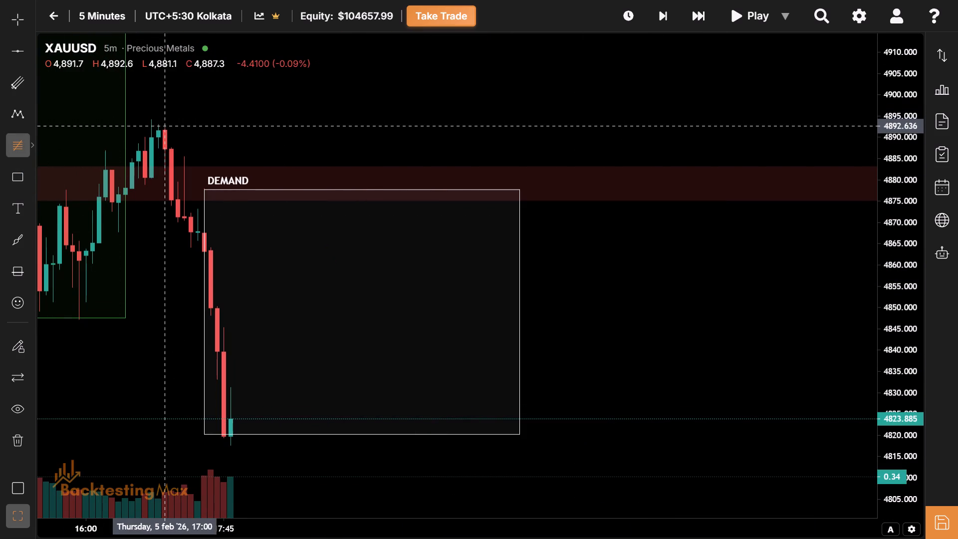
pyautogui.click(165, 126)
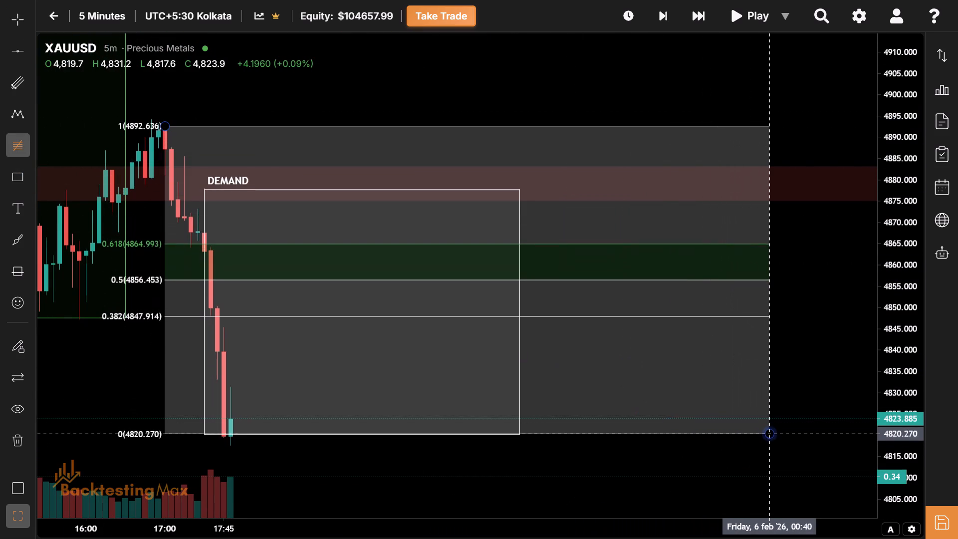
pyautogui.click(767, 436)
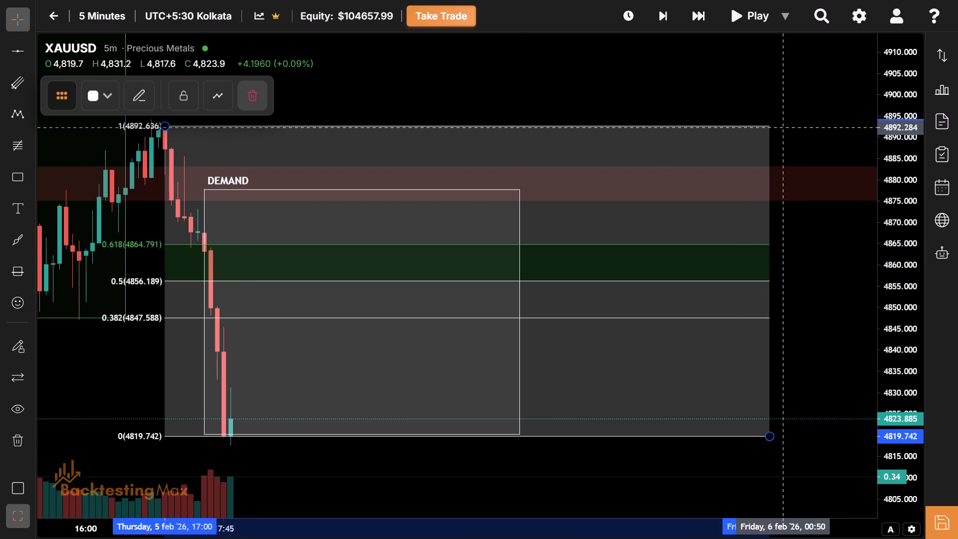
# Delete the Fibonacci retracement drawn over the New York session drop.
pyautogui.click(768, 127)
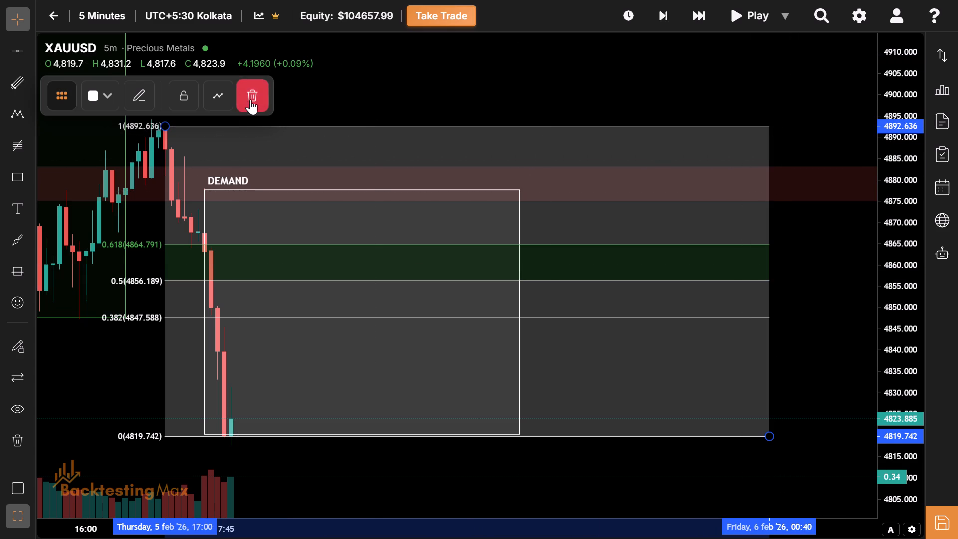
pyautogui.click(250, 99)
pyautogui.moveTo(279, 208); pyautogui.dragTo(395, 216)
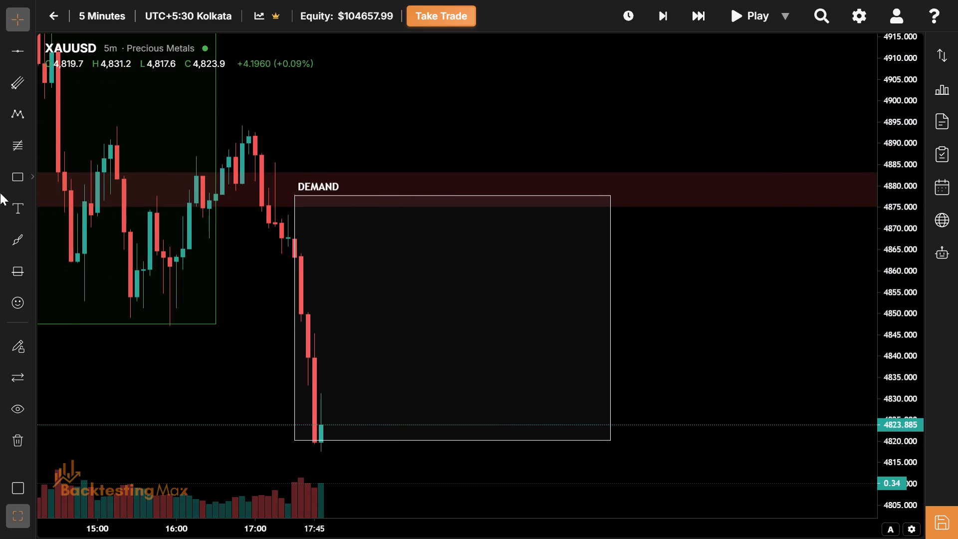
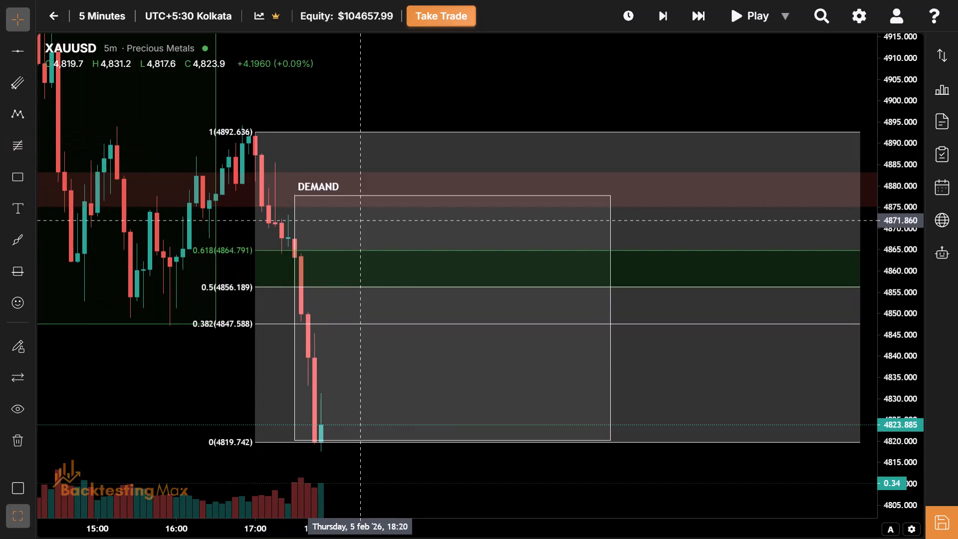
# Advance the replay two bars to the 18:00 candle on 5 Feb.
pyautogui.moveTo(500, 228); pyautogui.dragTo(574, 223)
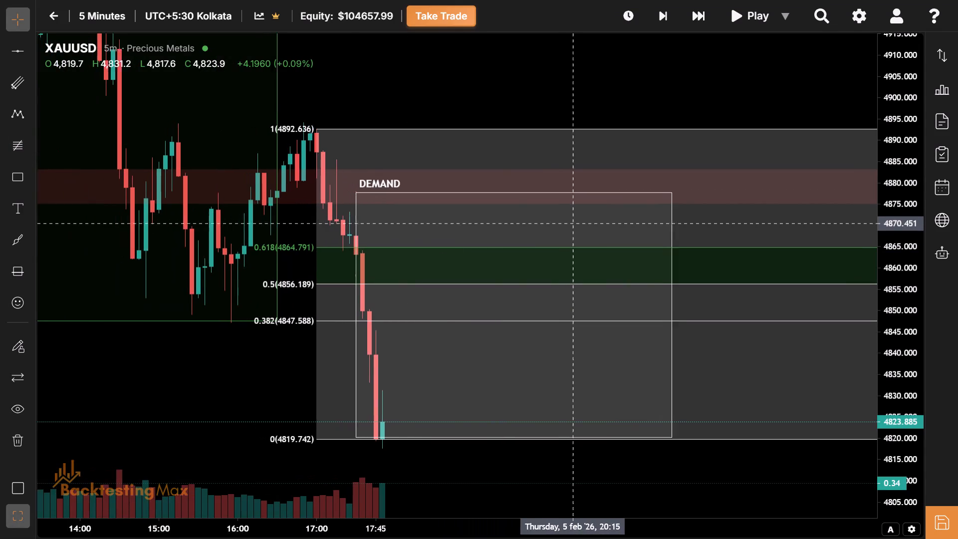
pyautogui.moveTo(574, 223); pyautogui.dragTo(580, 220)
pyautogui.moveTo(238, 387); pyautogui.dragTo(207, 443)
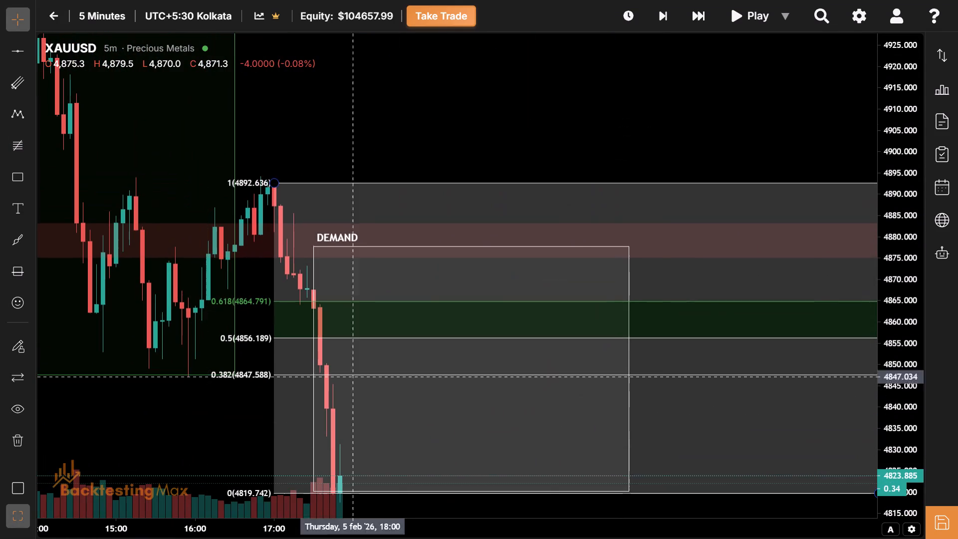
pyautogui.click(657, 19)
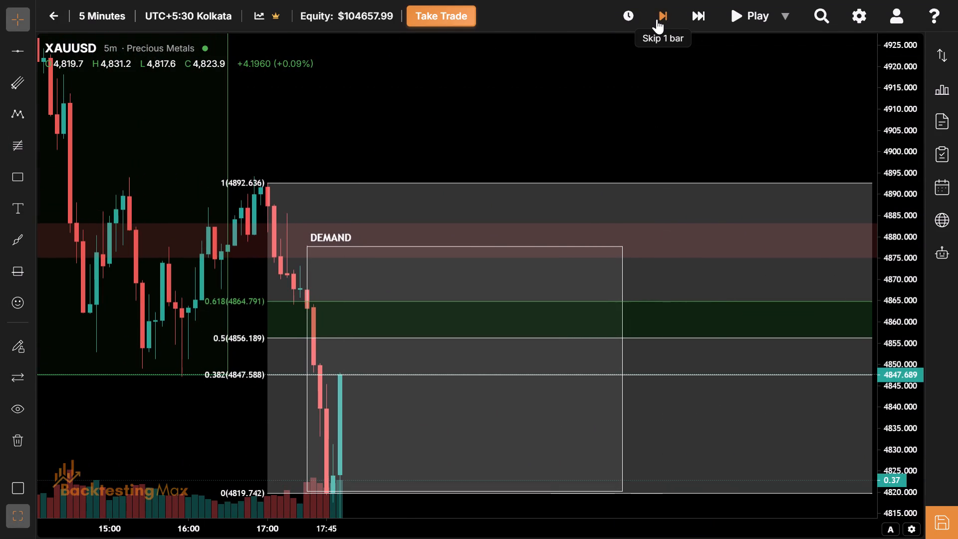
pyautogui.click(657, 19)
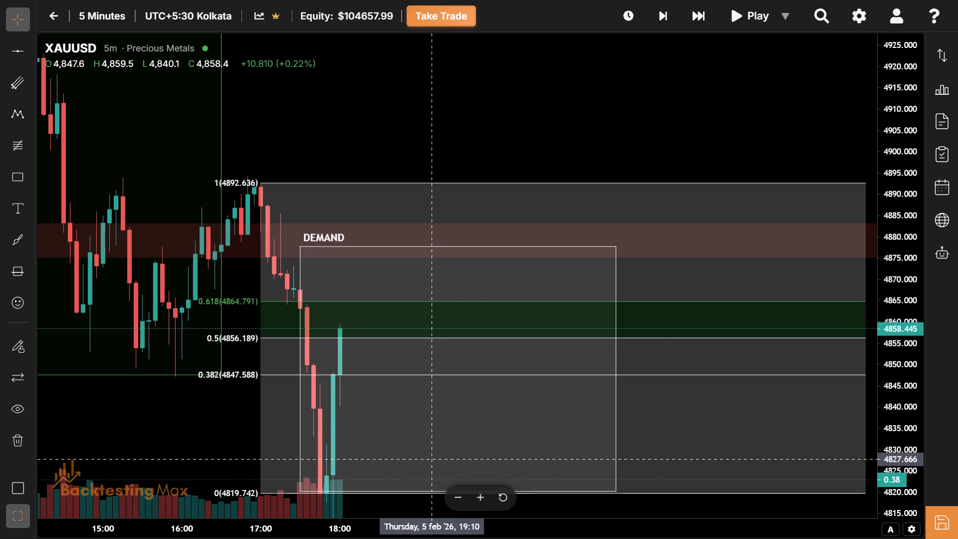
# Advance the replay bar by bar from 18:00 to the 18:40 candle.
pyautogui.moveTo(429, 459); pyautogui.dragTo(753, 373)
pyautogui.moveTo(376, 403); pyautogui.dragTo(104, 339)
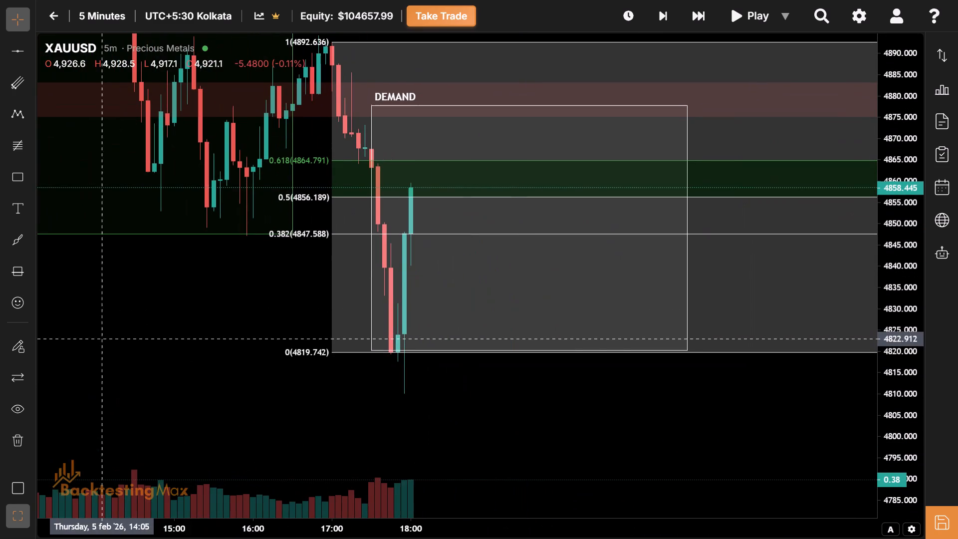
pyautogui.moveTo(190, 411); pyautogui.dragTo(74, 427)
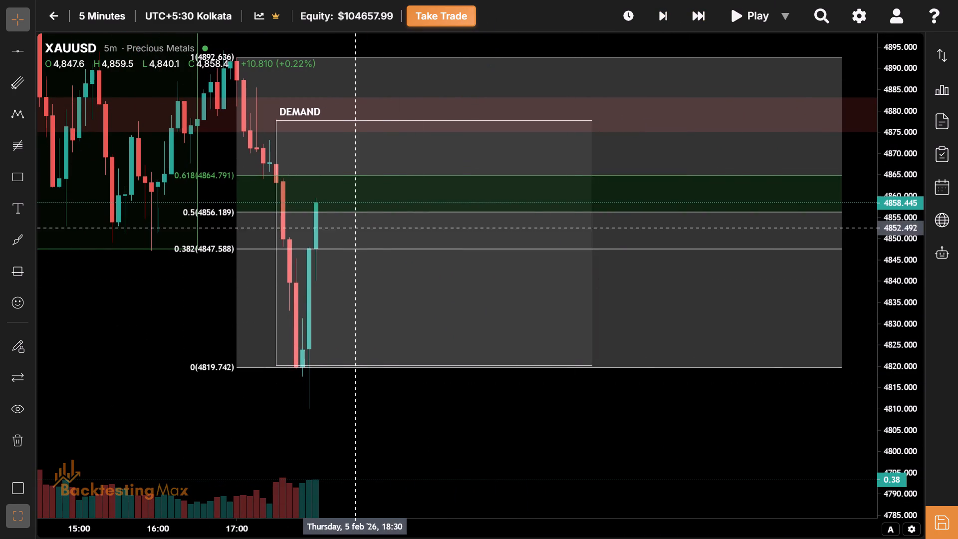
pyautogui.click(660, 13)
pyautogui.click(660, 13)
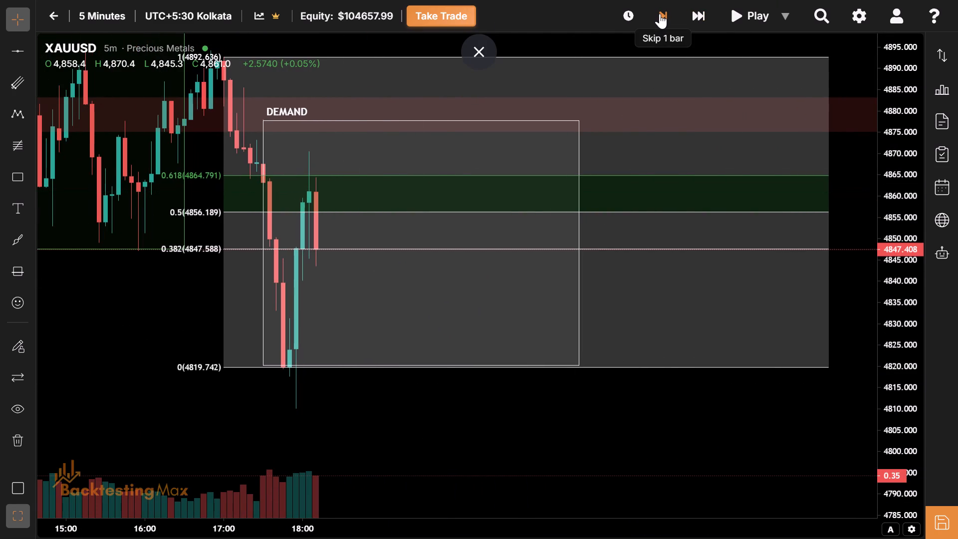
pyautogui.click(669, 20)
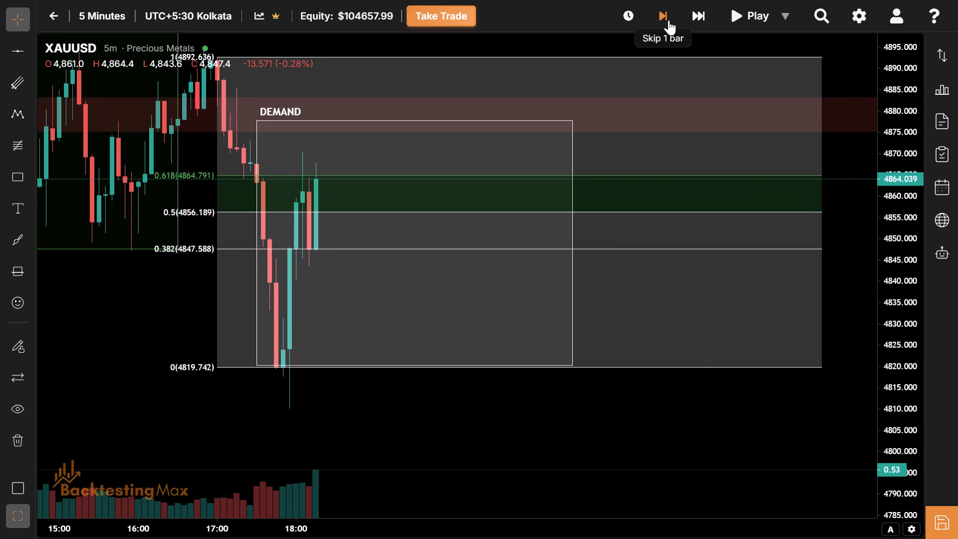
pyautogui.click(669, 20)
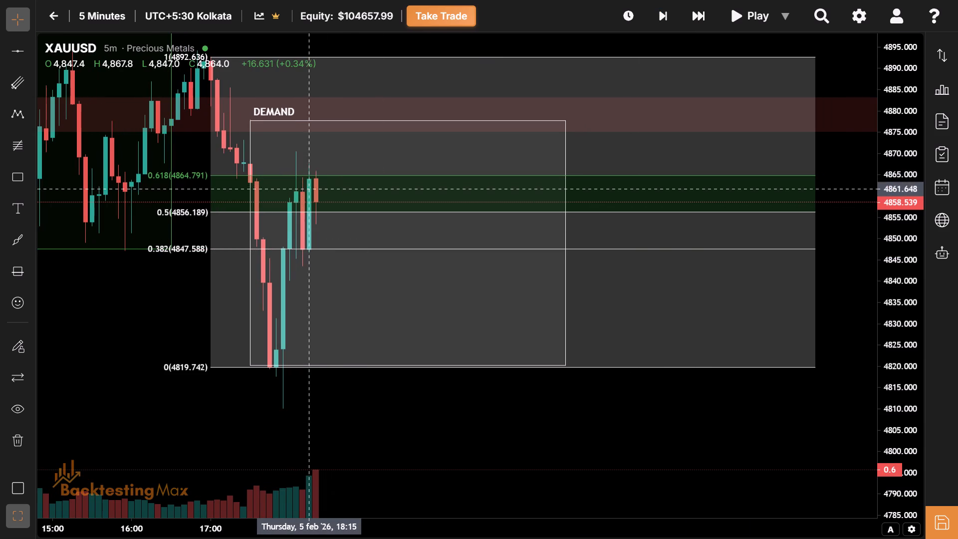
pyautogui.click(660, 14)
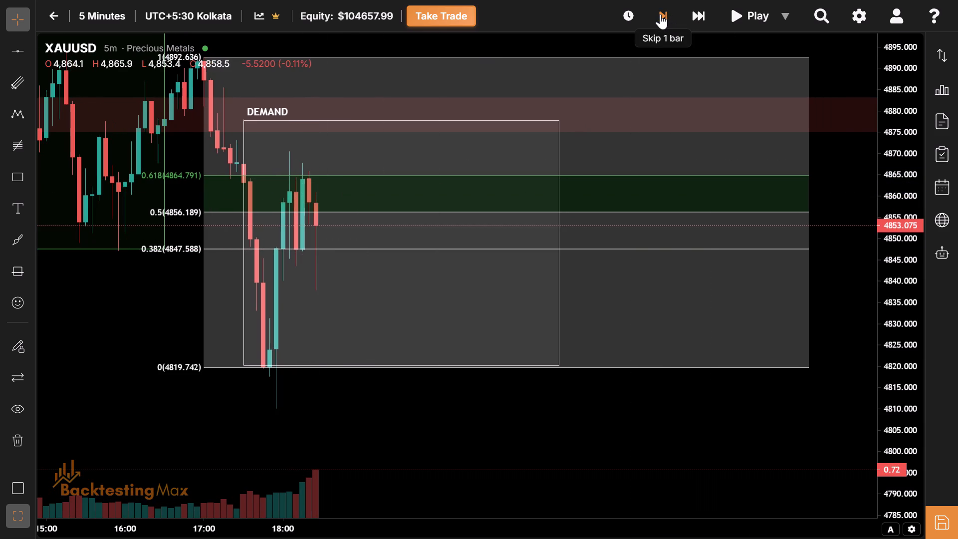
pyautogui.click(660, 14)
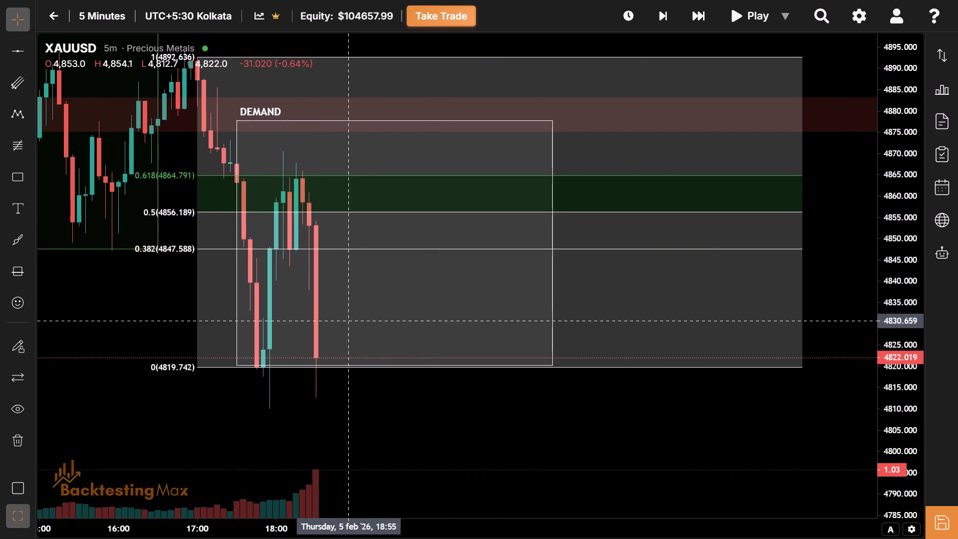
pyautogui.moveTo(314, 313); pyautogui.dragTo(275, 317)
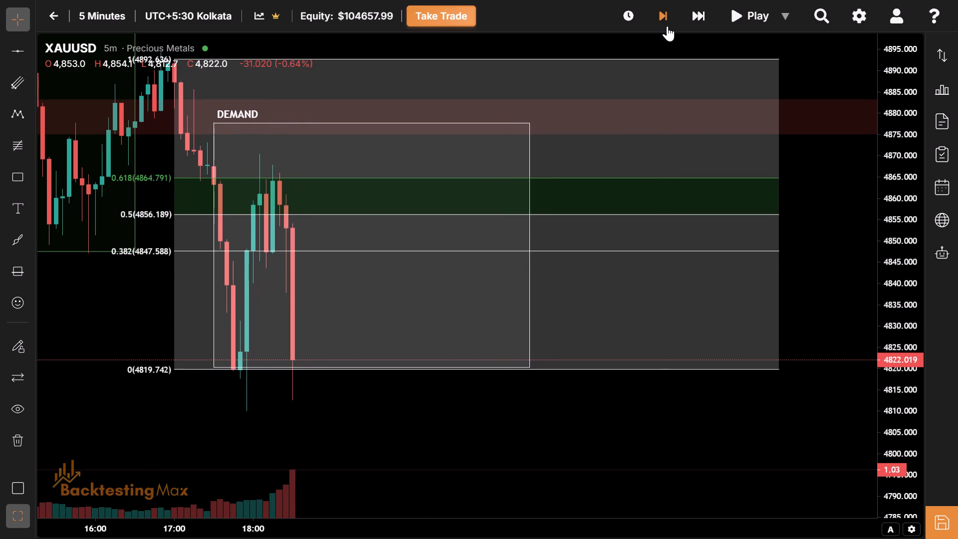
pyautogui.click(667, 25)
pyautogui.click(667, 25)
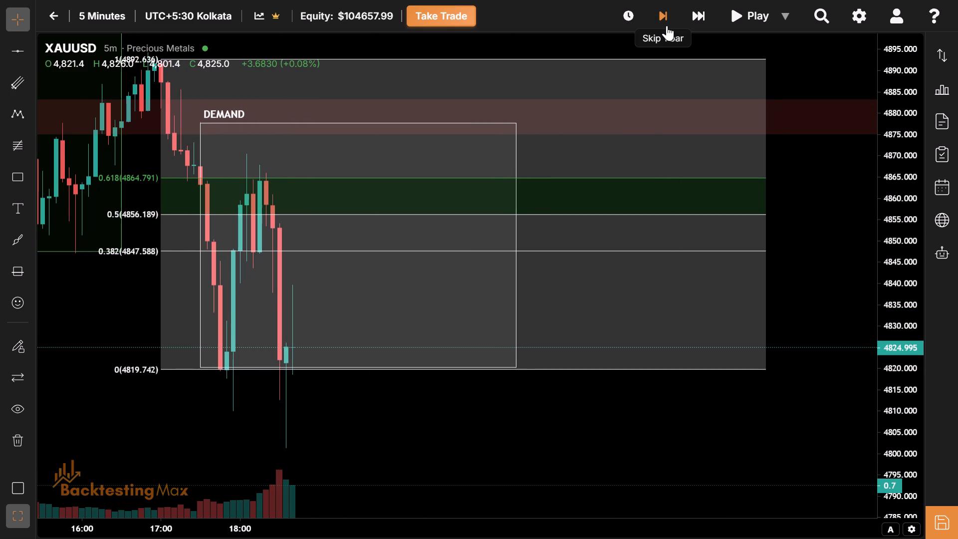
# Delete the Fibonacci retracement overlapping the New York session box.
pyautogui.moveTo(293, 392); pyautogui.dragTo(315, 338)
pyautogui.moveTo(315, 338); pyautogui.dragTo(310, 332)
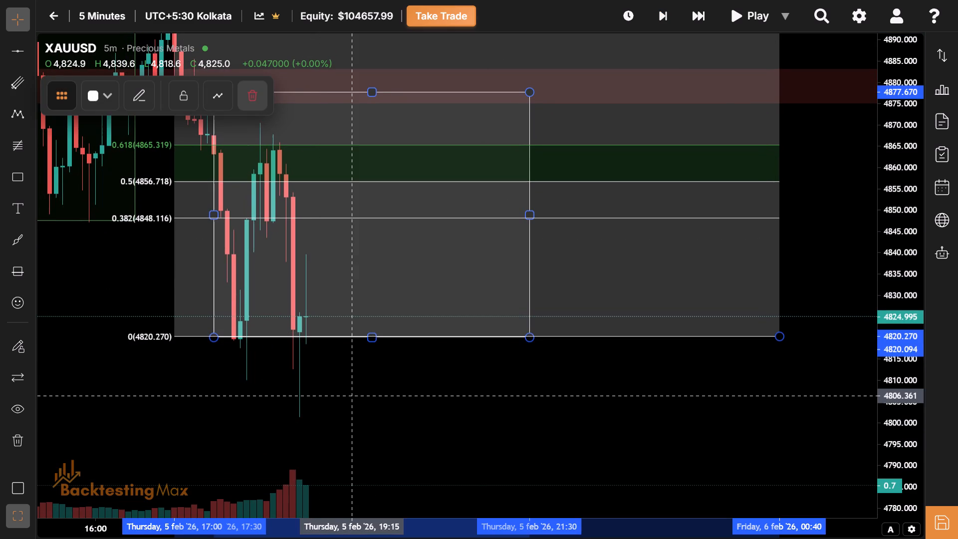
pyautogui.moveTo(551, 461); pyautogui.dragTo(537, 443)
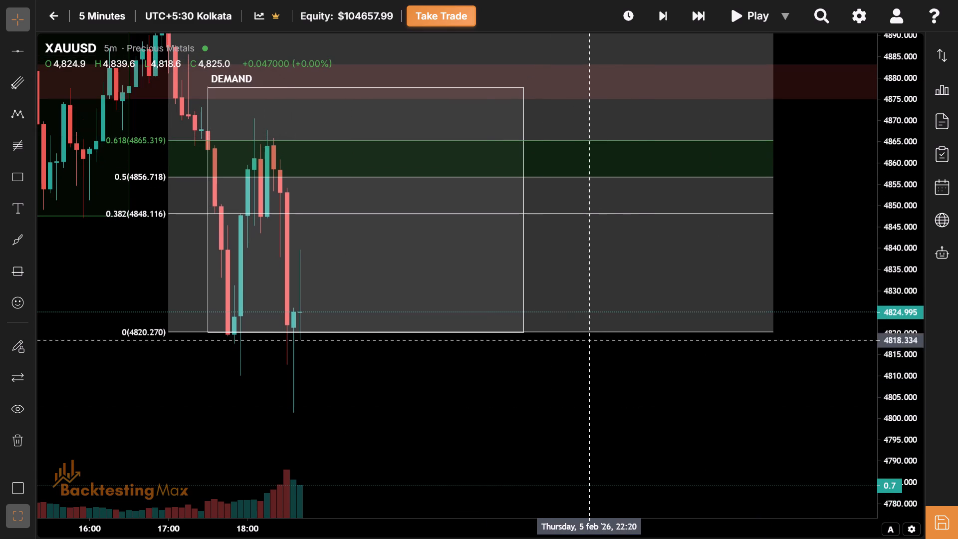
pyautogui.moveTo(456, 414); pyautogui.dragTo(445, 452)
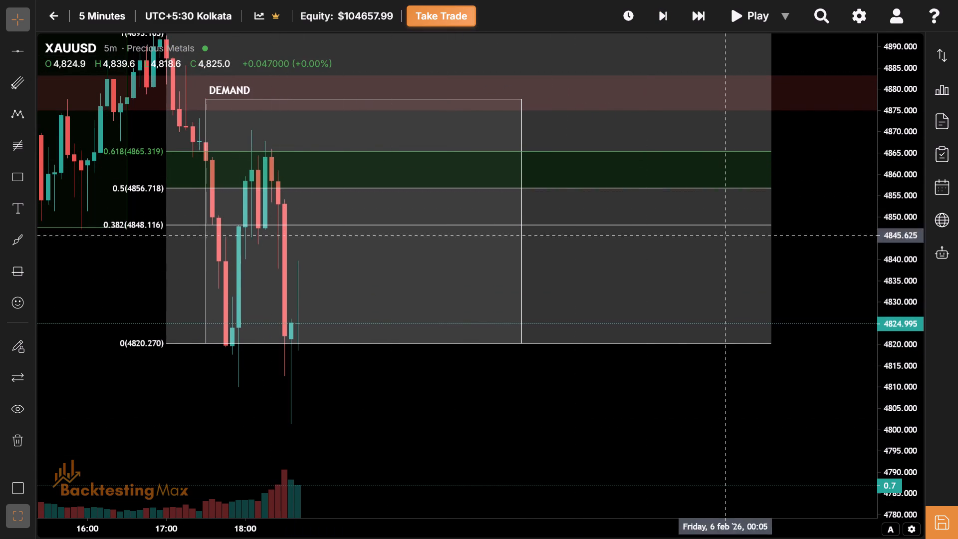
pyautogui.moveTo(773, 189); pyautogui.dragTo(667, 221)
pyautogui.click(259, 97)
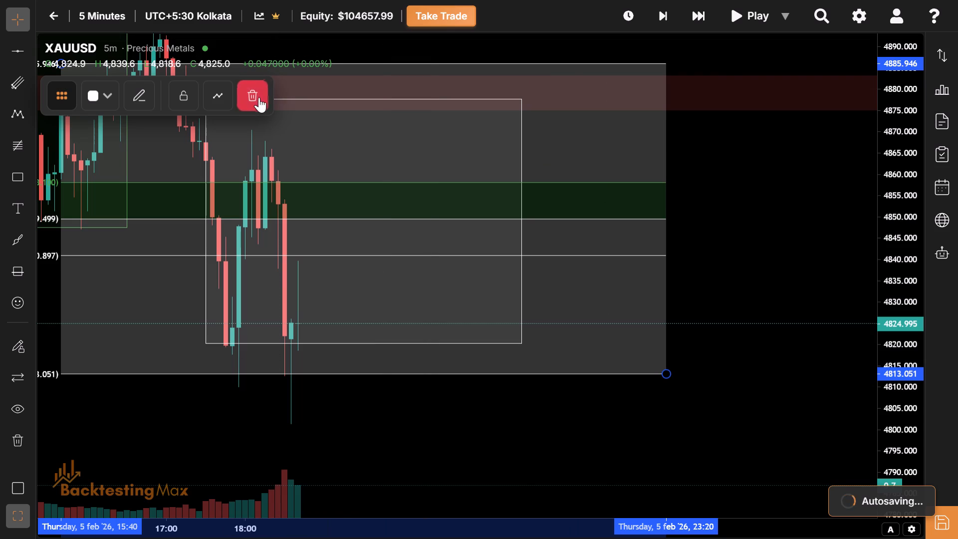
# Extend the New York session box's lower edge down to the 18:35 candle's low, about 4801.1.
pyautogui.moveTo(322, 239); pyautogui.dragTo(494, 268)
pyautogui.moveTo(485, 368); pyautogui.dragTo(472, 341)
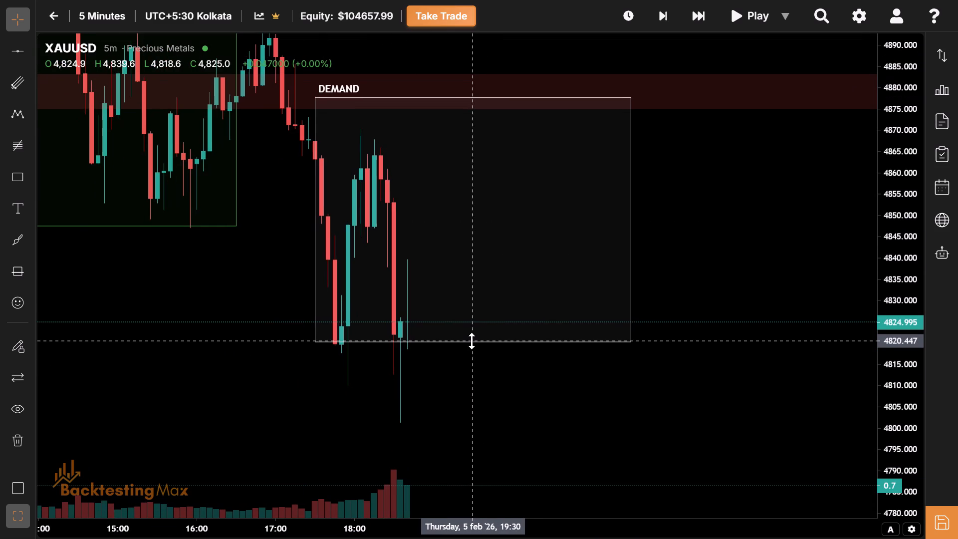
pyautogui.moveTo(472, 341); pyautogui.dragTo(563, 423)
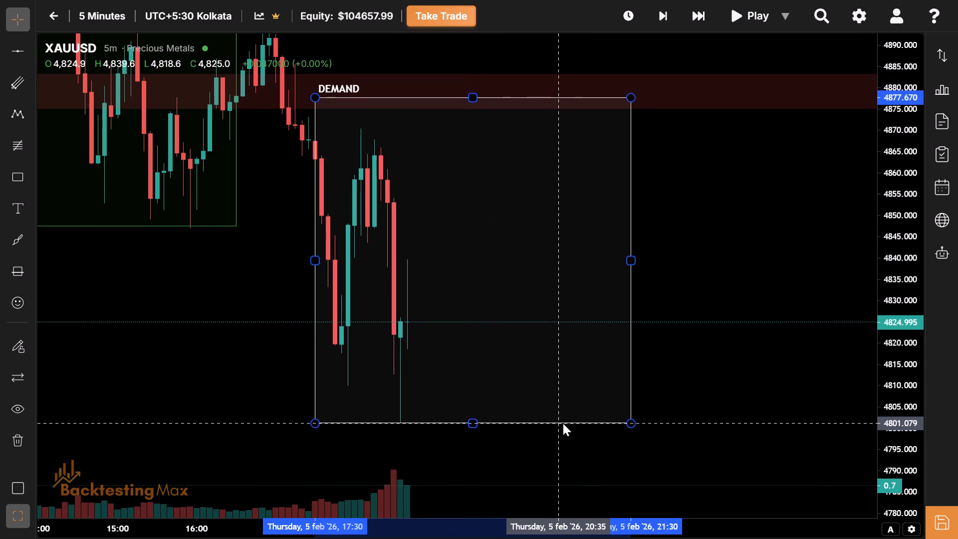
pyautogui.moveTo(563, 423); pyautogui.dragTo(570, 423)
# Switch the chart to the 15-minute timeframe and advance the replay by one bar.
pyautogui.moveTo(501, 343); pyautogui.dragTo(398, 333)
pyautogui.click(120, 7)
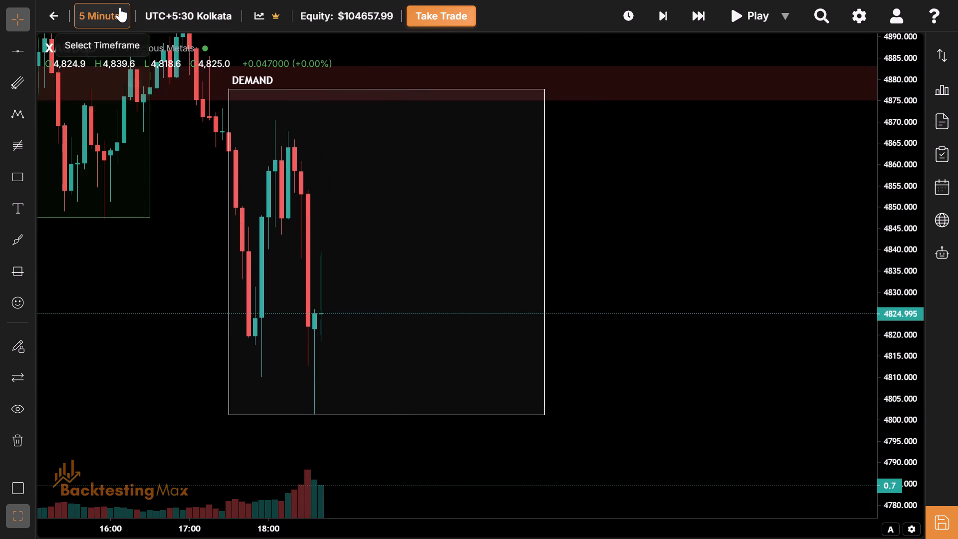
pyautogui.click(158, 183)
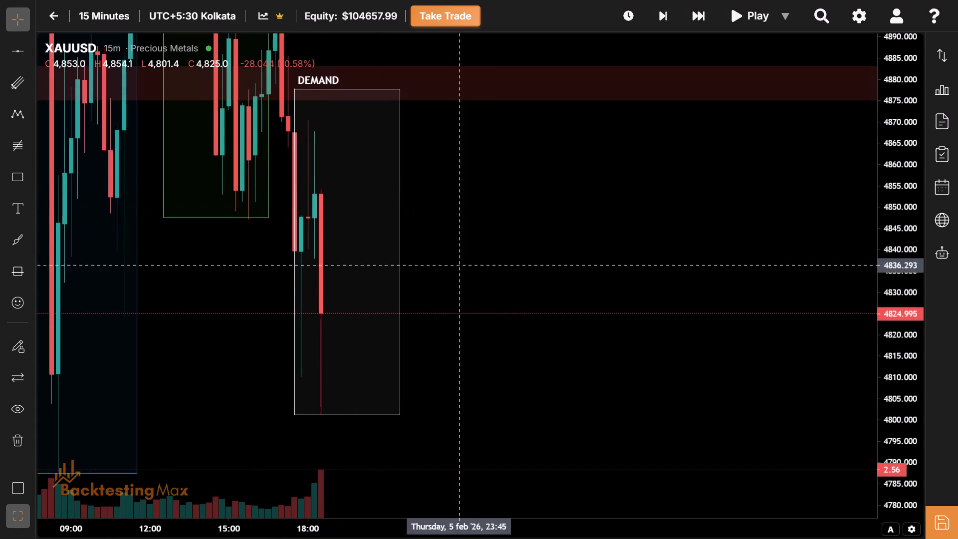
pyautogui.moveTo(500, 269); pyautogui.dragTo(470, 234)
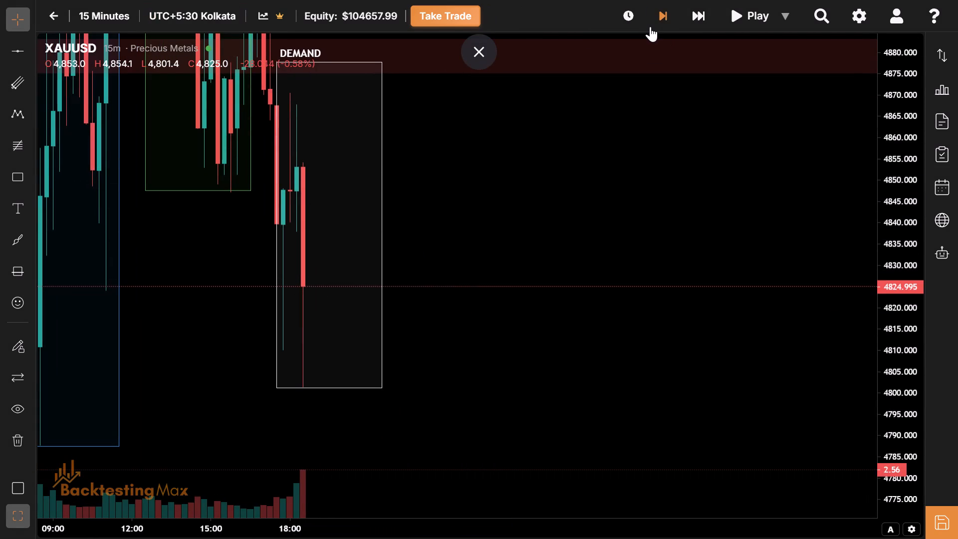
pyautogui.click(650, 26)
# Switch the chart back to the 5-minute timeframe.
pyautogui.click(108, 26)
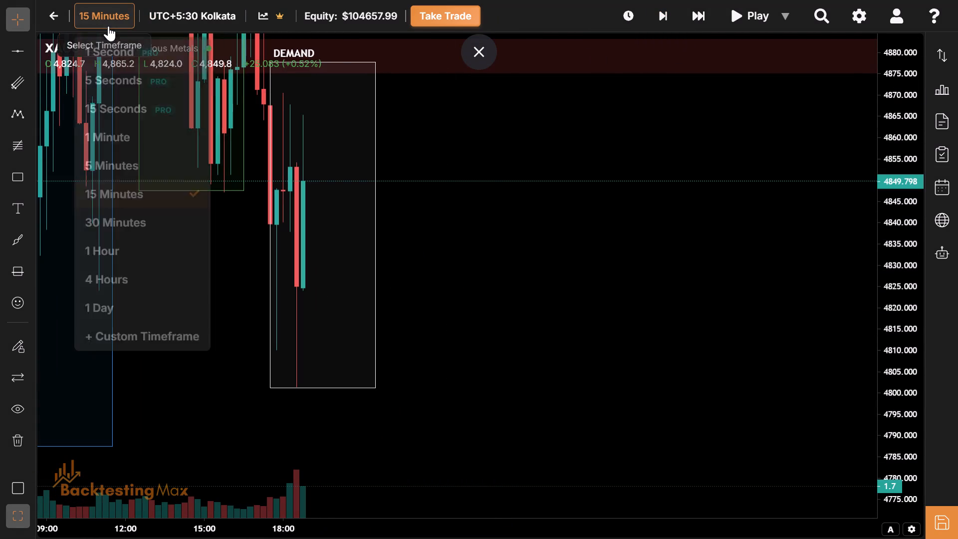
pyautogui.click(169, 162)
# Advance the replay one bar to the 19:00 candle on 5 Feb.
pyautogui.moveTo(296, 216); pyautogui.dragTo(375, 246)
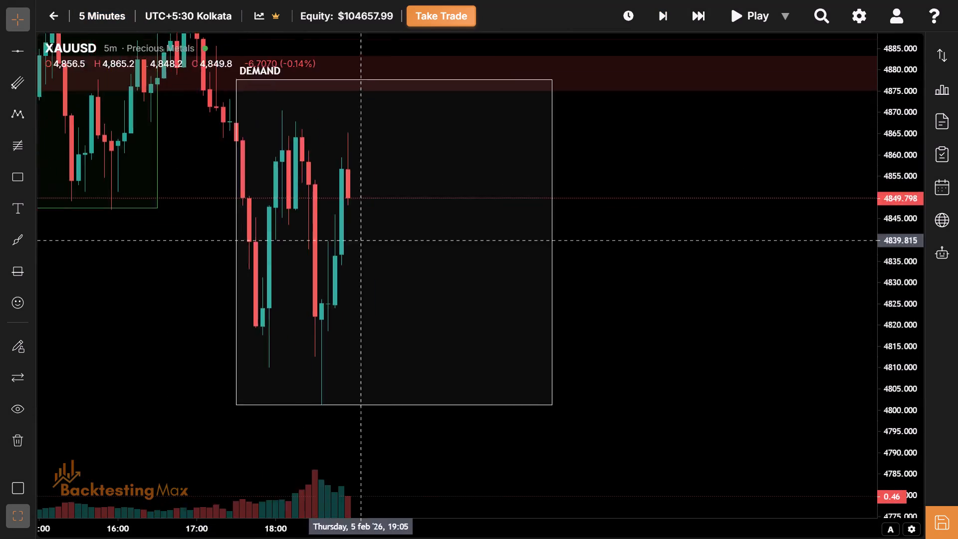
pyautogui.moveTo(375, 246); pyautogui.dragTo(444, 266)
pyautogui.click(444, 266)
pyautogui.moveTo(444, 266); pyautogui.dragTo(402, 282)
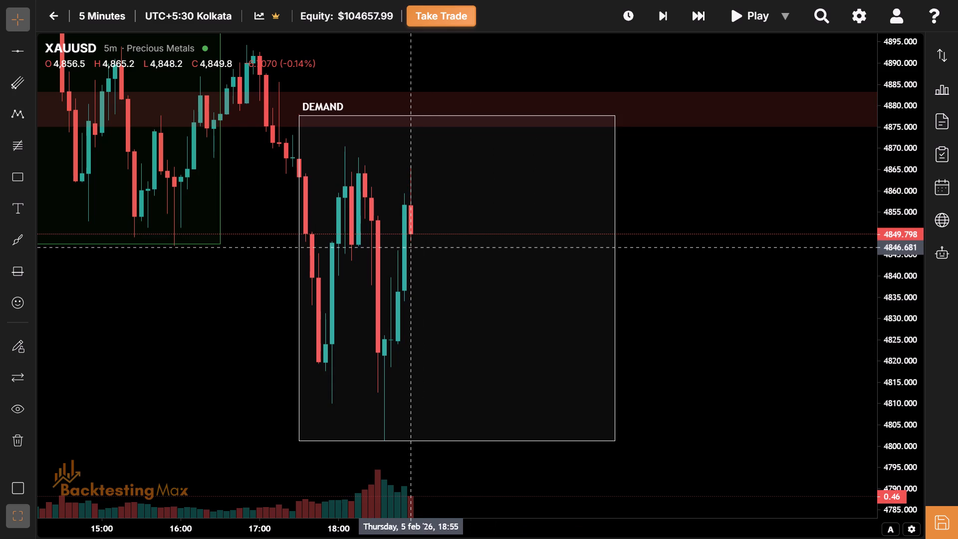
pyautogui.moveTo(410, 248); pyautogui.dragTo(334, 249)
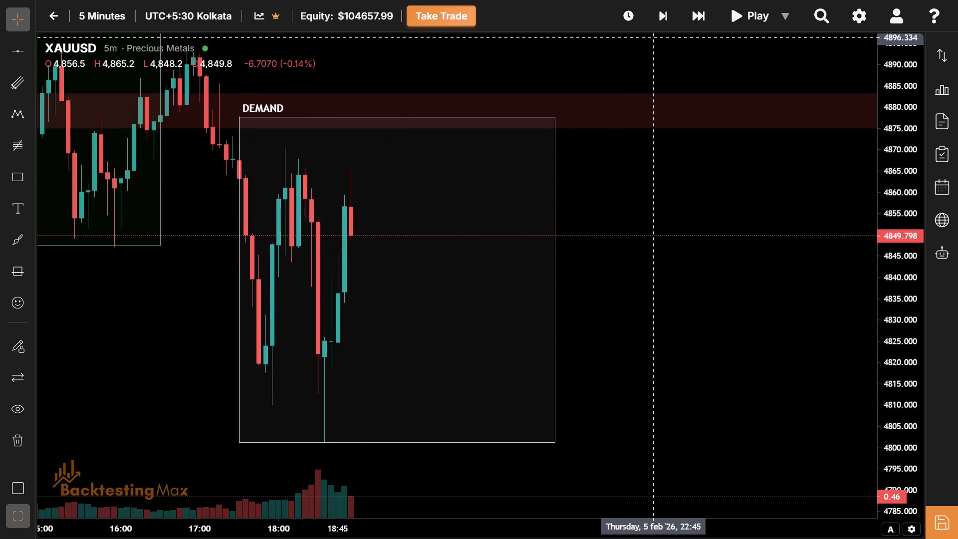
pyautogui.click(663, 20)
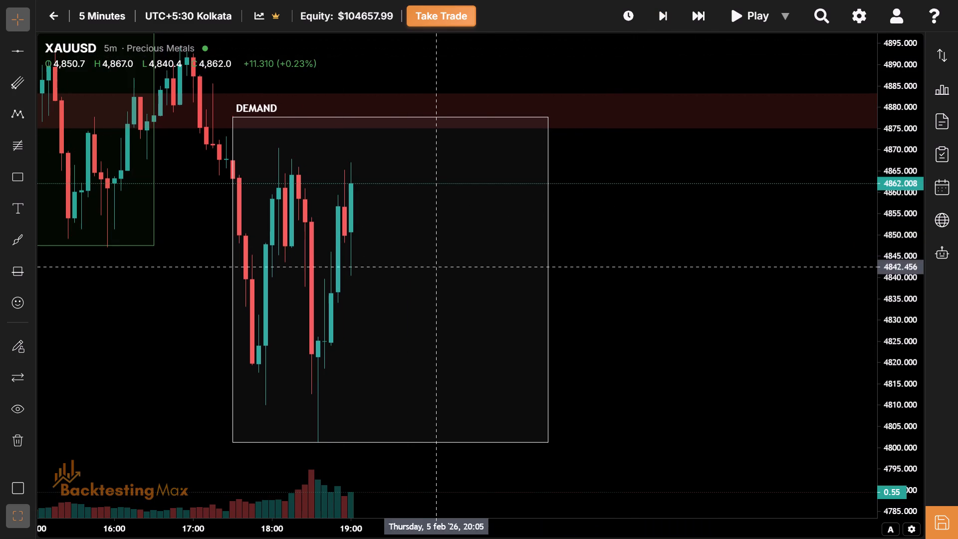
# Examine XAUUSD price action and session boxes from 2 to 5 Feb for a support zone below the current price.
pyautogui.moveTo(433, 272); pyautogui.dragTo(537, 309)
pyautogui.moveTo(486, 334); pyautogui.dragTo(768, 261)
pyautogui.moveTo(348, 403); pyautogui.dragTo(521, 388)
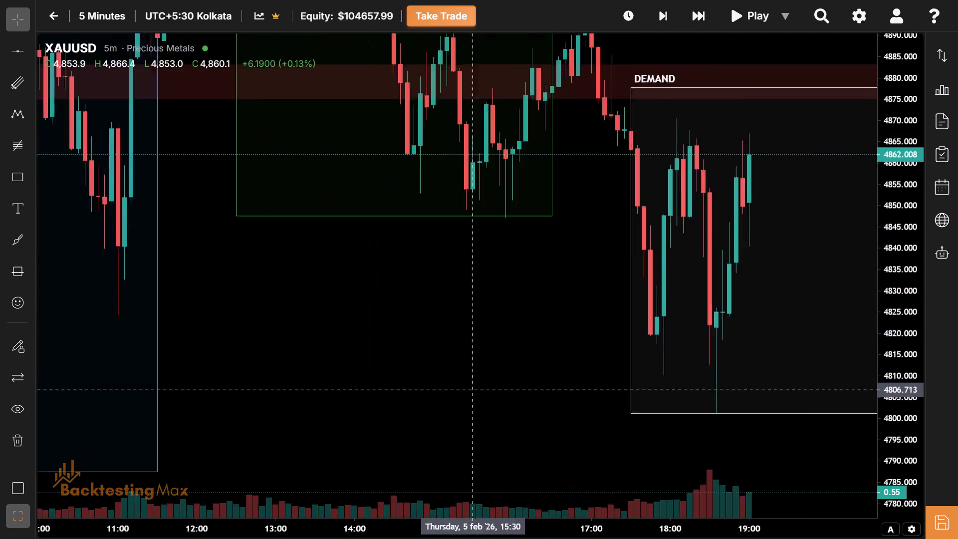
pyautogui.moveTo(521, 388); pyautogui.dragTo(730, 363)
pyautogui.moveTo(730, 363); pyautogui.dragTo(378, 459)
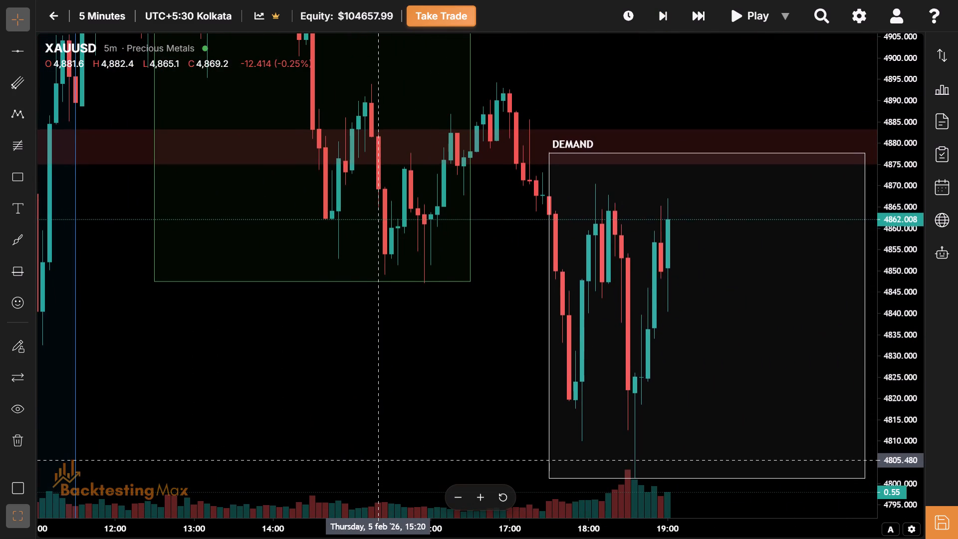
pyautogui.moveTo(378, 459); pyautogui.dragTo(379, 458)
pyautogui.moveTo(292, 538); pyautogui.dragTo(415, 538)
pyautogui.moveTo(351, 533); pyautogui.dragTo(557, 529)
pyautogui.moveTo(907, 107); pyautogui.dragTo(906, 237)
pyautogui.moveTo(302, 528); pyautogui.dragTo(717, 534)
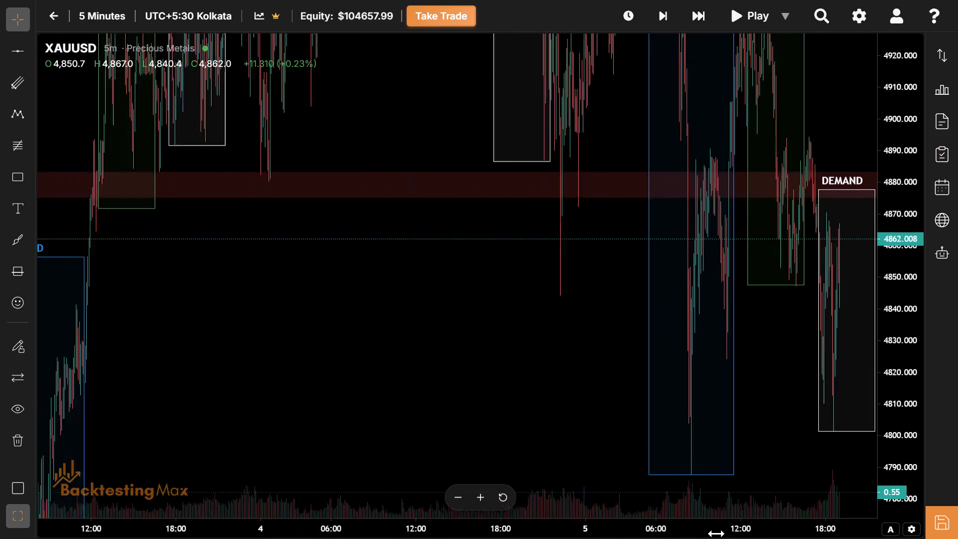
pyautogui.moveTo(717, 534); pyautogui.dragTo(697, 520)
pyautogui.moveTo(383, 430); pyautogui.dragTo(748, 419)
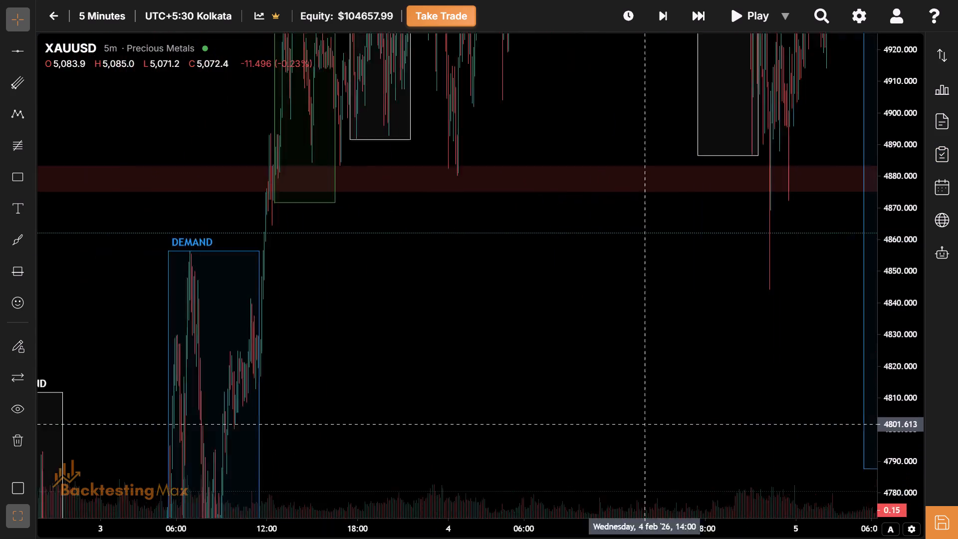
pyautogui.moveTo(748, 419); pyautogui.dragTo(948, 381)
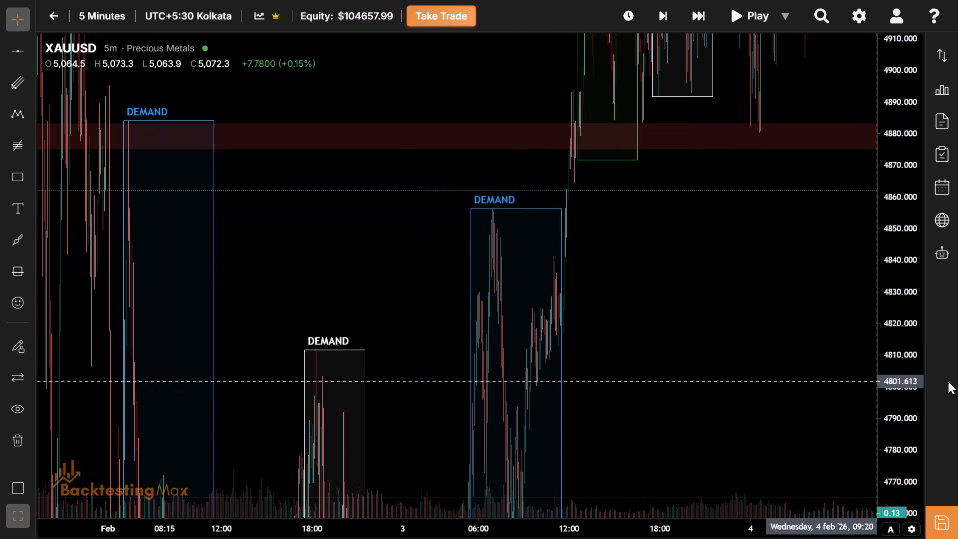
pyautogui.moveTo(948, 381); pyautogui.dragTo(239, 495)
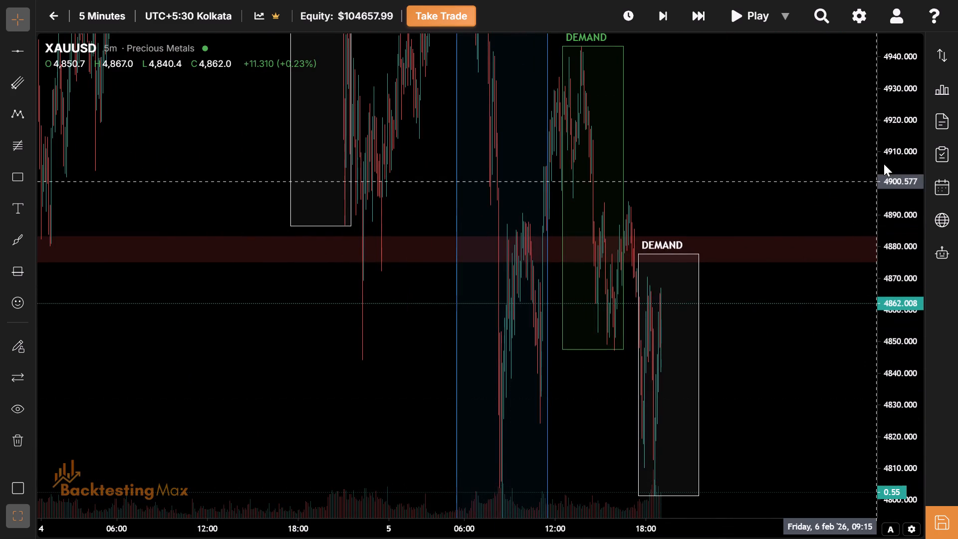
pyautogui.moveTo(899, 75); pyautogui.dragTo(906, 349)
pyautogui.moveTo(915, 77); pyautogui.dragTo(909, 152)
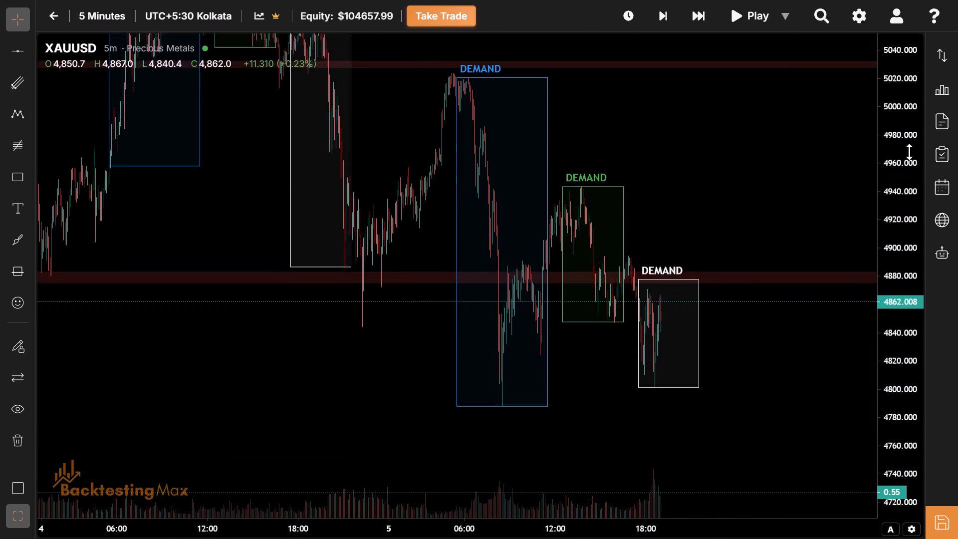
pyautogui.moveTo(909, 152); pyautogui.dragTo(910, 196)
pyautogui.moveTo(267, 469); pyautogui.dragTo(592, 442)
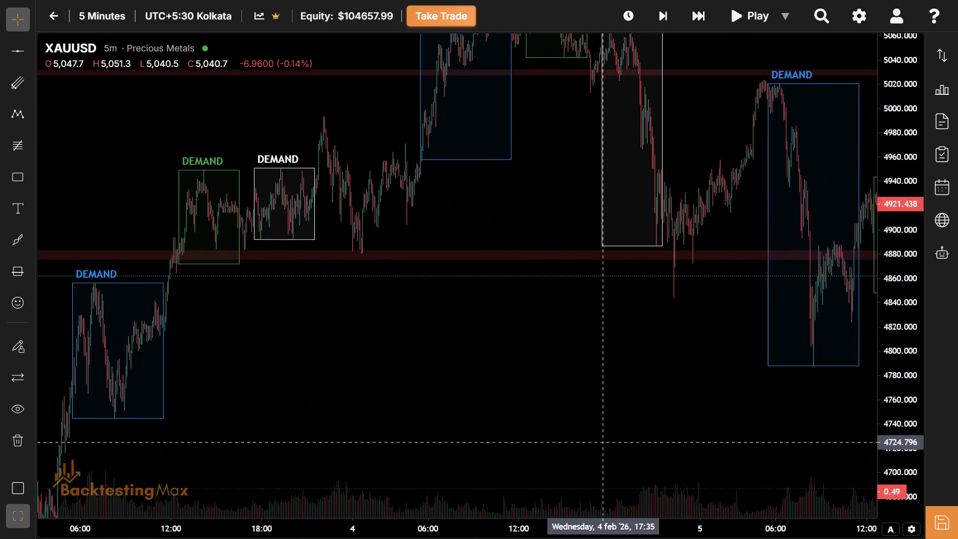
pyautogui.moveTo(592, 442); pyautogui.dragTo(530, 452)
pyautogui.moveTo(382, 372); pyautogui.dragTo(363, 389)
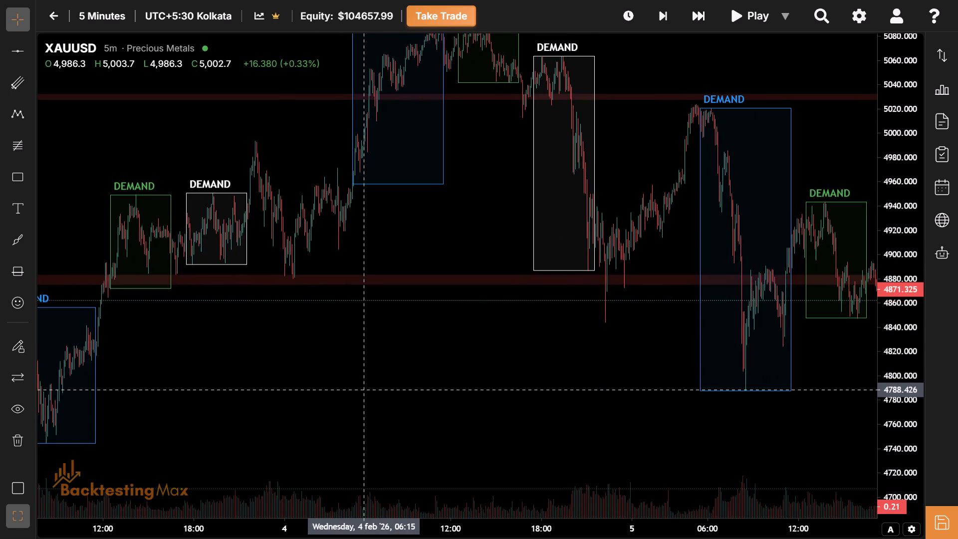
pyautogui.moveTo(363, 389); pyautogui.dragTo(769, 329)
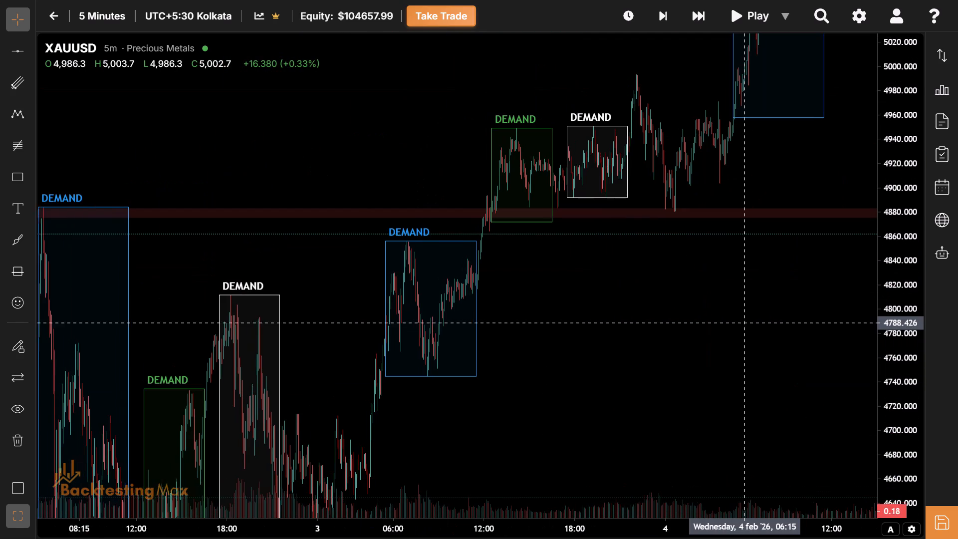
pyautogui.moveTo(769, 329); pyautogui.dragTo(654, 358)
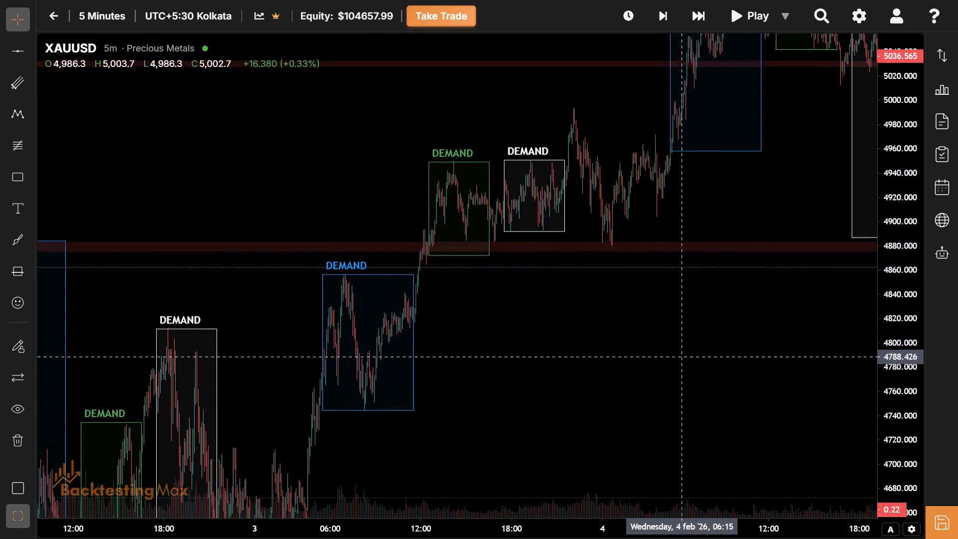
pyautogui.moveTo(654, 358); pyautogui.dragTo(588, 361)
# Draw a rectangle over the 2 Feb New York session high, about 4795.8 to 4820.6, styled with the Support/Demand template.
pyautogui.click(18, 170)
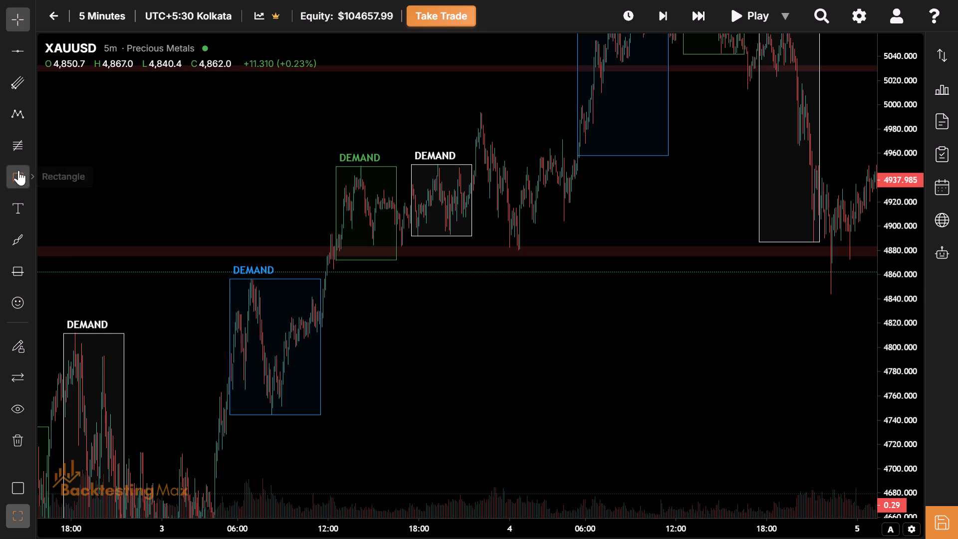
pyautogui.click(79, 352)
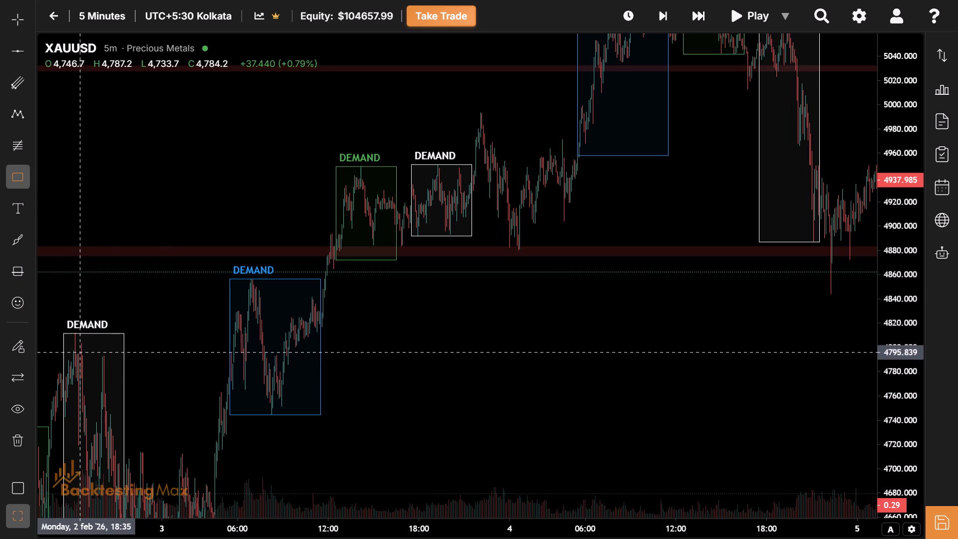
pyautogui.click(115, 322)
pyautogui.click(108, 92)
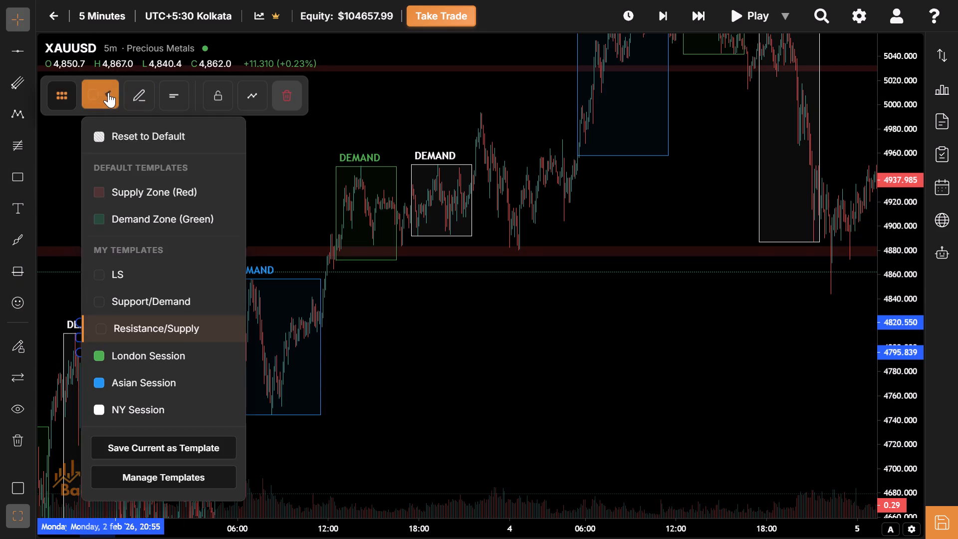
pyautogui.click(185, 295)
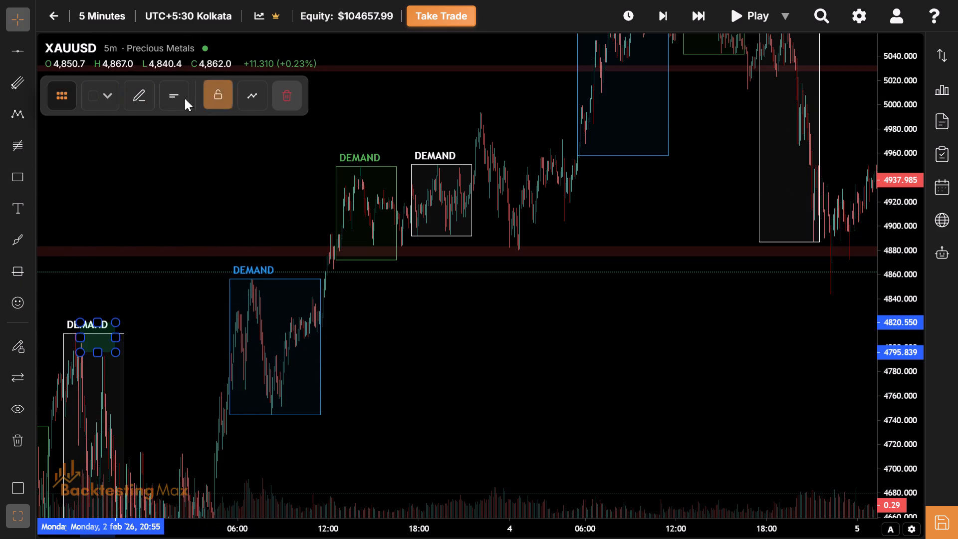
# Extend the new Support/Demand zone to the right across the chart.
pyautogui.click(165, 93)
pyautogui.click(147, 93)
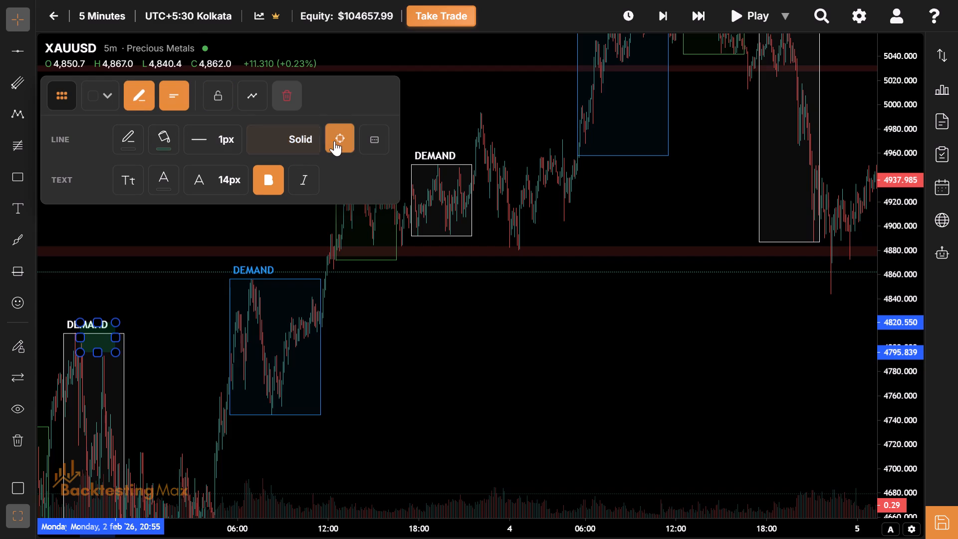
pyautogui.click(333, 141)
pyautogui.click(421, 181)
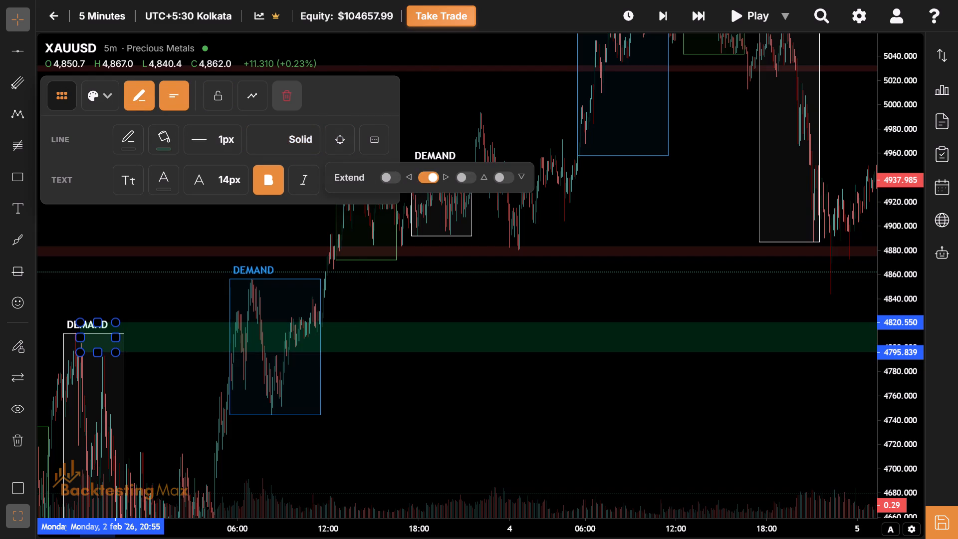
# Examine how 5 Feb price action, including the Asian and New York session lows, relates to the new green zone.
pyautogui.moveTo(457, 400); pyautogui.dragTo(438, 400)
pyautogui.moveTo(536, 396); pyautogui.dragTo(280, 395)
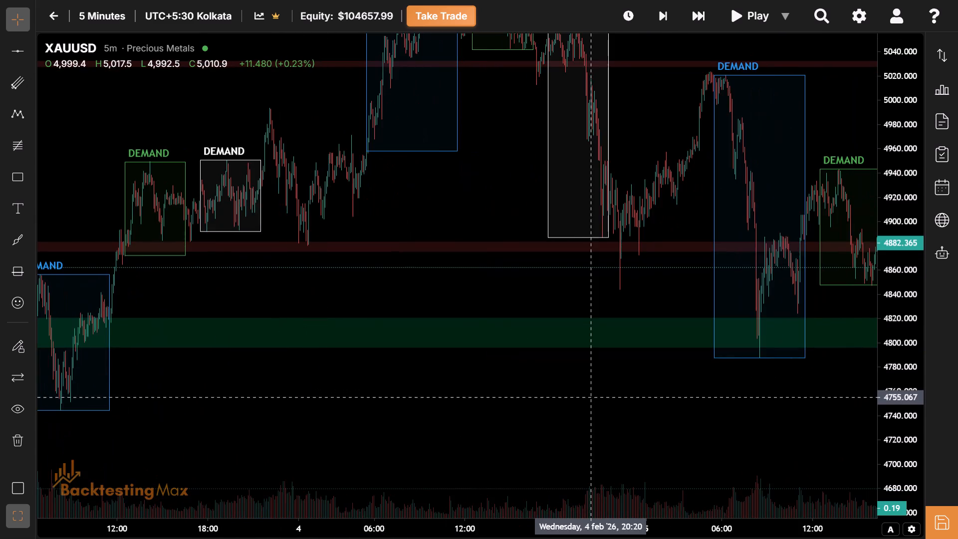
pyautogui.moveTo(591, 397); pyautogui.dragTo(229, 424)
pyautogui.moveTo(601, 465); pyautogui.dragTo(366, 448)
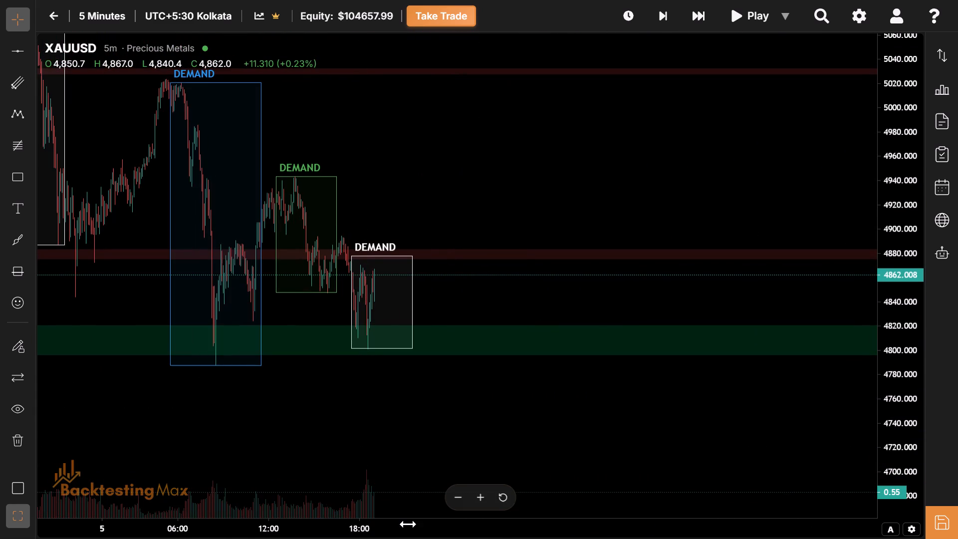
pyautogui.moveTo(408, 524); pyautogui.dragTo(271, 519)
pyautogui.moveTo(624, 535); pyautogui.dragTo(459, 538)
pyautogui.moveTo(199, 445); pyautogui.dragTo(561, 471)
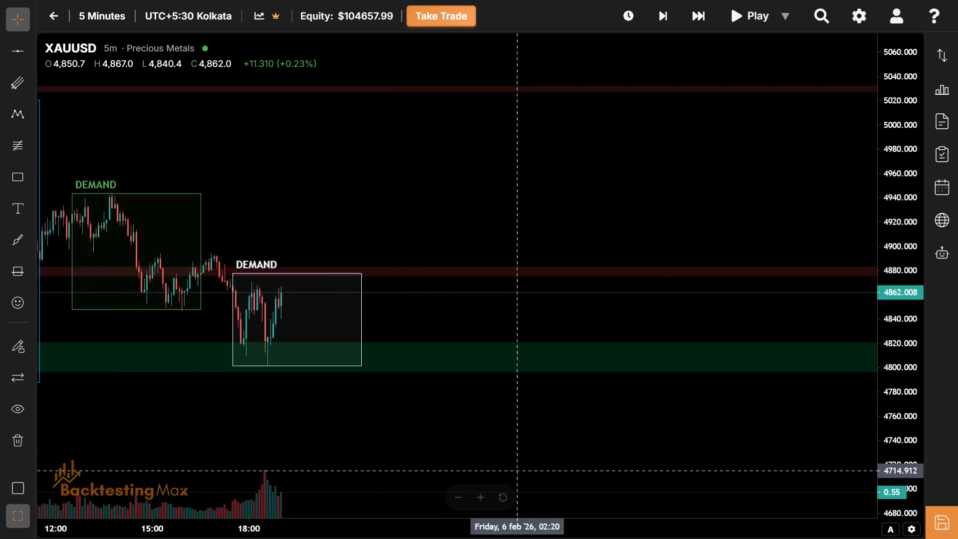
pyautogui.moveTo(561, 471); pyautogui.dragTo(665, 472)
pyautogui.moveTo(466, 532); pyautogui.dragTo(336, 531)
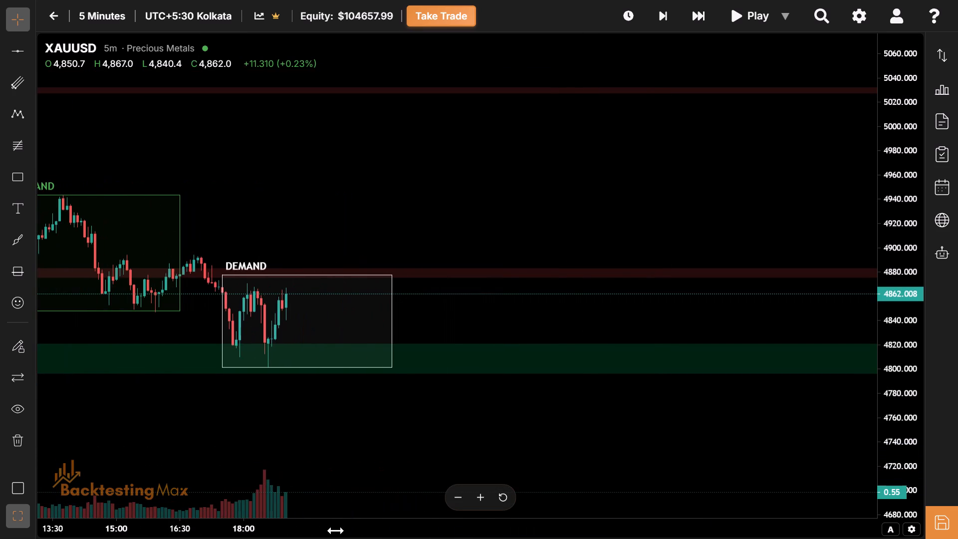
pyautogui.moveTo(892, 449); pyautogui.dragTo(885, 311)
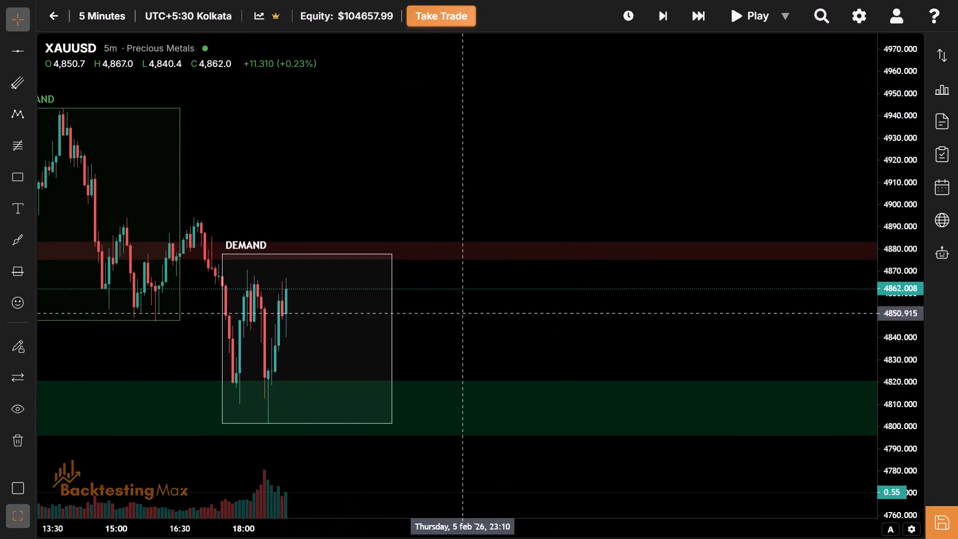
pyautogui.moveTo(559, 341); pyautogui.dragTo(826, 343)
pyautogui.moveTo(552, 522); pyautogui.dragTo(404, 537)
pyautogui.moveTo(875, 458); pyautogui.dragTo(892, 465)
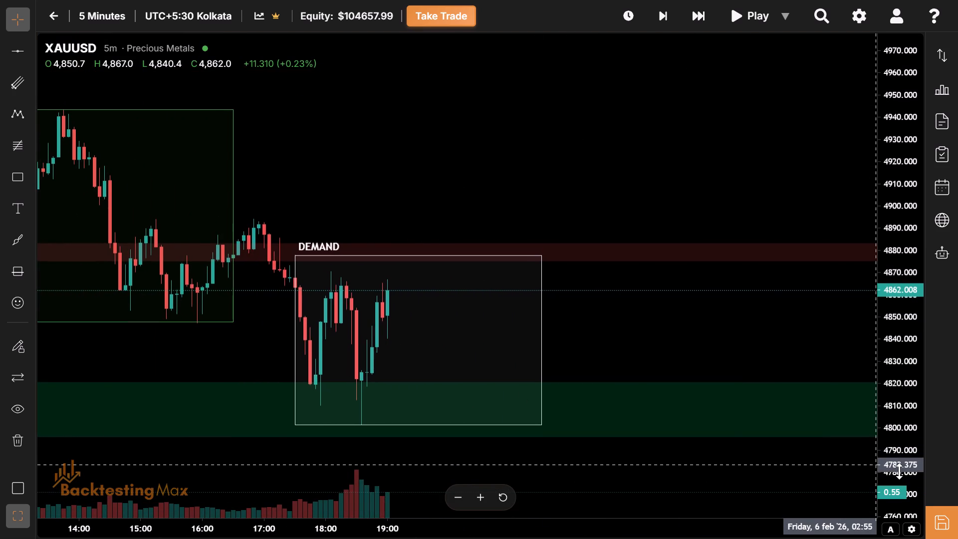
pyautogui.moveTo(899, 471); pyautogui.dragTo(890, 286)
pyautogui.moveTo(734, 329); pyautogui.dragTo(786, 170)
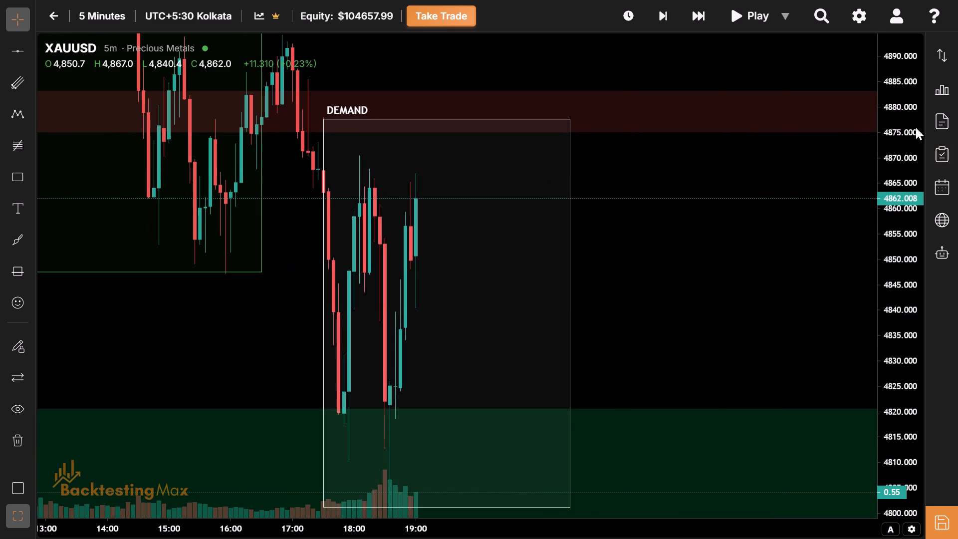
pyautogui.moveTo(907, 113); pyautogui.dragTo(889, 307)
pyautogui.click(491, 515)
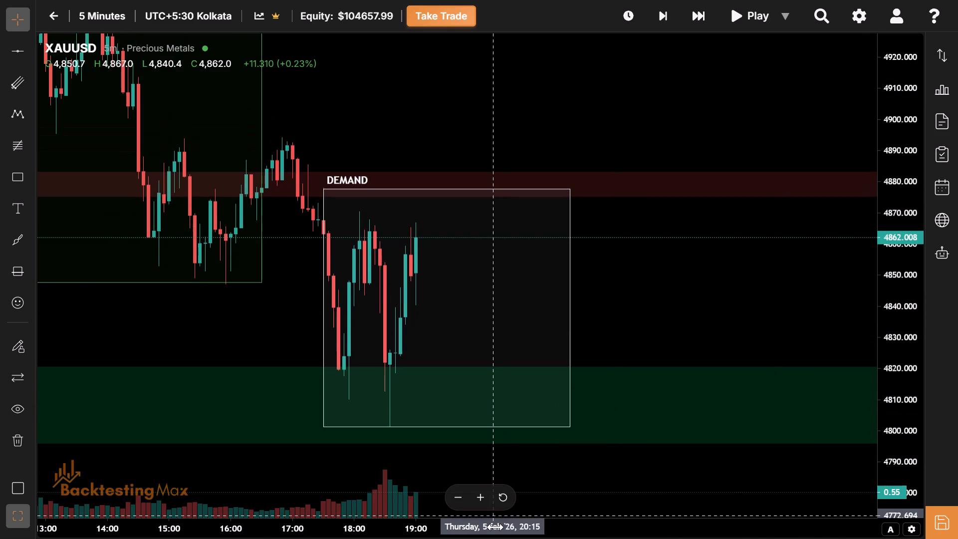
pyautogui.moveTo(495, 527); pyautogui.dragTo(375, 538)
pyautogui.moveTo(328, 315); pyautogui.dragTo(494, 338)
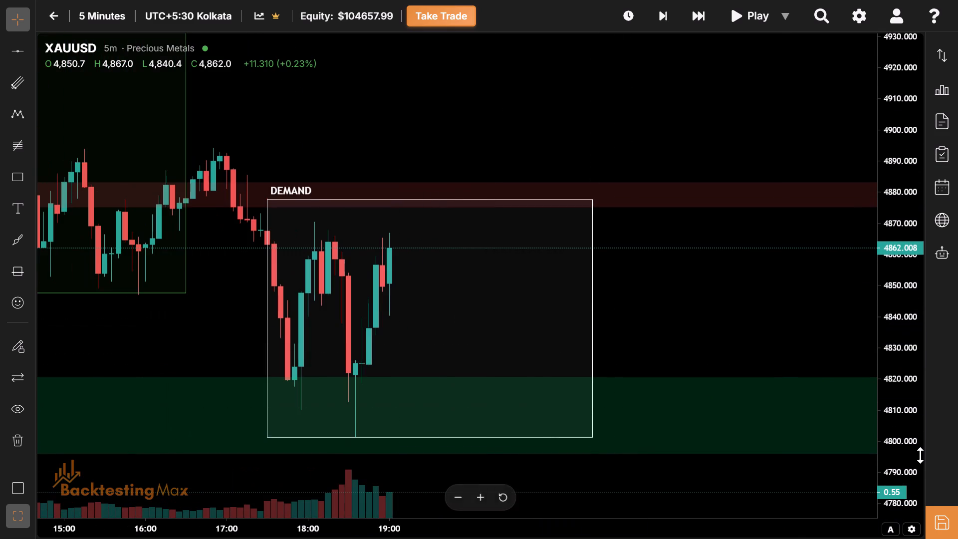
pyautogui.moveTo(920, 455); pyautogui.dragTo(903, 391)
pyautogui.moveTo(622, 333); pyautogui.dragTo(579, 322)
pyautogui.moveTo(765, 352); pyautogui.dragTo(715, 346)
pyautogui.moveTo(715, 346); pyautogui.dragTo(655, 391)
pyautogui.moveTo(637, 364); pyautogui.dragTo(730, 367)
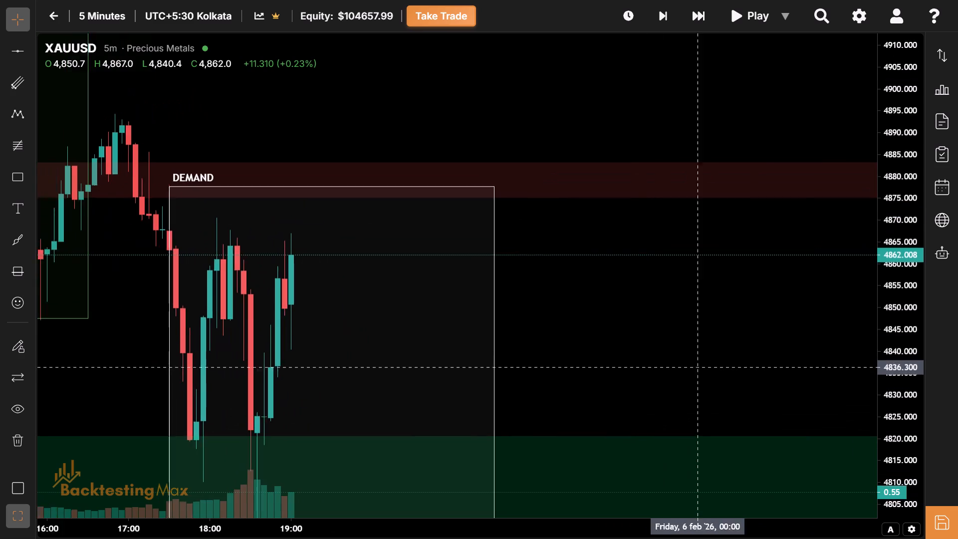
pyautogui.moveTo(730, 367); pyautogui.dragTo(796, 364)
pyautogui.click(435, 342)
pyautogui.moveTo(435, 342); pyautogui.dragTo(656, 255)
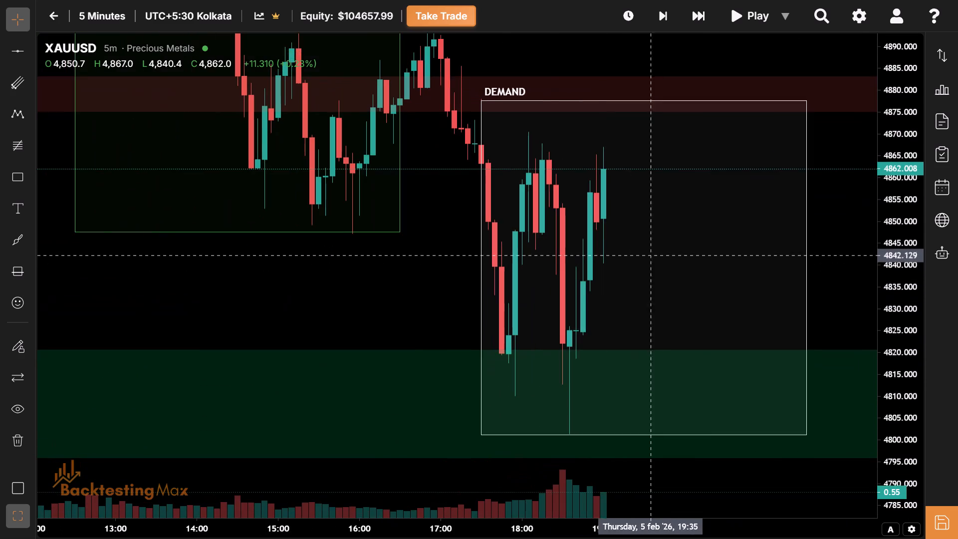
pyautogui.moveTo(413, 262); pyautogui.dragTo(425, 329)
pyautogui.moveTo(350, 537); pyautogui.dragTo(550, 538)
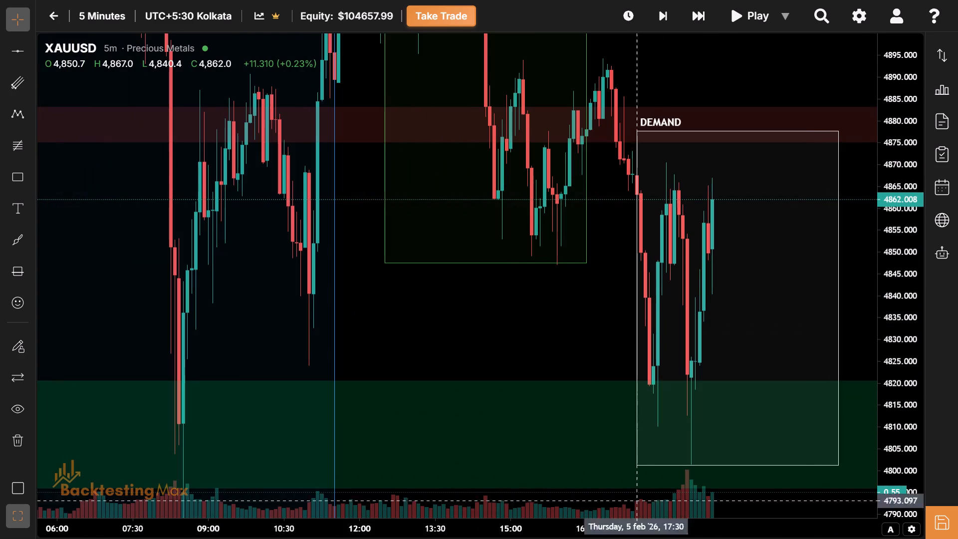
pyautogui.moveTo(914, 120); pyautogui.dragTo(902, 341)
pyautogui.moveTo(516, 429); pyautogui.dragTo(438, 441)
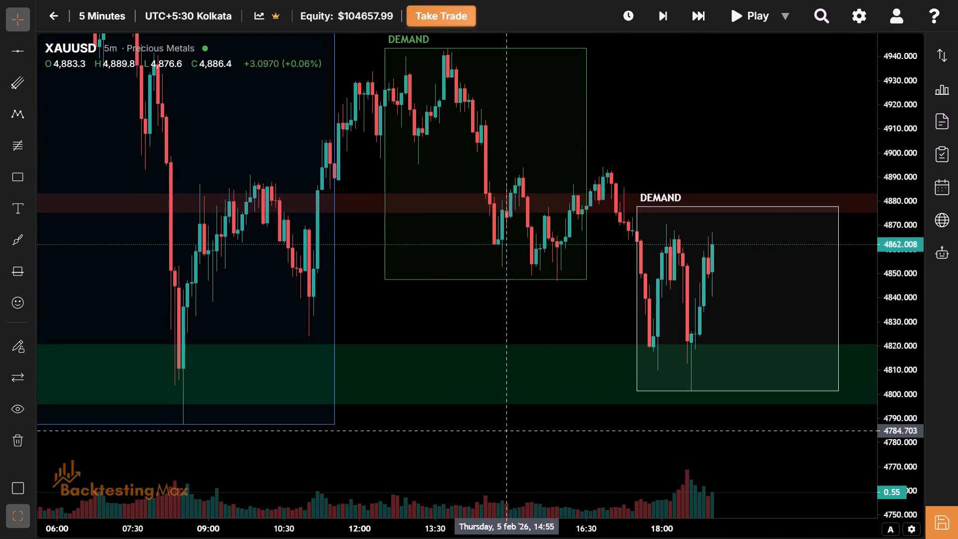
pyautogui.moveTo(438, 441); pyautogui.dragTo(173, 475)
pyautogui.moveTo(610, 328); pyautogui.dragTo(563, 306)
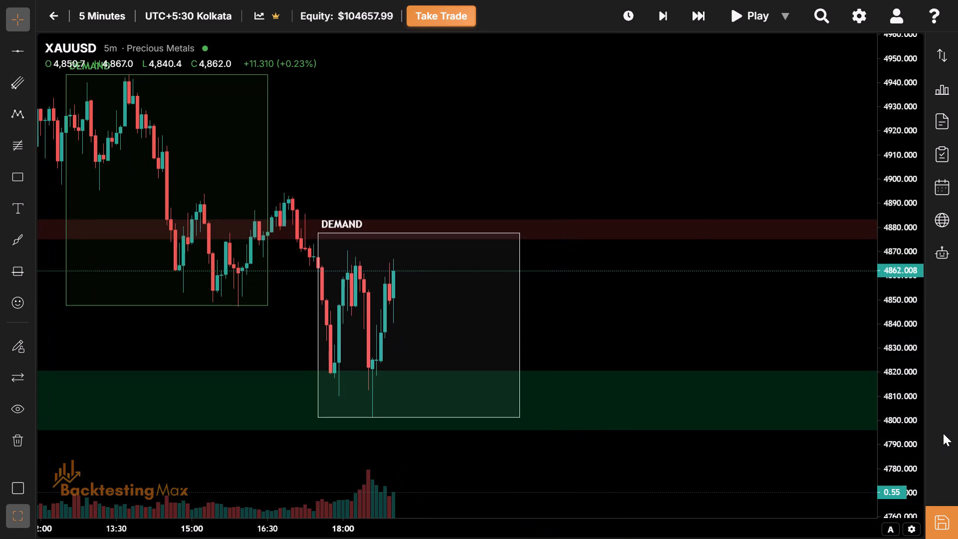
# Advance the replay one bar to the 19:05 candle on 5 Feb.
pyautogui.moveTo(907, 444); pyautogui.dragTo(900, 411)
pyautogui.moveTo(730, 338); pyautogui.dragTo(640, 326)
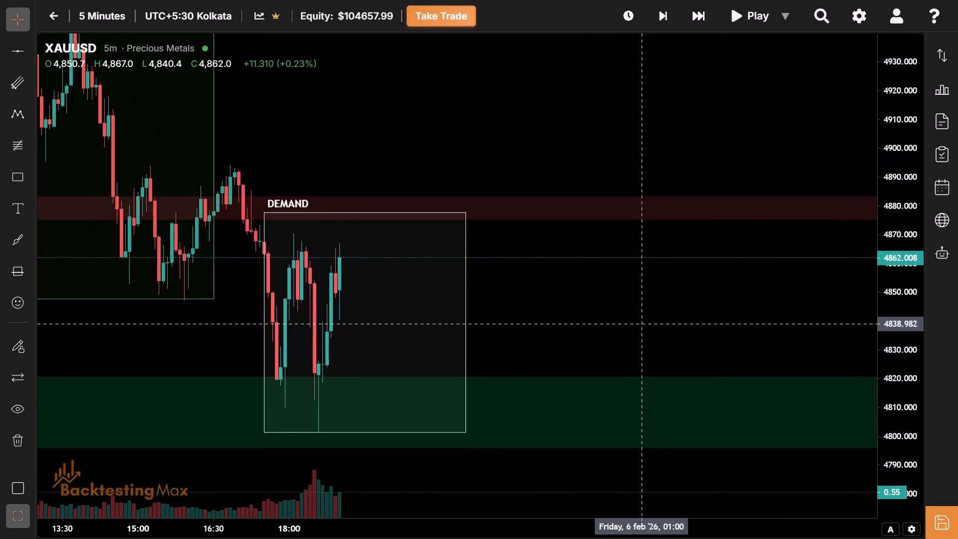
pyautogui.moveTo(636, 294); pyautogui.dragTo(504, 289)
pyautogui.click(504, 289)
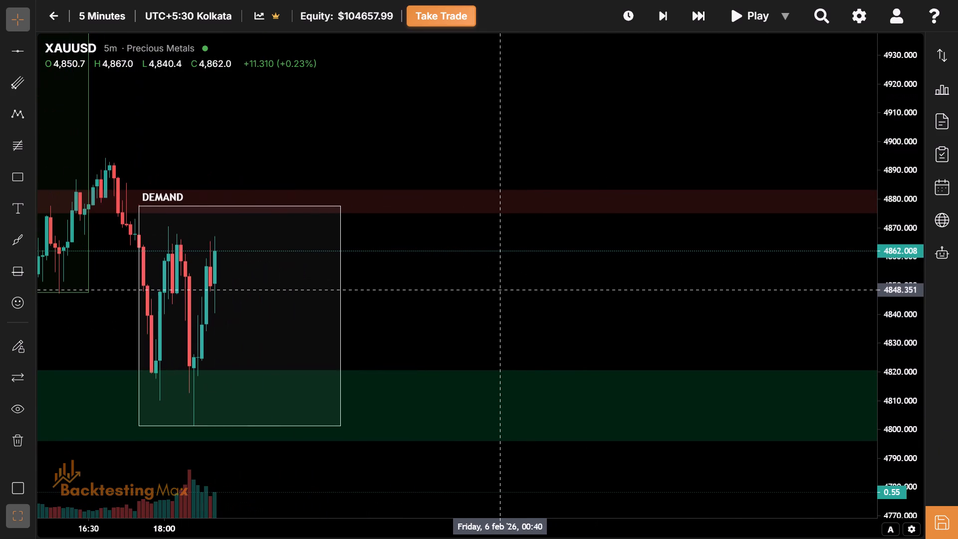
pyautogui.click(663, 17)
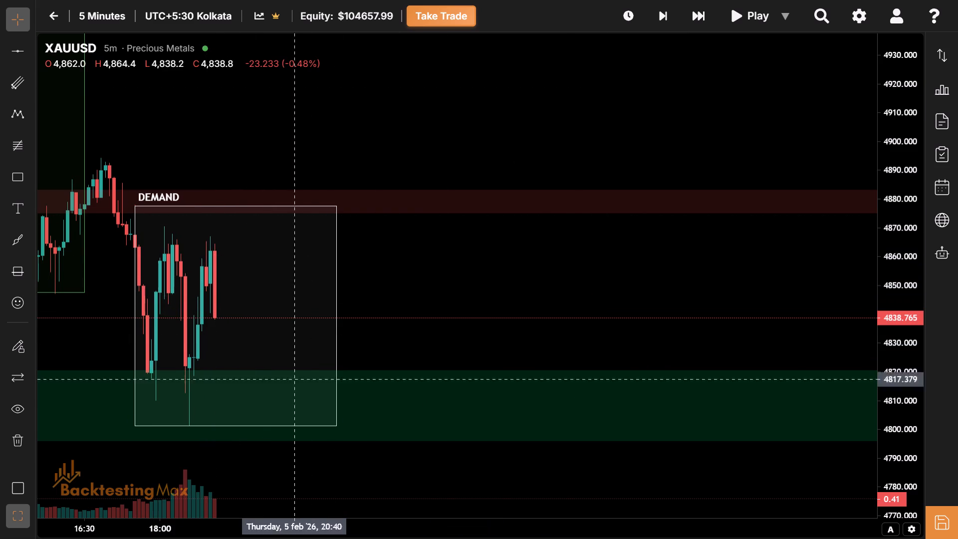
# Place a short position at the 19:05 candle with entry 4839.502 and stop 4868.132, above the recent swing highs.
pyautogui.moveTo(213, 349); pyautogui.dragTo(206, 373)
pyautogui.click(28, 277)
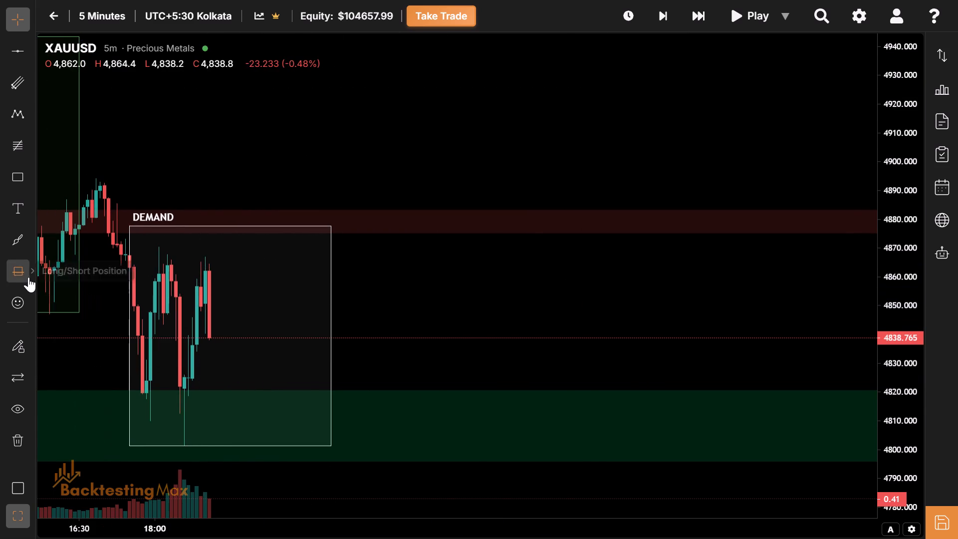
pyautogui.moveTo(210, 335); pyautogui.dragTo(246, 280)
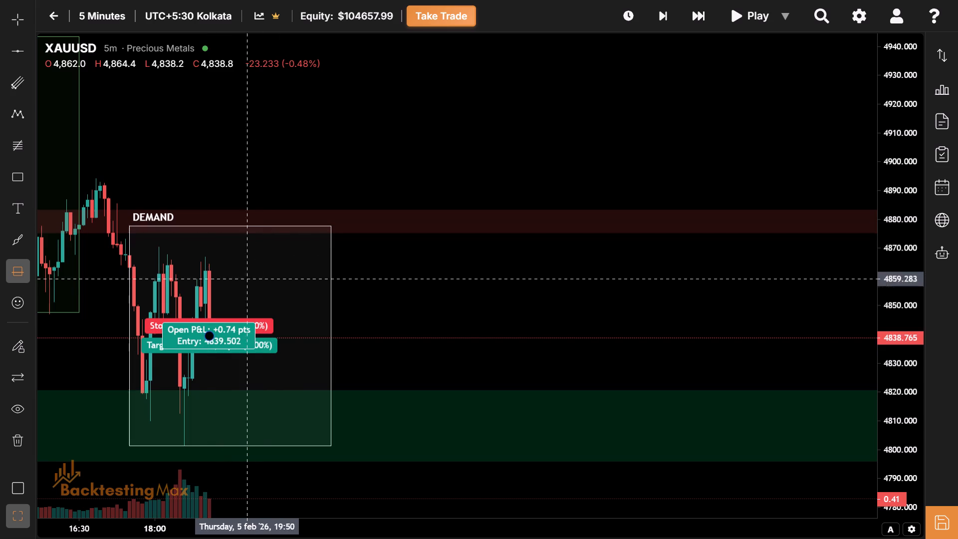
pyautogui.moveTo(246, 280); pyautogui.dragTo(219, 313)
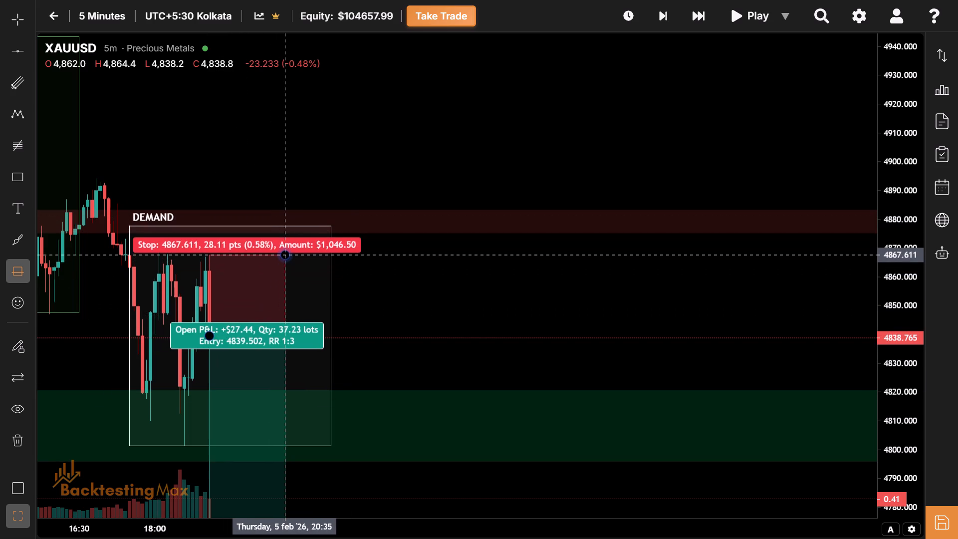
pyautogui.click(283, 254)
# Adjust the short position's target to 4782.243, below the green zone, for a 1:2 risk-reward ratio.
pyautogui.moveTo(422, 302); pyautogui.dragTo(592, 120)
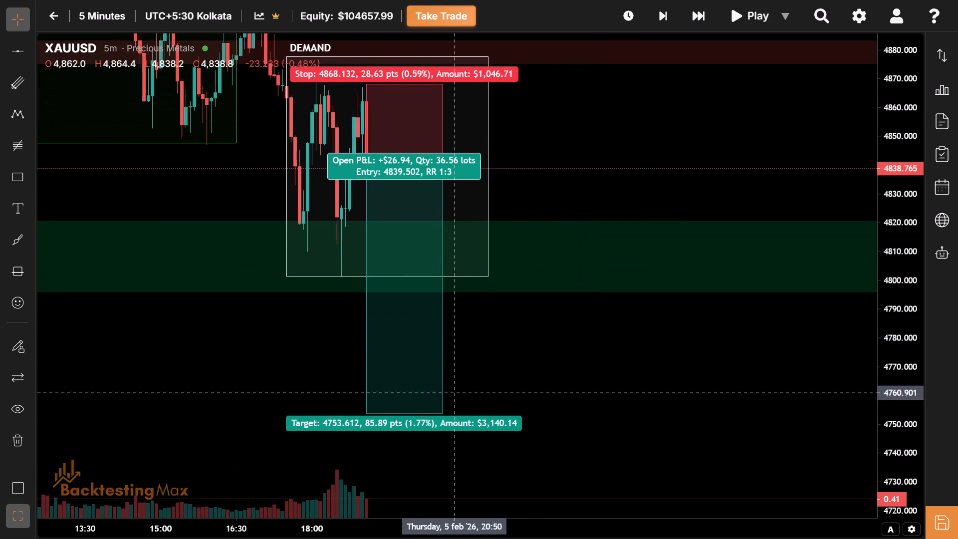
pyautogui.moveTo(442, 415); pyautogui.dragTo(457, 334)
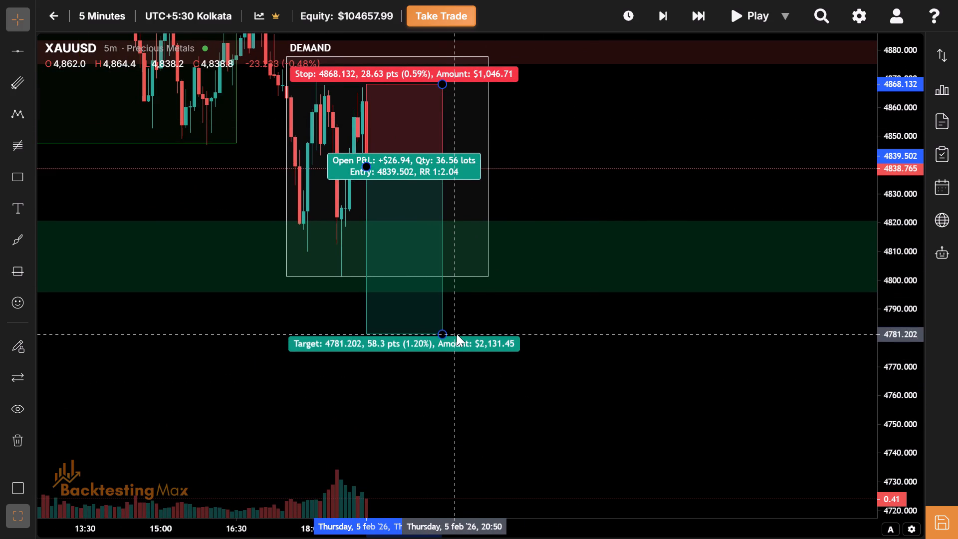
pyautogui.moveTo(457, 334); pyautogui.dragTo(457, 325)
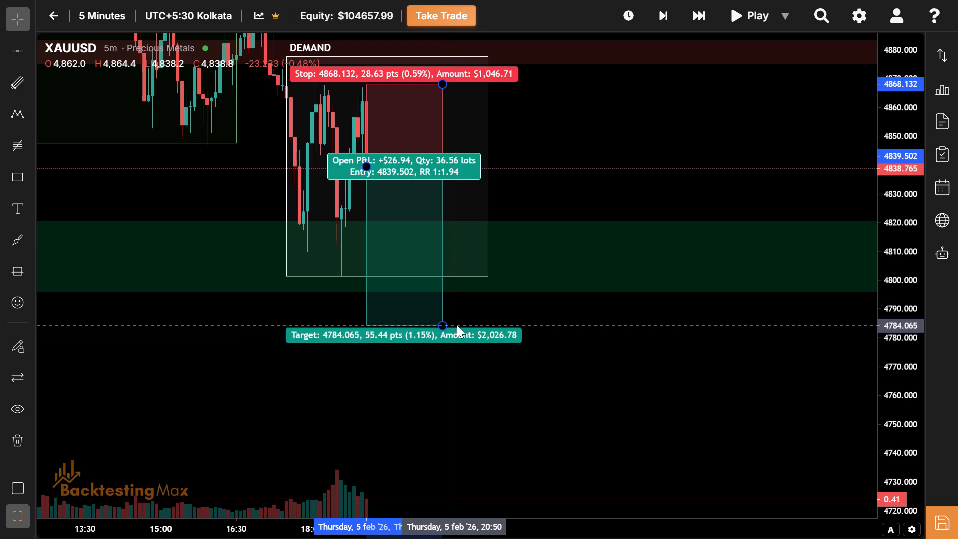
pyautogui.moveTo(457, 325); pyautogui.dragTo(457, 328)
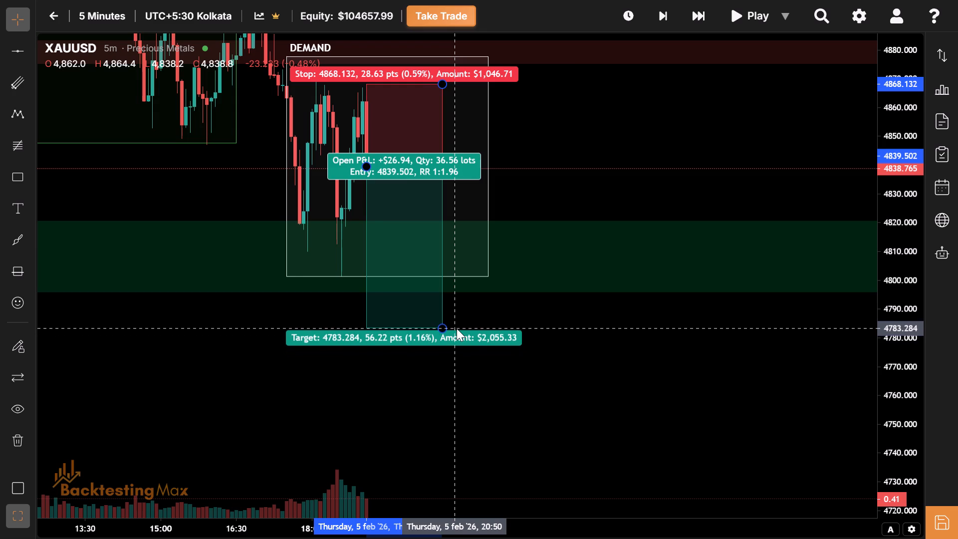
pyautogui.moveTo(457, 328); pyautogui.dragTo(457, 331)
# Advance the replay bar by bar to the 20:20 candle on 5 Feb to test the planned short.
pyautogui.moveTo(513, 327); pyautogui.dragTo(503, 398)
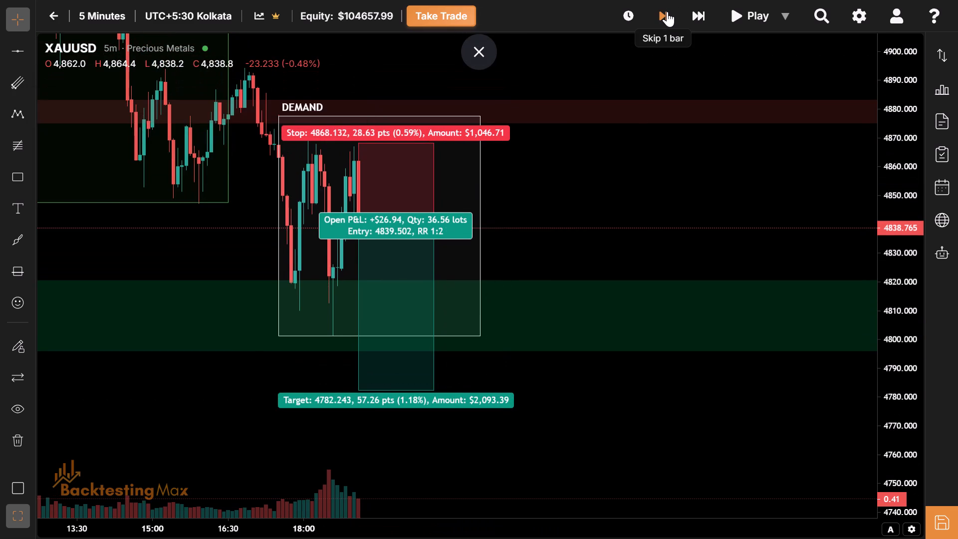
pyautogui.click(667, 11)
pyautogui.click(667, 11)
pyautogui.click(667, 11)
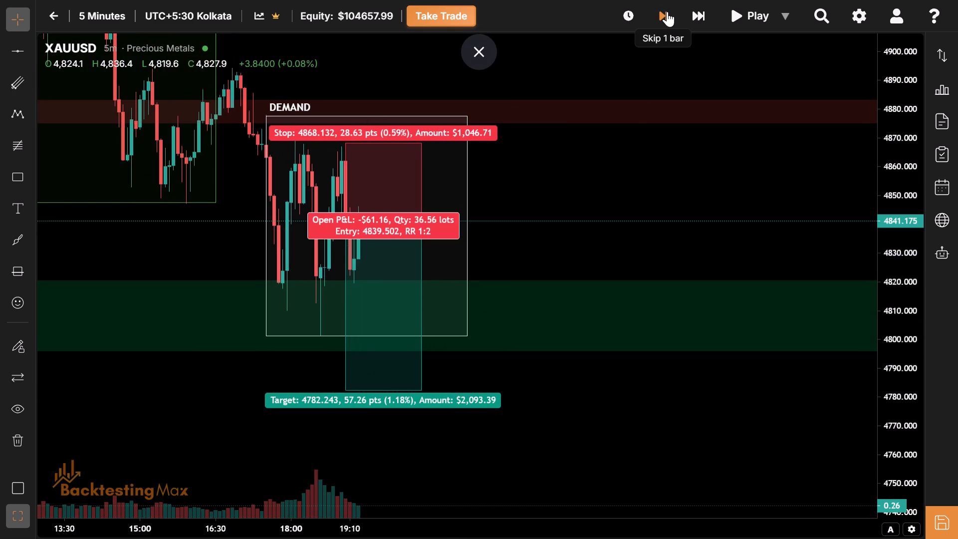
pyautogui.click(667, 11)
pyautogui.click(667, 11)
pyautogui.click(667, 11)
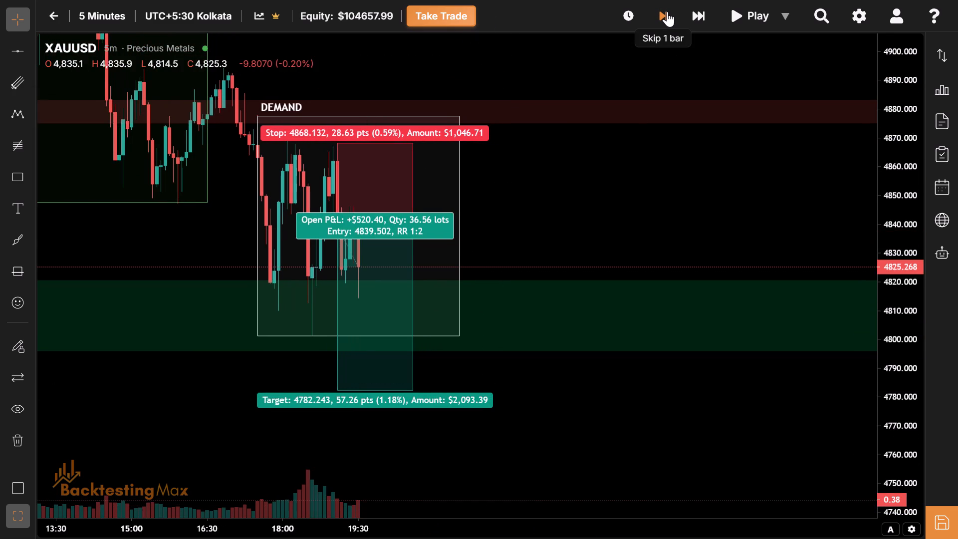
pyautogui.click(667, 11)
pyautogui.click(667, 11)
pyautogui.click(667, 11)
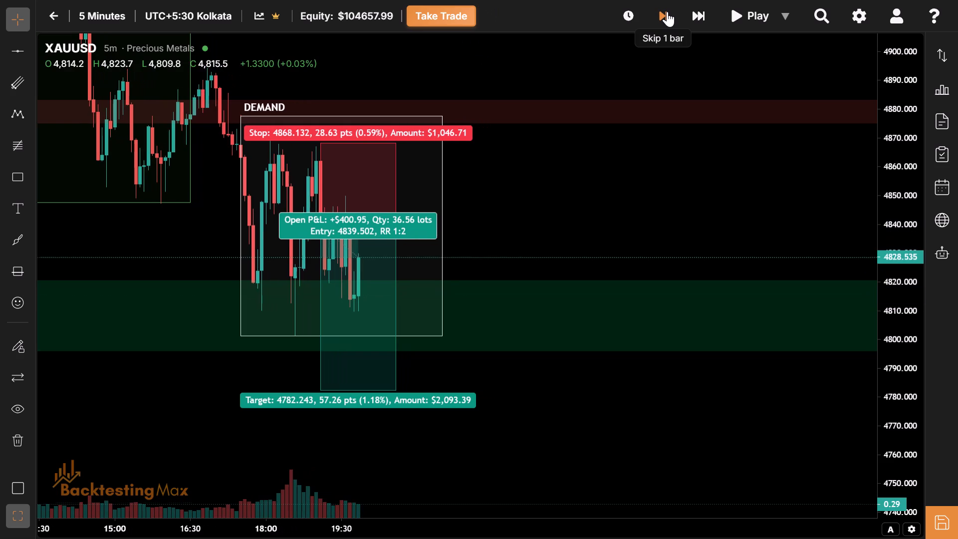
pyautogui.click(667, 11)
pyautogui.click(667, 11)
pyautogui.click(667, 11)
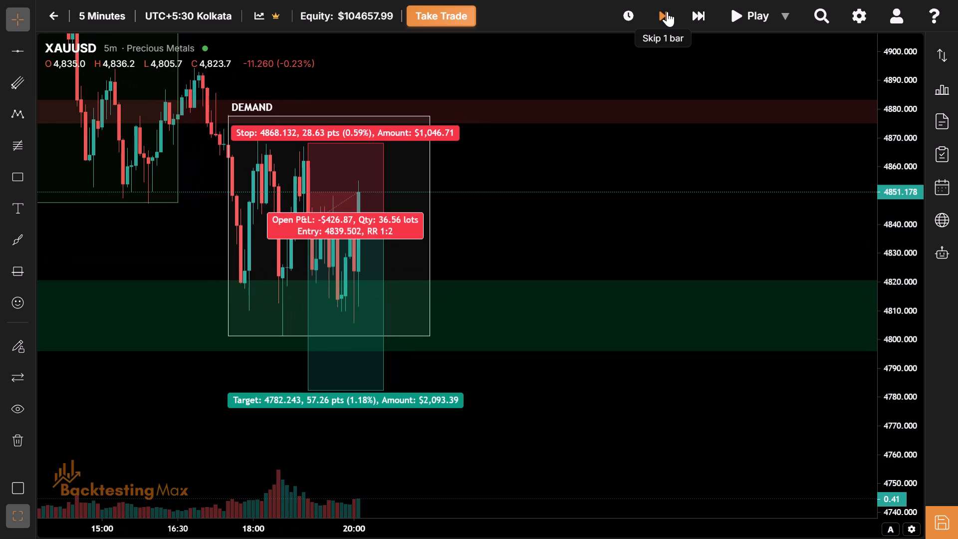
pyautogui.click(667, 11)
pyautogui.click(667, 11)
pyautogui.click(667, 11)
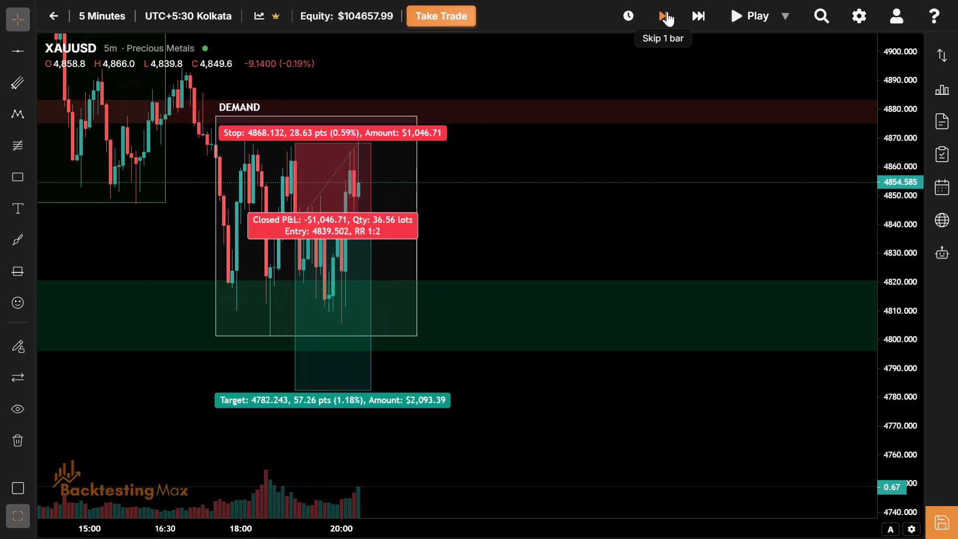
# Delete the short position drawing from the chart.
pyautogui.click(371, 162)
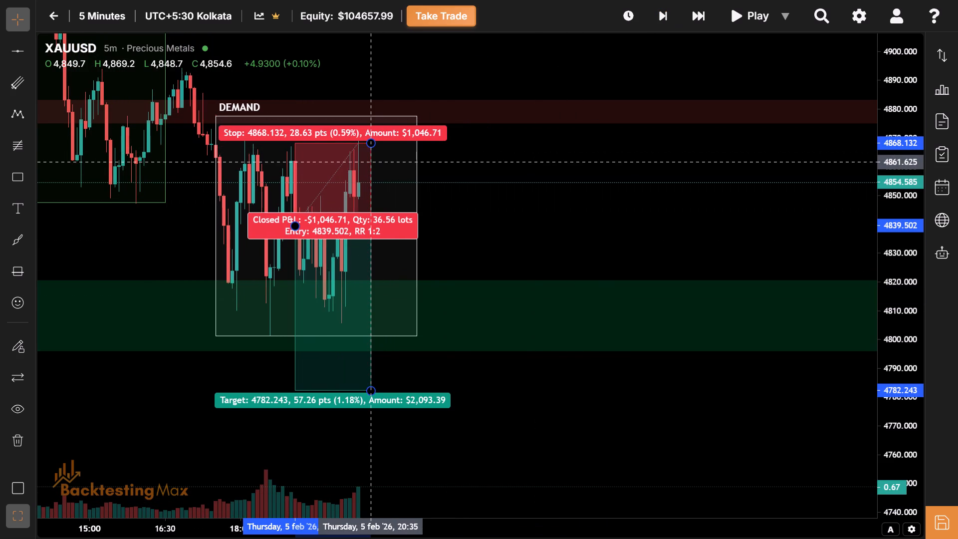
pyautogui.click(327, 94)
# Advance the replay in five-bar jumps to the 21:35 candle on 5 Feb, past the end of the New York session box.
pyautogui.moveTo(564, 225); pyautogui.dragTo(767, 220)
pyautogui.moveTo(537, 525); pyautogui.dragTo(449, 529)
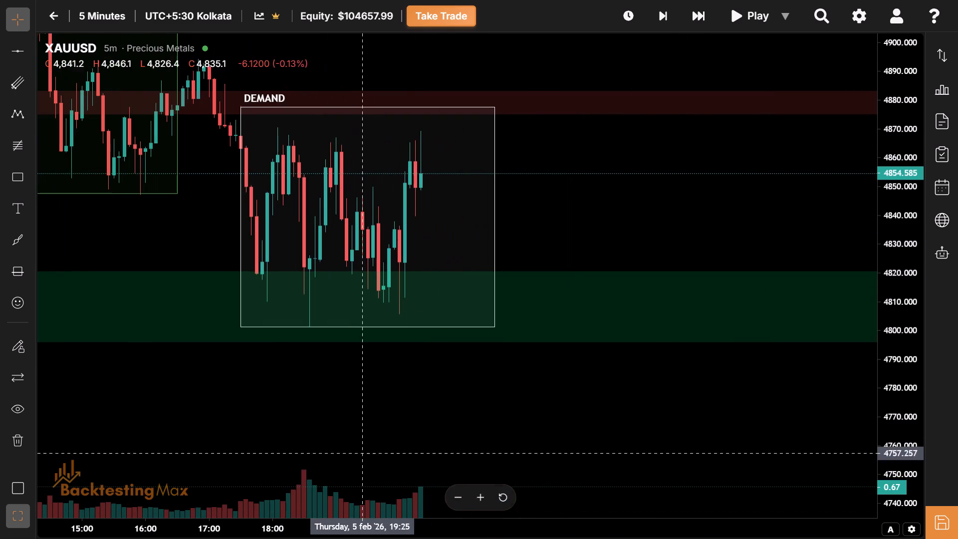
pyautogui.moveTo(361, 453); pyautogui.dragTo(561, 517)
pyautogui.click(693, 22)
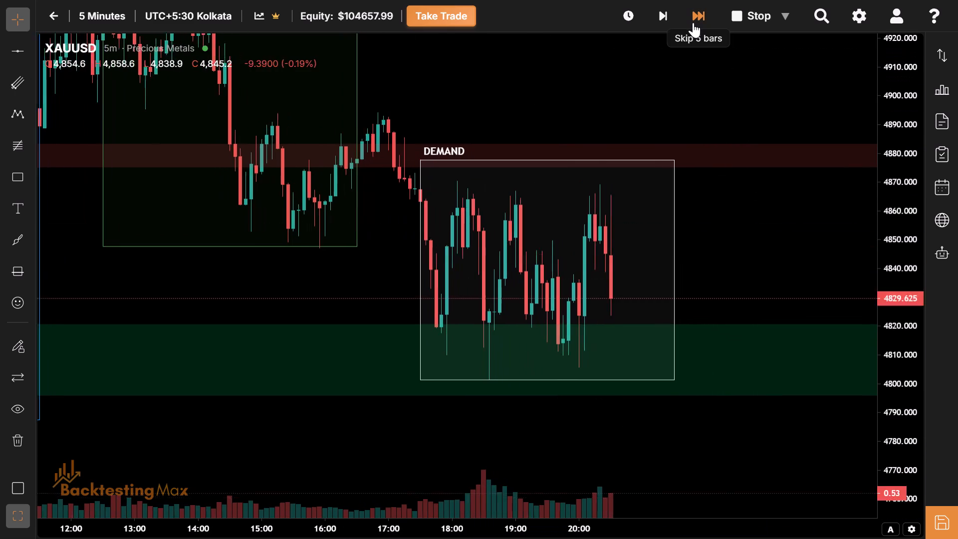
pyautogui.click(693, 22)
pyautogui.click(693, 22)
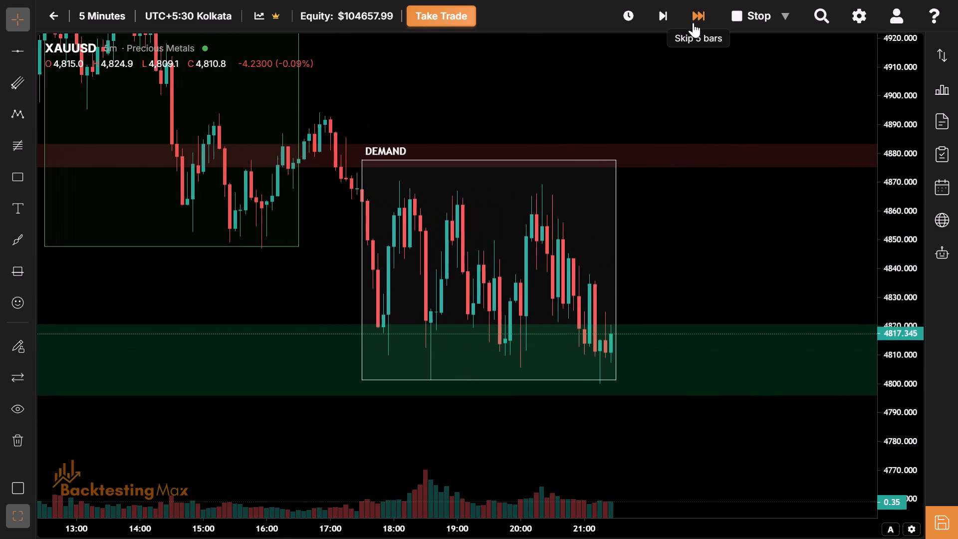
# Examine the completed 5 Feb New York session's price action against the earlier sessions and the red and green zones.
pyautogui.moveTo(561, 425); pyautogui.dragTo(658, 447)
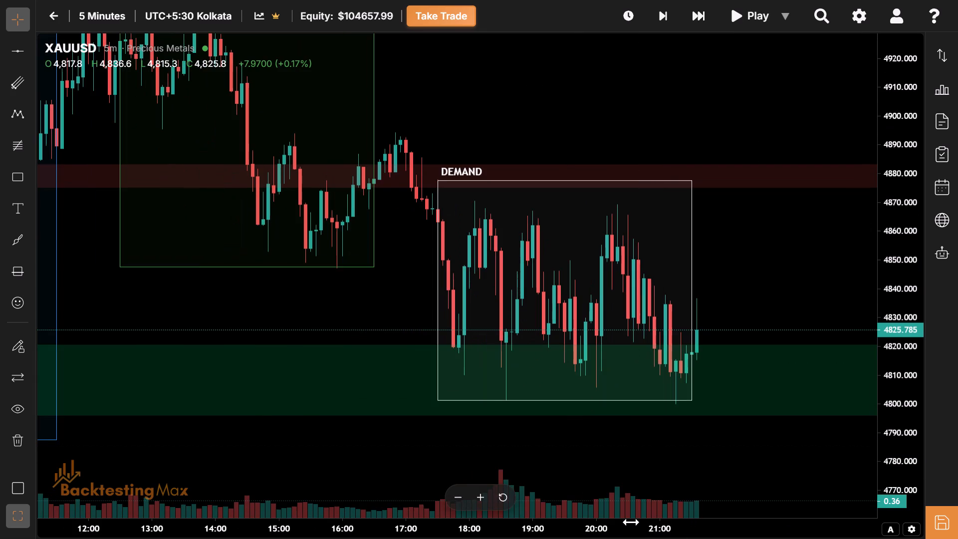
pyautogui.moveTo(631, 522); pyautogui.dragTo(575, 538)
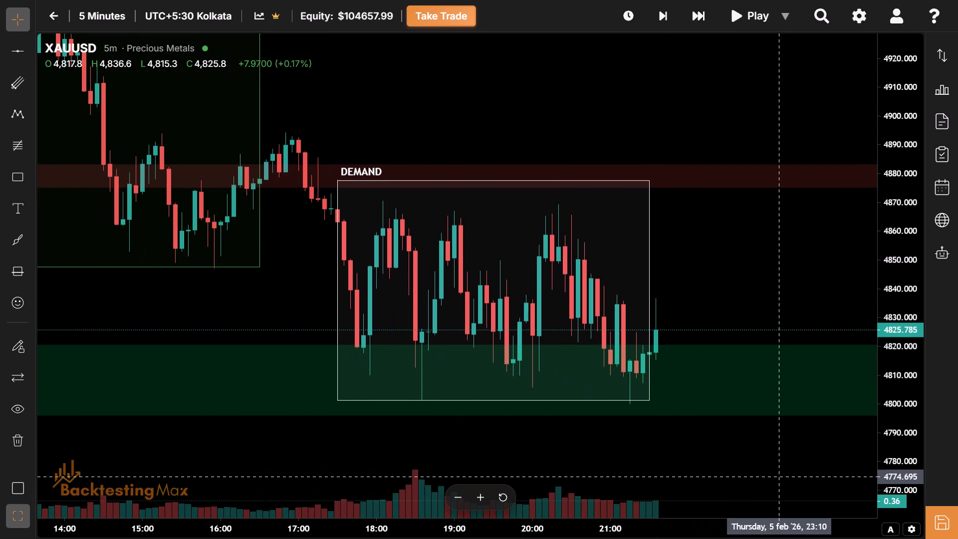
pyautogui.moveTo(789, 477); pyautogui.dragTo(705, 450)
pyautogui.moveTo(638, 248); pyautogui.dragTo(634, 339)
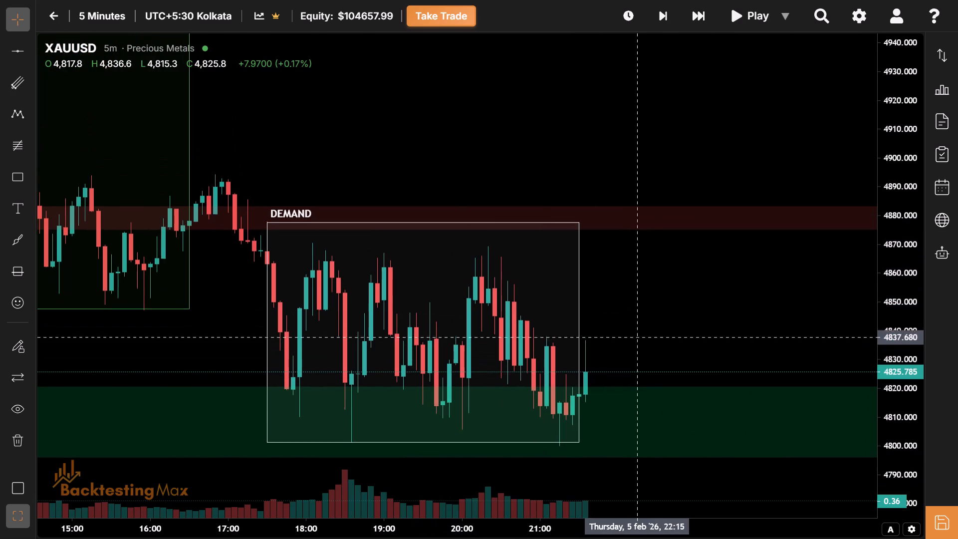
pyautogui.moveTo(680, 321); pyautogui.dragTo(593, 250)
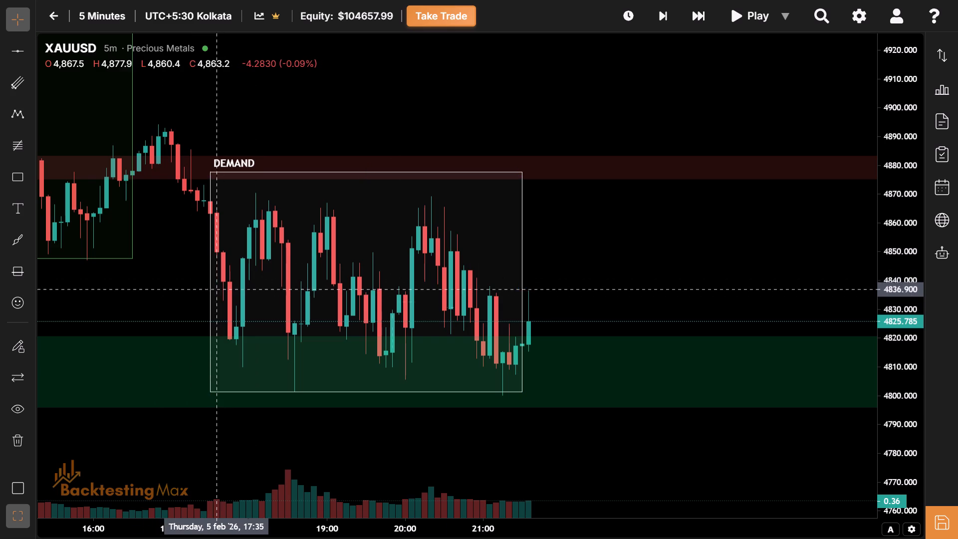
pyautogui.moveTo(571, 264); pyautogui.dragTo(521, 235)
pyautogui.moveTo(627, 227); pyautogui.dragTo(623, 302)
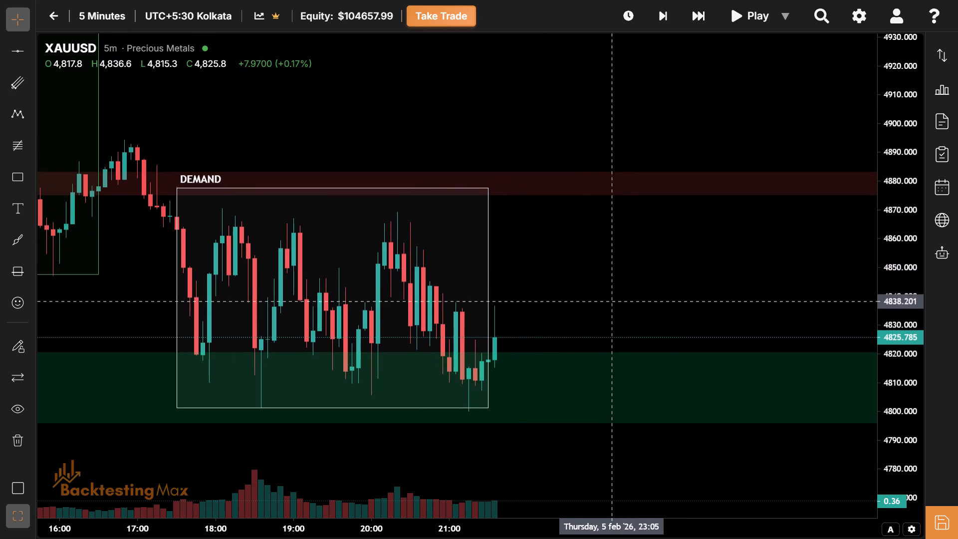
pyautogui.moveTo(576, 294); pyautogui.dragTo(737, 322)
pyautogui.moveTo(353, 348); pyautogui.dragTo(800, 346)
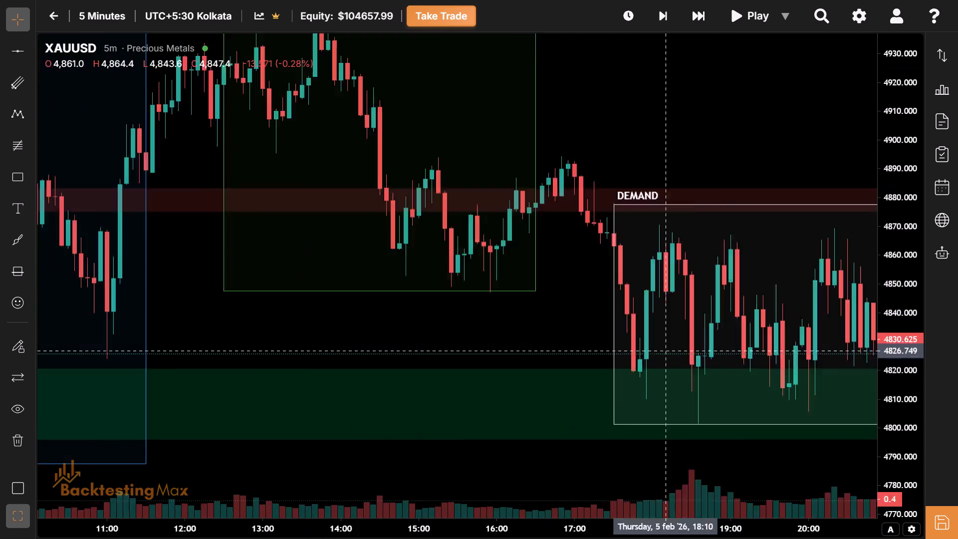
pyautogui.moveTo(800, 346); pyautogui.dragTo(872, 344)
pyautogui.moveTo(463, 337); pyautogui.dragTo(190, 350)
pyautogui.moveTo(676, 325); pyautogui.dragTo(384, 298)
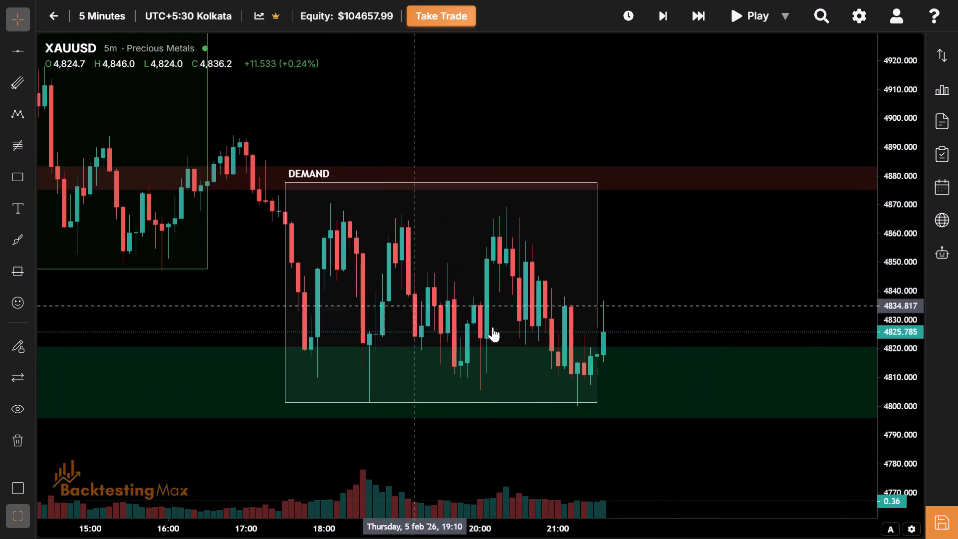
pyautogui.moveTo(840, 296); pyautogui.dragTo(432, 261)
pyautogui.moveTo(561, 245); pyautogui.dragTo(772, 263)
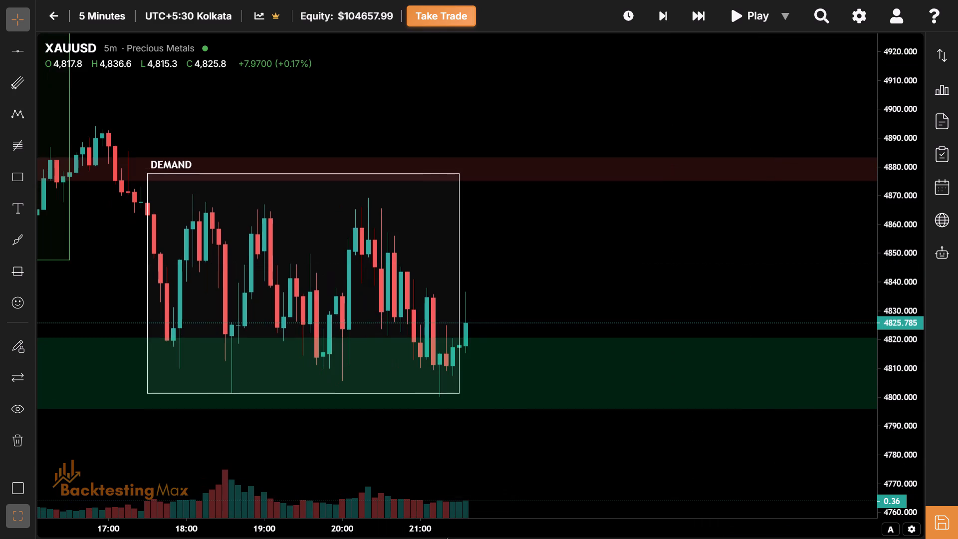
pyautogui.moveTo(379, 536); pyautogui.dragTo(442, 538)
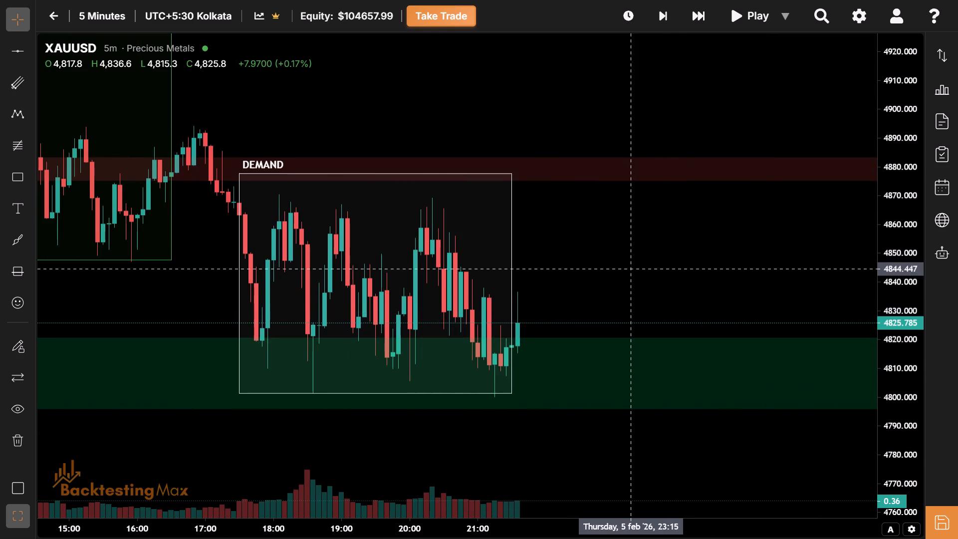
pyautogui.moveTo(631, 269); pyautogui.dragTo(567, 308)
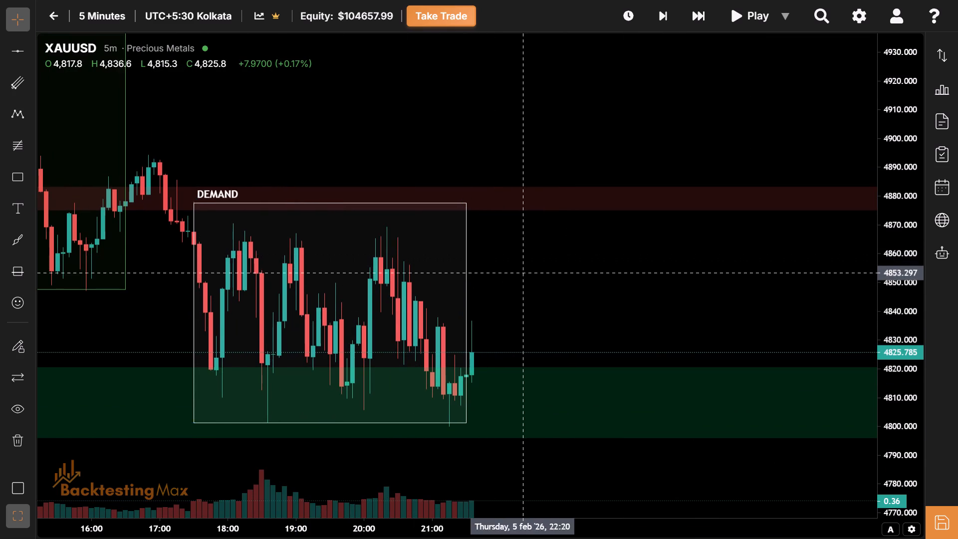
pyautogui.moveTo(591, 269); pyautogui.dragTo(413, 259)
pyautogui.moveTo(529, 283); pyautogui.dragTo(362, 267)
pyautogui.moveTo(479, 269); pyautogui.dragTo(368, 269)
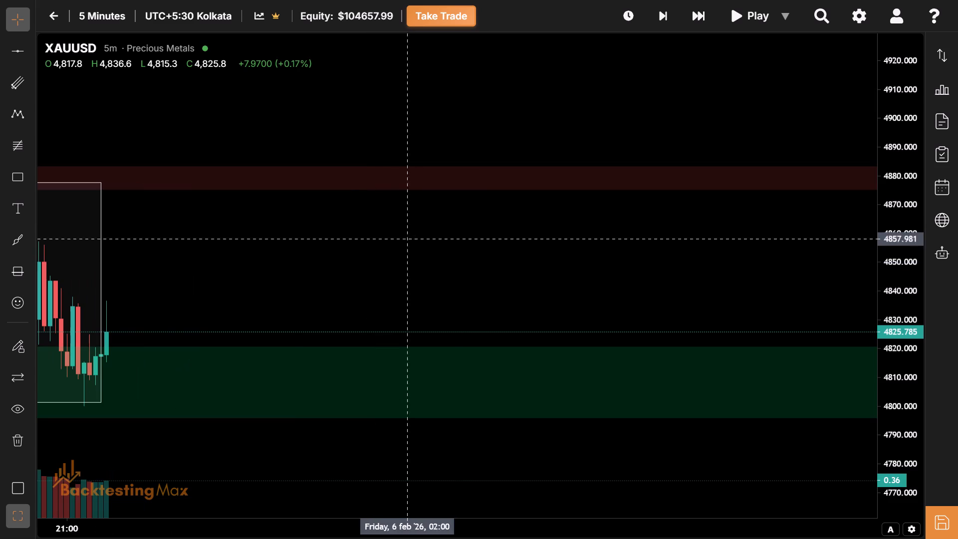
pyautogui.moveTo(296, 251); pyautogui.dragTo(449, 294)
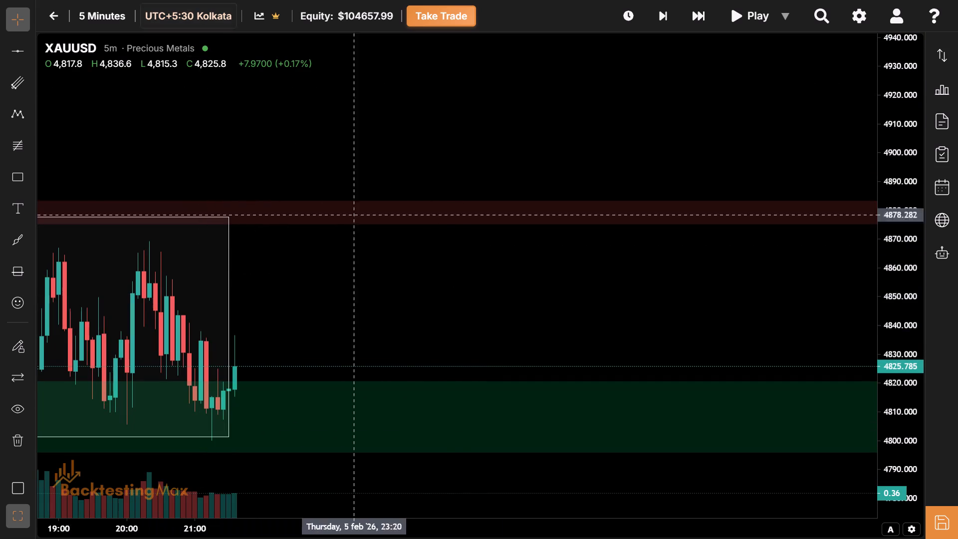
pyautogui.moveTo(462, 285); pyautogui.dragTo(444, 298)
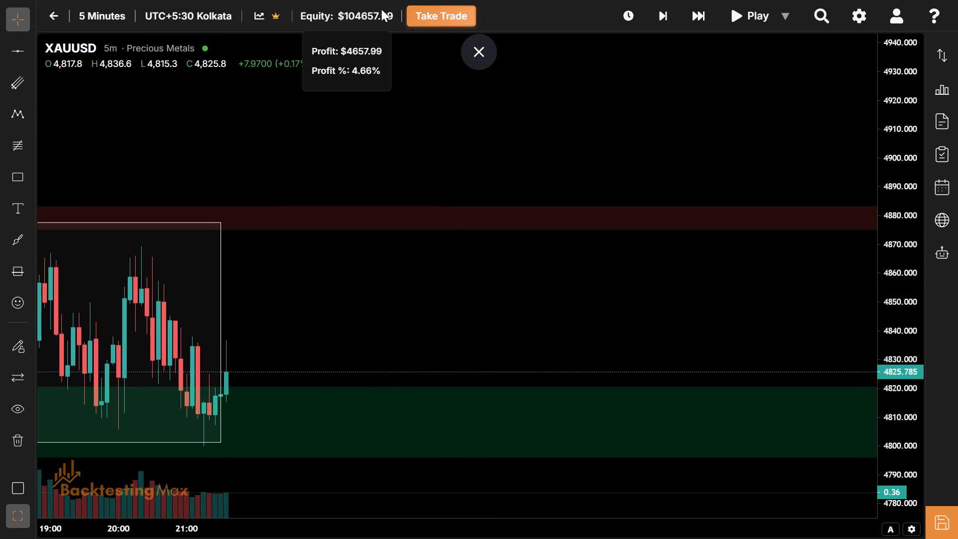
# Save the backtesting session and exit the full-screen view.
pyautogui.hotkey('ctrl', 's')
pyautogui.click(384, 368)
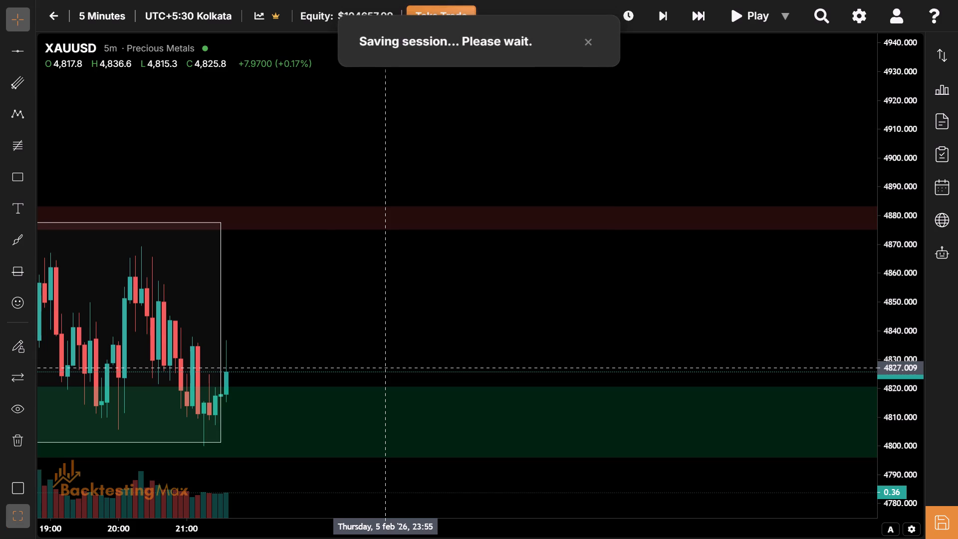
pyautogui.press('Escape')
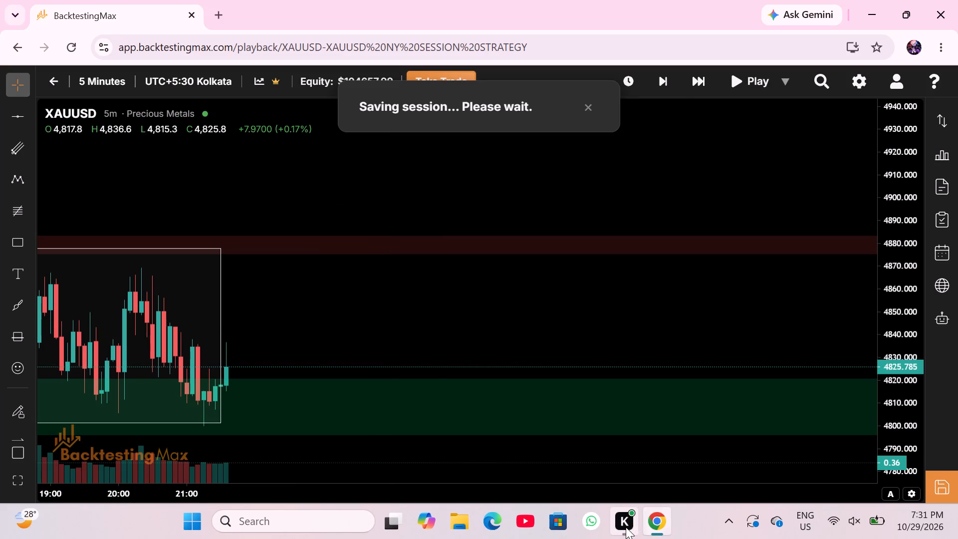
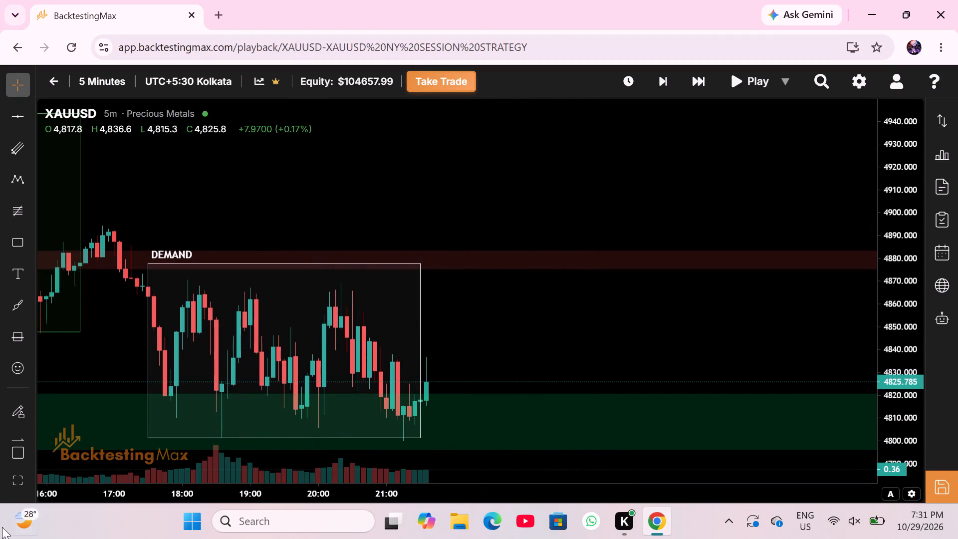
# Switch the chart back to full-screen view.
pyautogui.click(10, 489)
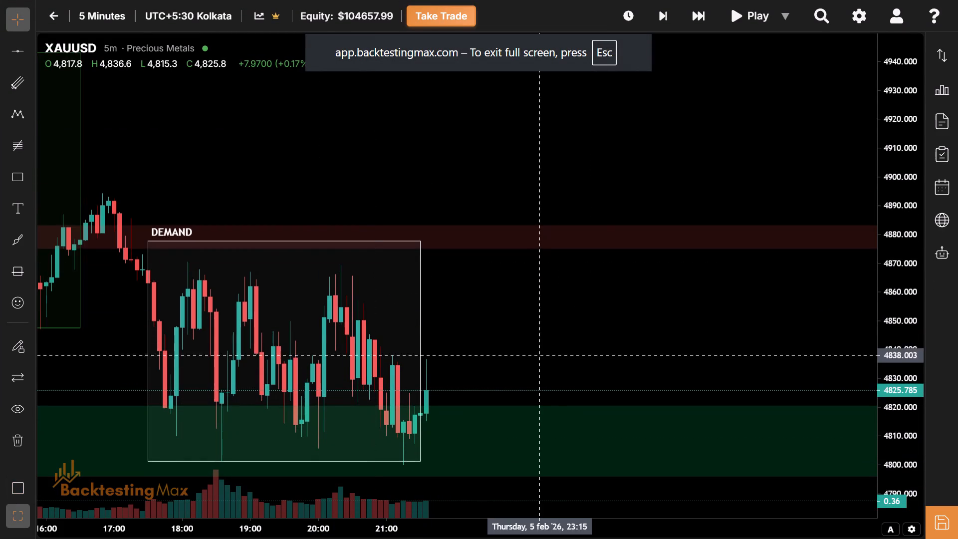
# Advance the replay in five-bar jumps from 5 Feb to about the 06:20 candle on 6 Feb.
pyautogui.moveTo(524, 350); pyautogui.dragTo(737, 350)
pyautogui.moveTo(538, 353); pyautogui.dragTo(500, 326)
pyautogui.moveTo(905, 438); pyautogui.dragTo(888, 387)
pyautogui.moveTo(683, 359); pyautogui.dragTo(480, 283)
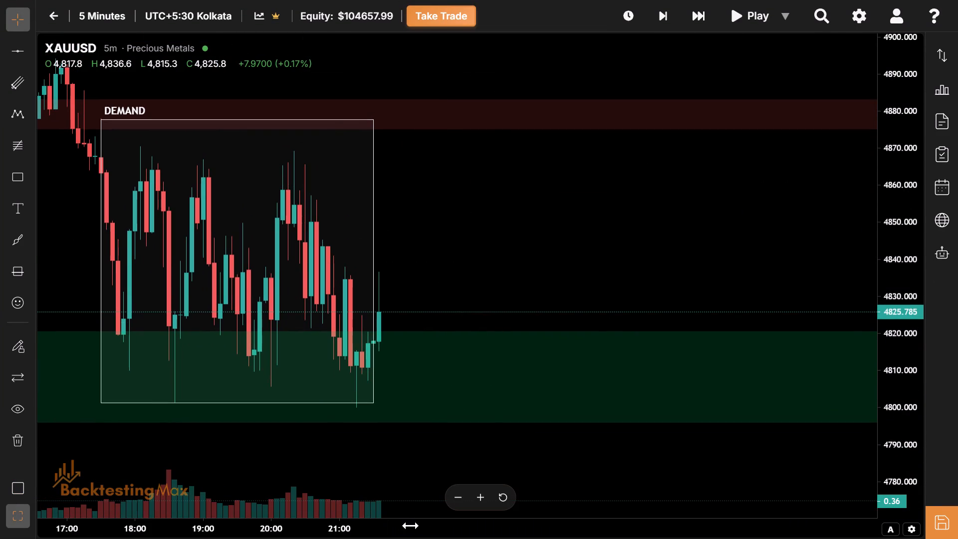
pyautogui.moveTo(407, 526); pyautogui.dragTo(326, 531)
pyautogui.moveTo(442, 250); pyautogui.dragTo(470, 314)
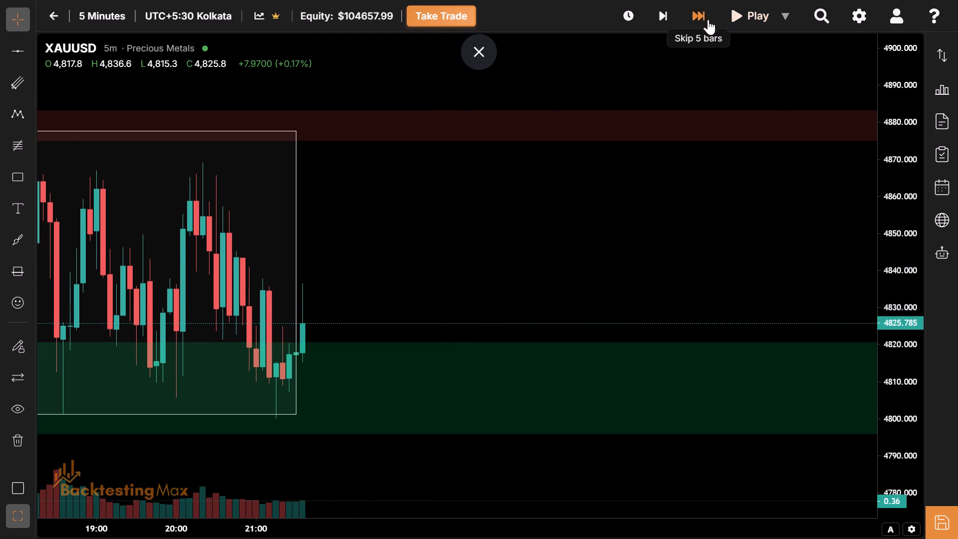
pyautogui.tripleClick(698, 13)
pyautogui.tripleClick(698, 13)
pyautogui.tripleClick(698, 13)
pyautogui.moveTo(698, 13); pyautogui.dragTo(467, 135)
pyautogui.moveTo(467, 135); pyautogui.dragTo(466, 276)
pyautogui.moveTo(698, 36); pyautogui.dragTo(700, 20)
pyautogui.click(700, 20)
pyautogui.tripleClick(700, 20)
pyautogui.tripleClick(700, 20)
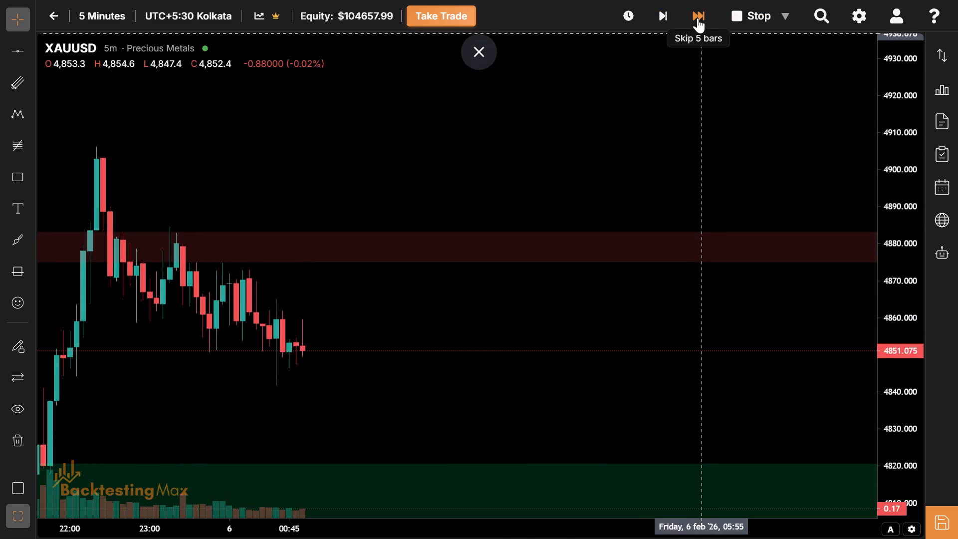
pyautogui.tripleClick(697, 17)
pyautogui.tripleClick(697, 17)
pyautogui.tripleClick(697, 17)
pyautogui.tripleClick(697, 17)
pyautogui.tripleClick(697, 17)
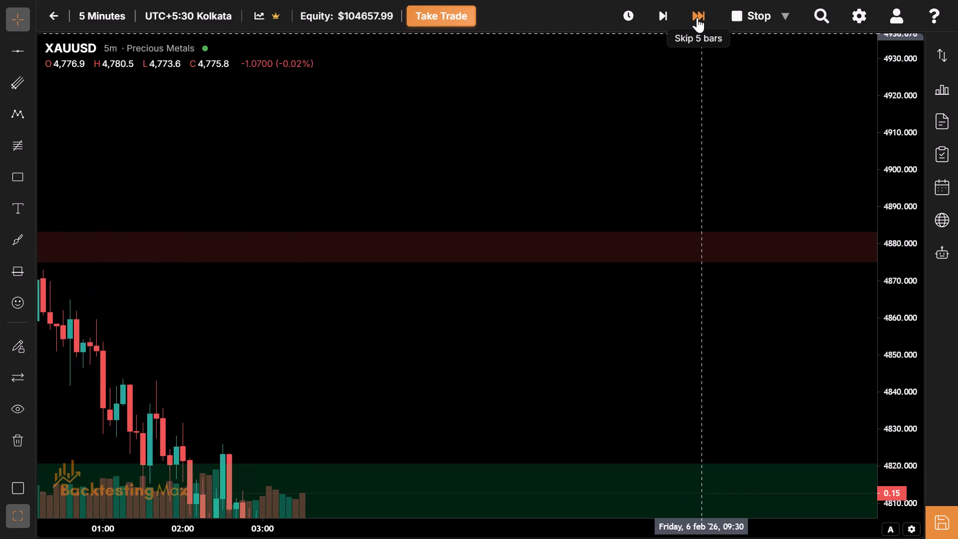
pyautogui.tripleClick(697, 17)
pyautogui.tripleClick(697, 17)
pyautogui.click(697, 17)
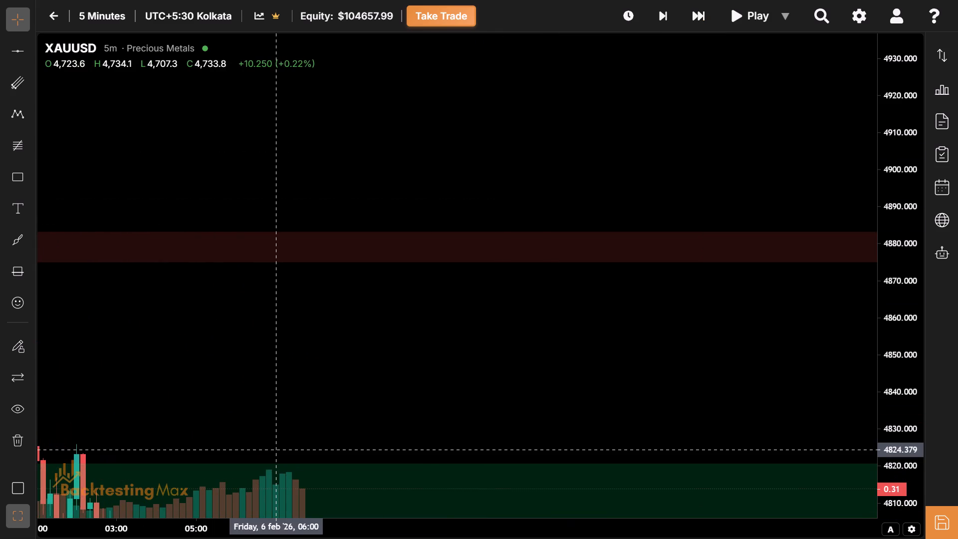
# Apply the Resistance/Supply template to the green zone between about 4796 and 4820.5.
pyautogui.moveTo(279, 449); pyautogui.dragTo(479, 158)
pyautogui.moveTo(485, 383); pyautogui.dragTo(336, 159)
pyautogui.moveTo(292, 243); pyautogui.dragTo(437, 505)
pyautogui.click(439, 326)
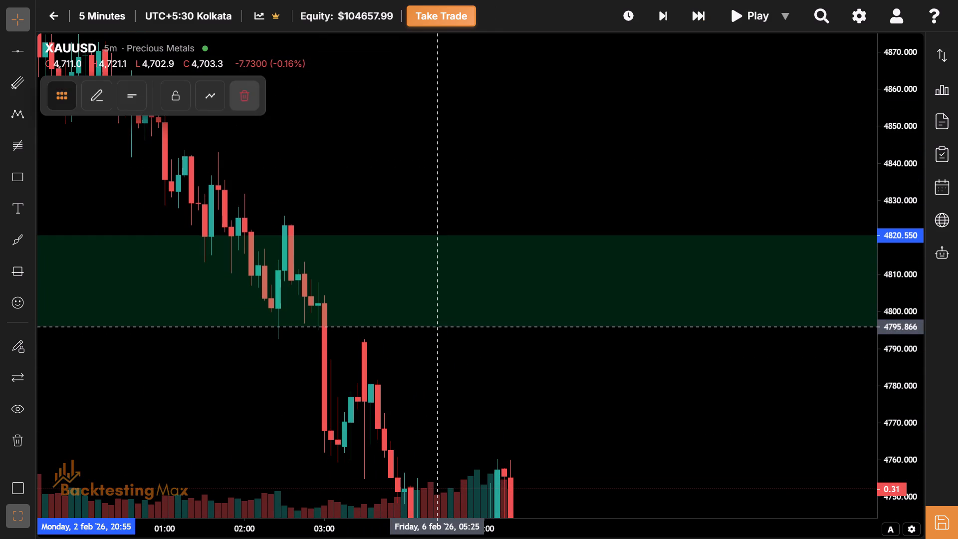
pyautogui.click(95, 100)
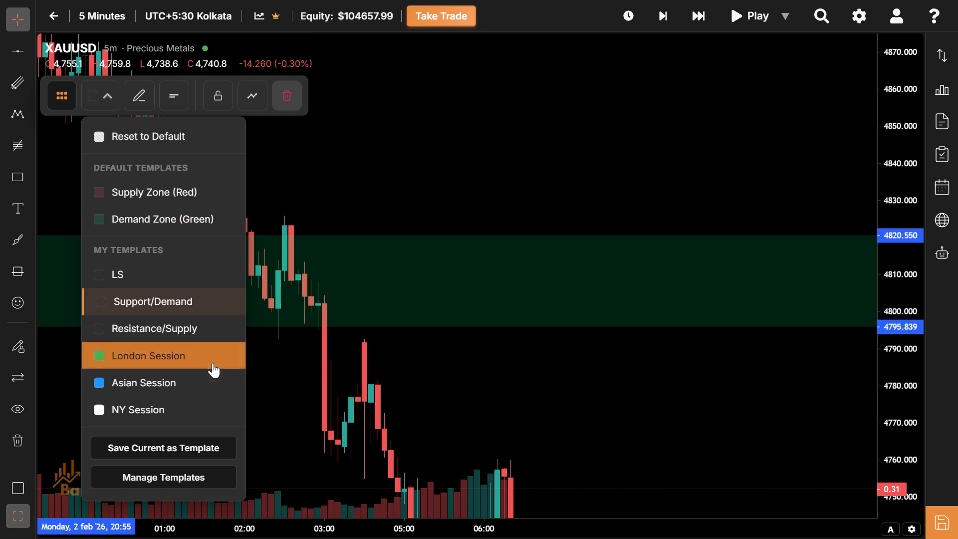
pyautogui.click(205, 329)
# Draw a rectangle from 05:30 to 11:30 on 6 Feb, between about 4706.7 and 4723.9.
pyautogui.moveTo(288, 408); pyautogui.dragTo(236, 336)
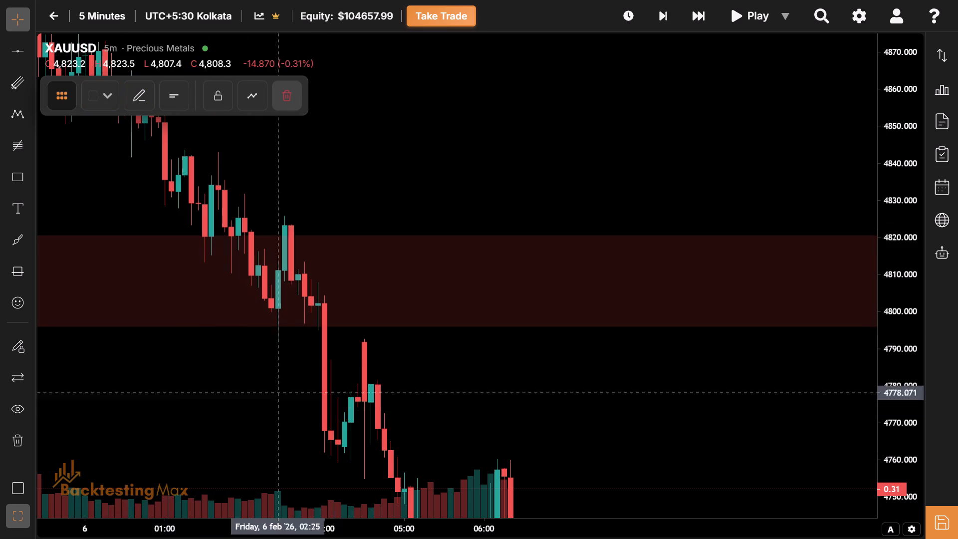
pyautogui.moveTo(236, 336); pyautogui.dragTo(123, 155)
pyautogui.moveTo(509, 423); pyautogui.dragTo(459, 193)
pyautogui.moveTo(425, 376); pyautogui.dragTo(425, 385)
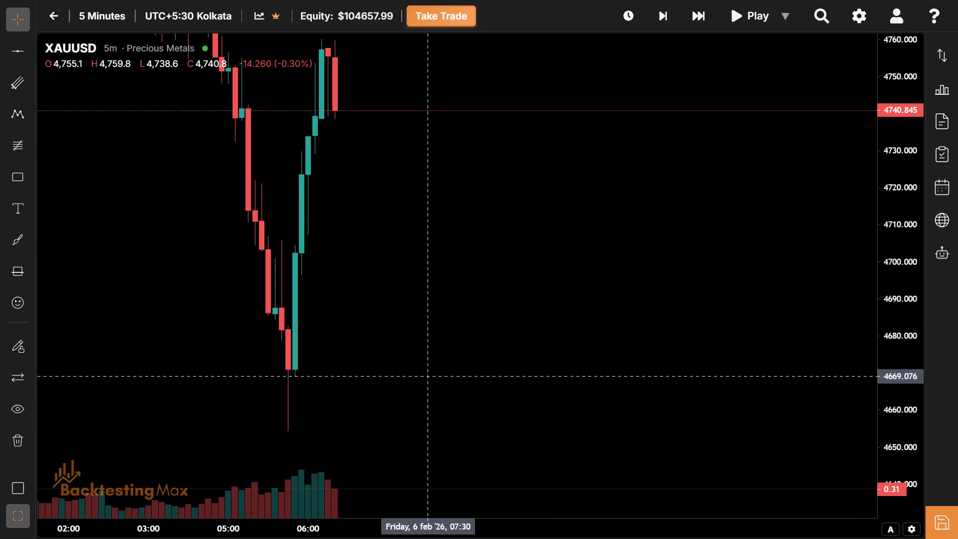
pyautogui.moveTo(425, 385); pyautogui.dragTo(468, 538)
pyautogui.moveTo(475, 357); pyautogui.dragTo(381, 364)
pyautogui.moveTo(304, 266); pyautogui.dragTo(232, 296)
pyautogui.click(19, 183)
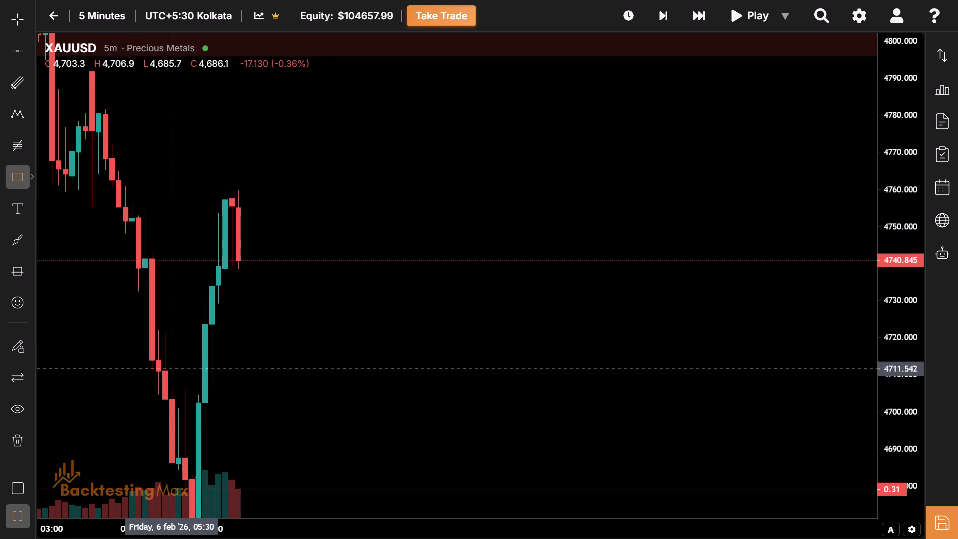
pyautogui.click(171, 387)
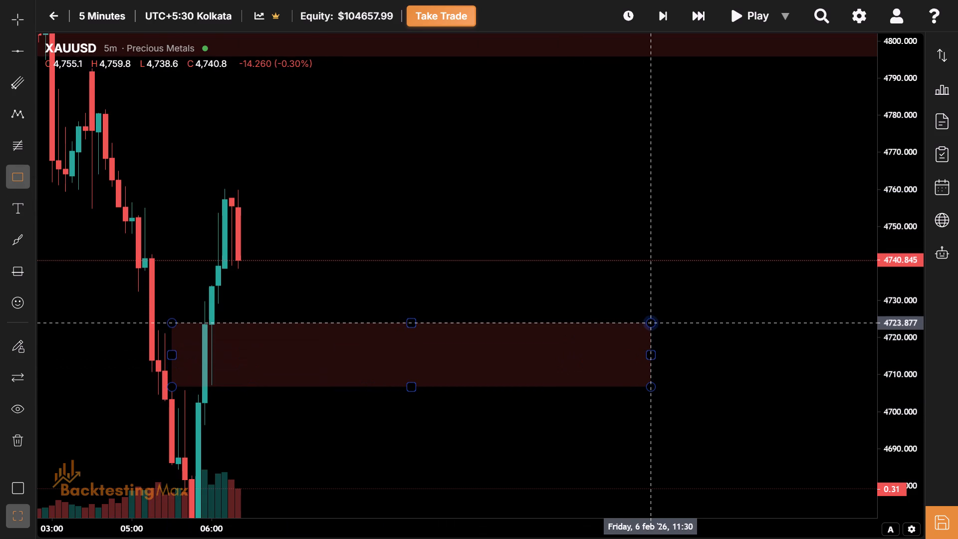
pyautogui.click(649, 323)
# Apply the Asian Session template to the new 6 Feb rectangle.
pyautogui.click(81, 111)
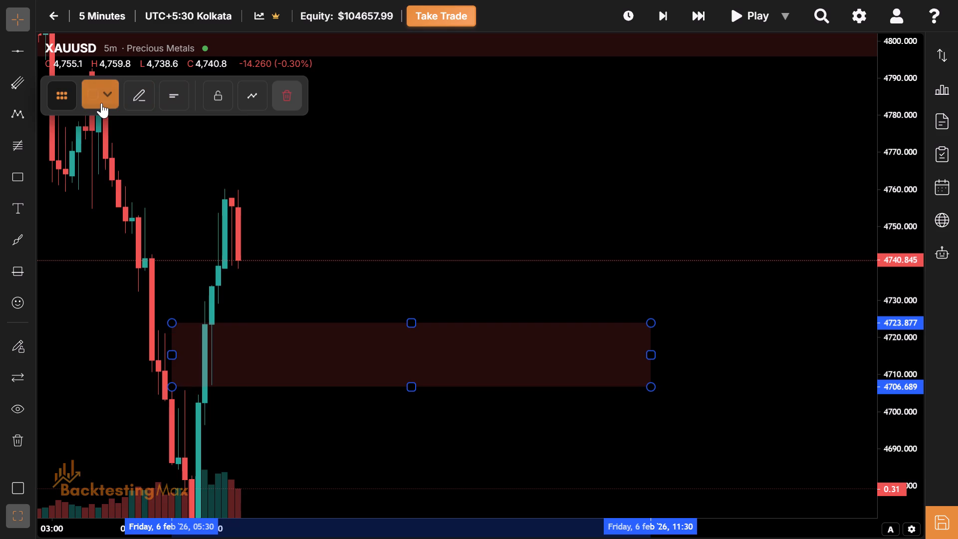
pyautogui.click(101, 103)
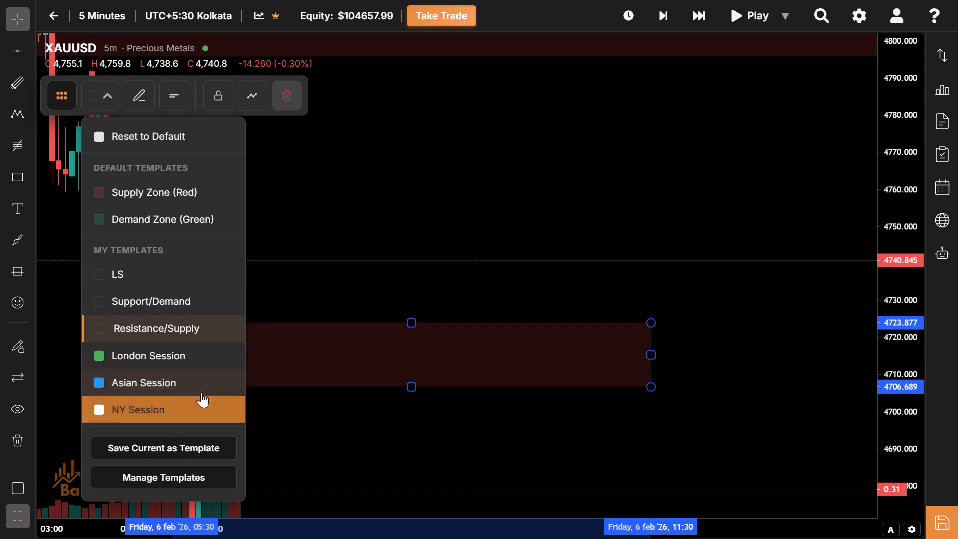
pyautogui.click(200, 389)
# Stretch the Asian session box over the session's candles, from about 4653.5 up to about 4760.5.
pyautogui.moveTo(420, 289); pyautogui.dragTo(406, 247)
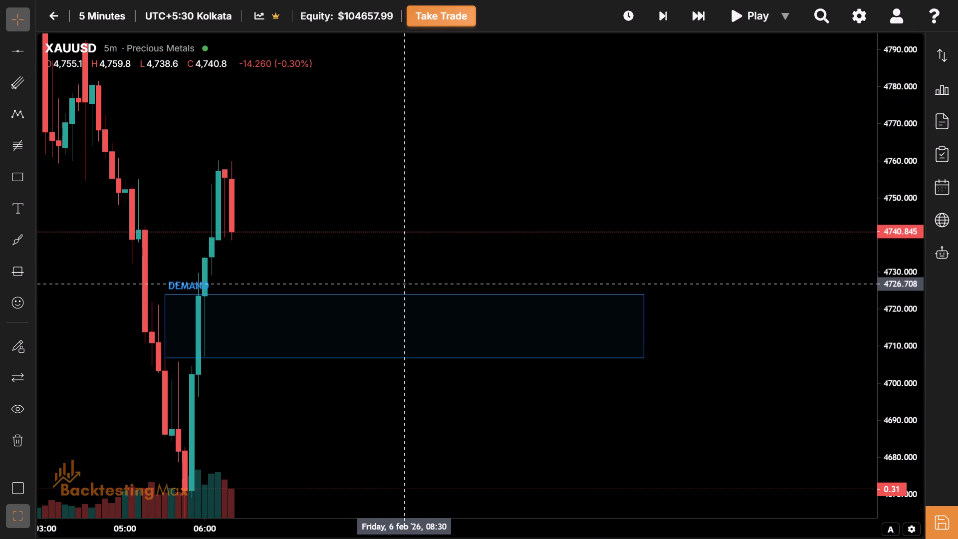
pyautogui.moveTo(407, 297); pyautogui.dragTo(396, 159)
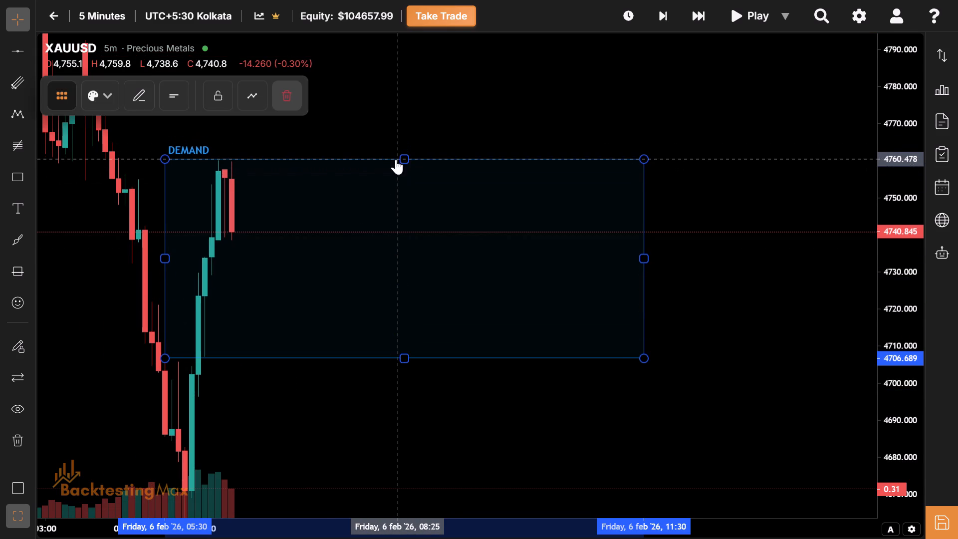
pyautogui.moveTo(398, 313); pyautogui.dragTo(418, 118)
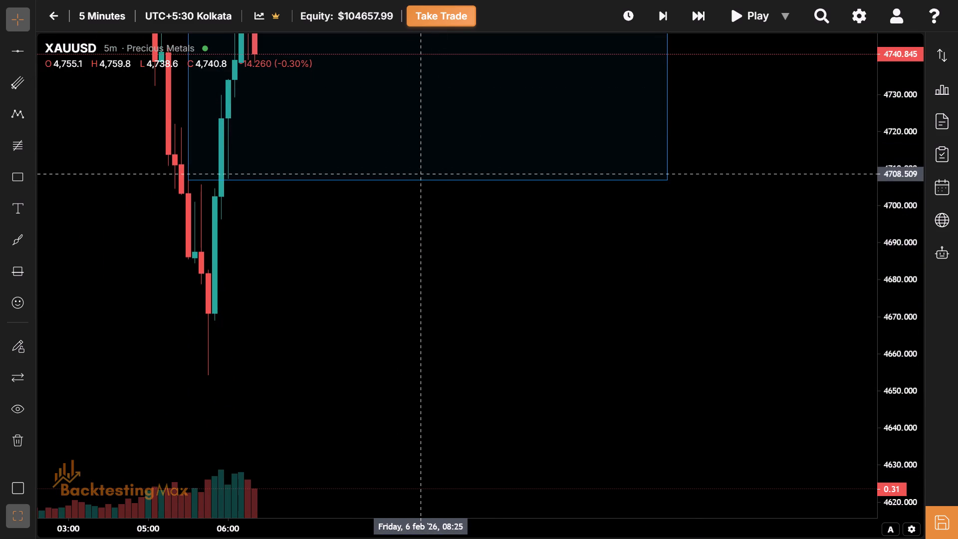
pyautogui.moveTo(427, 181); pyautogui.dragTo(590, 377)
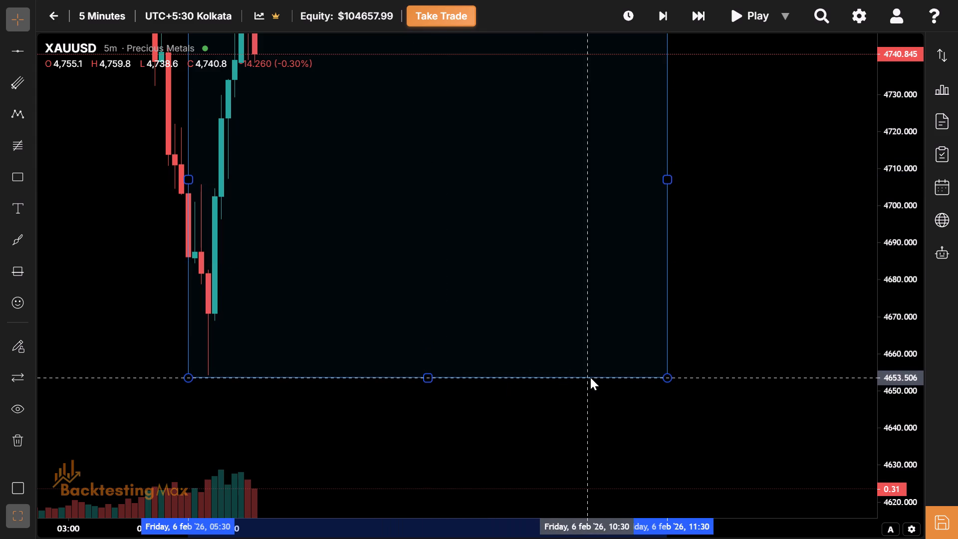
pyautogui.moveTo(590, 377); pyautogui.dragTo(593, 377)
# Advance the replay in five-bar jumps to about the 11:40 candle on 6 Feb, past the Asian session box's end.
pyautogui.moveTo(551, 278); pyautogui.dragTo(553, 400)
pyautogui.click(547, 341)
pyautogui.moveTo(547, 341); pyautogui.dragTo(764, 3)
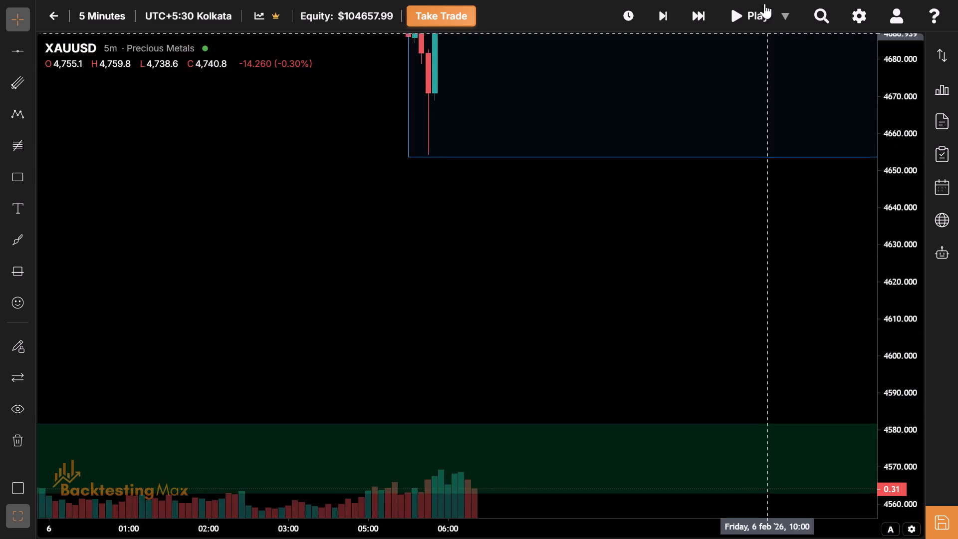
pyautogui.moveTo(764, 3); pyautogui.dragTo(568, 209)
pyautogui.moveTo(568, 209); pyautogui.dragTo(607, 360)
pyautogui.moveTo(646, 289); pyautogui.dragTo(608, 413)
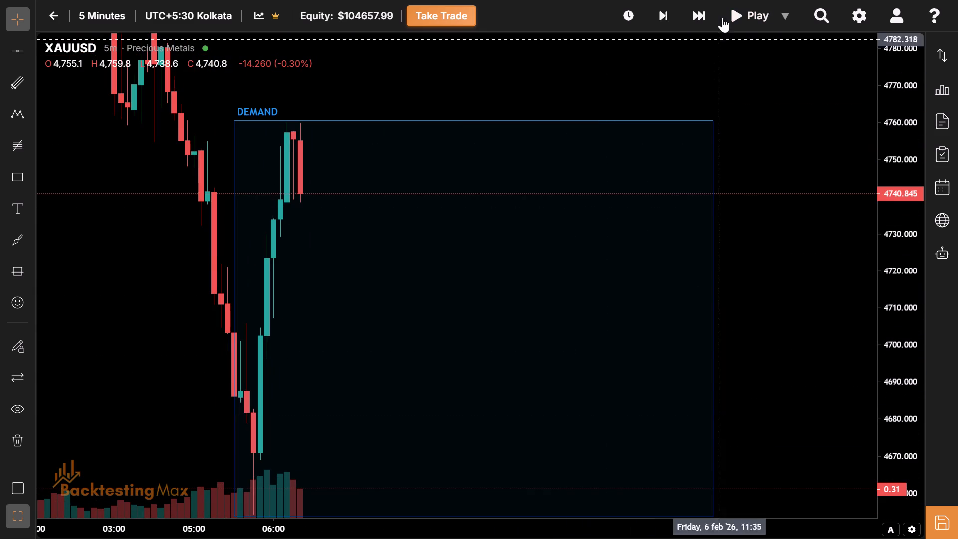
pyautogui.tripleClick(704, 14)
pyautogui.tripleClick(704, 14)
pyautogui.tripleClick(704, 14)
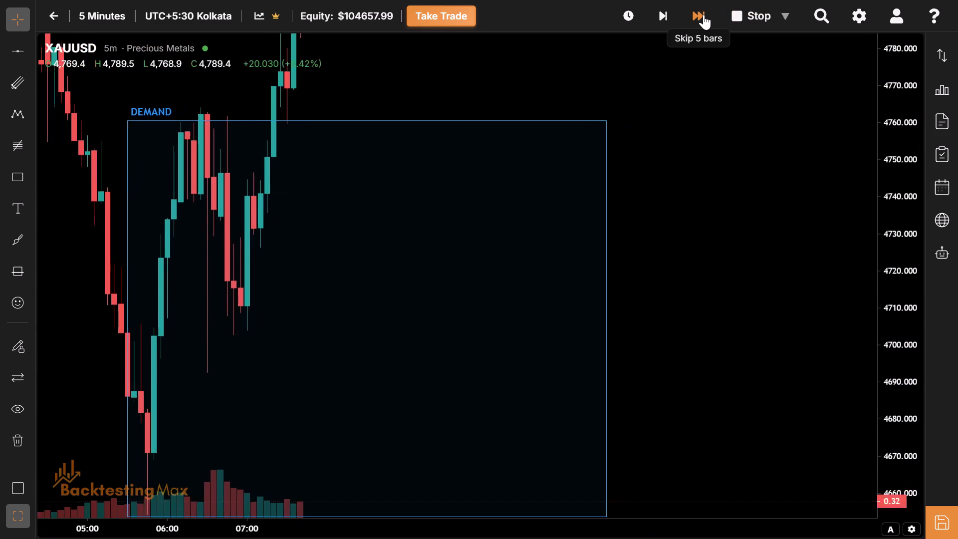
pyautogui.tripleClick(704, 14)
pyautogui.moveTo(704, 14); pyautogui.dragTo(377, 219)
pyautogui.moveTo(377, 219); pyautogui.dragTo(457, 520)
pyautogui.click(439, 257)
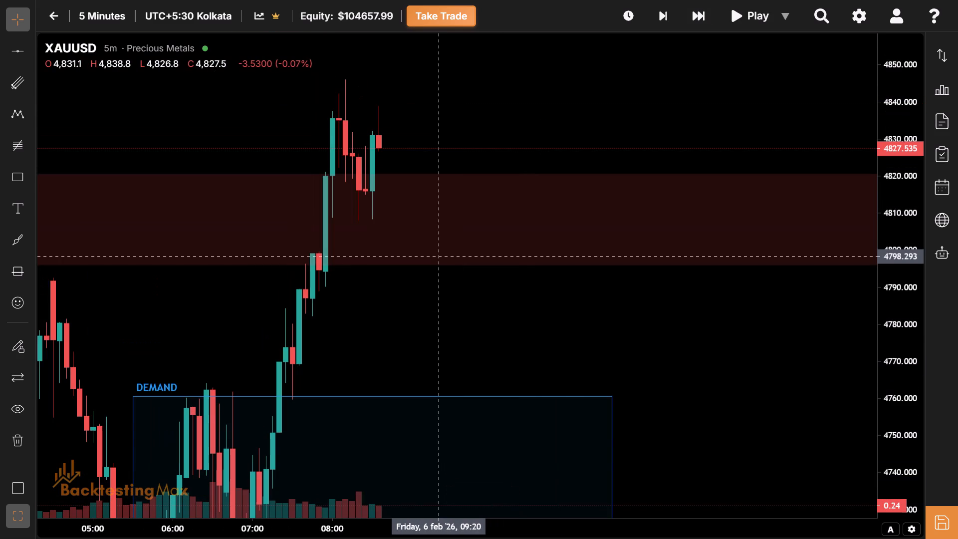
pyautogui.moveTo(431, 332); pyautogui.dragTo(424, 398)
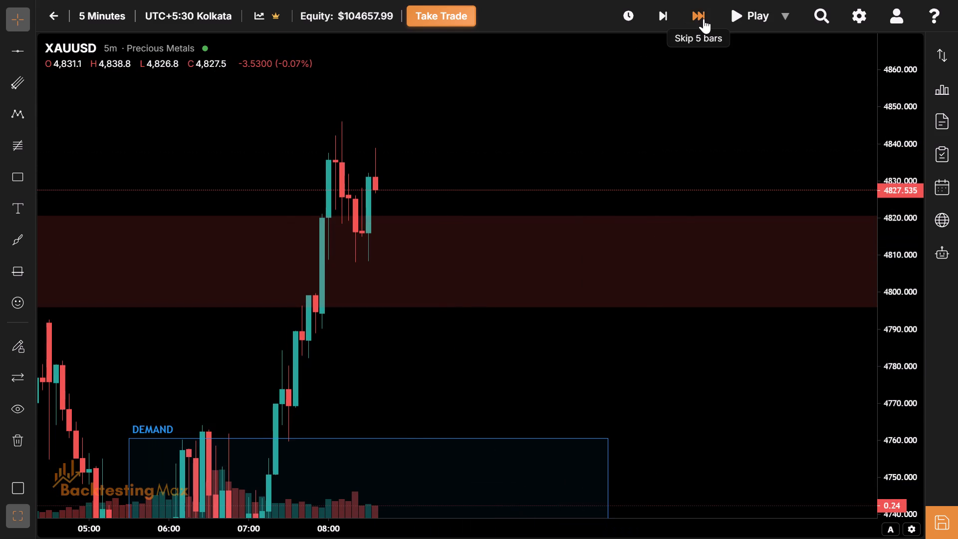
pyautogui.tripleClick(704, 18)
pyautogui.tripleClick(704, 18)
pyautogui.tripleClick(704, 18)
pyautogui.tripleClick(704, 18)
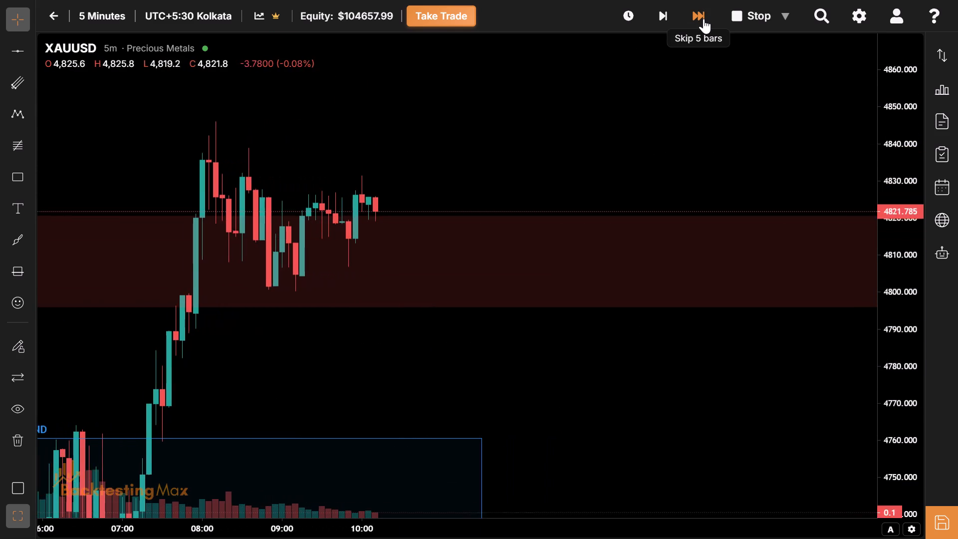
pyautogui.tripleClick(704, 18)
pyautogui.click(704, 18)
# Raise the top edge of the 6 Feb Asian session box to about 4867.
pyautogui.moveTo(372, 390); pyautogui.dragTo(558, 285)
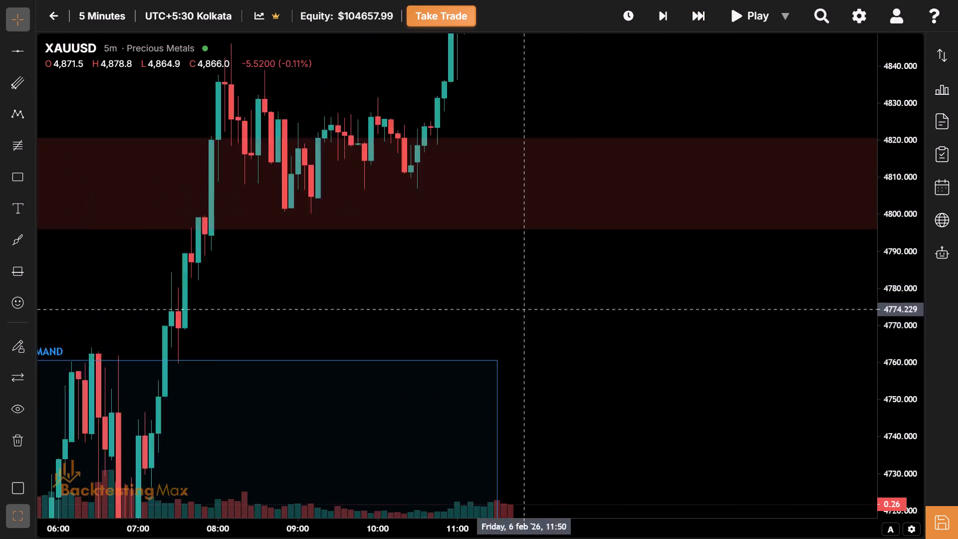
pyautogui.moveTo(558, 285); pyautogui.dragTo(735, 137)
pyautogui.moveTo(521, 158); pyautogui.dragTo(512, 279)
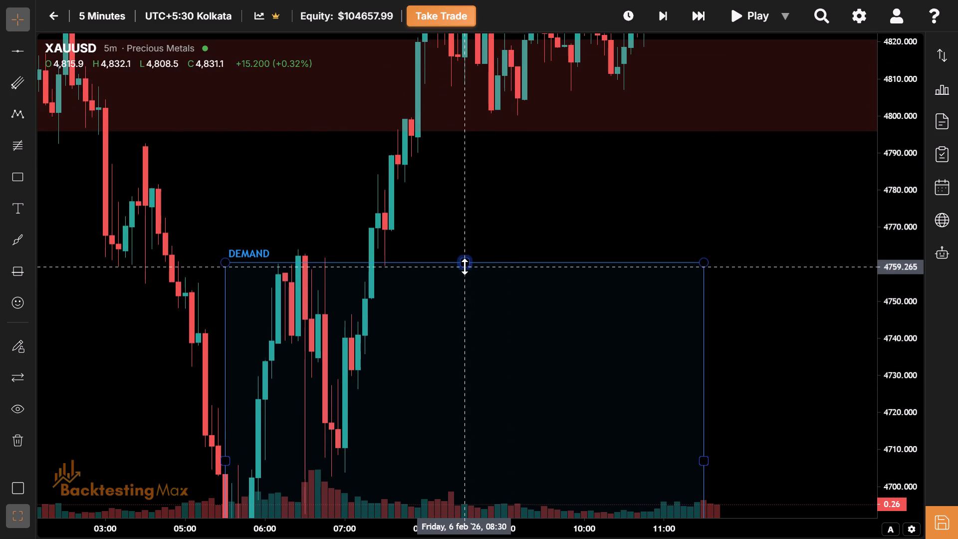
pyautogui.moveTo(465, 266); pyautogui.dragTo(460, 93)
pyautogui.moveTo(470, 172); pyautogui.dragTo(462, 433)
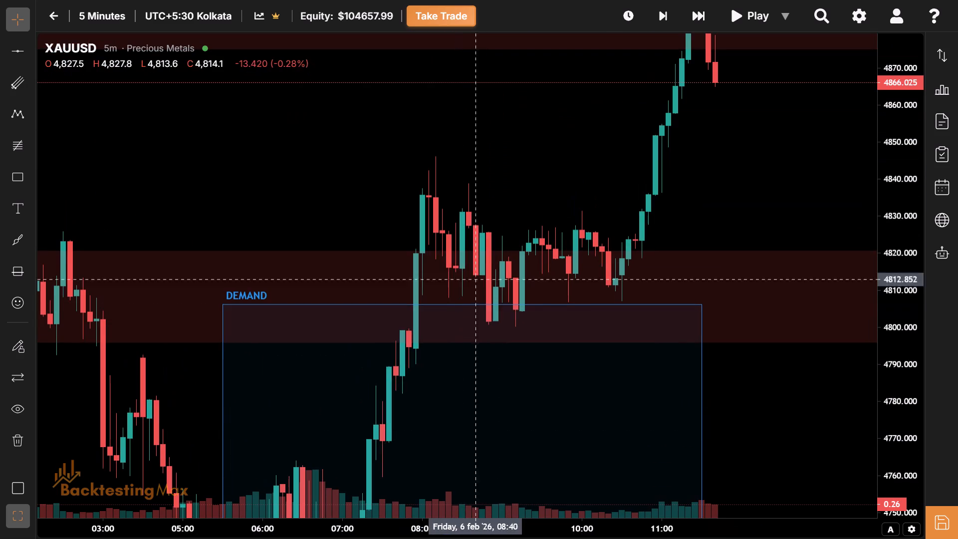
pyautogui.moveTo(463, 307); pyautogui.dragTo(464, 78)
pyautogui.moveTo(496, 160); pyautogui.dragTo(461, 407)
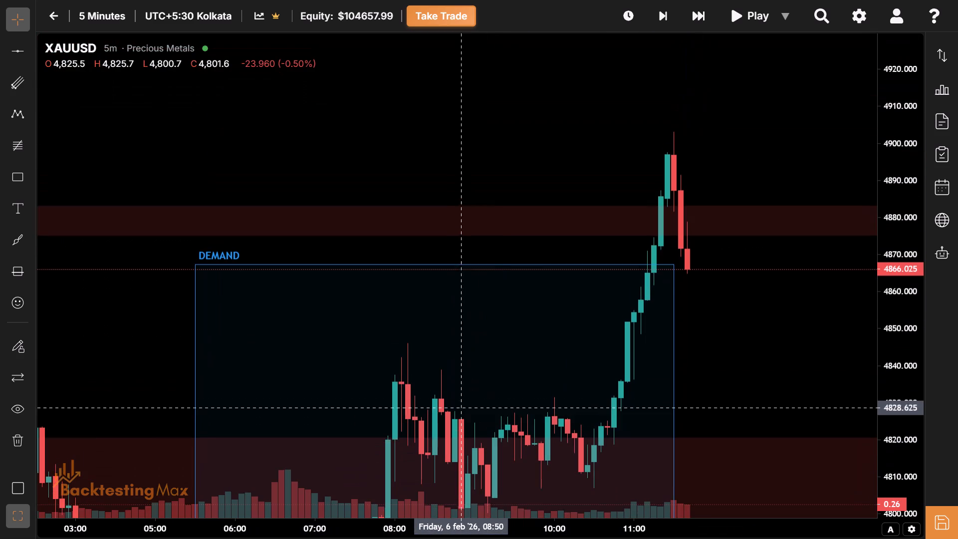
# Apply the Support/Demand template to the red zone between about 4796 and 4820.5.
pyautogui.click(645, 439)
pyautogui.click(90, 103)
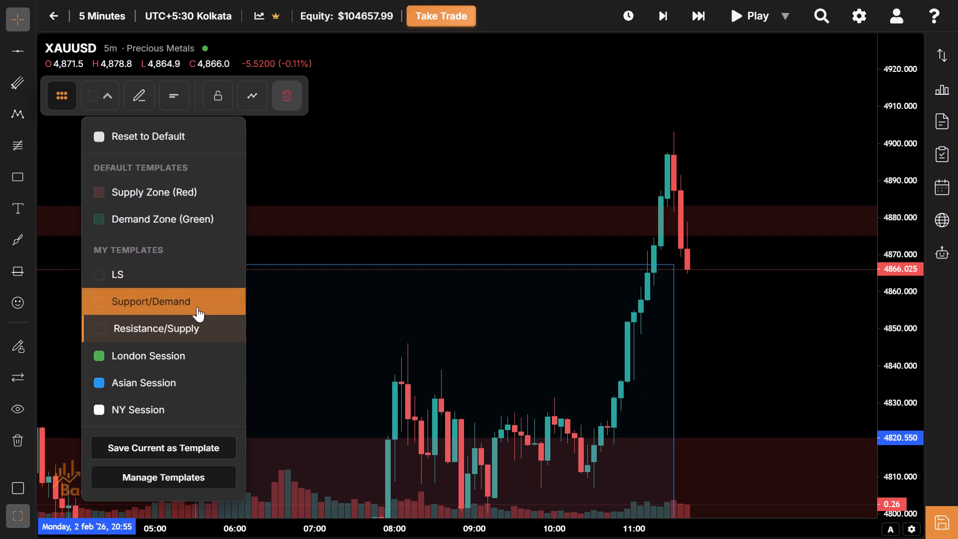
pyautogui.click(197, 307)
# Raise the top edge of the 6 Feb Asian session box to the session high at about 4903.
pyautogui.moveTo(441, 368); pyautogui.dragTo(369, 399)
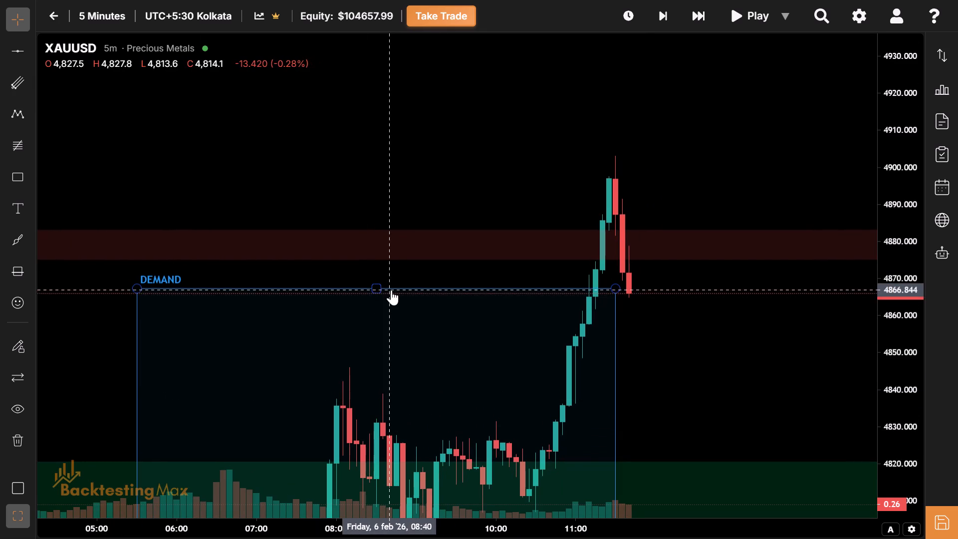
pyautogui.moveTo(377, 289); pyautogui.dragTo(381, 157)
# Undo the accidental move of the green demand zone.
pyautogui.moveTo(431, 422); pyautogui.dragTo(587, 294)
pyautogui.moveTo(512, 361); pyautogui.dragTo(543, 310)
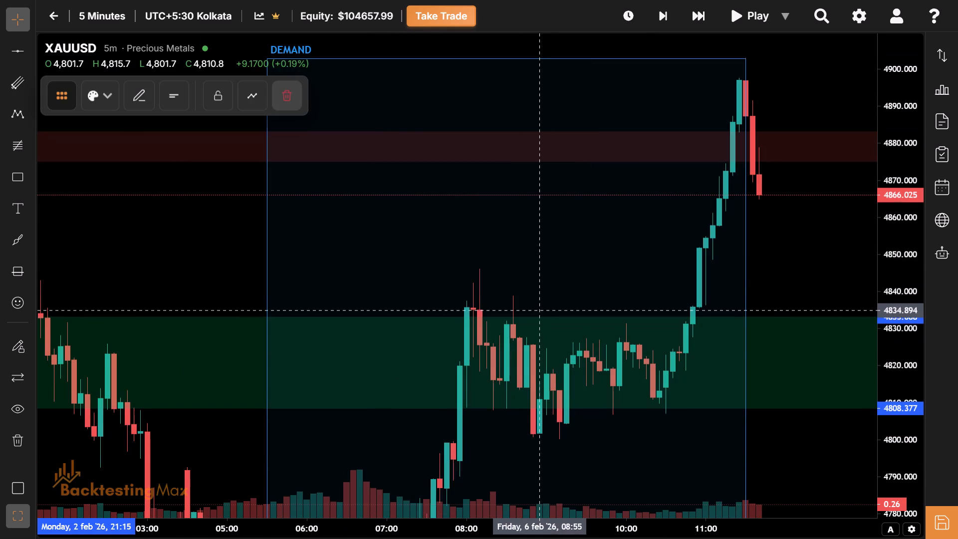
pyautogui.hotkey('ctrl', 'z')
# Examine the completed 6 Feb Asian session's price action against the red and green zones.
pyautogui.moveTo(514, 306); pyautogui.dragTo(675, 232)
pyautogui.moveTo(480, 239); pyautogui.dragTo(555, 226)
pyautogui.moveTo(406, 238); pyautogui.dragTo(450, 215)
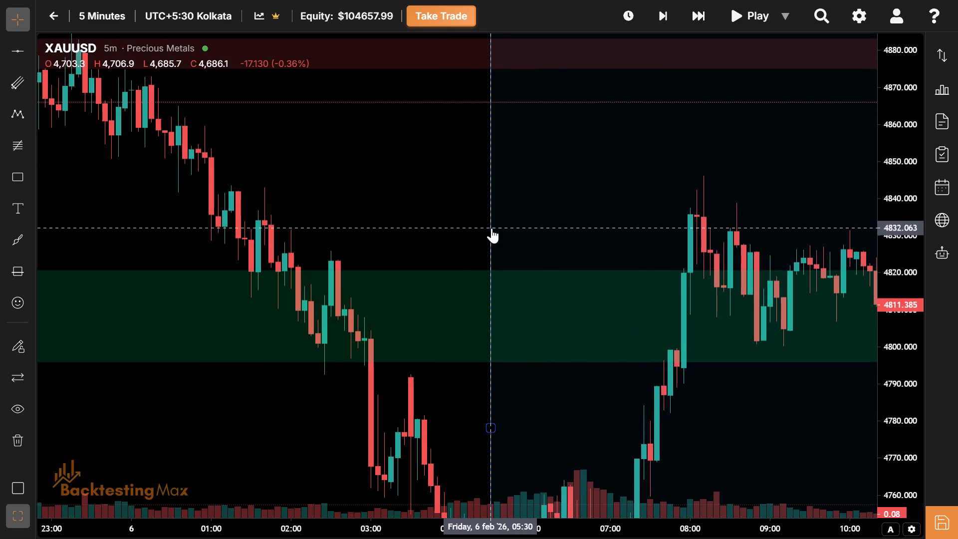
pyautogui.moveTo(683, 431); pyautogui.dragTo(599, 154)
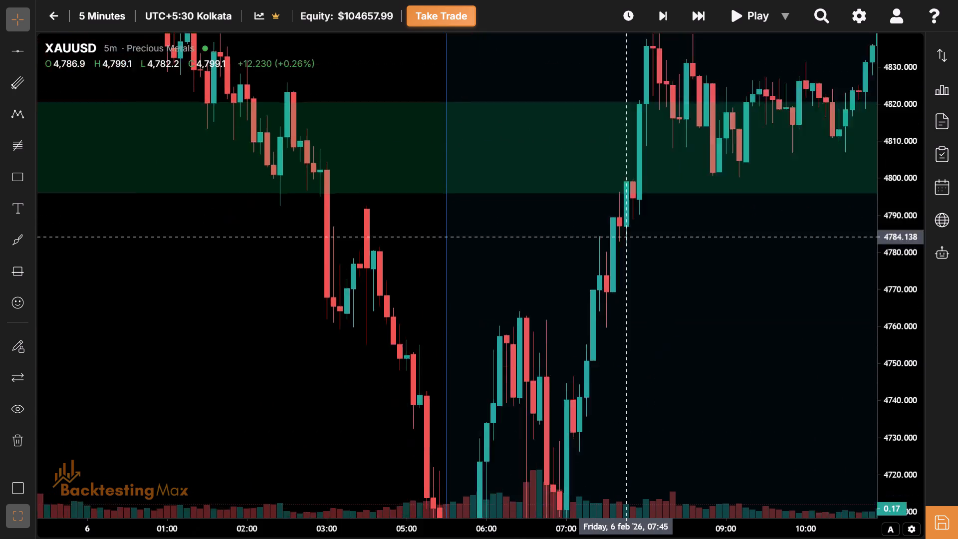
pyautogui.moveTo(599, 154); pyautogui.dragTo(548, 51)
pyautogui.moveTo(653, 232); pyautogui.dragTo(473, 413)
pyautogui.moveTo(650, 332); pyautogui.dragTo(549, 487)
pyautogui.moveTo(718, 128); pyautogui.dragTo(506, 327)
pyautogui.moveTo(505, 335); pyautogui.dragTo(461, 257)
pyautogui.moveTo(457, 283); pyautogui.dragTo(551, 317)
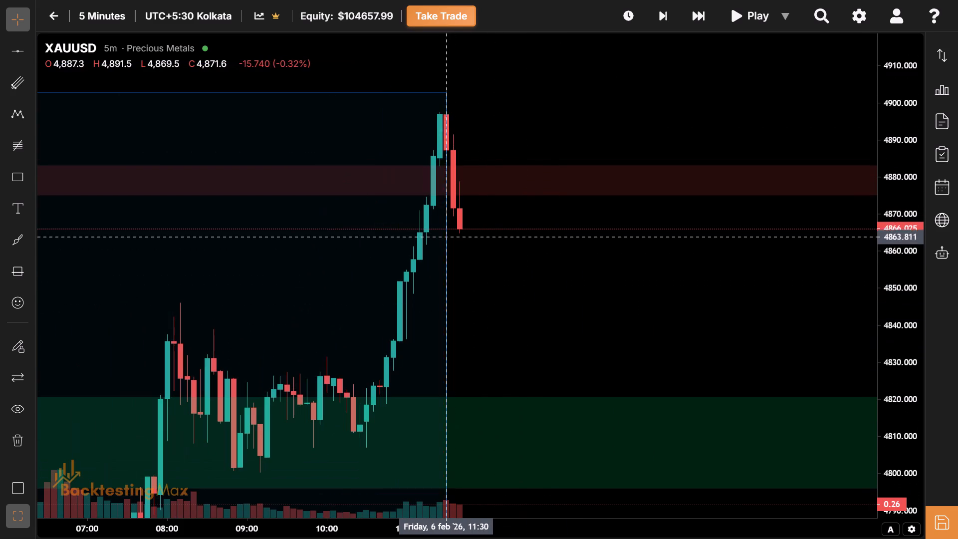
pyautogui.moveTo(438, 240); pyautogui.dragTo(419, 237)
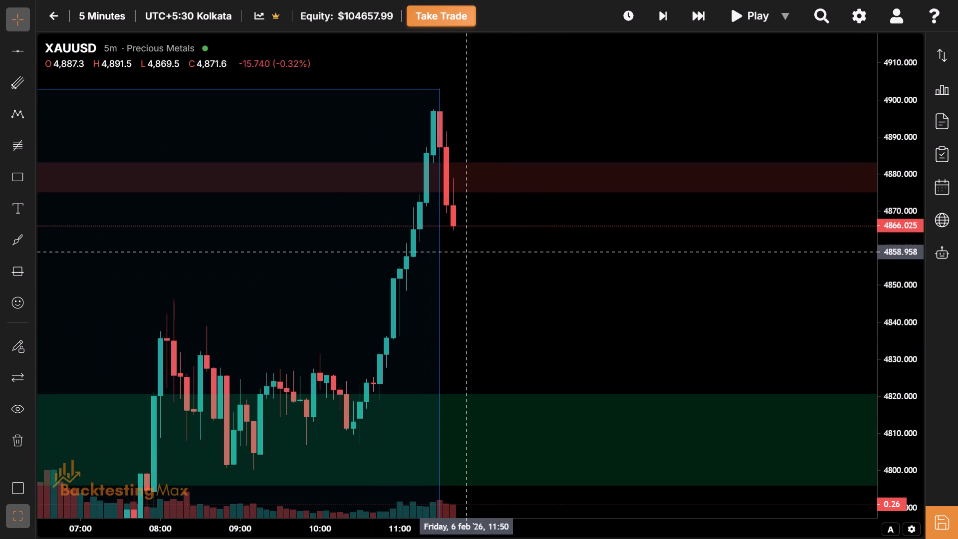
# Advance the replay ten 5-minute bars to 12:30 on 6 Feb.
pyautogui.moveTo(540, 278); pyautogui.dragTo(494, 280)
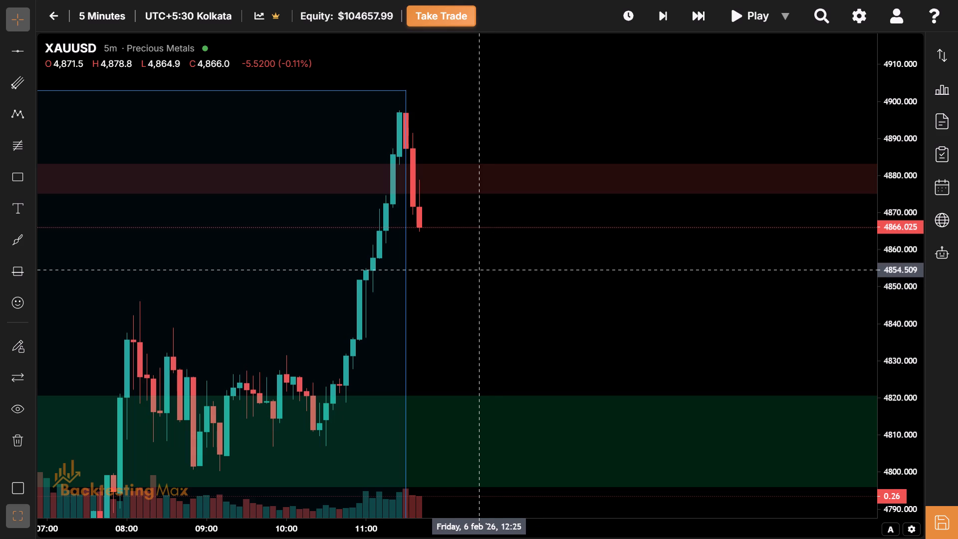
pyautogui.moveTo(478, 272); pyautogui.dragTo(466, 271)
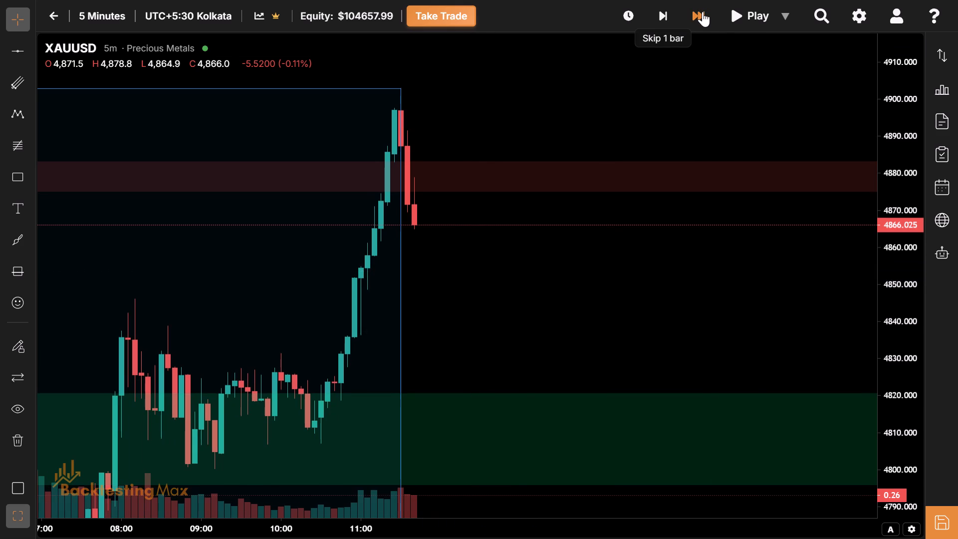
pyautogui.click(703, 11)
pyautogui.click(703, 11)
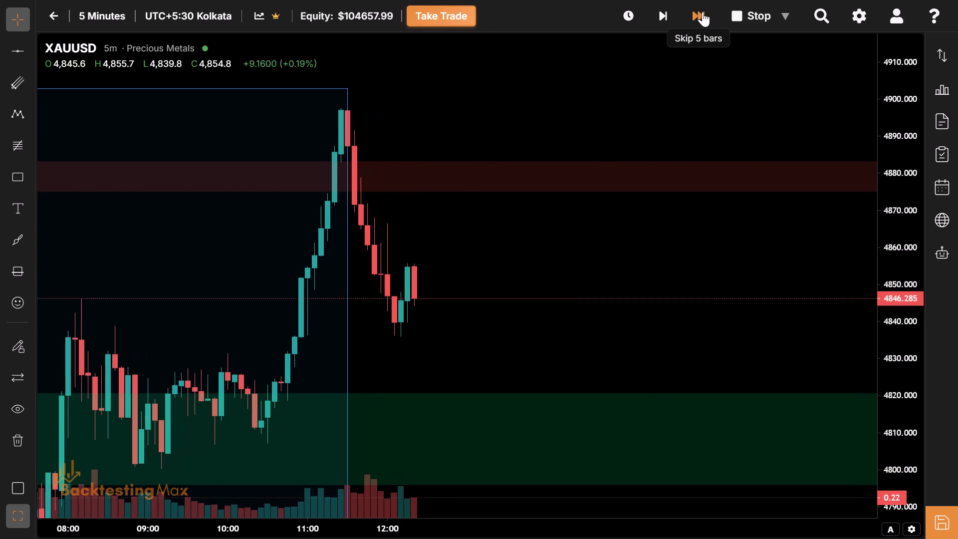
# Draw a rectangle on 6 Feb from 12:30 to 16:30, between about 4828.2 and 4853.5.
pyautogui.moveTo(610, 256); pyautogui.dragTo(460, 244)
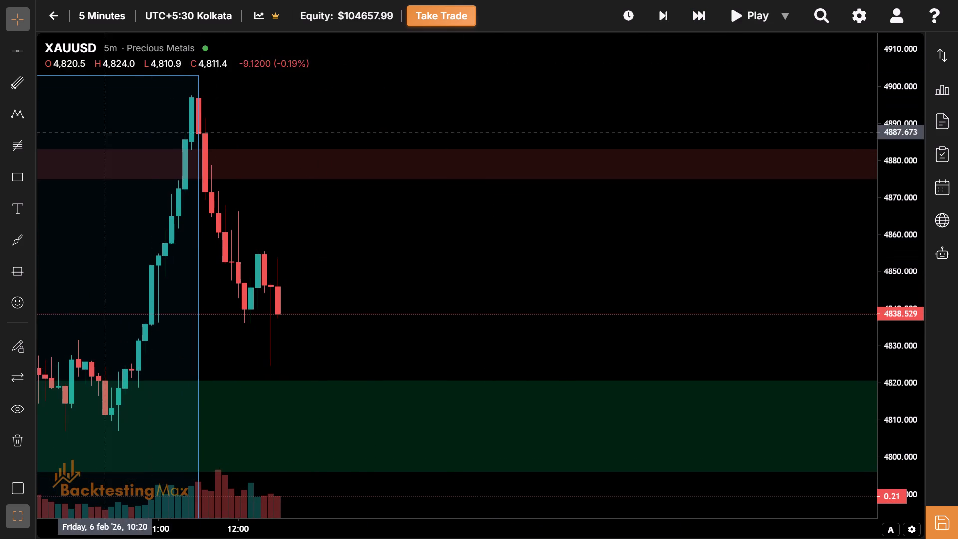
pyautogui.moveTo(329, 230); pyautogui.dragTo(335, 279)
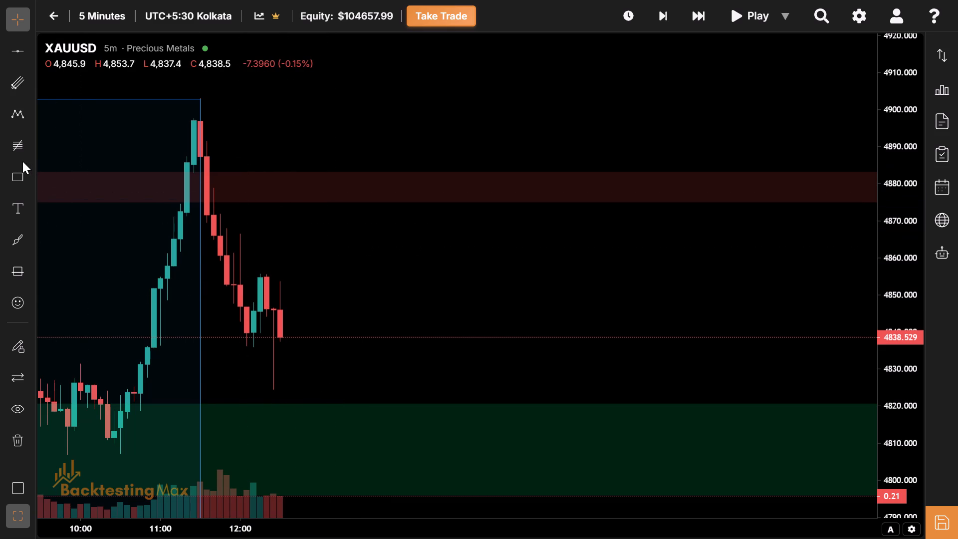
pyautogui.click(6, 174)
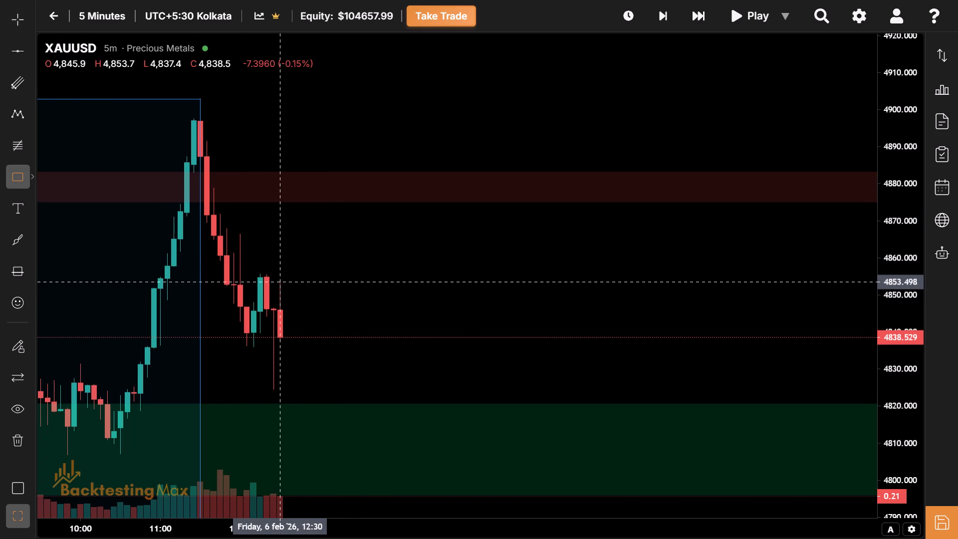
pyautogui.click(281, 282)
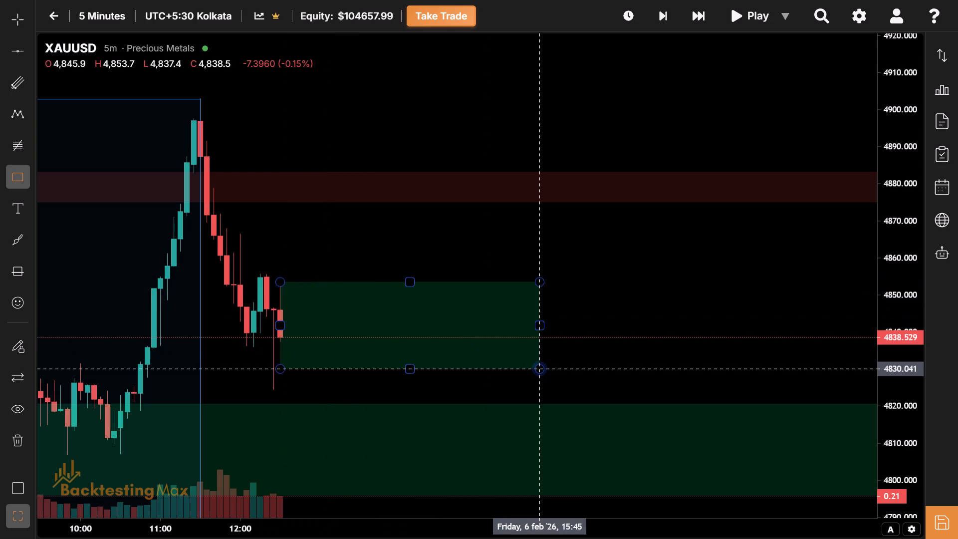
pyautogui.click(601, 375)
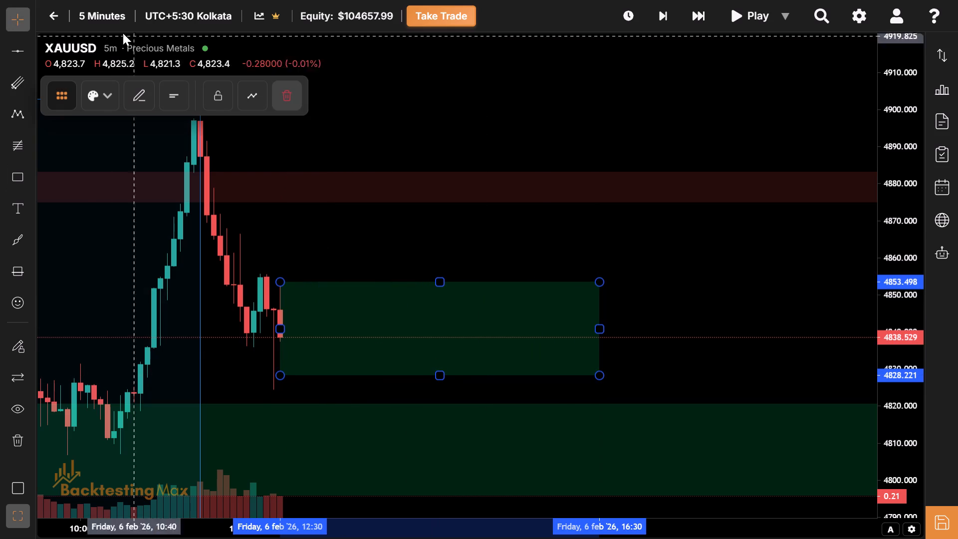
# Apply the London Session template to the new 12:30–16:30 rectangle.
pyautogui.click(105, 91)
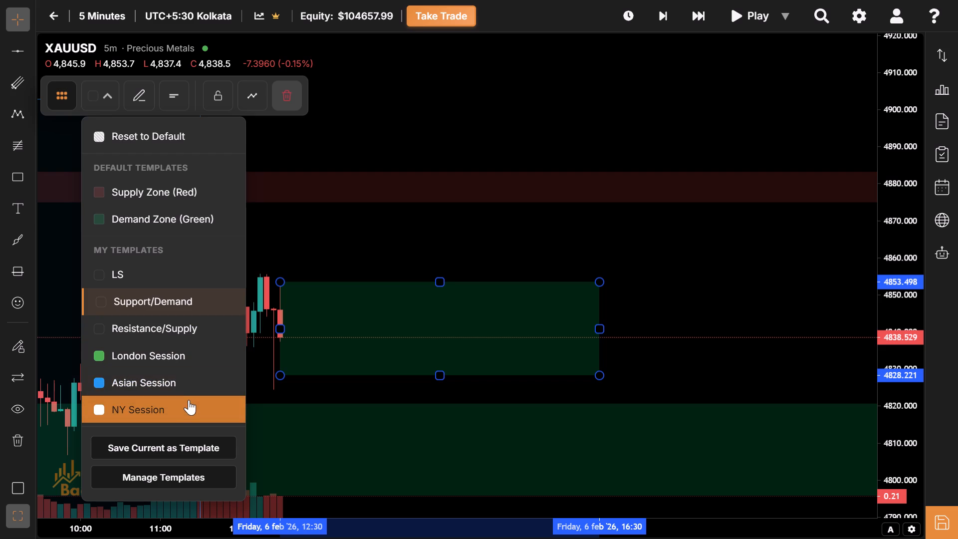
pyautogui.click(200, 373)
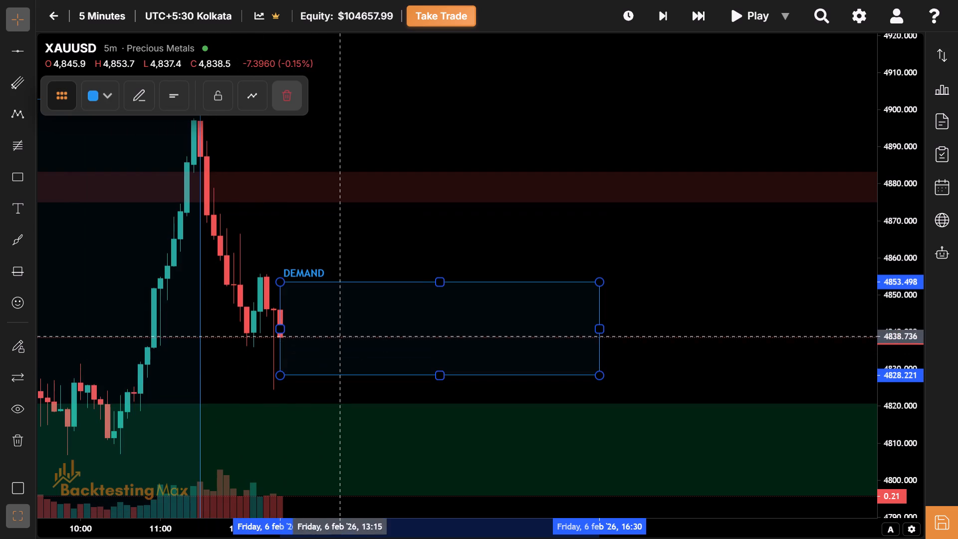
pyautogui.click(99, 86)
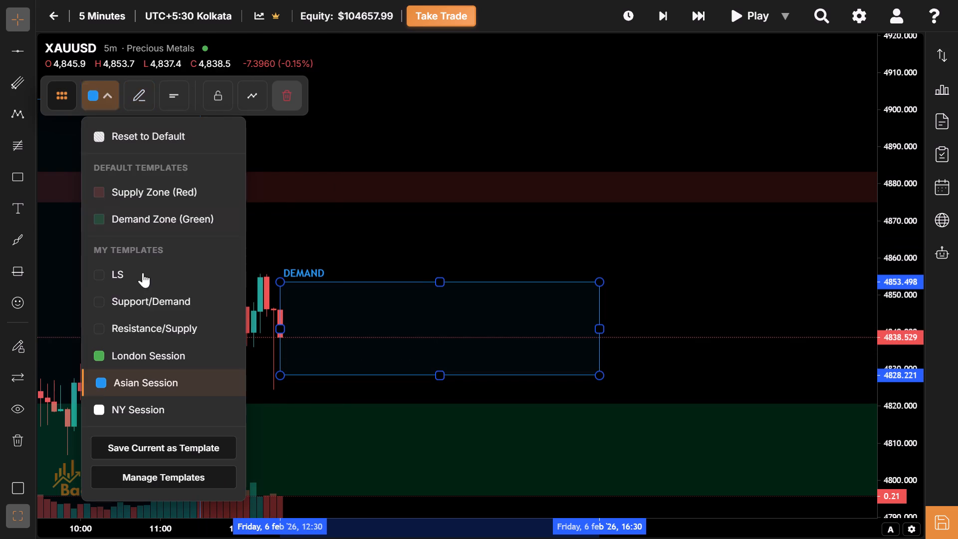
pyautogui.click(164, 353)
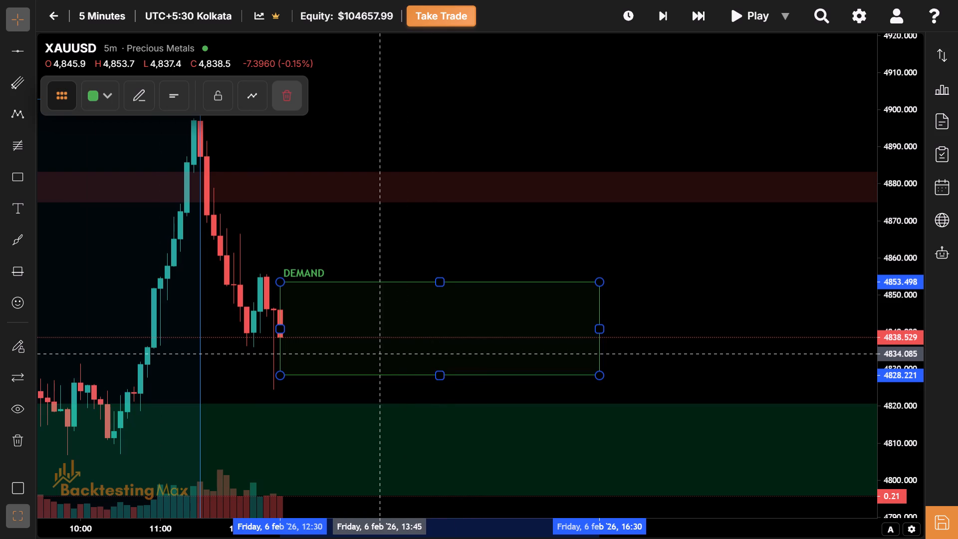
pyautogui.click(443, 287)
# Advance the replay through the 6 Feb London session to about 16:35.
pyautogui.moveTo(380, 326); pyautogui.dragTo(712, 104)
pyautogui.moveTo(407, 350); pyautogui.dragTo(763, 115)
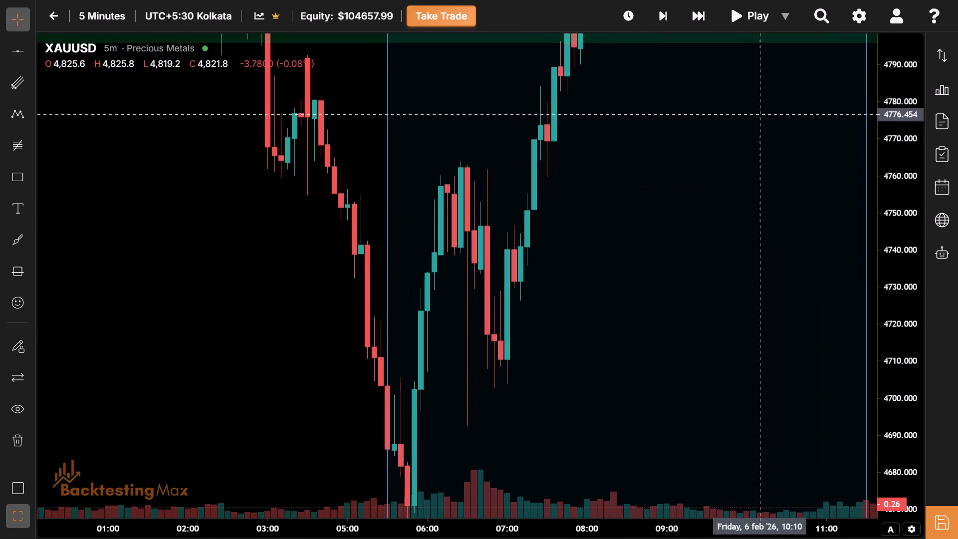
pyautogui.moveTo(738, 214); pyautogui.dragTo(432, 538)
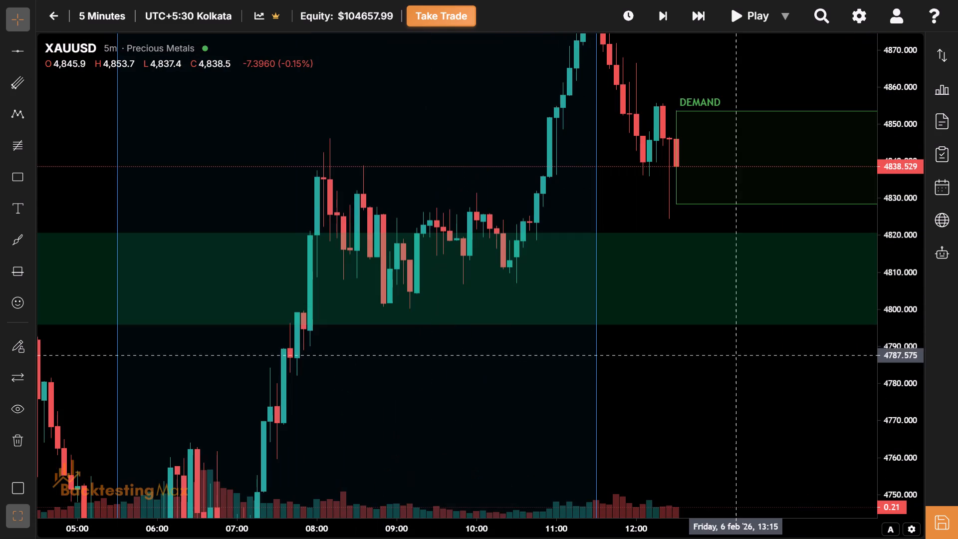
pyautogui.moveTo(734, 355); pyautogui.dragTo(463, 340)
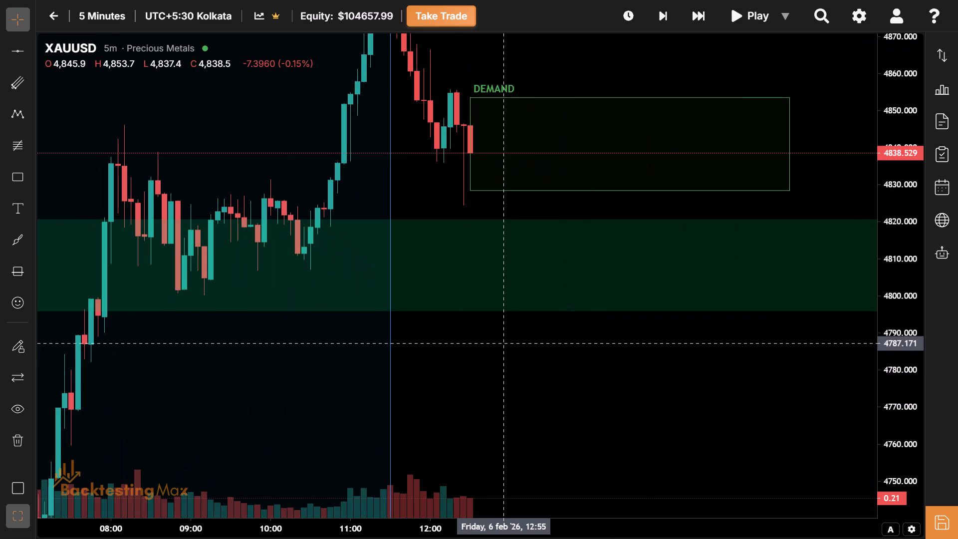
pyautogui.moveTo(434, 371); pyautogui.dragTo(529, 307)
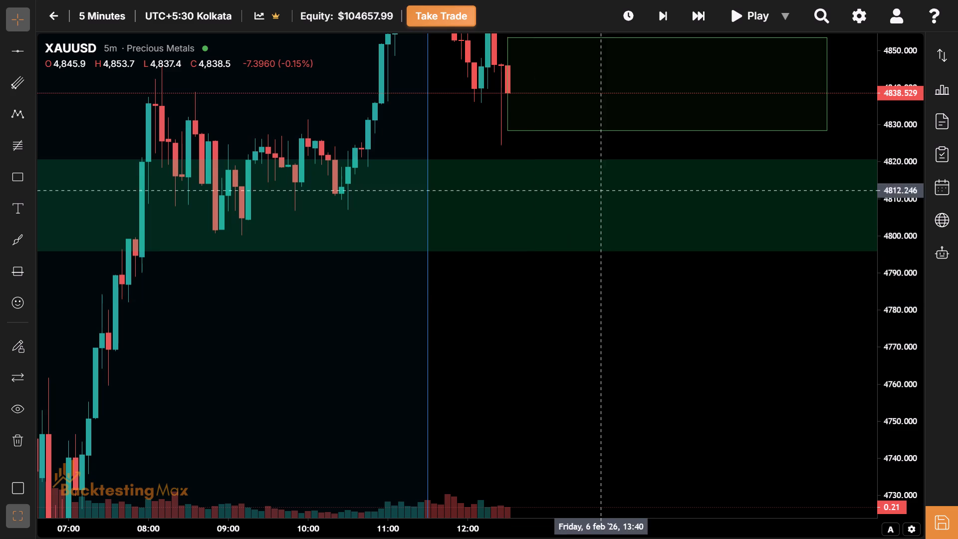
pyautogui.moveTo(635, 85); pyautogui.dragTo(435, 295)
pyautogui.click(694, 21)
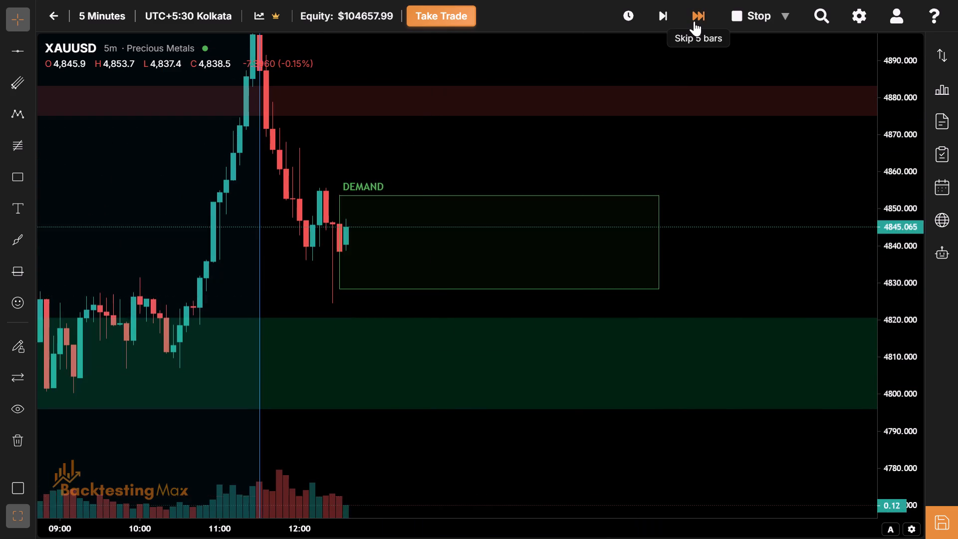
pyautogui.click(694, 21)
pyautogui.click(694, 21)
pyautogui.tripleClick(694, 21)
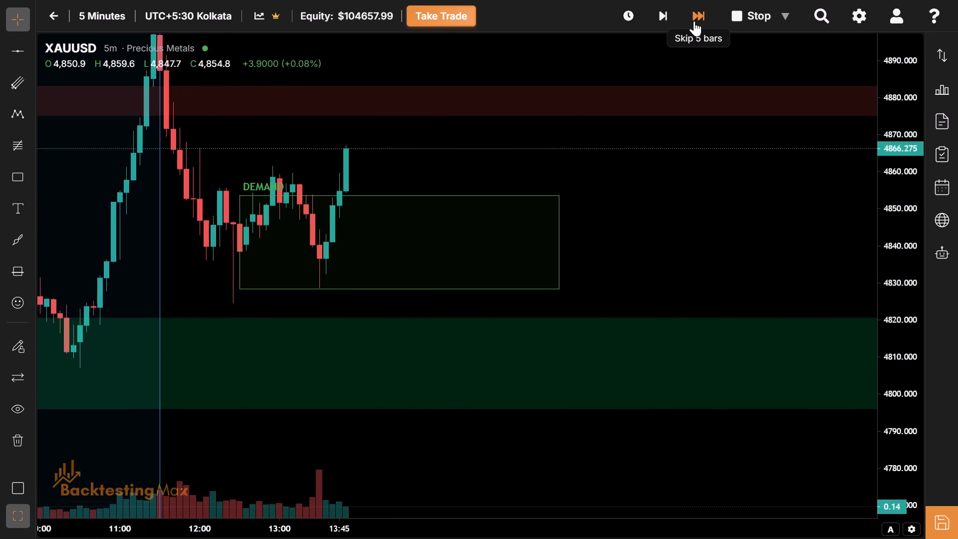
pyautogui.tripleClick(694, 21)
pyautogui.tripleClick(694, 21)
pyautogui.tripleClick(694, 21)
pyautogui.tripleClick(694, 21)
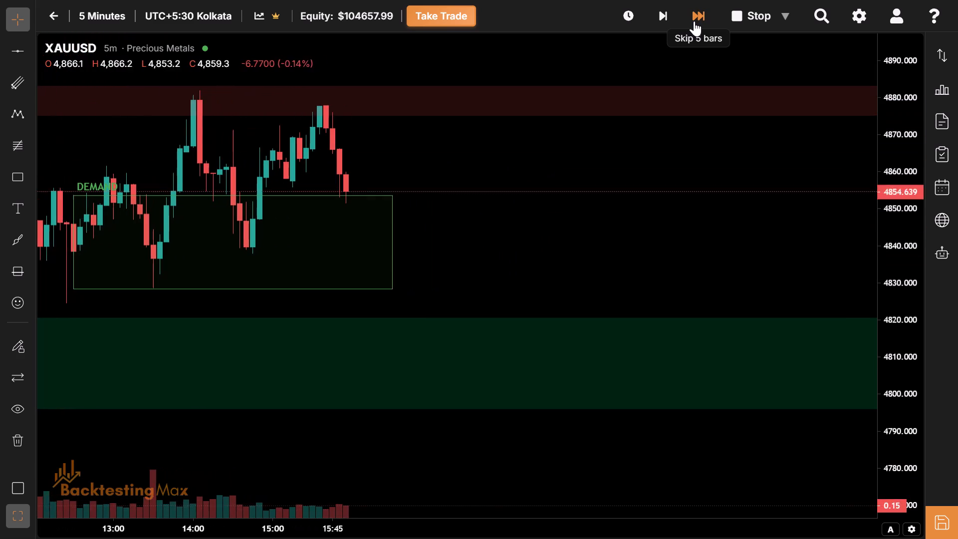
pyautogui.click(694, 21)
# Raise the top edge of the 6 Feb London session box to the session high at about 4887.5.
pyautogui.moveTo(694, 21); pyautogui.dragTo(378, 214)
pyautogui.moveTo(378, 214); pyautogui.dragTo(672, 351)
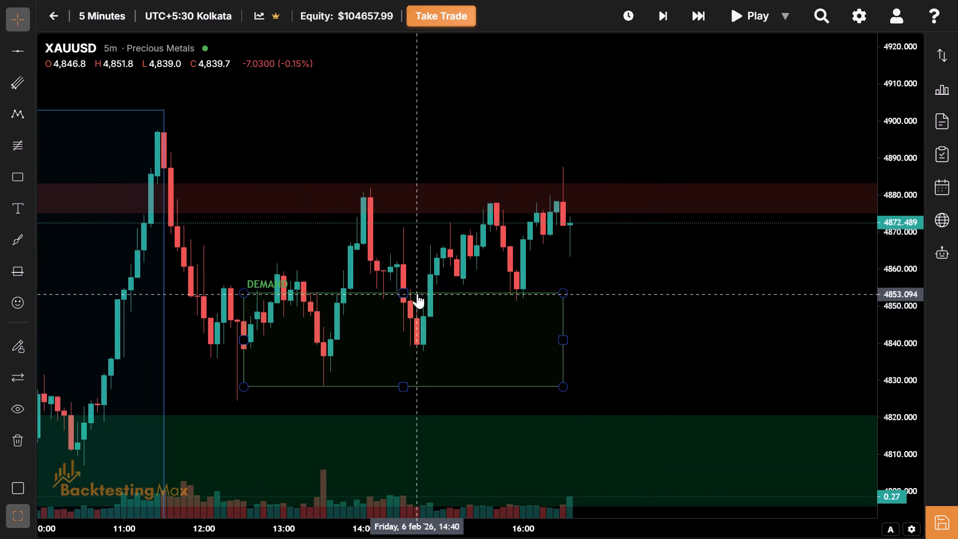
pyautogui.moveTo(406, 293); pyautogui.dragTo(389, 167)
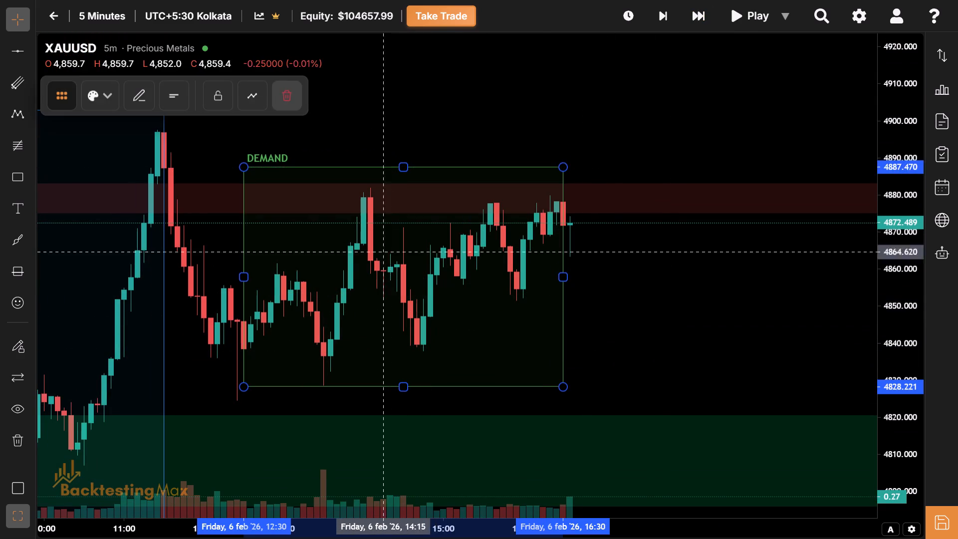
# Examine the January–February price swings, session boxes and zones on the 4-hour timeframe, and return to the 5-minute chart.
pyautogui.moveTo(392, 355); pyautogui.dragTo(406, 318)
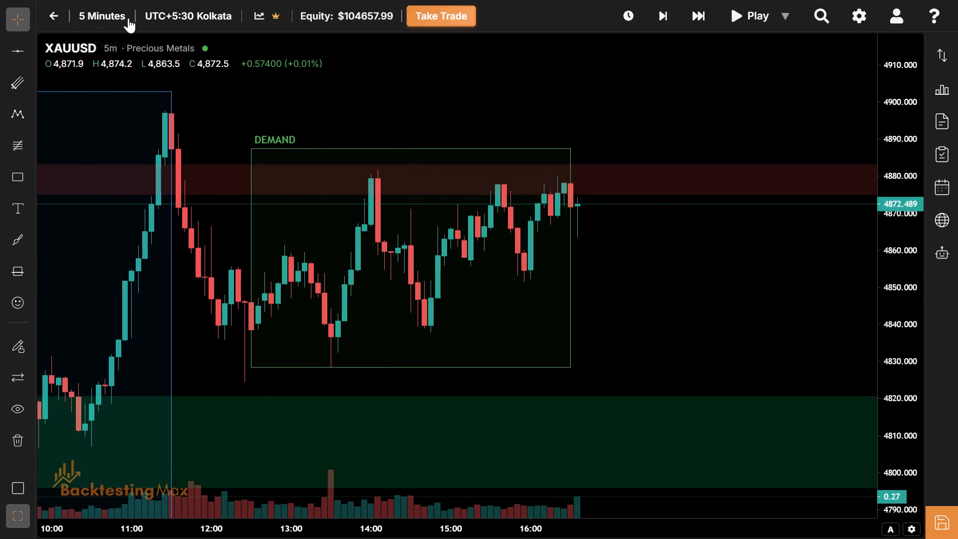
pyautogui.click(128, 18)
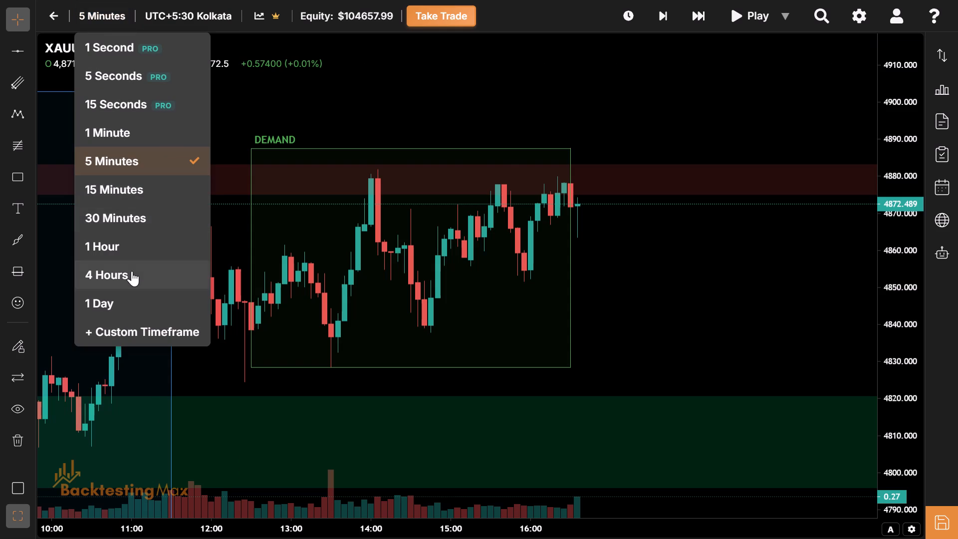
pyautogui.click(132, 271)
pyautogui.moveTo(906, 65); pyautogui.dragTo(904, 503)
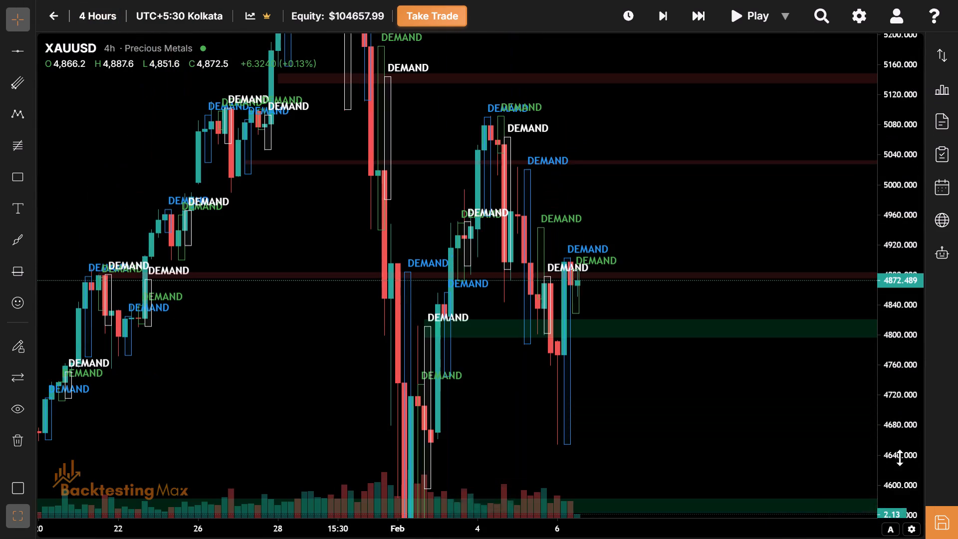
pyautogui.moveTo(895, 80); pyautogui.dragTo(889, 253)
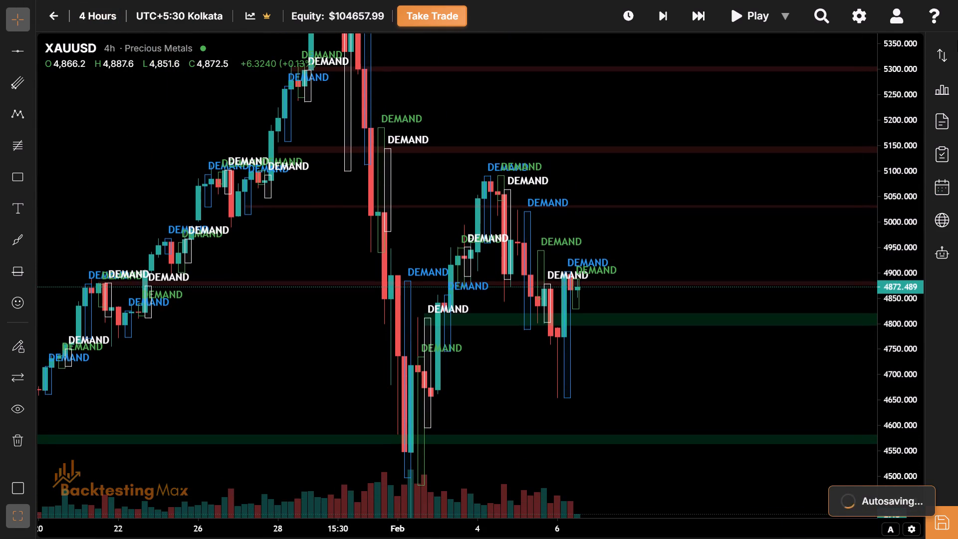
pyautogui.moveTo(888, 55); pyautogui.dragTo(889, 200)
pyautogui.moveTo(299, 308); pyautogui.dragTo(365, 403)
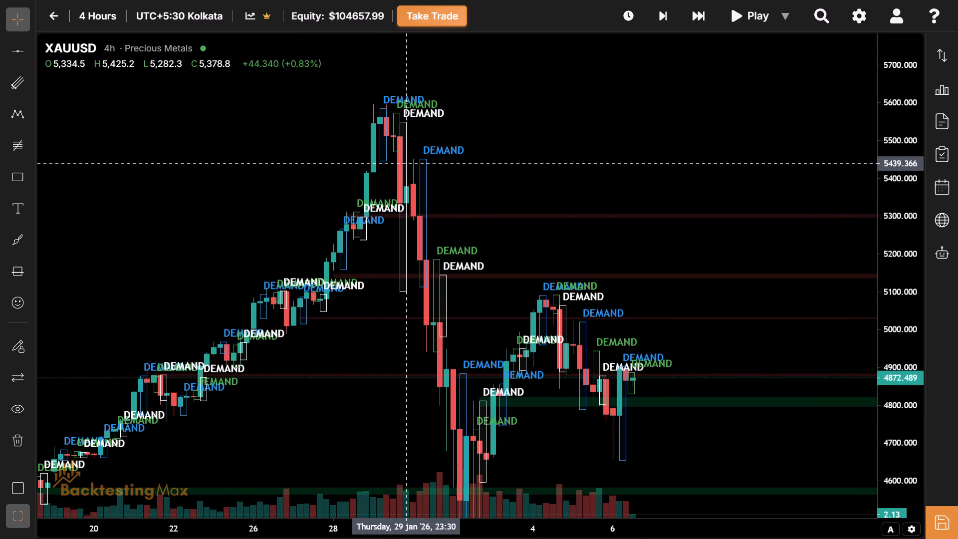
pyautogui.moveTo(574, 439); pyautogui.dragTo(957, 237)
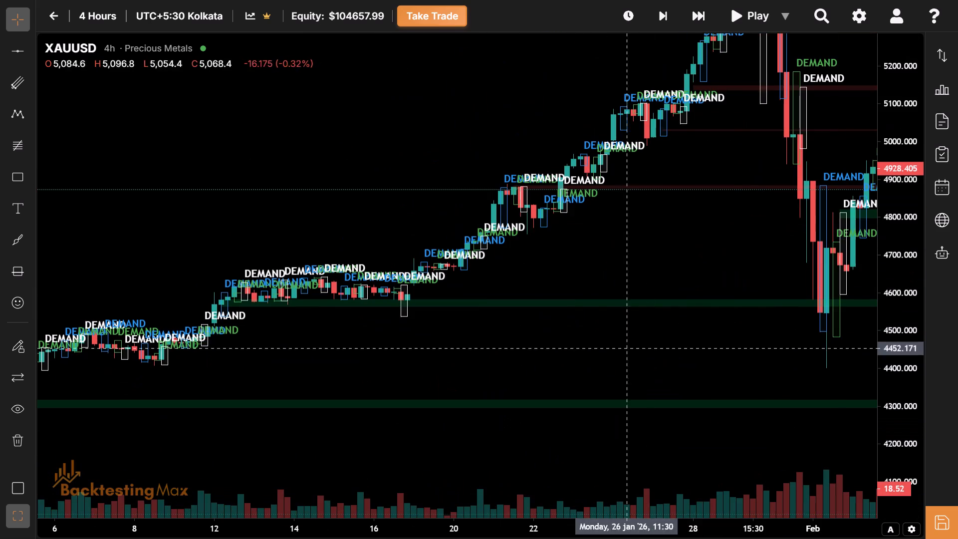
pyautogui.moveTo(529, 369); pyautogui.dragTo(435, 457)
pyautogui.moveTo(553, 351); pyautogui.dragTo(209, 399)
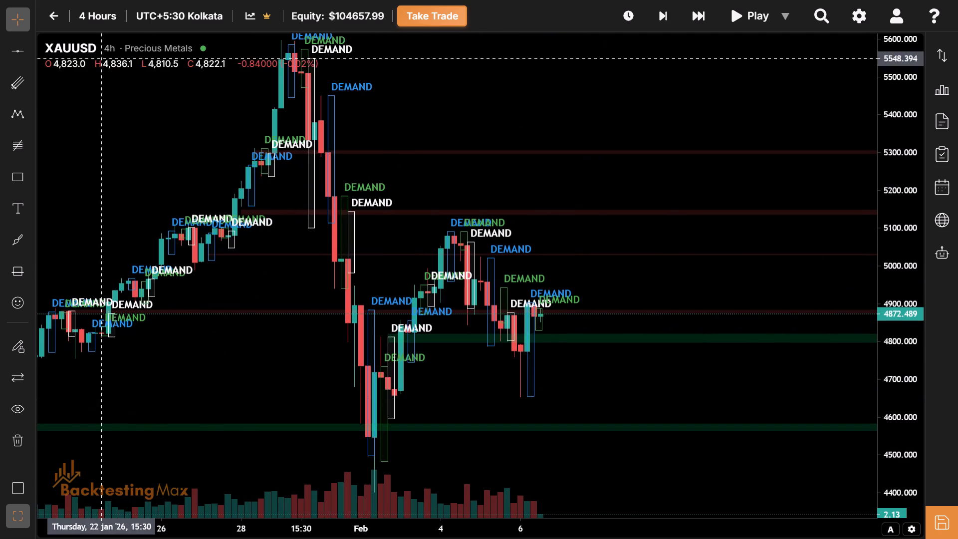
pyautogui.click(99, 16)
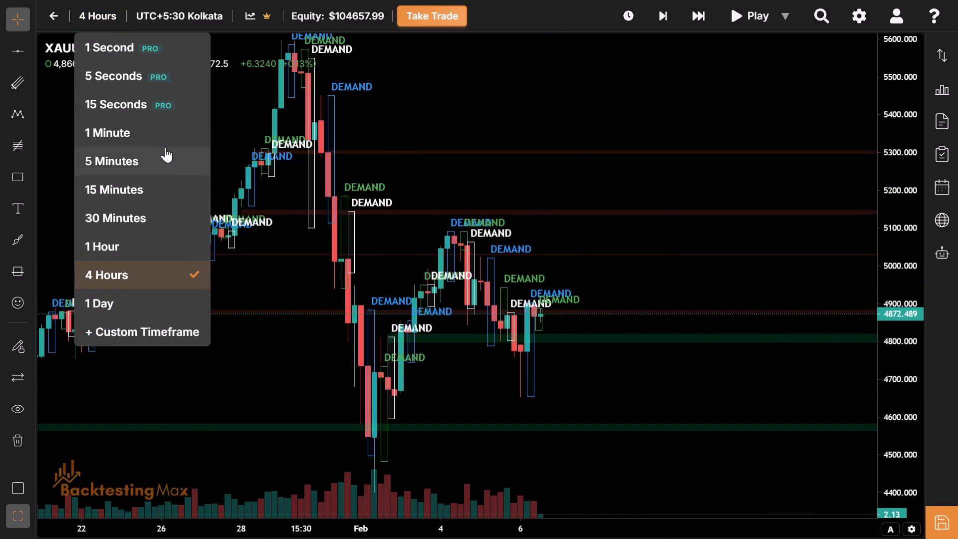
pyautogui.click(165, 158)
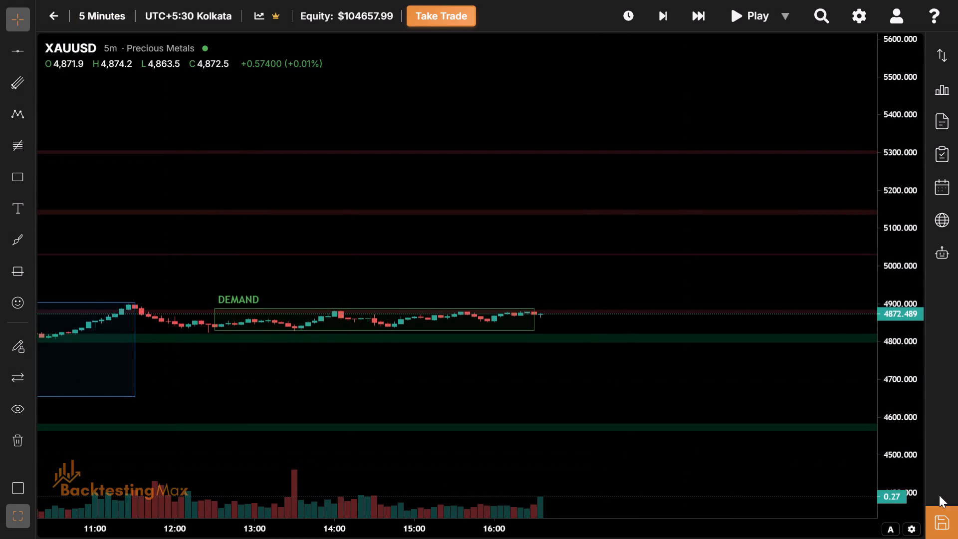
# Examine the 6 Feb London session's price action against the nearby red and green zones, with the price scale readjusted.
pyautogui.moveTo(911, 468); pyautogui.dragTo(886, 0)
pyautogui.moveTo(635, 402); pyautogui.dragTo(698, 325)
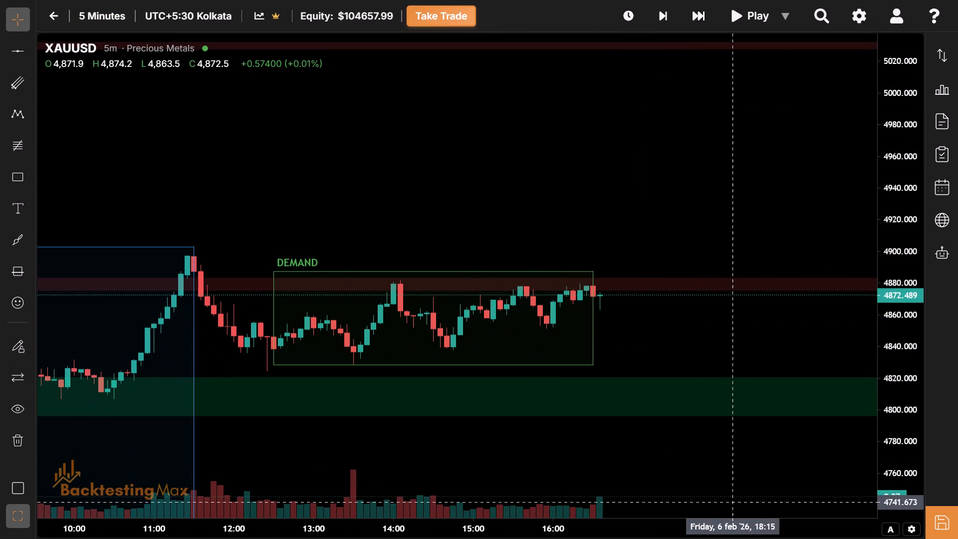
pyautogui.moveTo(886, 461); pyautogui.dragTo(890, 335)
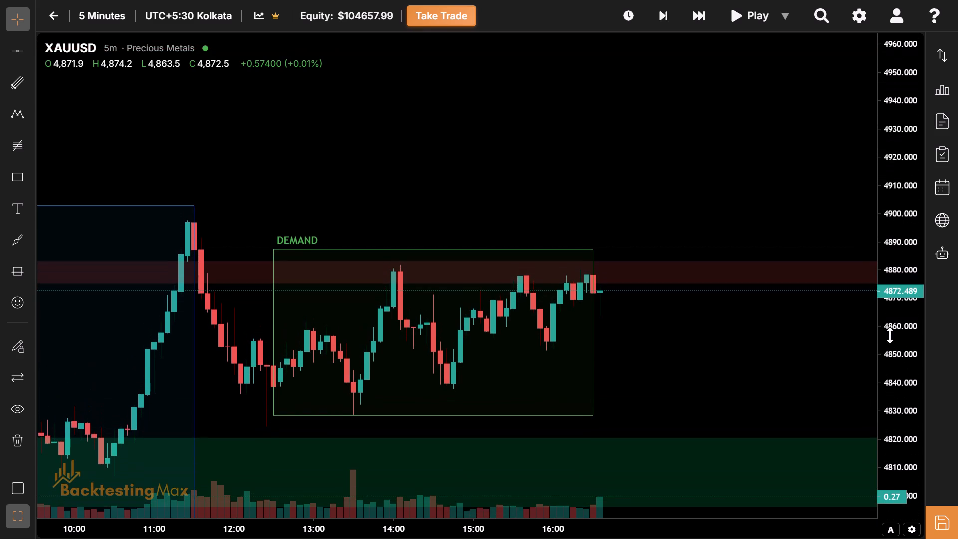
pyautogui.moveTo(890, 335); pyautogui.dragTo(888, 329)
pyautogui.moveTo(784, 348); pyautogui.dragTo(609, 169)
pyautogui.moveTo(895, 425); pyautogui.dragTo(890, 344)
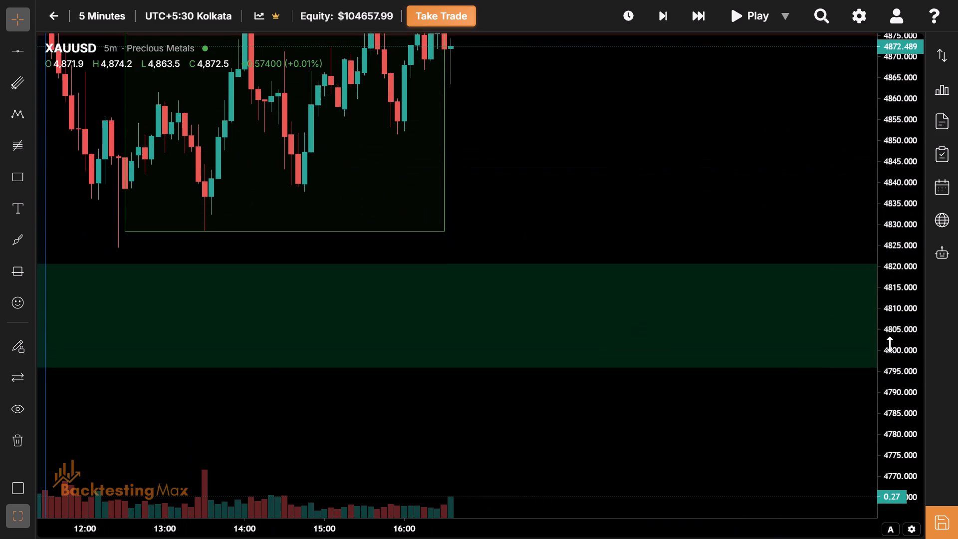
pyautogui.moveTo(678, 181); pyautogui.dragTo(828, 353)
pyautogui.moveTo(786, 322); pyautogui.dragTo(568, 362)
pyautogui.moveTo(588, 349); pyautogui.dragTo(517, 363)
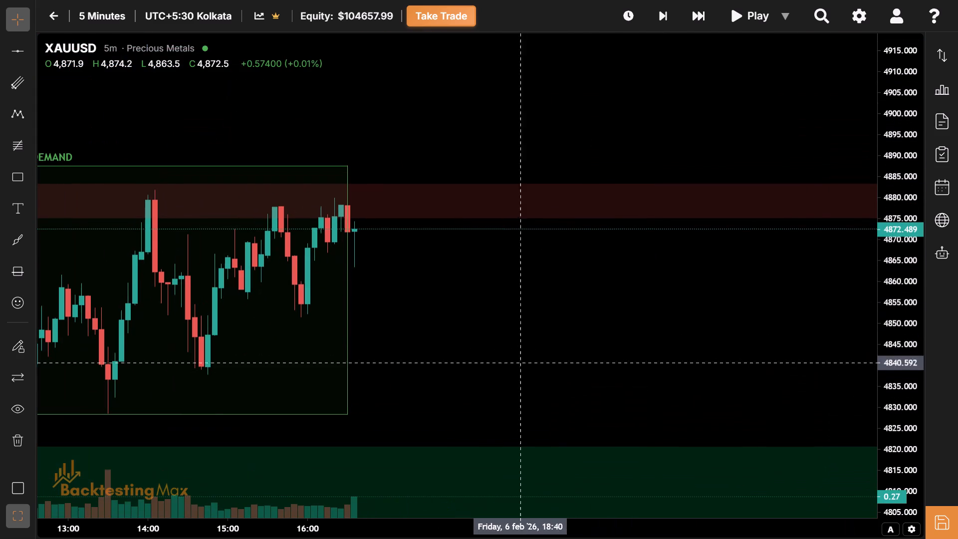
# Advance the replay ten 5-minute bars beyond the end of the 6 Feb London session.
pyautogui.click(701, 11)
pyautogui.click(701, 11)
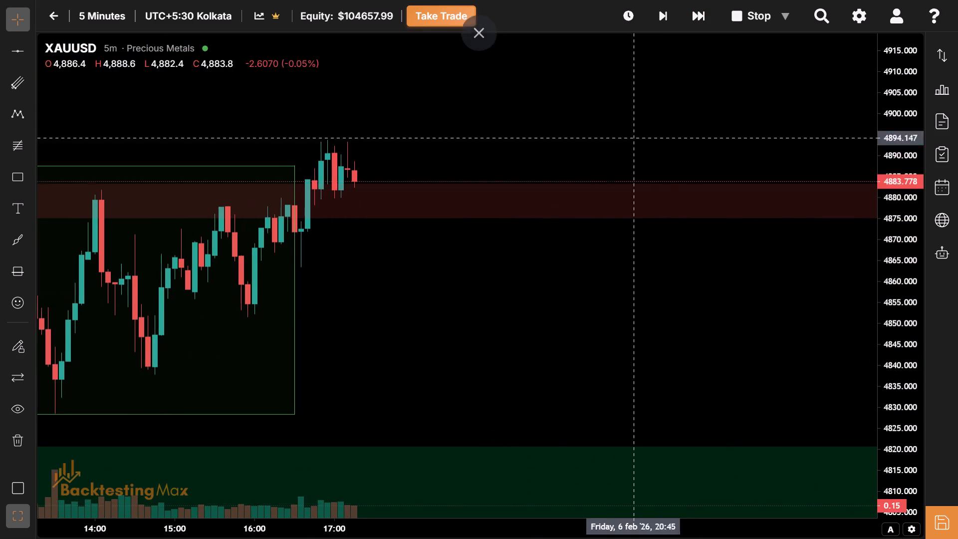
# Advance the replay five more 5-minute bars on 6 Feb, past the London session box.
pyautogui.moveTo(427, 342); pyautogui.dragTo(402, 406)
pyautogui.moveTo(330, 286); pyautogui.dragTo(278, 294)
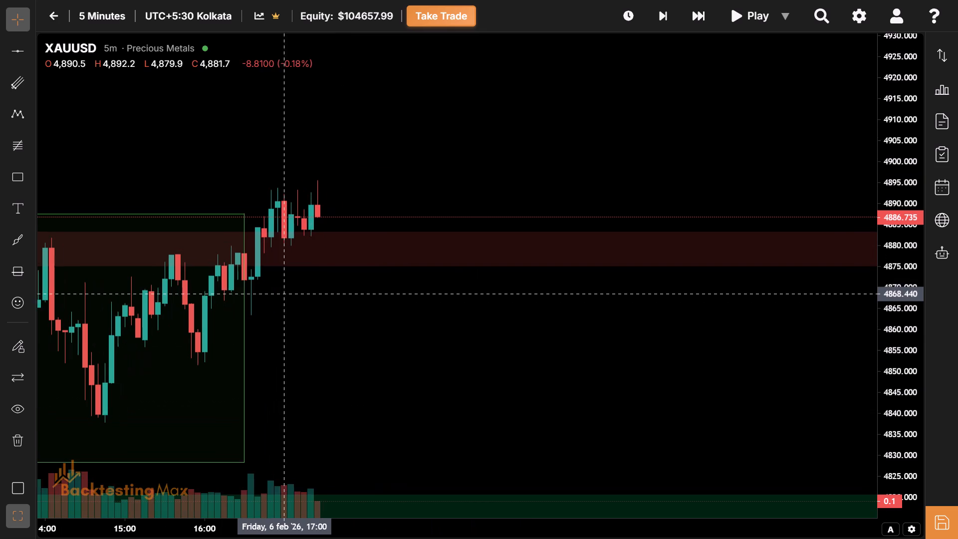
pyautogui.moveTo(278, 294); pyautogui.dragTo(277, 294)
pyautogui.click(706, 22)
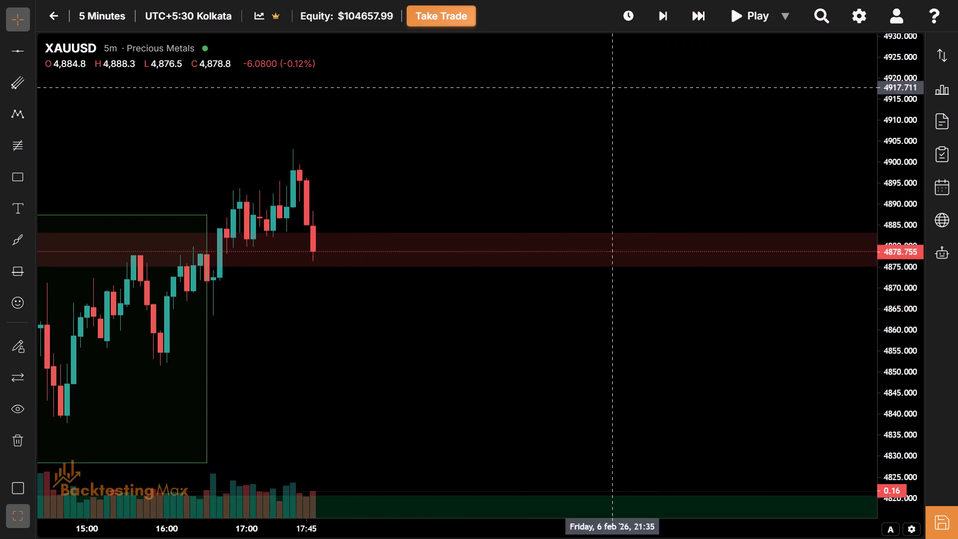
pyautogui.click(446, 165)
pyautogui.moveTo(446, 165); pyautogui.dragTo(345, 246)
pyautogui.moveTo(299, 210); pyautogui.dragTo(404, 111)
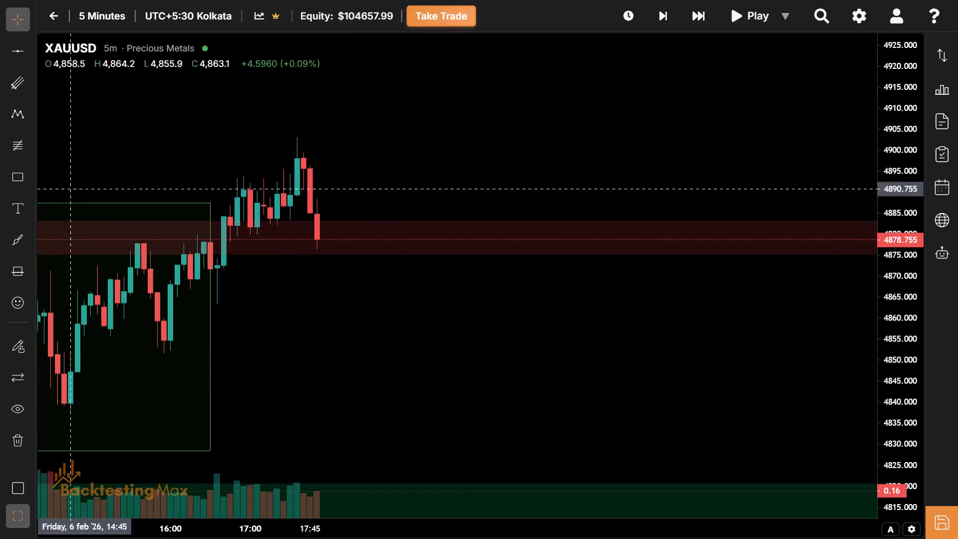
# Draw a 17:30–21:30 box on 6 Feb with the NY Session template and its top edge at about 4903.4.
pyautogui.click(12, 176)
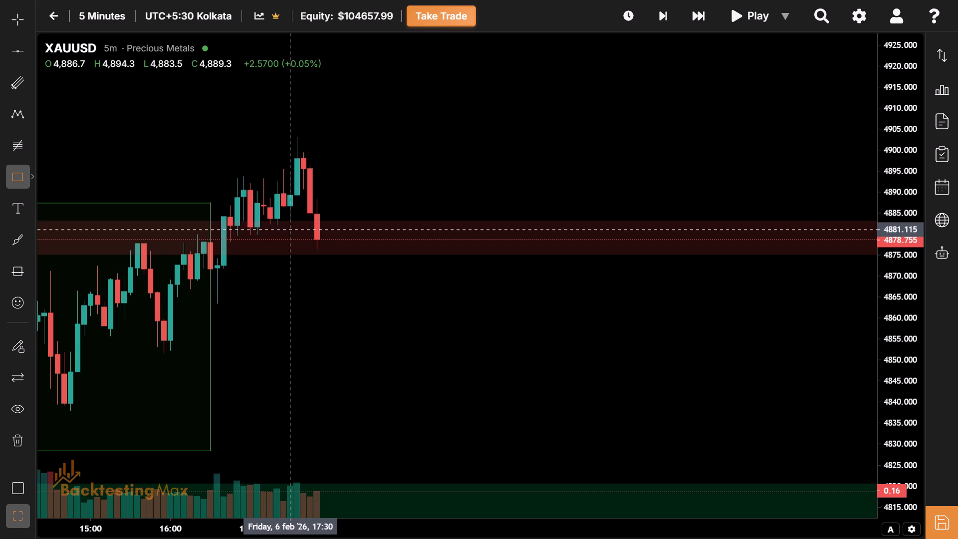
pyautogui.click(291, 174)
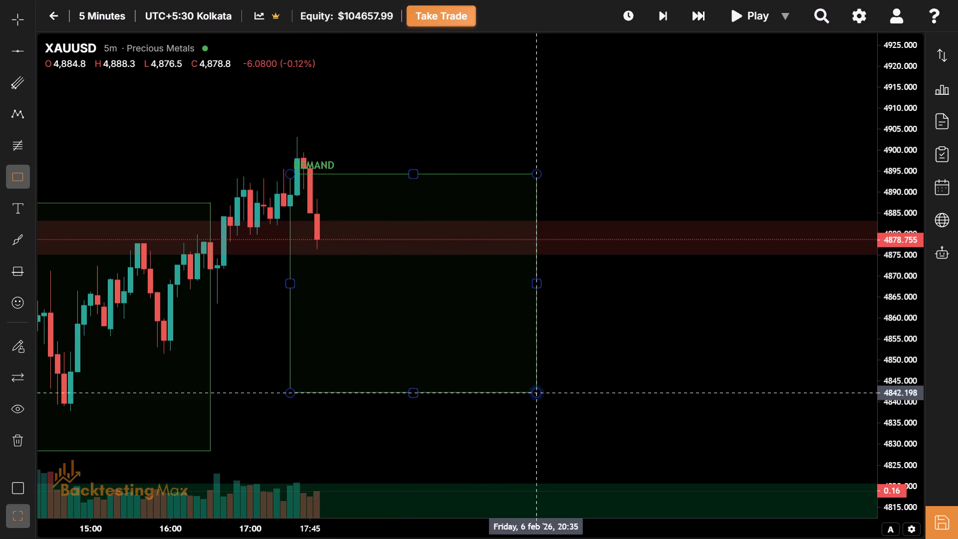
pyautogui.click(608, 415)
pyautogui.click(93, 95)
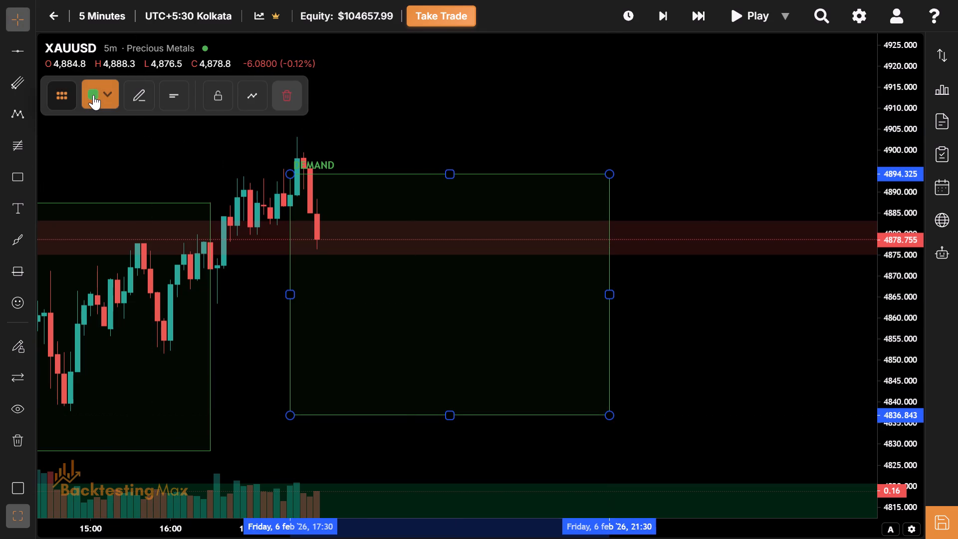
pyautogui.click(180, 403)
pyautogui.moveTo(367, 359); pyautogui.dragTo(314, 437)
pyautogui.moveTo(414, 227); pyautogui.dragTo(407, 187)
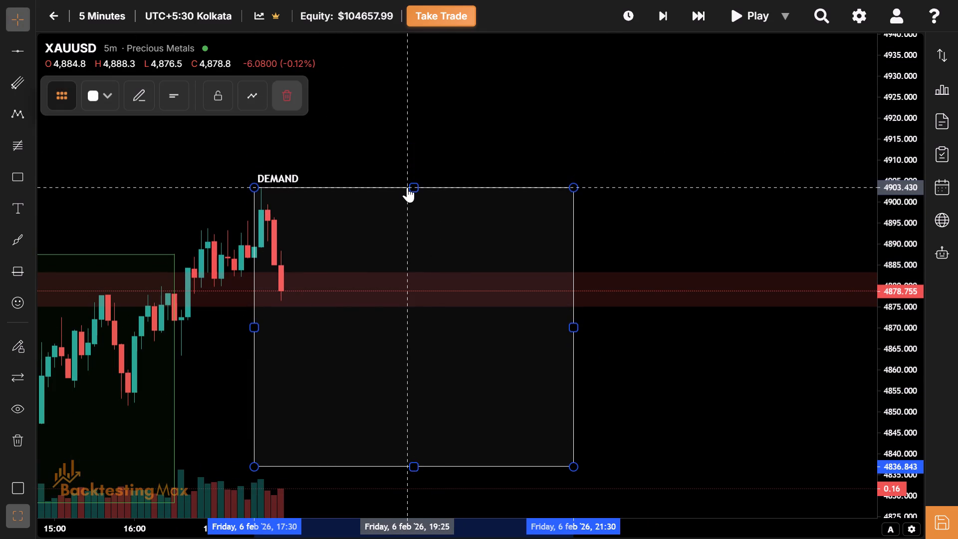
# Advance the replay ten 5-minute bars into the 6 Feb New York session.
pyautogui.moveTo(418, 379); pyautogui.dragTo(731, 319)
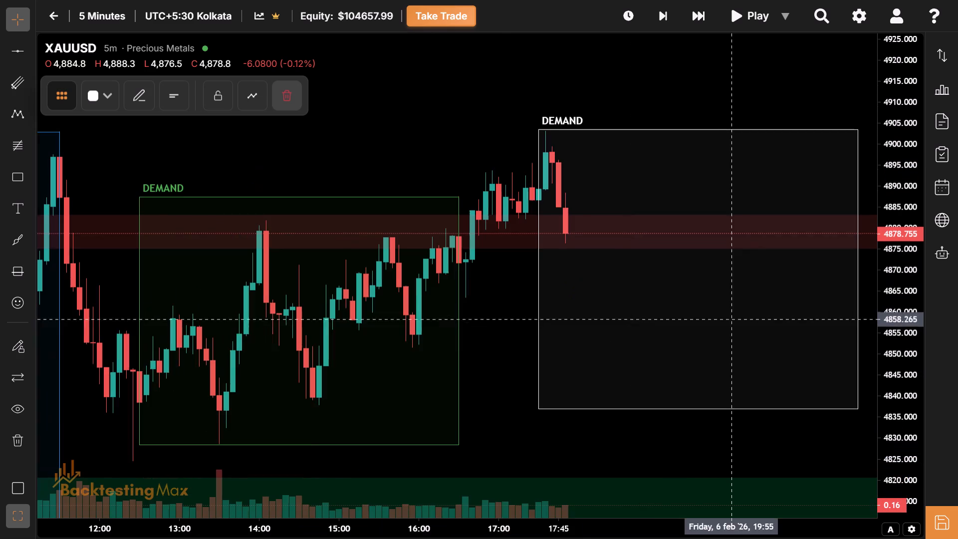
pyautogui.moveTo(417, 364); pyautogui.dragTo(357, 359)
pyautogui.moveTo(906, 445); pyautogui.dragTo(900, 425)
pyautogui.moveTo(640, 345); pyautogui.dragTo(571, 320)
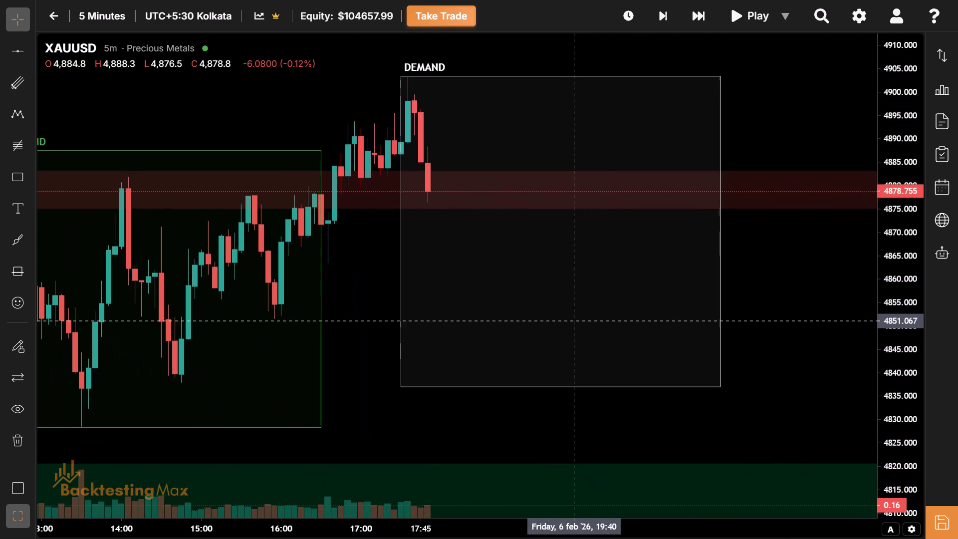
pyautogui.moveTo(571, 320); pyautogui.dragTo(455, 415)
pyautogui.click(703, 14)
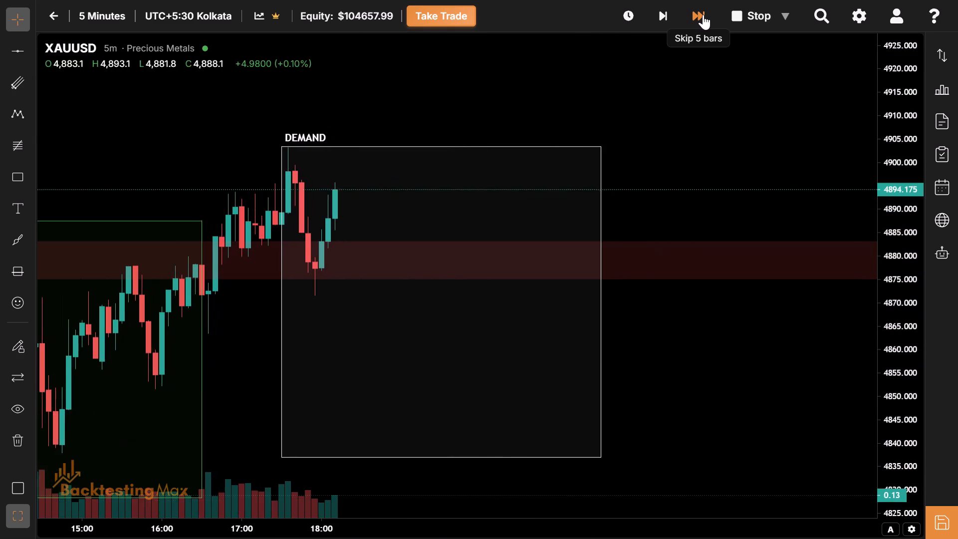
pyautogui.click(703, 14)
# Fit the 6 Feb New York session box to the session's high at about 4927 and low at about 4871.6.
pyautogui.moveTo(443, 183); pyautogui.dragTo(484, 409)
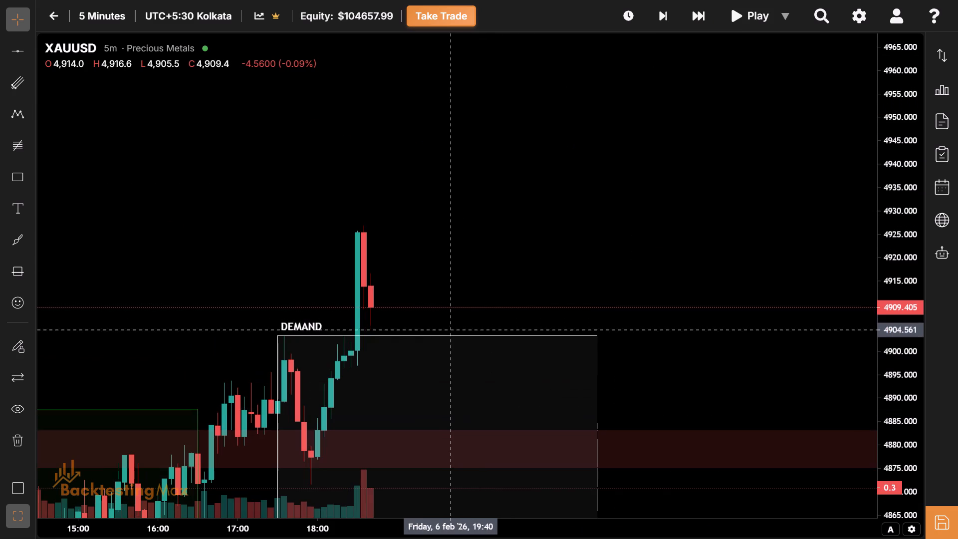
pyautogui.moveTo(441, 339); pyautogui.dragTo(439, 227)
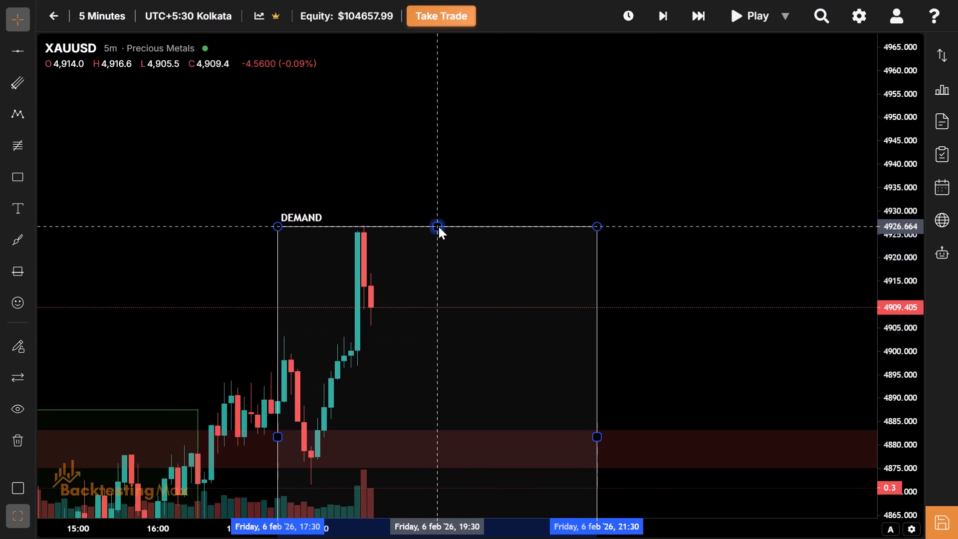
pyautogui.moveTo(439, 227); pyautogui.dragTo(461, 225)
pyautogui.moveTo(438, 363); pyautogui.dragTo(481, 160)
pyautogui.moveTo(457, 424); pyautogui.dragTo(401, 331)
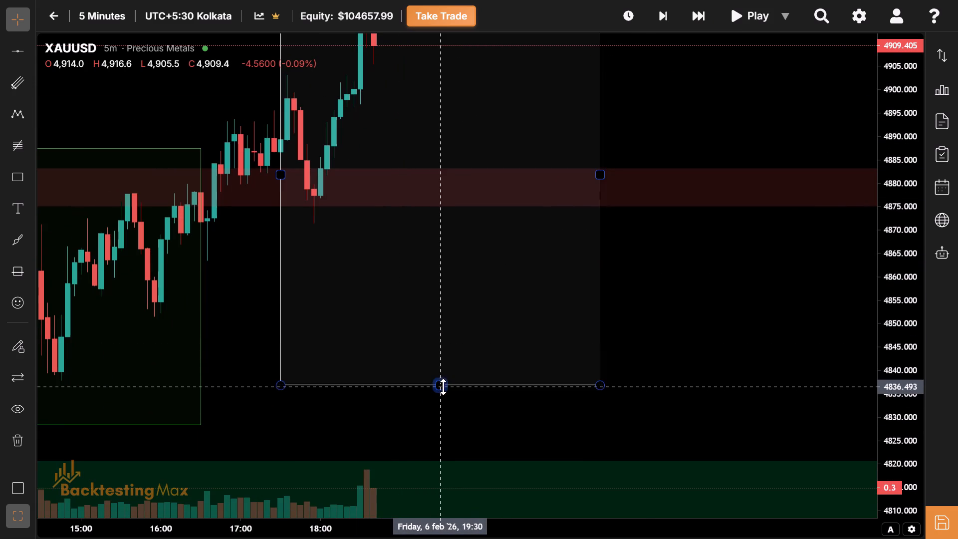
pyautogui.moveTo(443, 387); pyautogui.dragTo(671, 223)
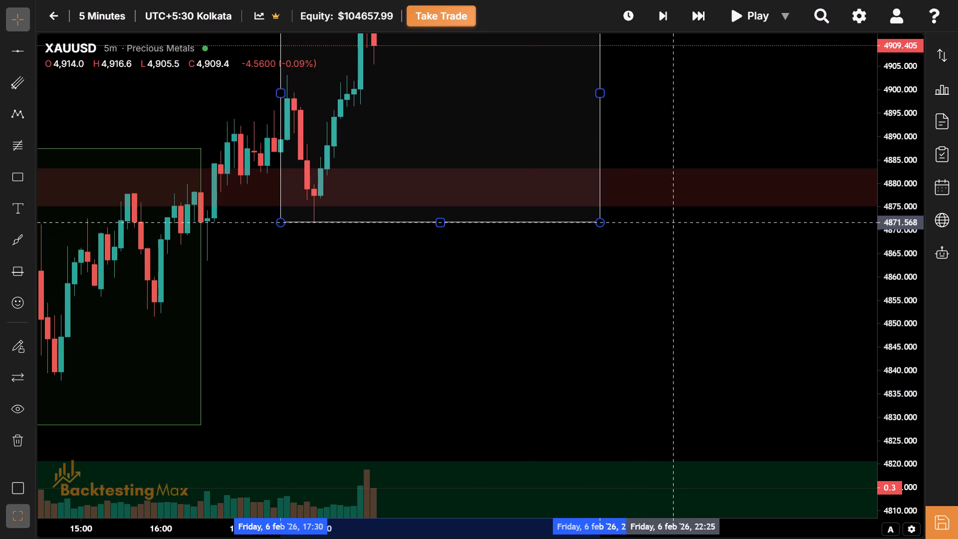
# Advance the replay another five 5-minute bars within the 6 Feb New York session.
pyautogui.moveTo(526, 307); pyautogui.dragTo(598, 445)
pyautogui.moveTo(536, 123); pyautogui.dragTo(502, 237)
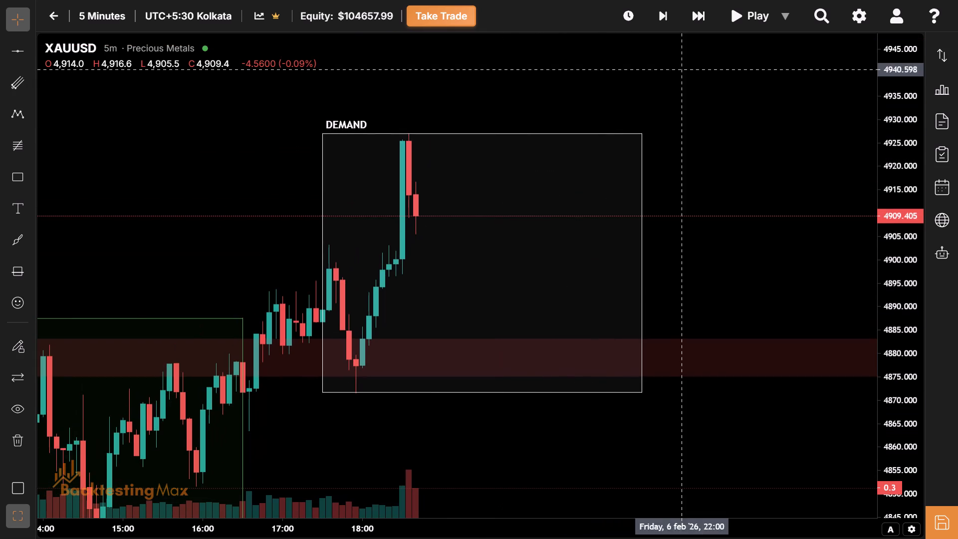
pyautogui.click(697, 16)
# Raise the top edge of the 6 Feb New York session box to the new high at about 4937.5.
pyautogui.moveTo(252, 320); pyautogui.dragTo(265, 394)
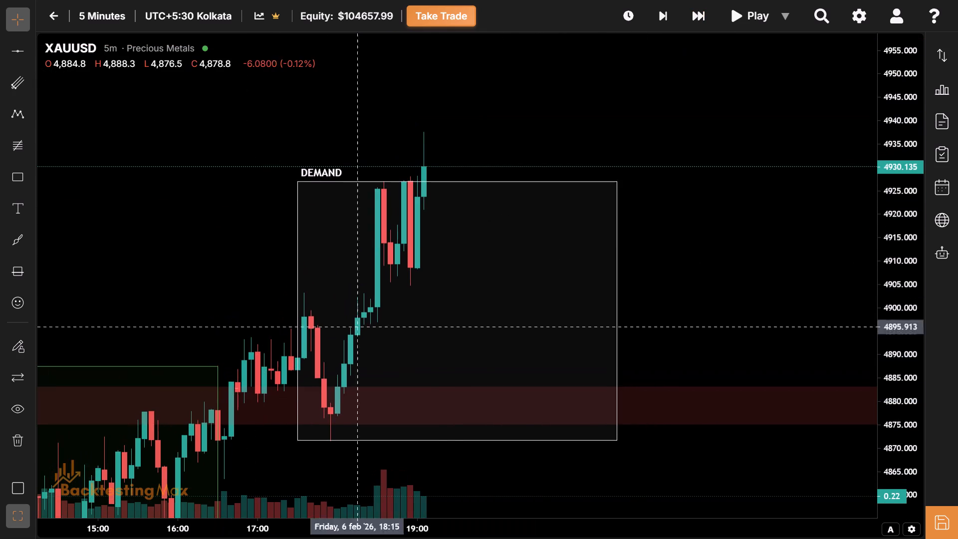
pyautogui.moveTo(426, 238); pyautogui.dragTo(399, 312)
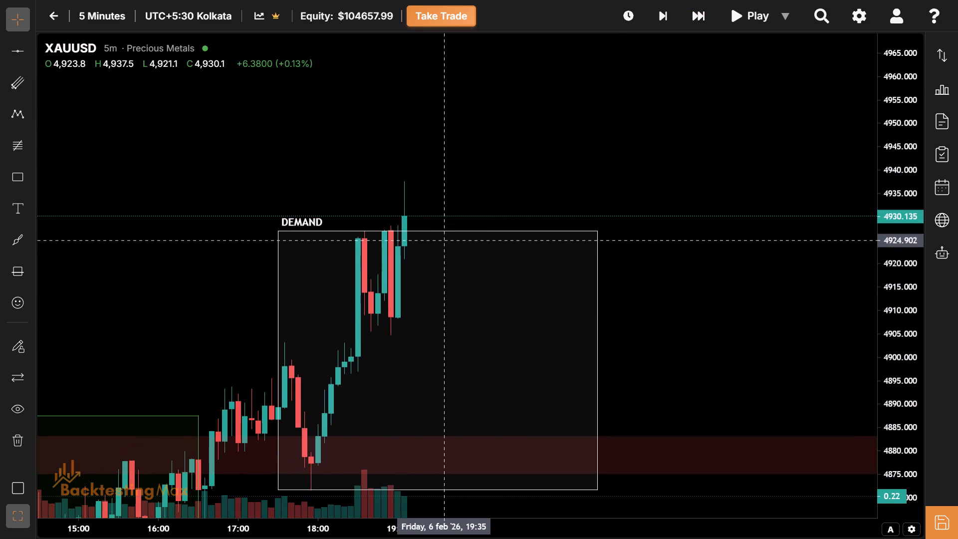
pyautogui.moveTo(439, 230); pyautogui.dragTo(449, 182)
# Examine the 6 Feb New York session's price action against the Asian and London session boxes and the red zone.
pyautogui.moveTo(385, 363); pyautogui.dragTo(643, 200)
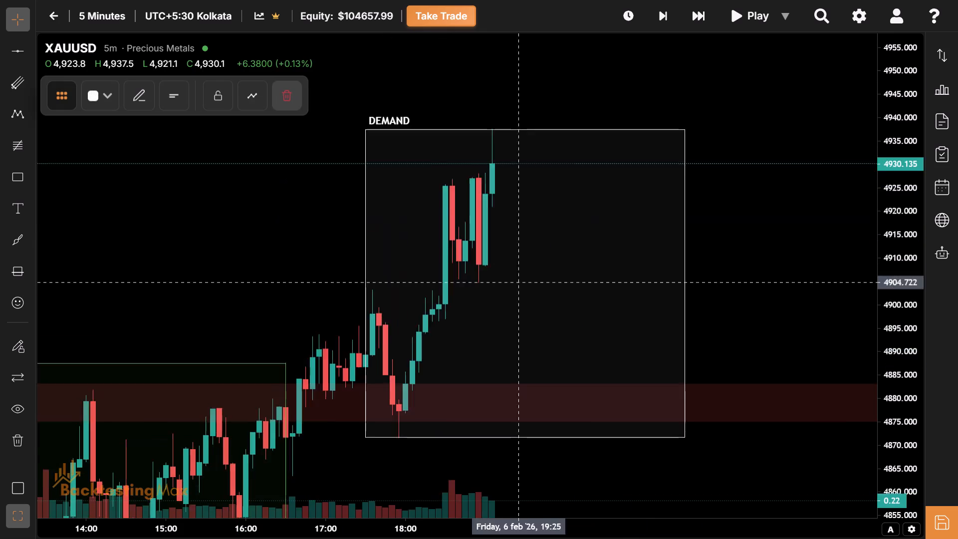
pyautogui.moveTo(643, 200); pyautogui.dragTo(652, 195)
pyautogui.moveTo(353, 216); pyautogui.dragTo(731, 234)
pyautogui.moveTo(577, 230); pyautogui.dragTo(513, 244)
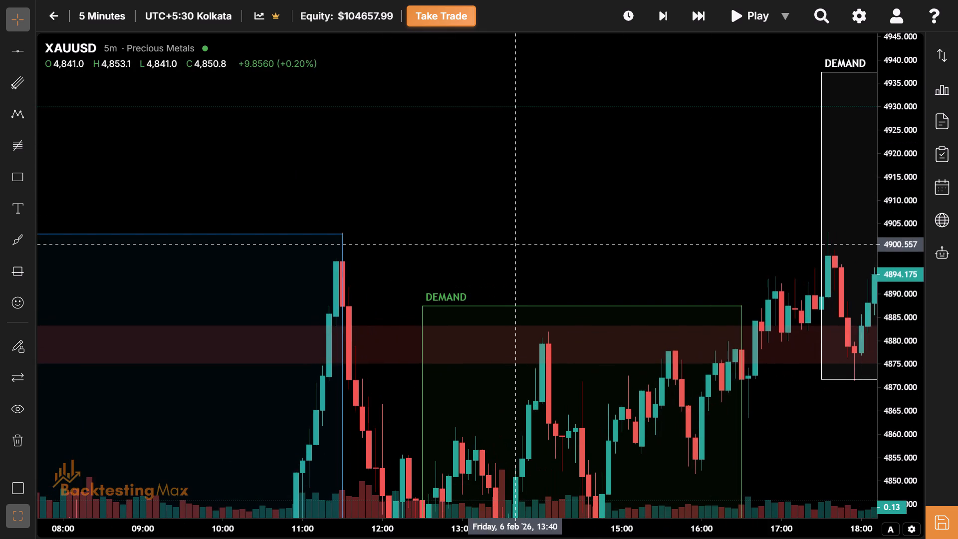
pyautogui.moveTo(618, 238); pyautogui.dragTo(403, 218)
pyautogui.moveTo(403, 218); pyautogui.dragTo(404, 245)
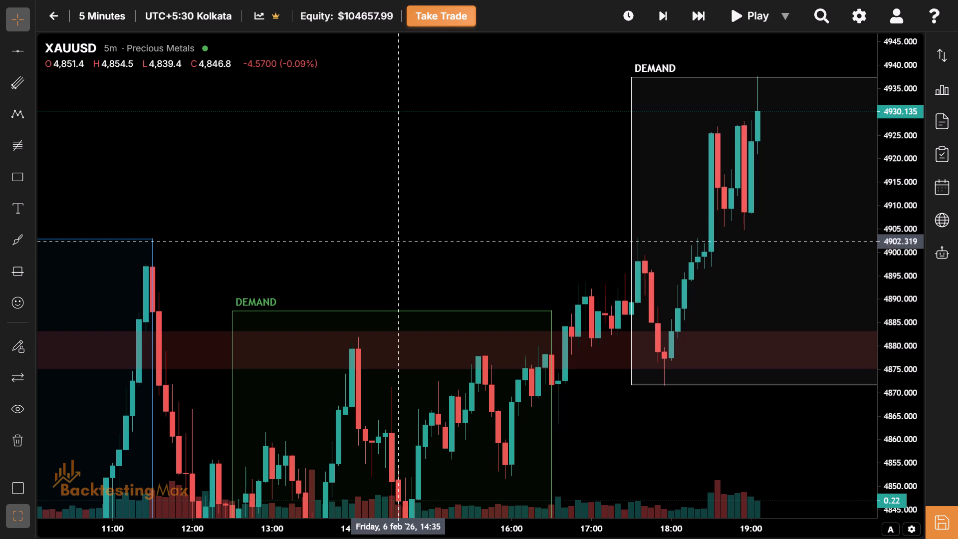
pyautogui.moveTo(726, 271); pyautogui.dragTo(599, 268)
pyautogui.moveTo(724, 244); pyautogui.dragTo(689, 261)
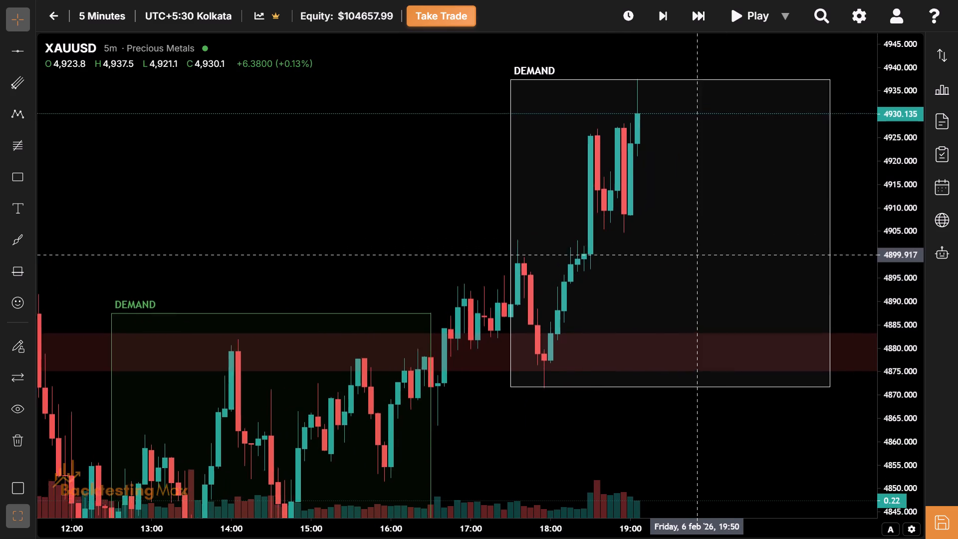
pyautogui.moveTo(689, 261); pyautogui.dragTo(616, 306)
pyautogui.moveTo(616, 306); pyautogui.dragTo(499, 324)
pyautogui.moveTo(499, 324); pyautogui.dragTo(412, 357)
pyautogui.moveTo(412, 357); pyautogui.dragTo(410, 356)
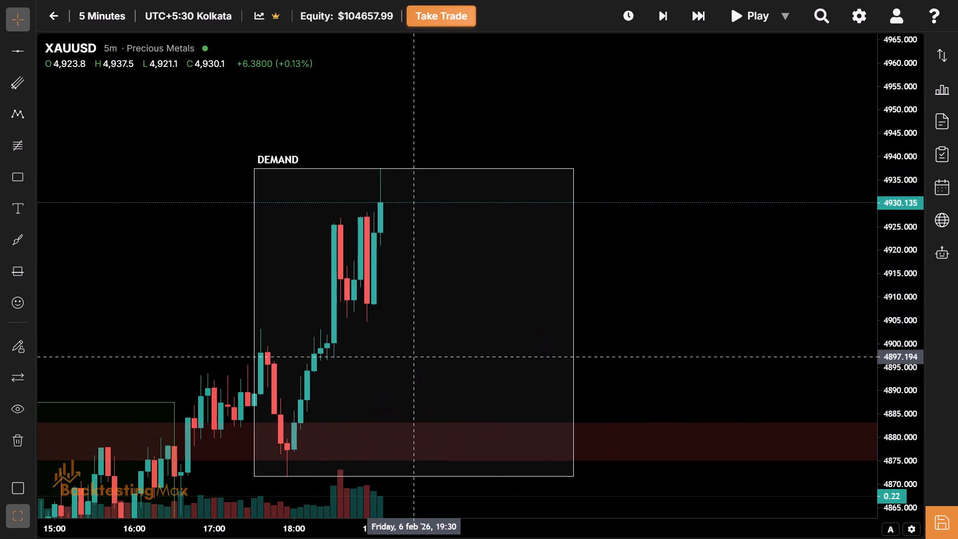
pyautogui.moveTo(410, 356); pyautogui.dragTo(381, 312)
pyautogui.moveTo(381, 312); pyautogui.dragTo(352, 279)
# Apply the Support/Demand template to the red 4875–4883.143 zone.
pyautogui.moveTo(352, 279); pyautogui.dragTo(526, 138)
pyautogui.moveTo(467, 375); pyautogui.dragTo(456, 360)
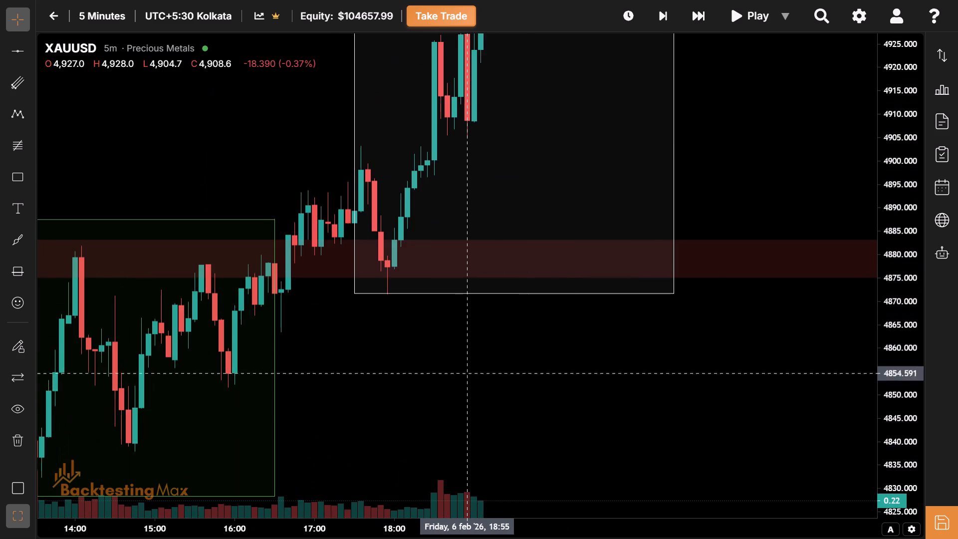
pyautogui.moveTo(456, 360); pyautogui.dragTo(422, 288)
pyautogui.moveTo(422, 288); pyautogui.dragTo(431, 327)
pyautogui.moveTo(431, 327); pyautogui.dragTo(424, 337)
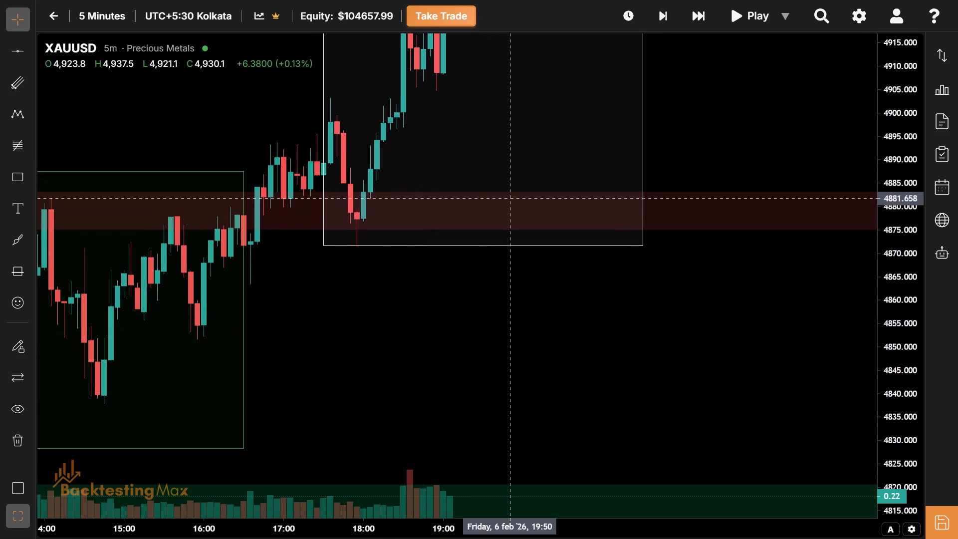
pyautogui.click(545, 191)
pyautogui.click(101, 87)
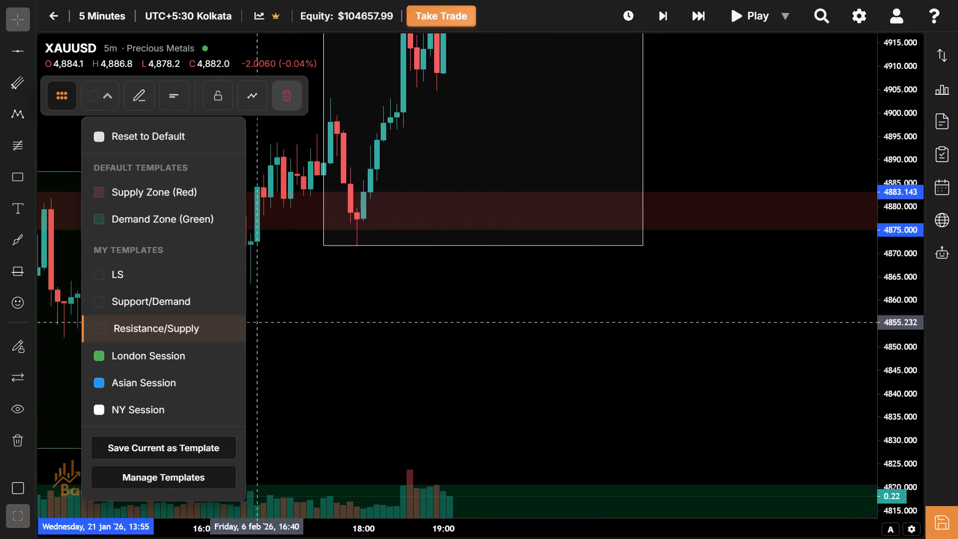
pyautogui.click(220, 307)
# Advance the replay by one 5-minute bar in the 6 Feb New York session.
pyautogui.moveTo(578, 142); pyautogui.dragTo(395, 290)
pyautogui.moveTo(395, 290); pyautogui.dragTo(384, 362)
pyautogui.moveTo(389, 298); pyautogui.dragTo(374, 320)
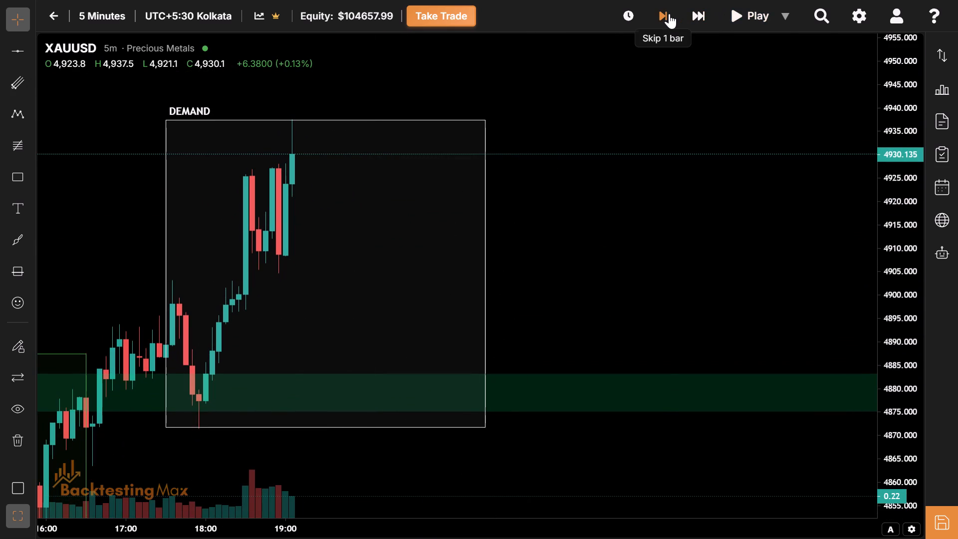
pyautogui.click(669, 13)
# Examine the 5 and 6 Feb session boxes, swing highs and supply and demand zones on compressed time and price scales.
pyautogui.moveTo(362, 219); pyautogui.dragTo(766, 270)
pyautogui.moveTo(281, 260); pyautogui.dragTo(548, 314)
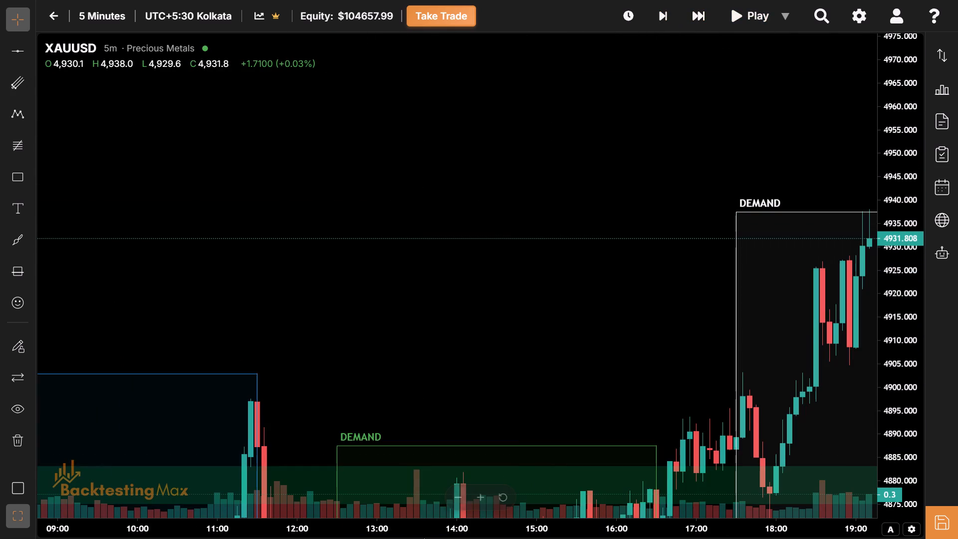
pyautogui.moveTo(424, 538); pyautogui.dragTo(407, 536)
pyautogui.moveTo(407, 536); pyautogui.dragTo(768, 537)
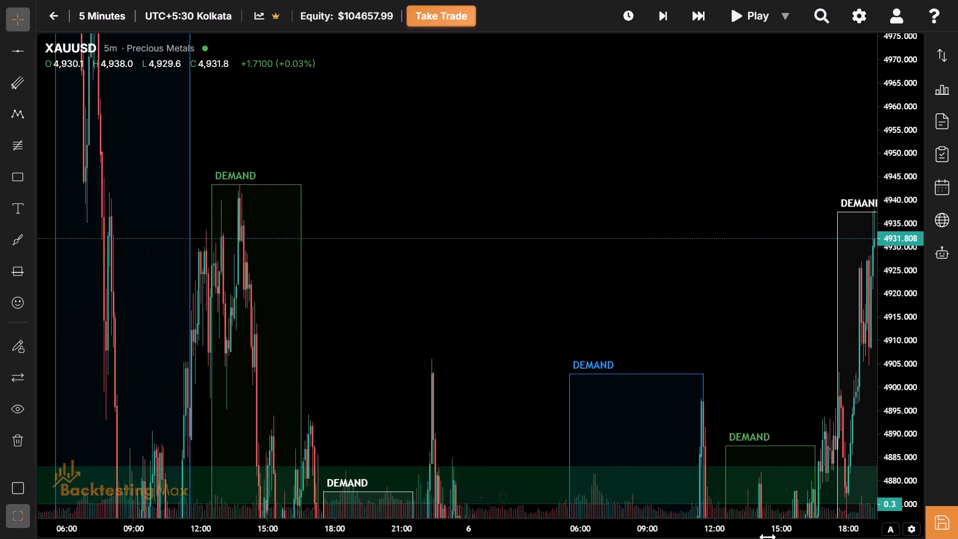
pyautogui.moveTo(768, 537); pyautogui.dragTo(728, 538)
pyautogui.moveTo(456, 376); pyautogui.dragTo(515, 394)
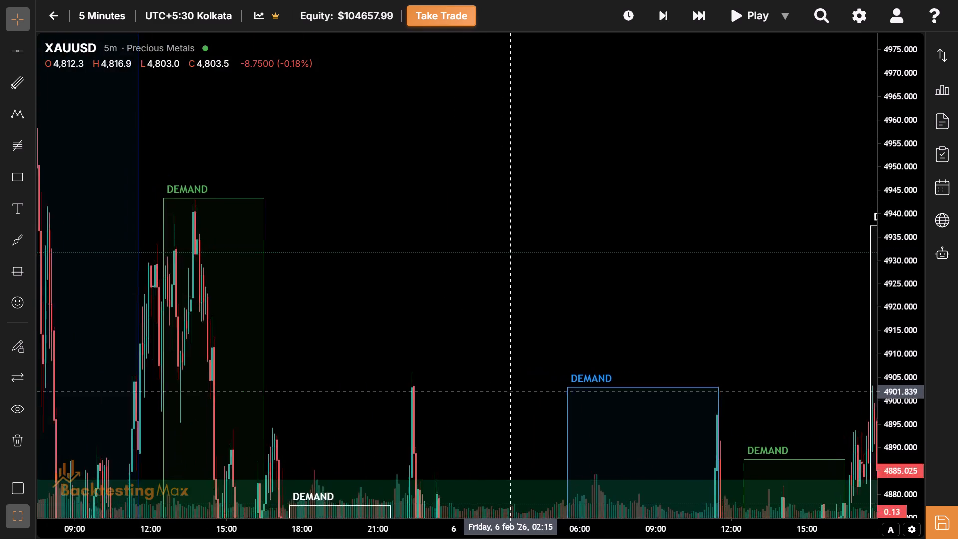
pyautogui.moveTo(515, 394); pyautogui.dragTo(627, 422)
pyautogui.moveTo(627, 422); pyautogui.dragTo(753, 437)
pyautogui.click(620, 346)
pyautogui.moveTo(620, 346); pyautogui.dragTo(613, 490)
pyautogui.moveTo(897, 78); pyautogui.dragTo(855, 387)
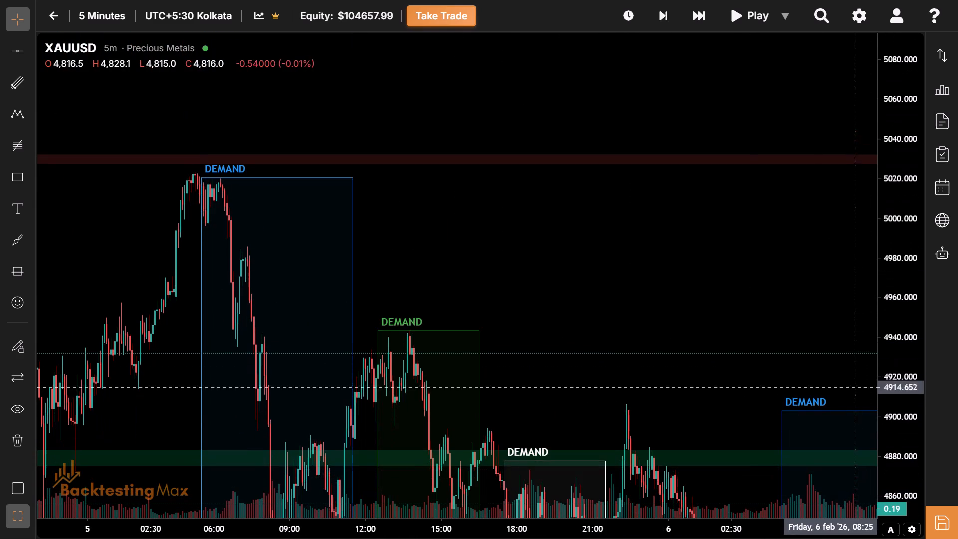
pyautogui.moveTo(749, 337); pyautogui.dragTo(550, 254)
pyautogui.moveTo(549, 255); pyautogui.dragTo(533, 241)
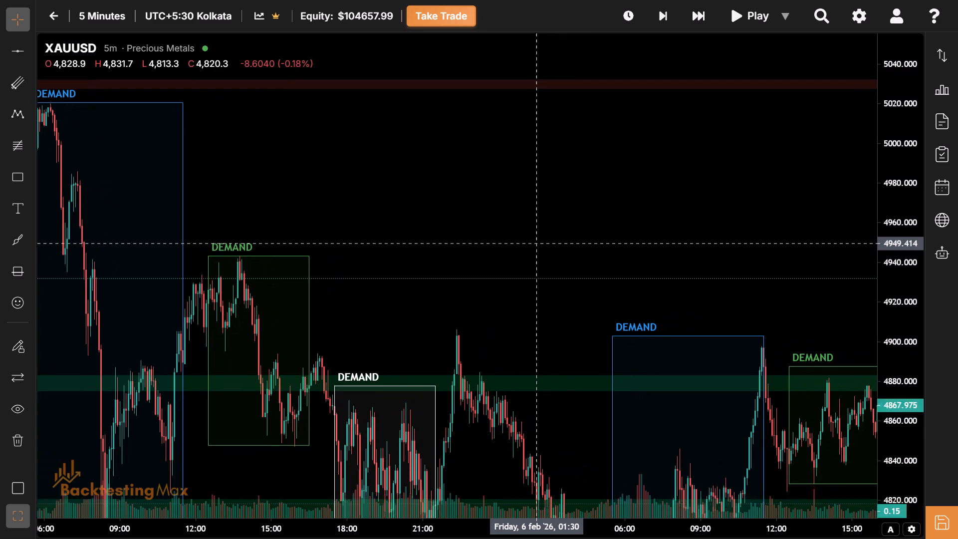
pyautogui.moveTo(533, 241); pyautogui.dragTo(495, 205)
pyautogui.moveTo(503, 229); pyautogui.dragTo(525, 219)
pyautogui.moveTo(525, 219); pyautogui.dragTo(339, 166)
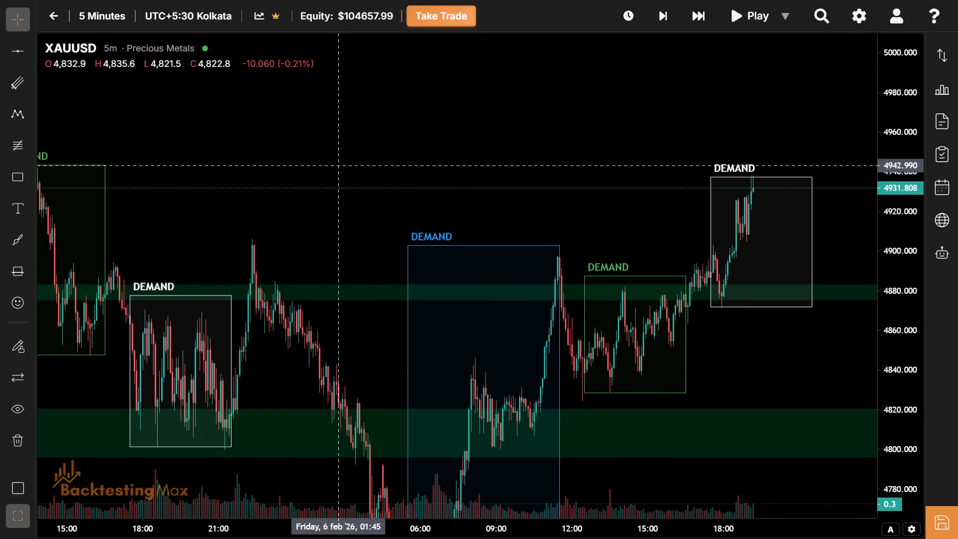
pyautogui.moveTo(339, 166); pyautogui.dragTo(842, 125)
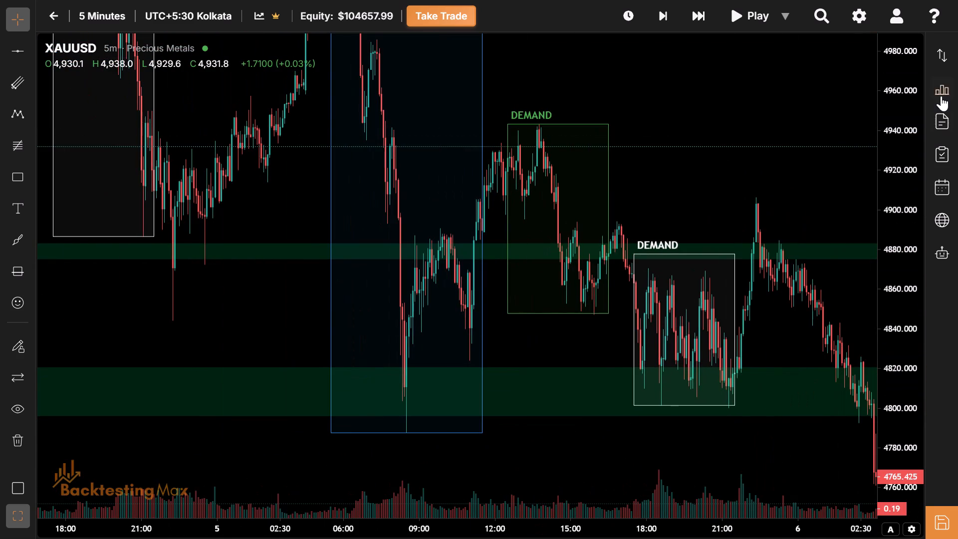
pyautogui.moveTo(895, 96); pyautogui.dragTo(889, 214)
pyautogui.moveTo(675, 188); pyautogui.dragTo(381, 169)
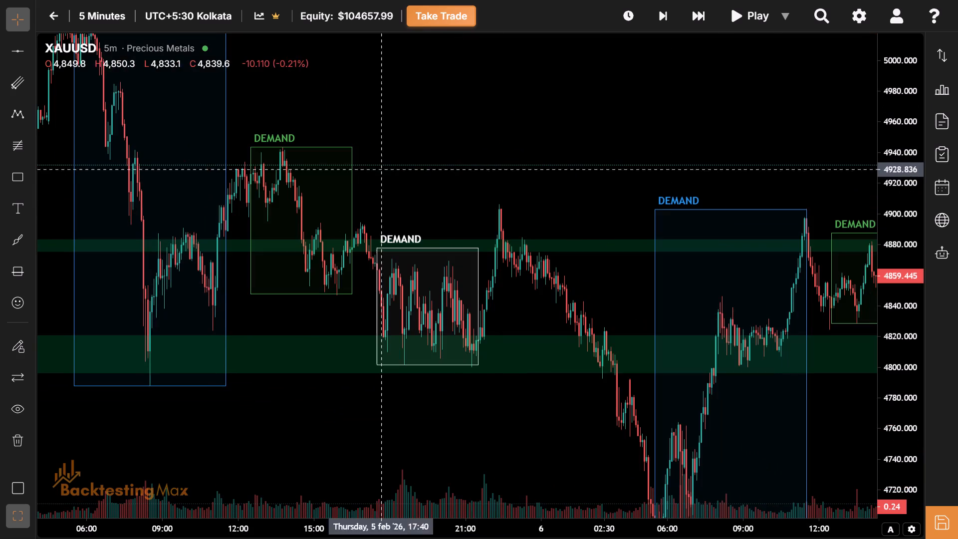
pyautogui.moveTo(772, 163); pyautogui.dragTo(442, 142)
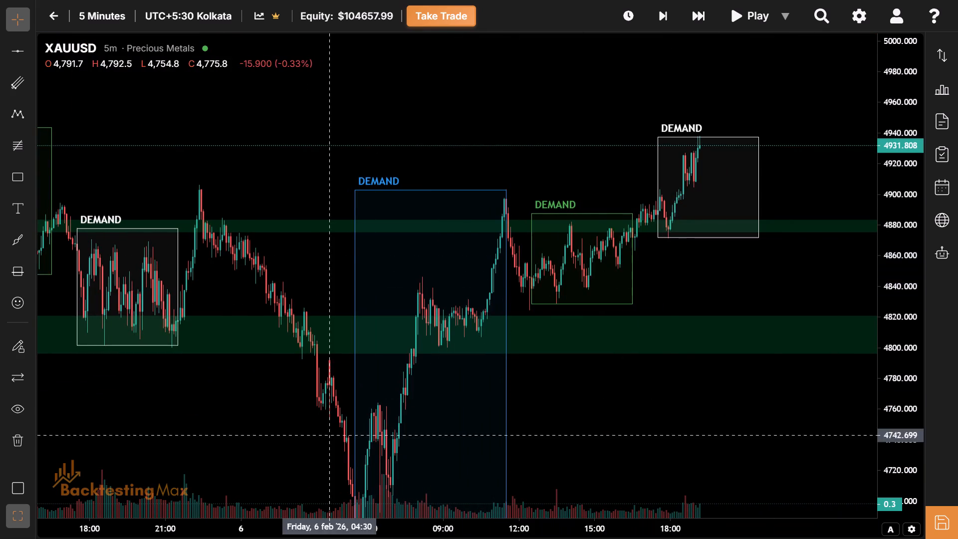
# Examine the price action from early February through 6 Feb against the session boxes and the red and green zones.
pyautogui.moveTo(264, 532); pyautogui.dragTo(699, 532)
pyautogui.moveTo(378, 443); pyautogui.dragTo(662, 447)
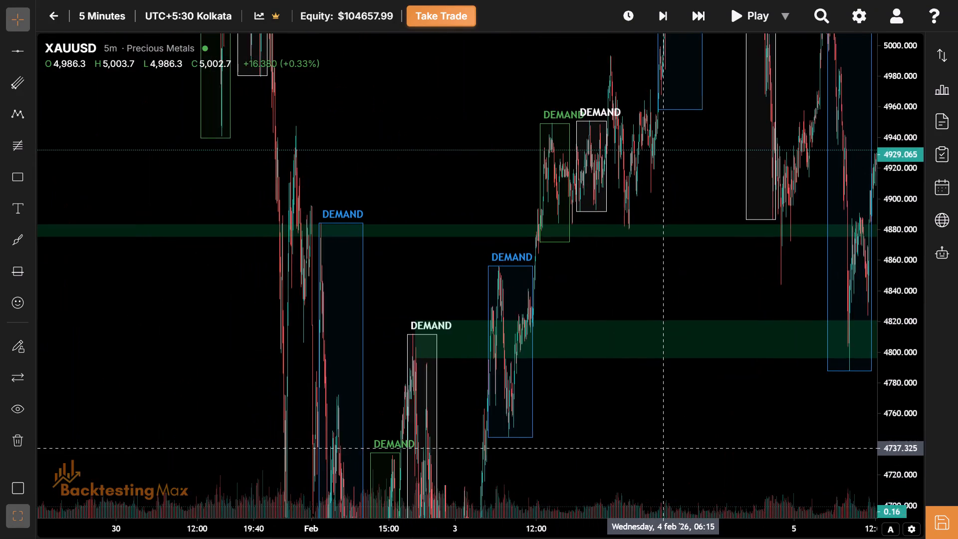
pyautogui.moveTo(662, 447); pyautogui.dragTo(532, 470)
pyautogui.moveTo(532, 470); pyautogui.dragTo(445, 457)
pyautogui.moveTo(541, 303); pyautogui.dragTo(304, 385)
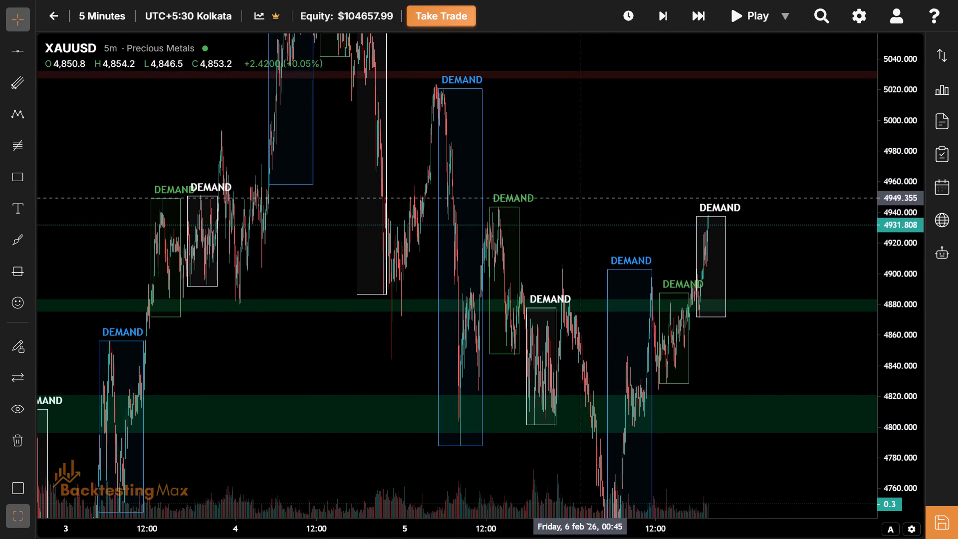
pyautogui.moveTo(580, 198); pyautogui.dragTo(287, 205)
pyautogui.moveTo(391, 533); pyautogui.dragTo(272, 529)
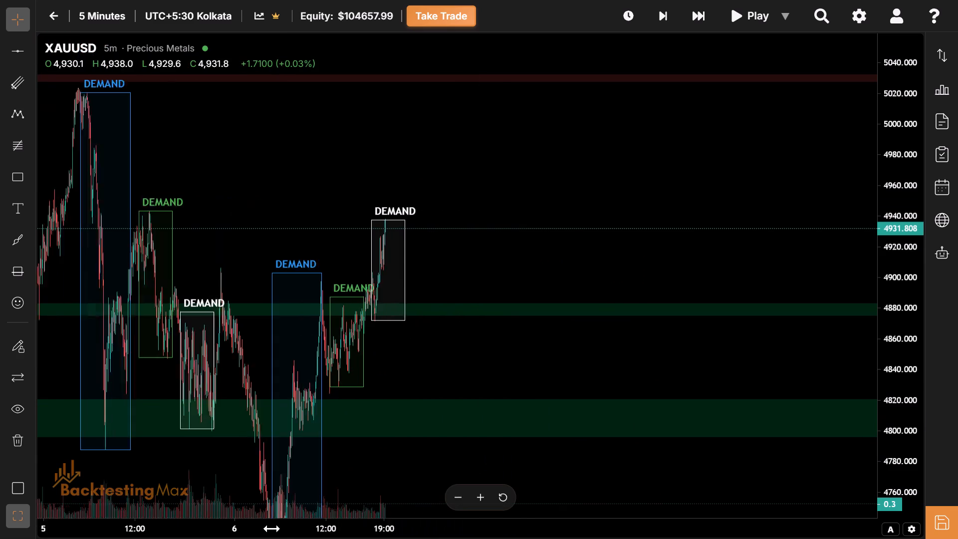
pyautogui.moveTo(272, 529); pyautogui.dragTo(198, 531)
pyautogui.click(161, 215)
pyautogui.moveTo(161, 215); pyautogui.dragTo(528, 303)
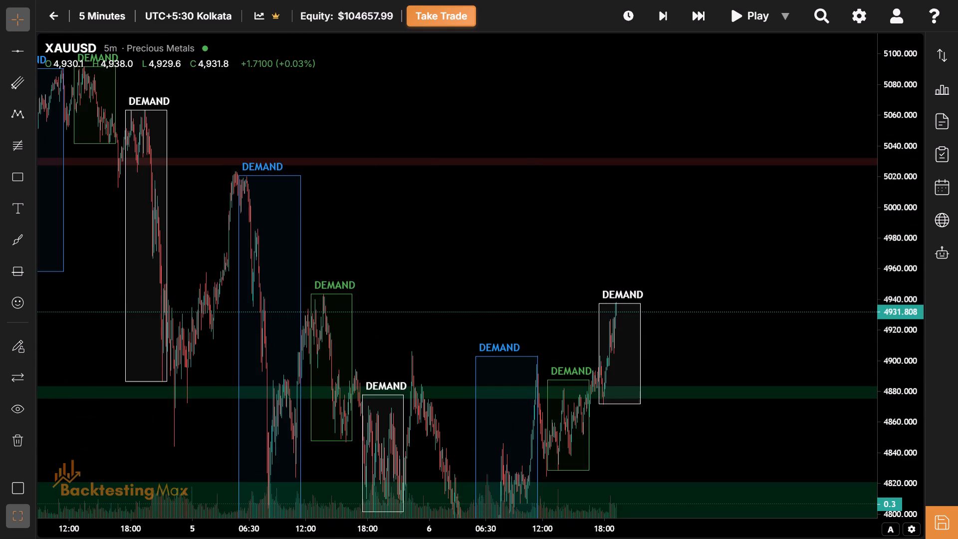
pyautogui.moveTo(603, 535); pyautogui.dragTo(339, 530)
pyautogui.moveTo(157, 256); pyautogui.dragTo(633, 285)
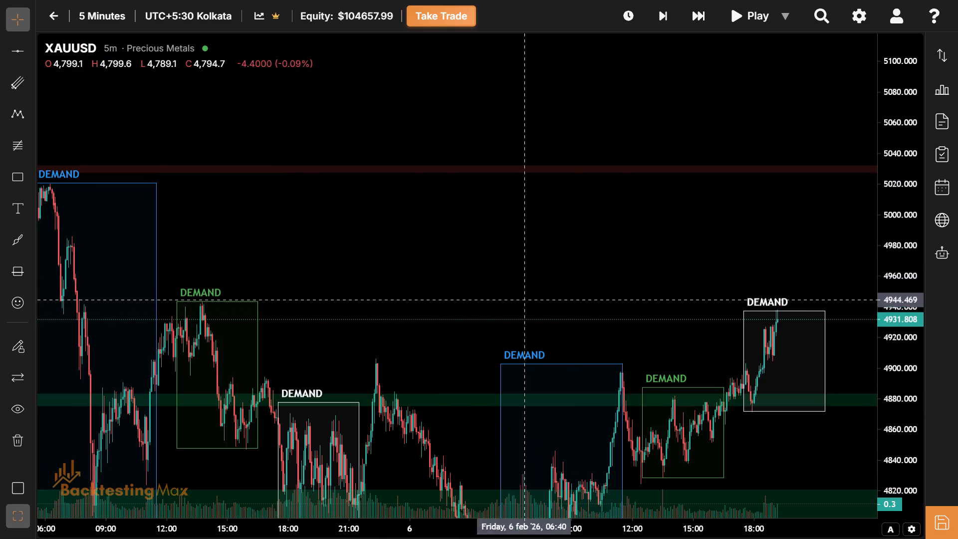
# Draw a horizontal line at about 4937.14 along the top edge of the 6 Feb New York session box.
pyautogui.click(16, 56)
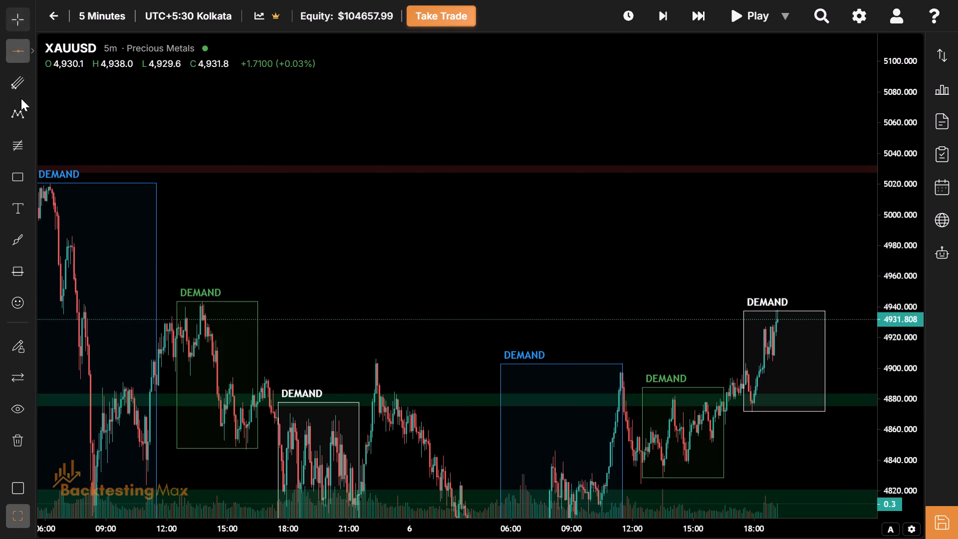
pyautogui.click(90, 311)
# Examine the 6 Feb price action below the horizontal line and around the New York session box at several chart scales.
pyautogui.moveTo(426, 269); pyautogui.dragTo(419, 265)
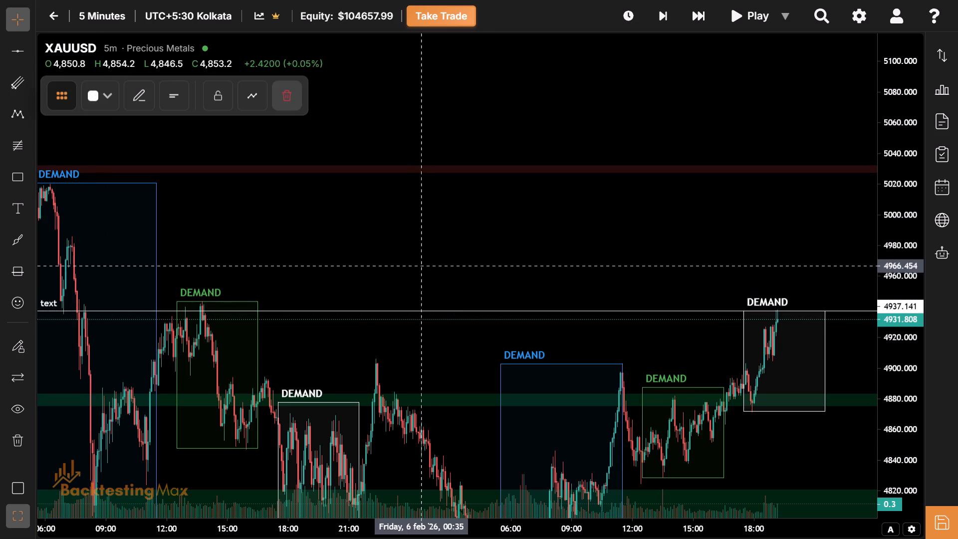
pyautogui.moveTo(419, 265); pyautogui.dragTo(403, 258)
pyautogui.moveTo(552, 240); pyautogui.dragTo(501, 245)
pyautogui.moveTo(595, 259); pyautogui.dragTo(669, 291)
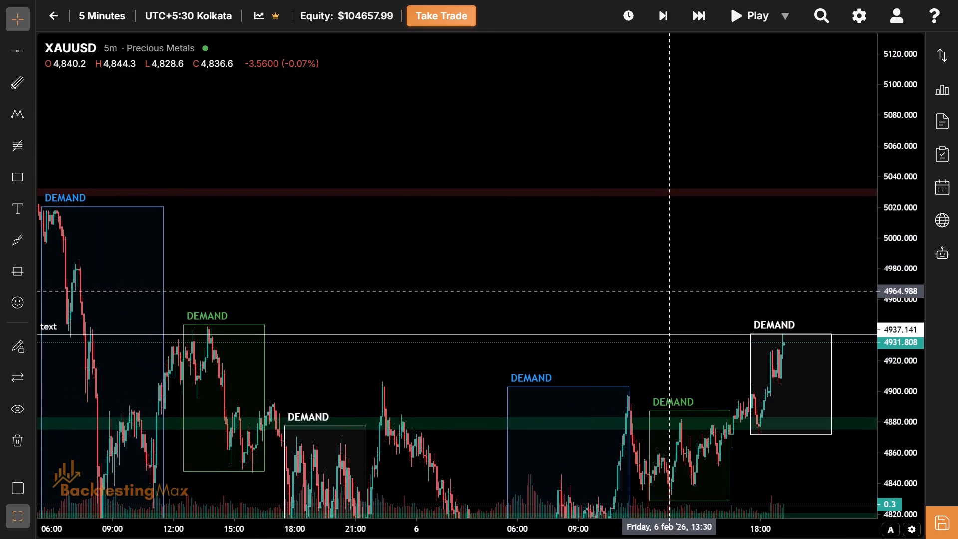
pyautogui.moveTo(590, 277); pyautogui.dragTo(347, 133)
pyautogui.moveTo(786, 270); pyautogui.dragTo(575, 310)
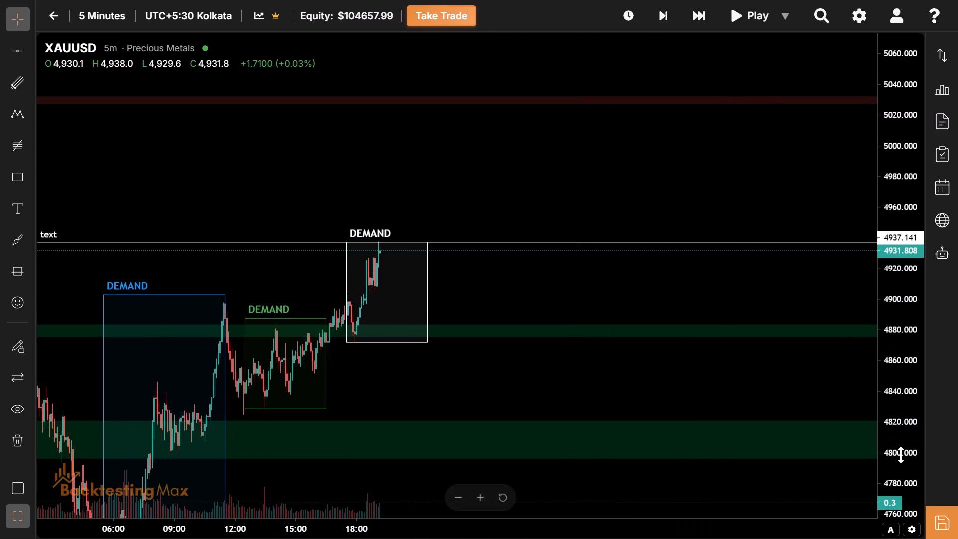
pyautogui.moveTo(901, 455); pyautogui.dragTo(872, 262)
pyautogui.moveTo(547, 238); pyautogui.dragTo(583, 274)
pyautogui.moveTo(436, 538); pyautogui.dragTo(478, 519)
pyautogui.moveTo(478, 519); pyautogui.dragTo(295, 522)
pyautogui.click(375, 307)
pyautogui.moveTo(375, 307); pyautogui.dragTo(534, 312)
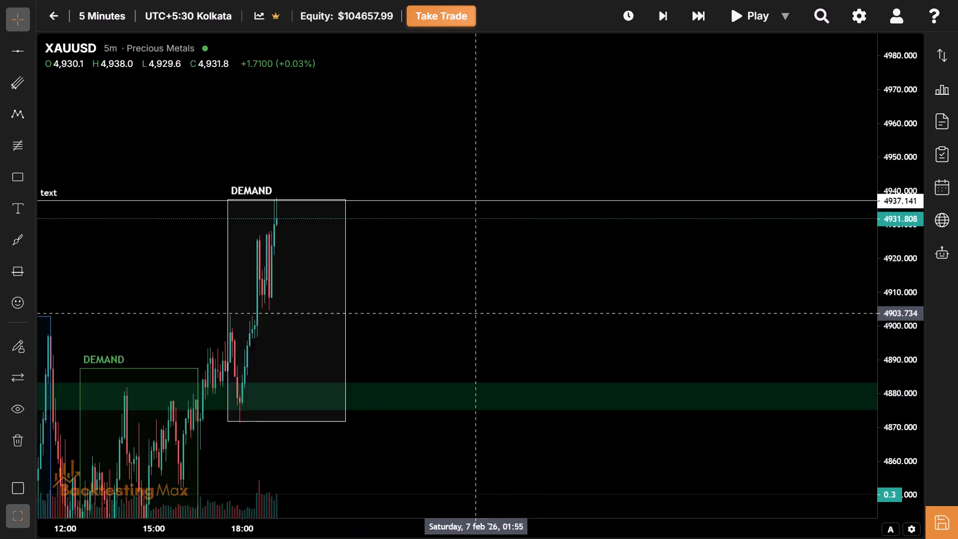
pyautogui.moveTo(534, 312); pyautogui.dragTo(652, 291)
pyautogui.click(544, 535)
pyautogui.moveTo(544, 535); pyautogui.dragTo(291, 534)
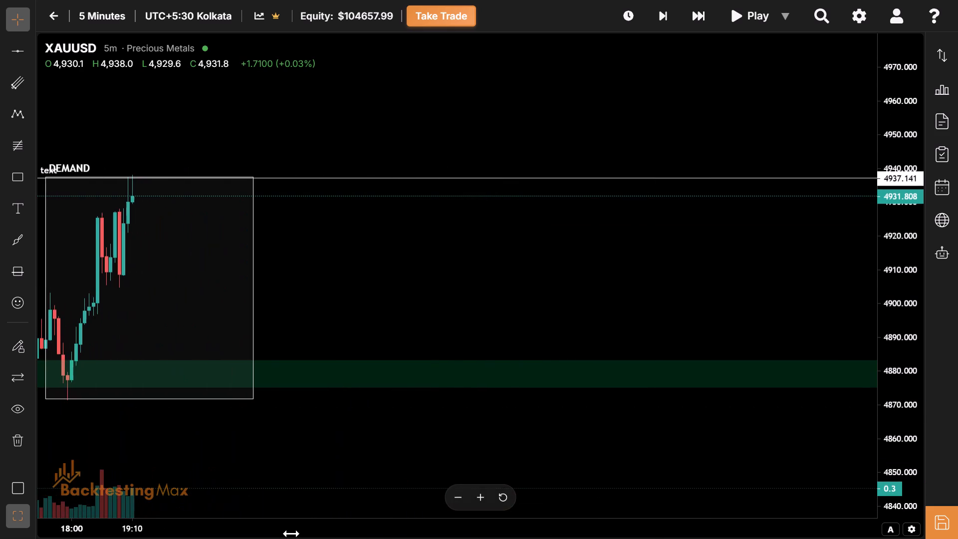
pyautogui.moveTo(354, 277); pyautogui.dragTo(765, 361)
pyautogui.moveTo(908, 493); pyautogui.dragTo(902, 452)
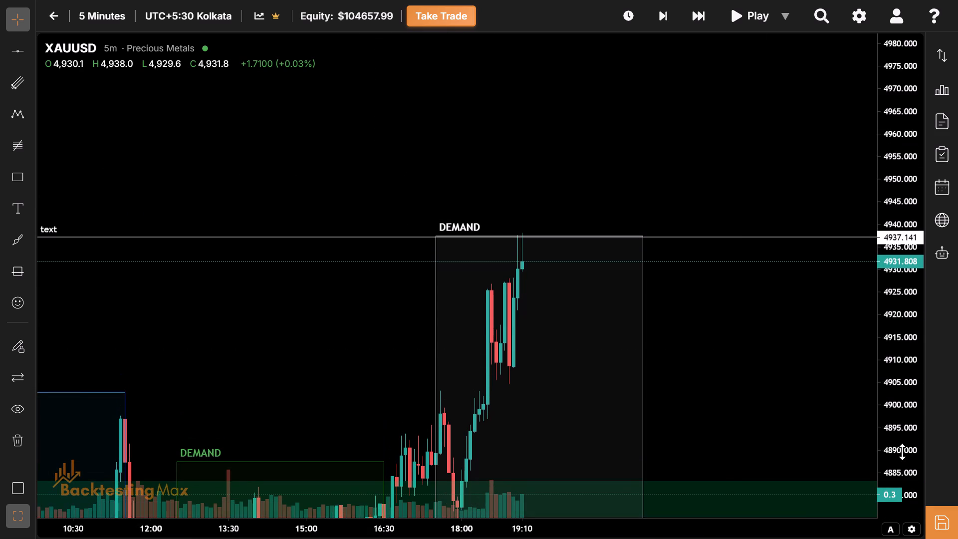
pyautogui.moveTo(764, 329); pyautogui.dragTo(547, 183)
pyautogui.moveTo(644, 250); pyautogui.dragTo(630, 281)
pyautogui.moveTo(630, 267); pyautogui.dragTo(639, 298)
pyautogui.moveTo(602, 260); pyautogui.dragTo(633, 362)
pyautogui.moveTo(633, 362); pyautogui.dragTo(642, 382)
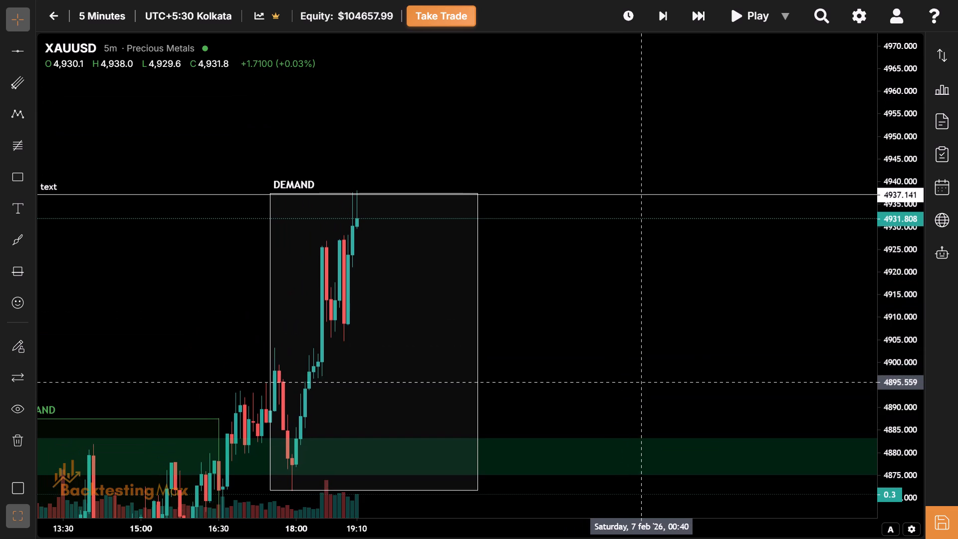
# Advance the replay by one 5-minute bar in the 6 Feb New York session.
pyautogui.click(670, 19)
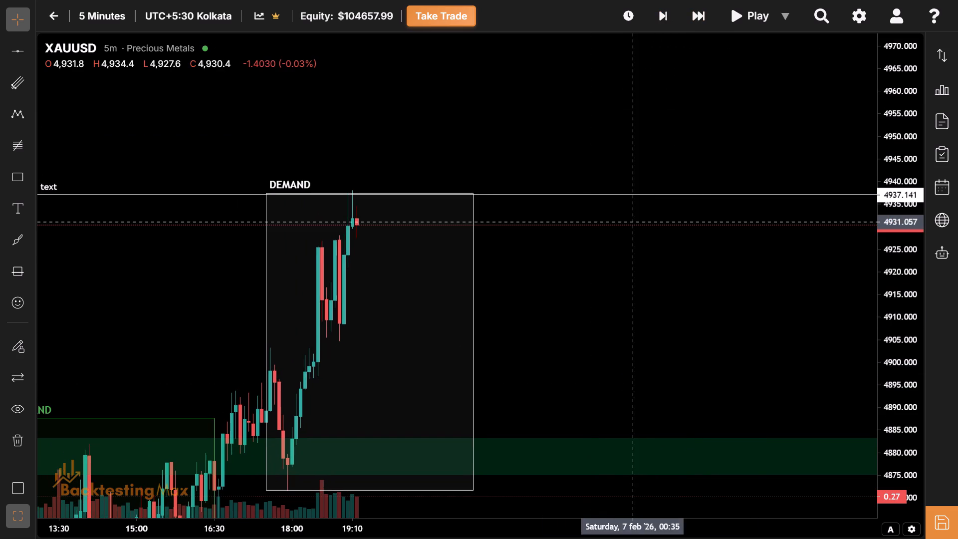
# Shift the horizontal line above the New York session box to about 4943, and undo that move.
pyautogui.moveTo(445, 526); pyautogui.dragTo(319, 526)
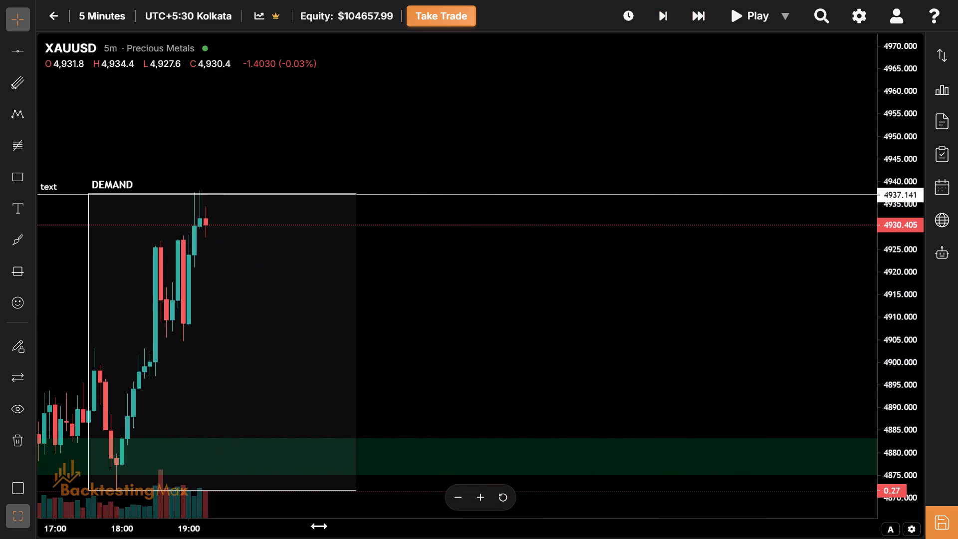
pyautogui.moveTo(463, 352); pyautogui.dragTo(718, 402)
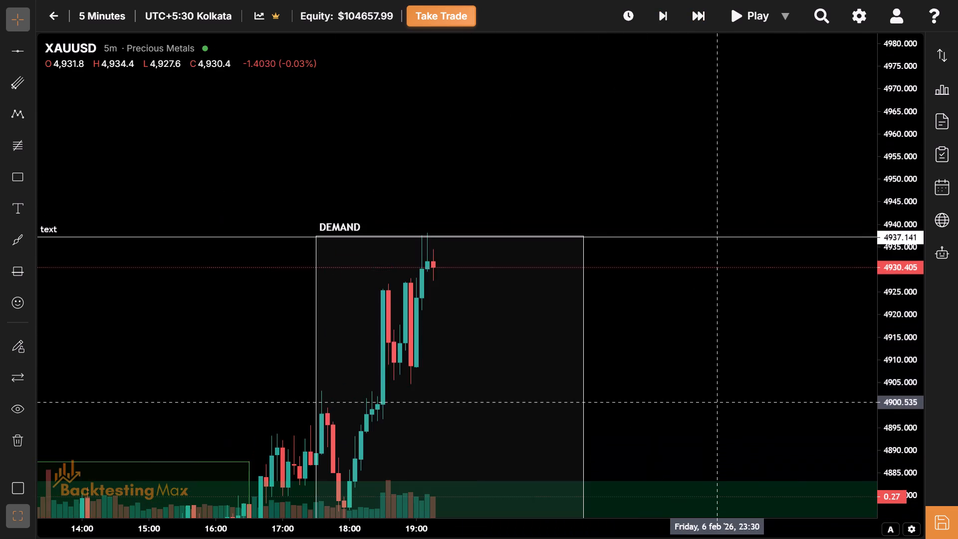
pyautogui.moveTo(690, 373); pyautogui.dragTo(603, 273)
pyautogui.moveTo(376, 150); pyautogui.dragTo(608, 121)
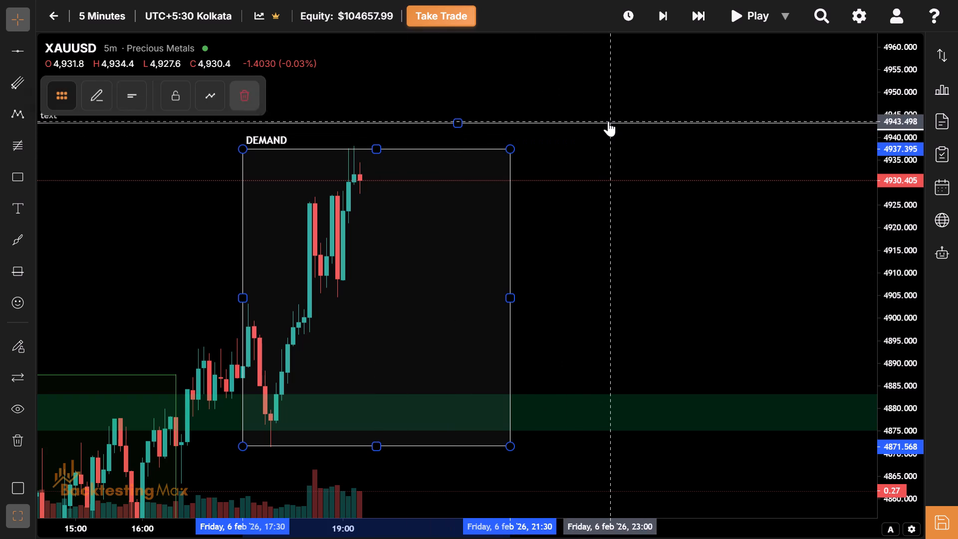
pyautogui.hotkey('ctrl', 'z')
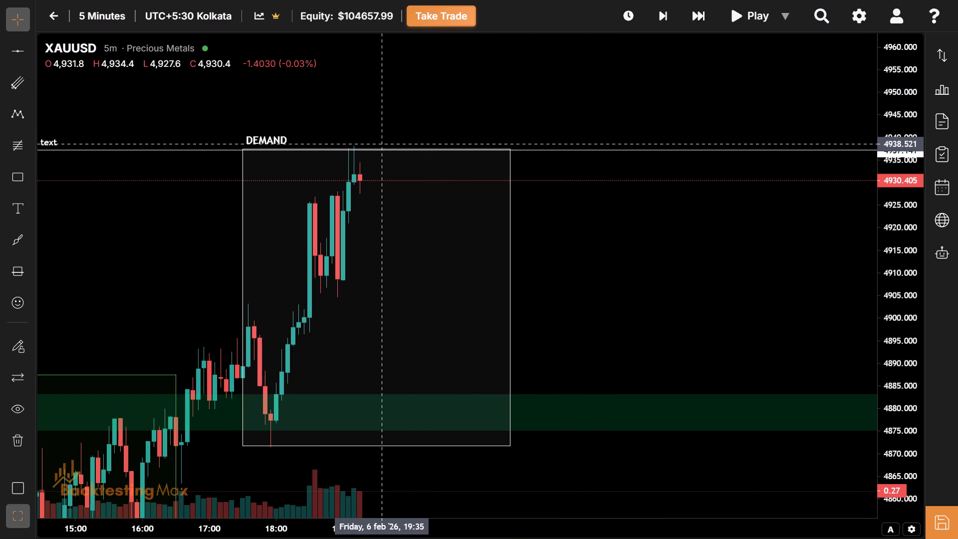
# Advance the replay by one more 5-minute bar in the 6 Feb New York session.
pyautogui.moveTo(555, 282); pyautogui.dragTo(559, 300)
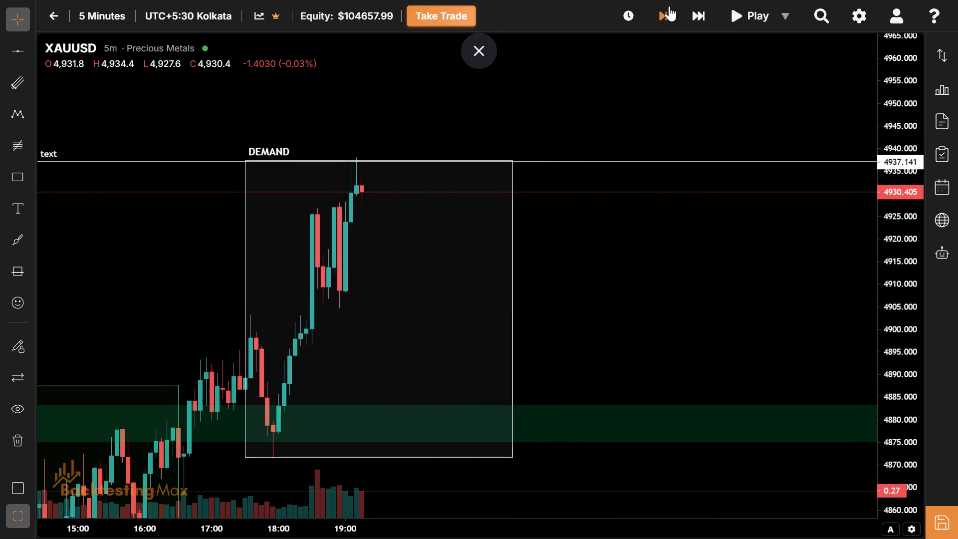
pyautogui.click(668, 16)
# Switch the chart to the 15-minute timeframe to view the New York session candles against the horizontal line.
pyautogui.click(105, 21)
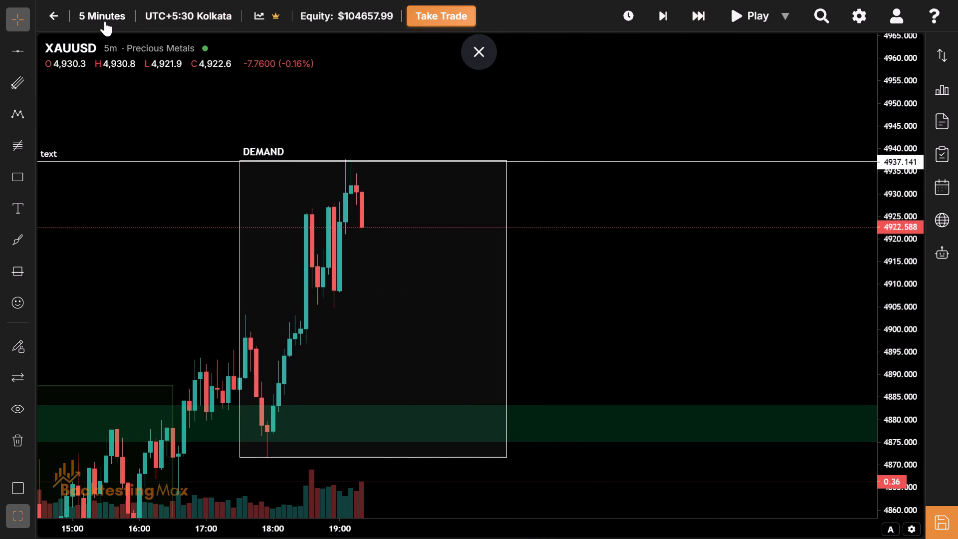
pyautogui.click(134, 181)
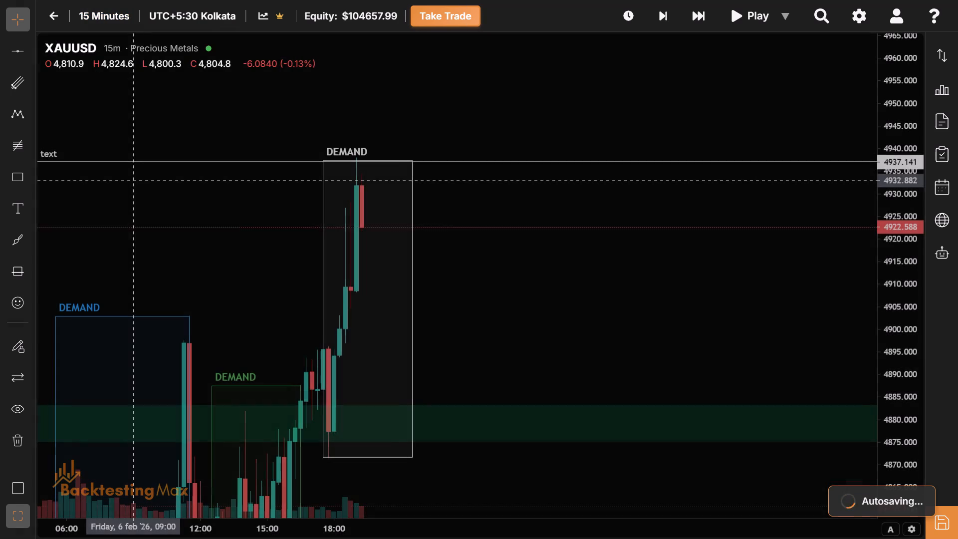
pyautogui.moveTo(495, 275); pyautogui.dragTo(441, 295)
pyautogui.moveTo(528, 300); pyautogui.dragTo(432, 316)
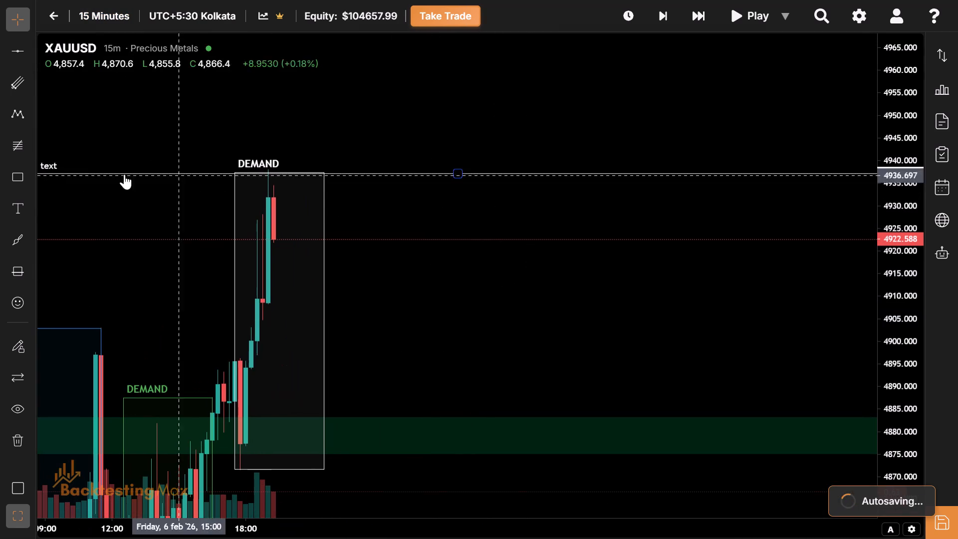
# Advance the replay by one bar while on the 15-minute chart.
pyautogui.click(655, 10)
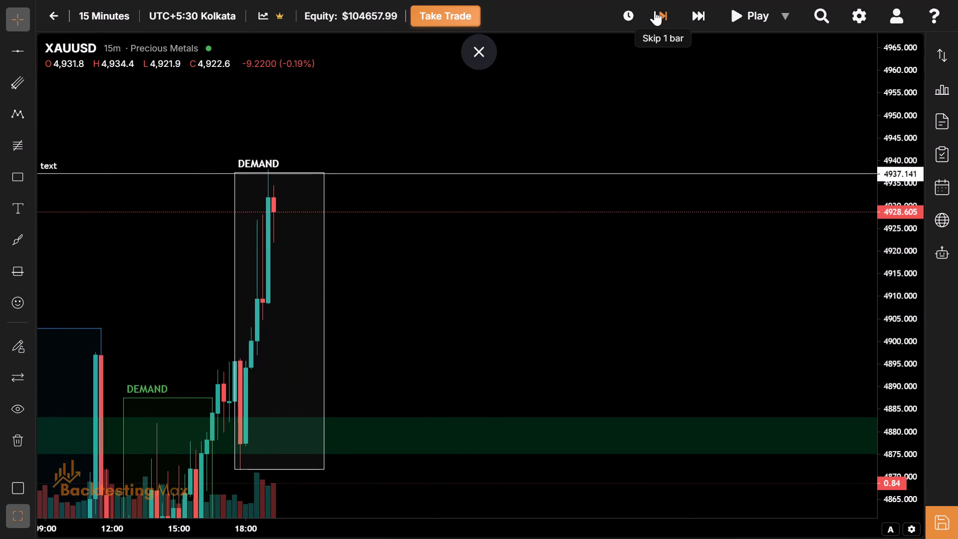
# Review the New York session candles on the 15-minute chart and return to the 5-minute timeframe.
pyautogui.moveTo(634, 177); pyautogui.dragTo(538, 220)
pyautogui.moveTo(239, 267); pyautogui.dragTo(361, 259)
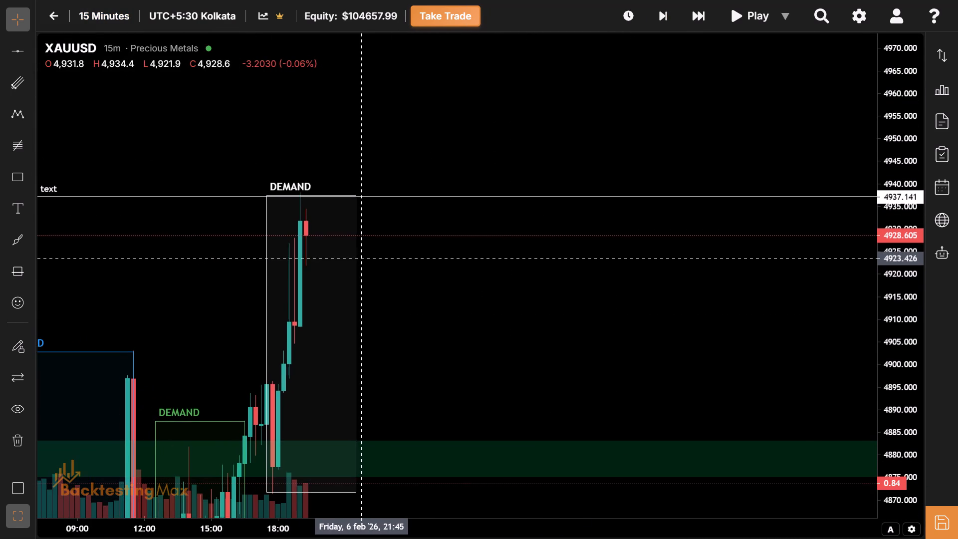
pyautogui.moveTo(467, 249); pyautogui.dragTo(453, 217)
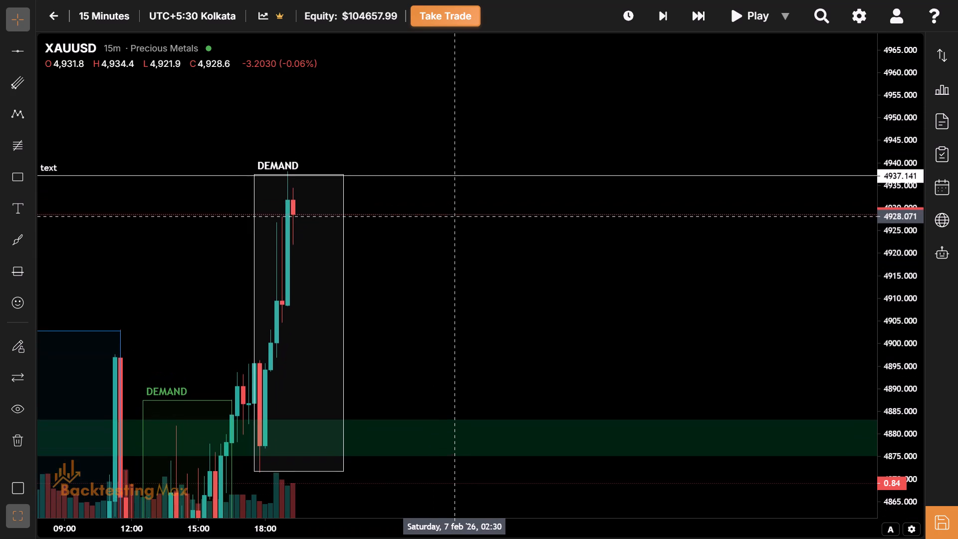
pyautogui.moveTo(453, 217); pyautogui.dragTo(426, 215)
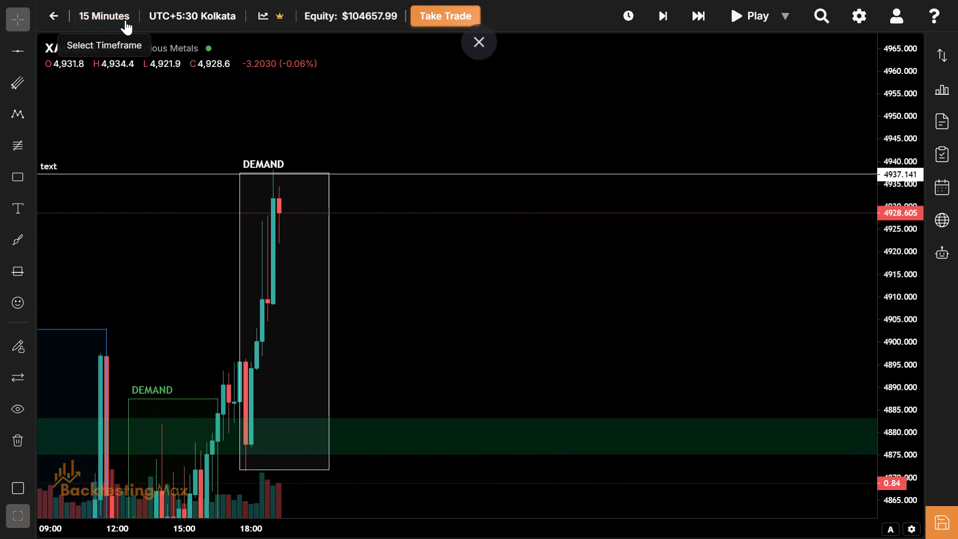
pyautogui.click(125, 22)
pyautogui.click(138, 170)
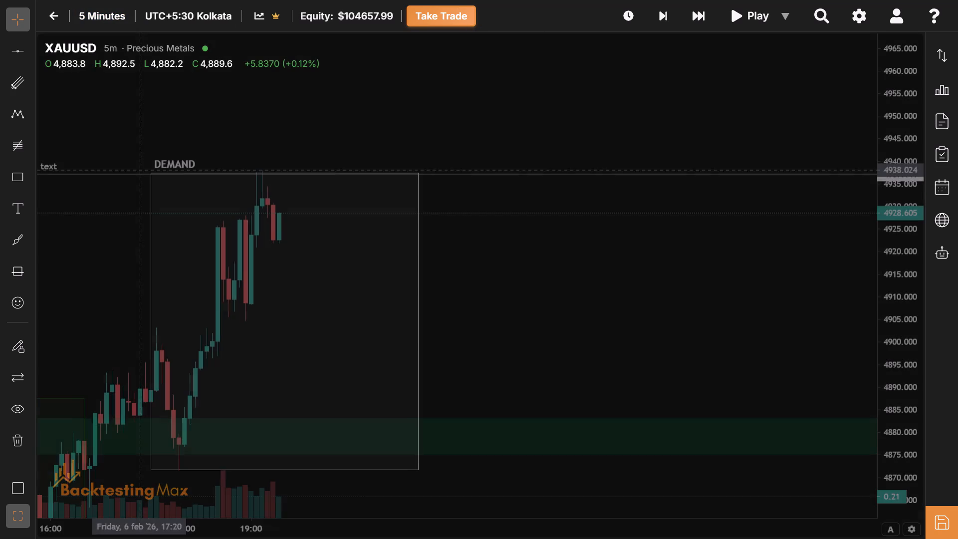
# Examine the latest 5-minute candles below the horizontal line at the New York session high for a possible entry.
pyautogui.moveTo(332, 286); pyautogui.dragTo(403, 297)
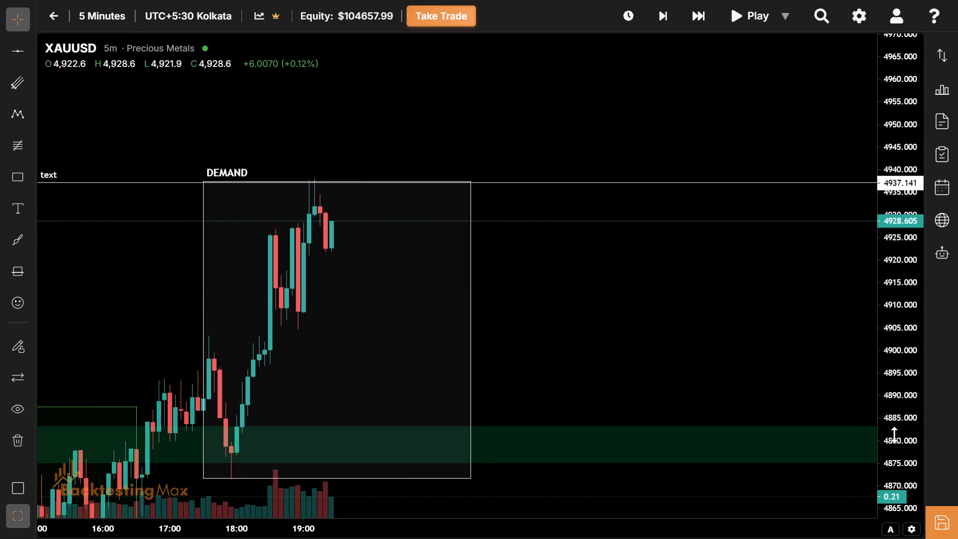
pyautogui.moveTo(894, 435); pyautogui.dragTo(899, 350)
pyautogui.click(639, 293)
pyautogui.moveTo(632, 354); pyautogui.dragTo(471, 354)
pyautogui.moveTo(471, 354); pyautogui.dragTo(457, 410)
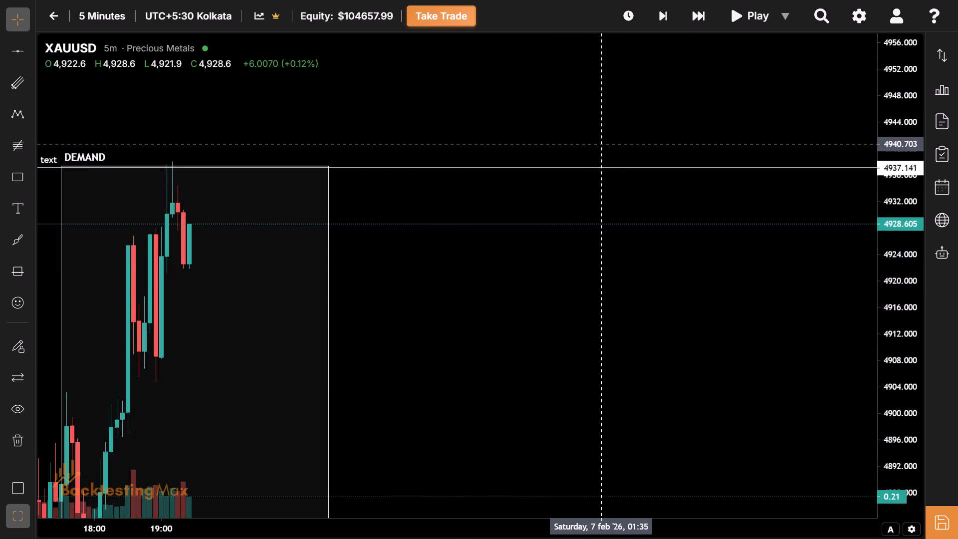
pyautogui.moveTo(533, 452); pyautogui.dragTo(577, 426)
pyautogui.moveTo(577, 426); pyautogui.dragTo(543, 341)
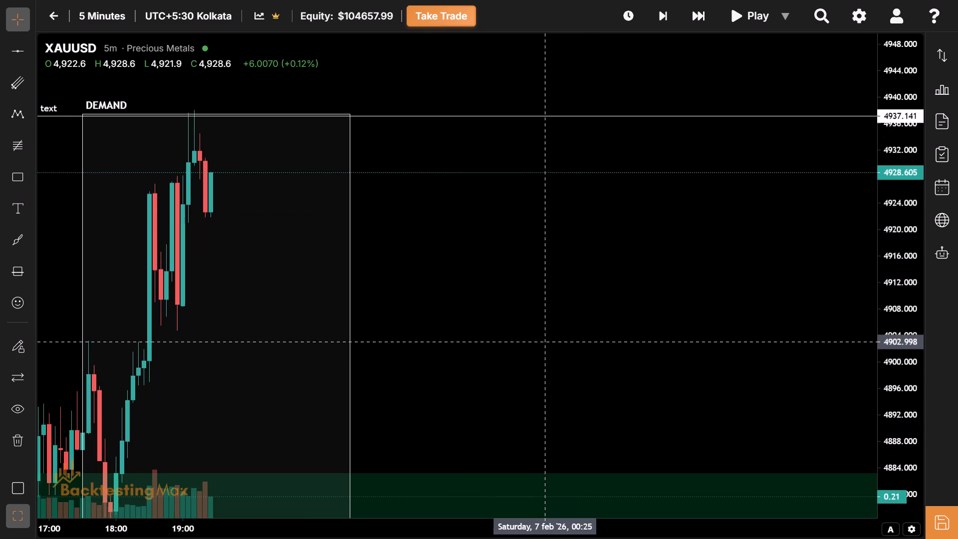
pyautogui.click(207, 206)
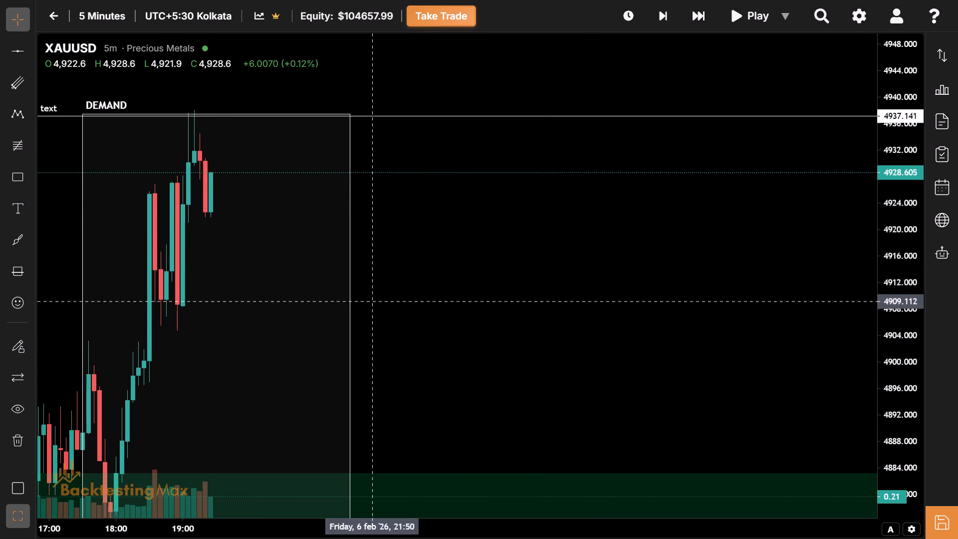
pyautogui.moveTo(425, 305); pyautogui.dragTo(514, 290)
pyautogui.moveTo(494, 330); pyautogui.dragTo(517, 339)
pyautogui.moveTo(517, 339); pyautogui.dragTo(455, 330)
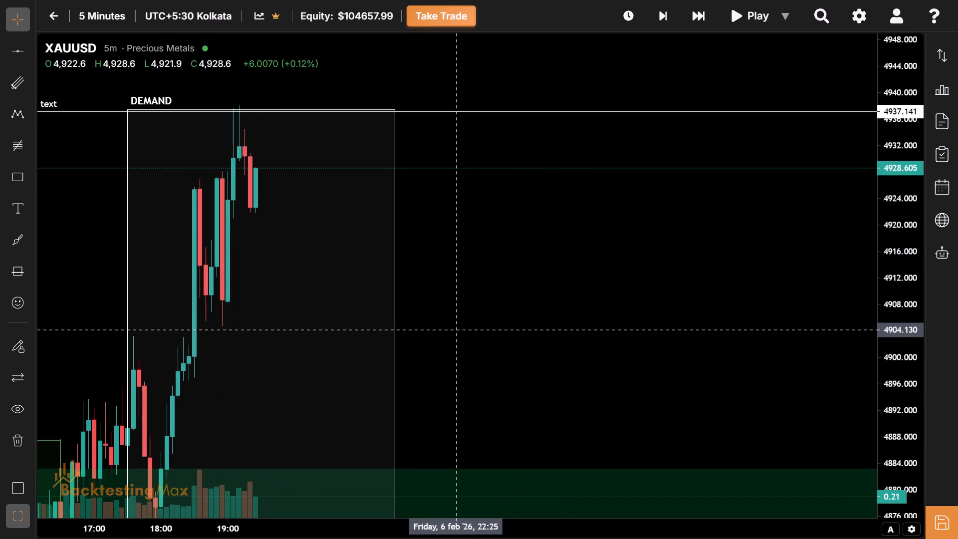
pyautogui.moveTo(257, 220); pyautogui.dragTo(240, 256)
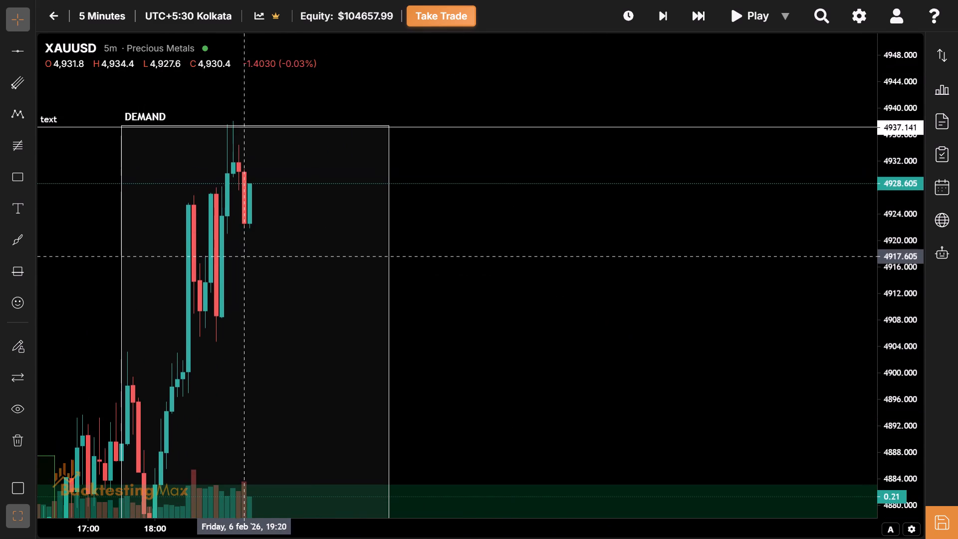
pyautogui.click(313, 260)
pyautogui.moveTo(276, 247); pyautogui.dragTo(277, 263)
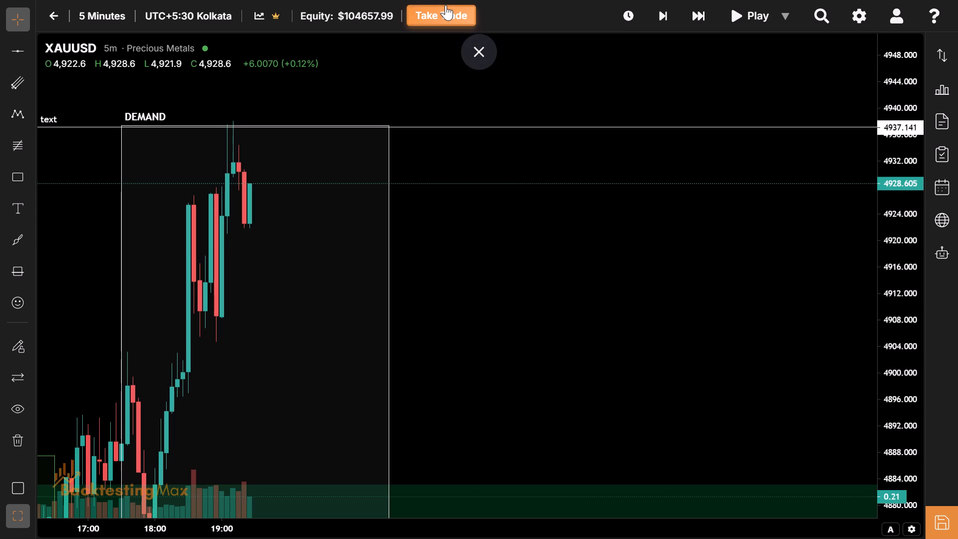
# Start a new short limit order on XAUUSD with its entry at about 4919.76, below the latest candles.
pyautogui.click(446, 5)
pyautogui.moveTo(210, 160); pyautogui.dragTo(870, 251)
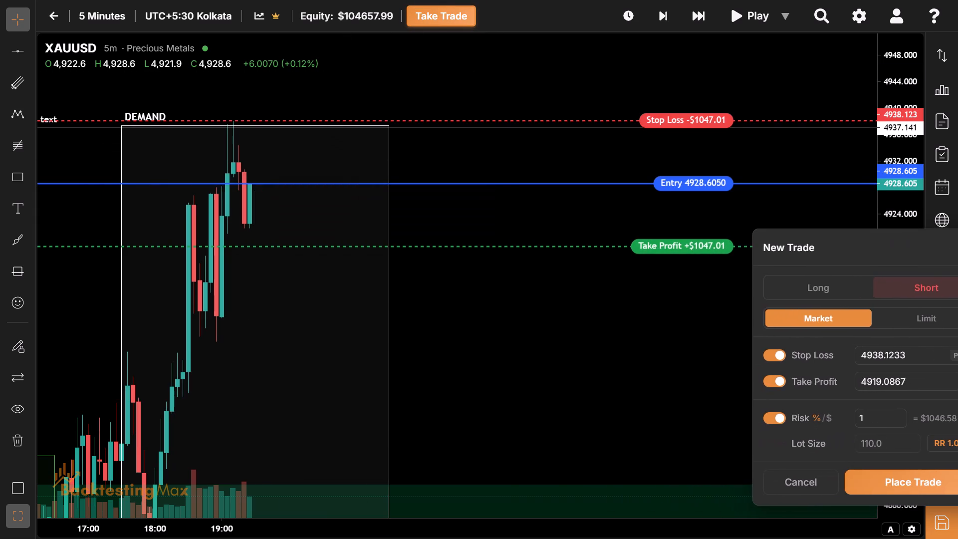
pyautogui.moveTo(870, 251); pyautogui.dragTo(879, 251)
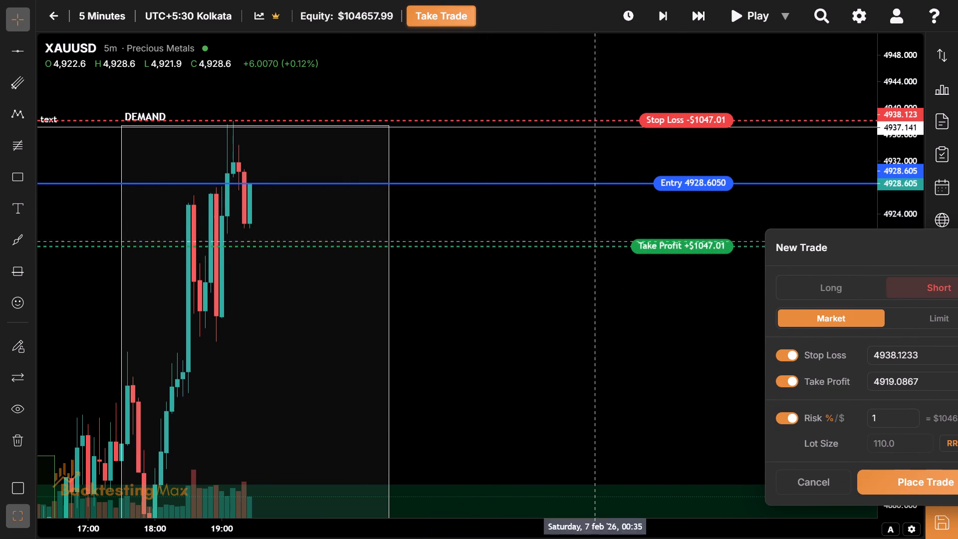
pyautogui.click(919, 313)
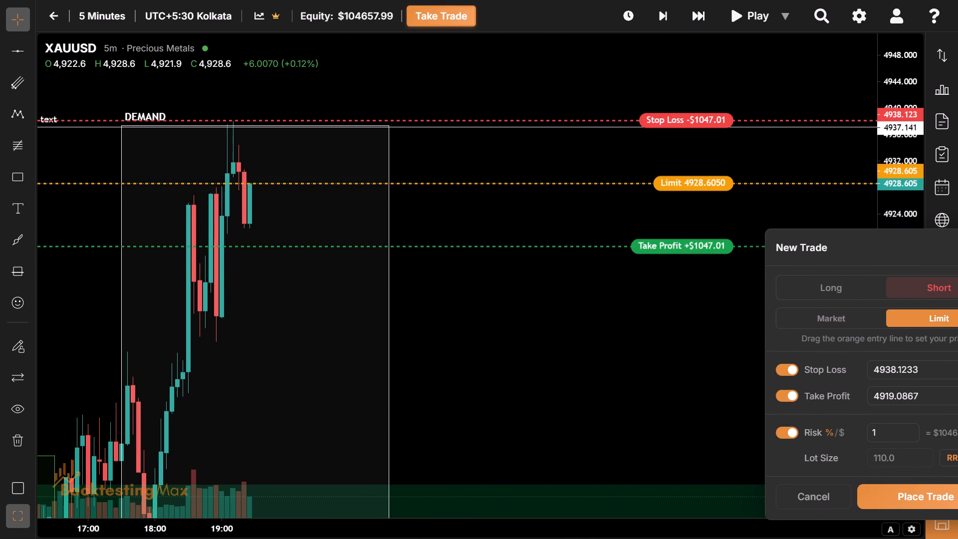
pyautogui.moveTo(453, 185); pyautogui.dragTo(626, 241)
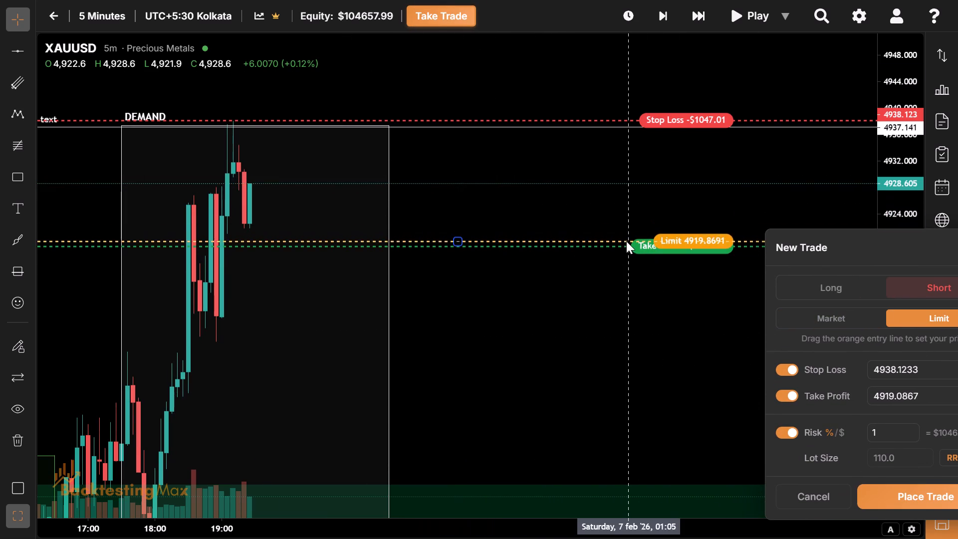
pyautogui.moveTo(626, 241); pyautogui.dragTo(626, 242)
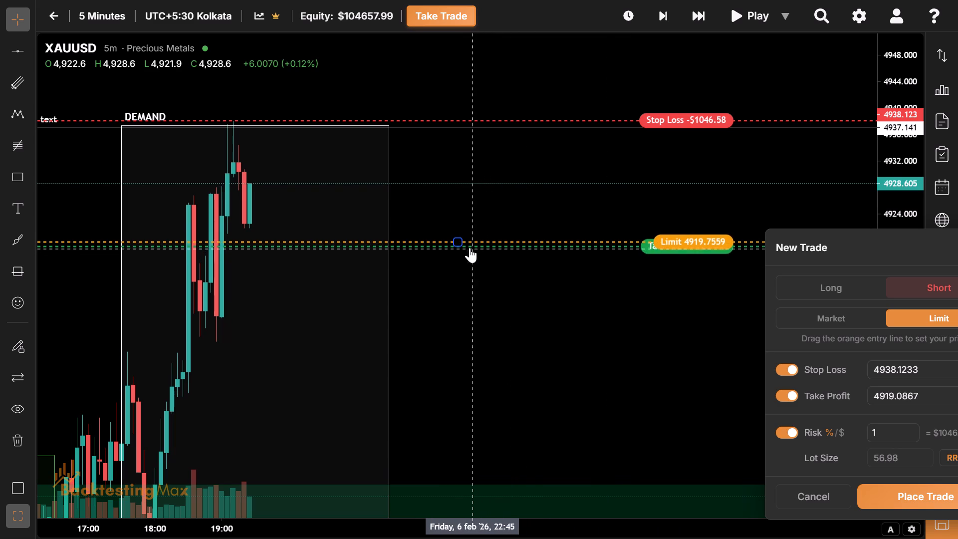
# Set the short's stop loss at about 4937.90 and take profit at about 4884.78, just above the green zone, and place the trade.
pyautogui.moveTo(437, 121); pyautogui.dragTo(438, 126)
pyautogui.moveTo(470, 309); pyautogui.dragTo(470, 304)
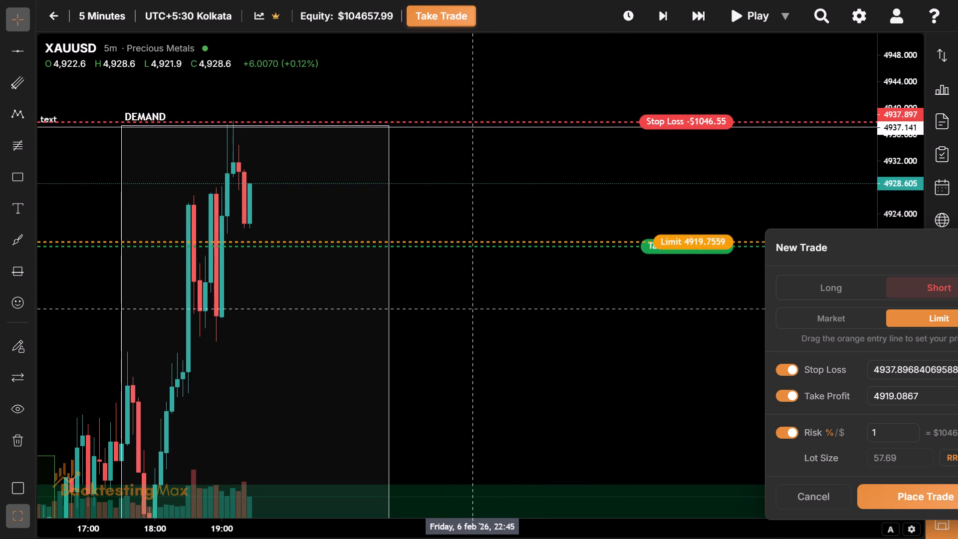
pyautogui.moveTo(470, 304); pyautogui.dragTo(465, 219)
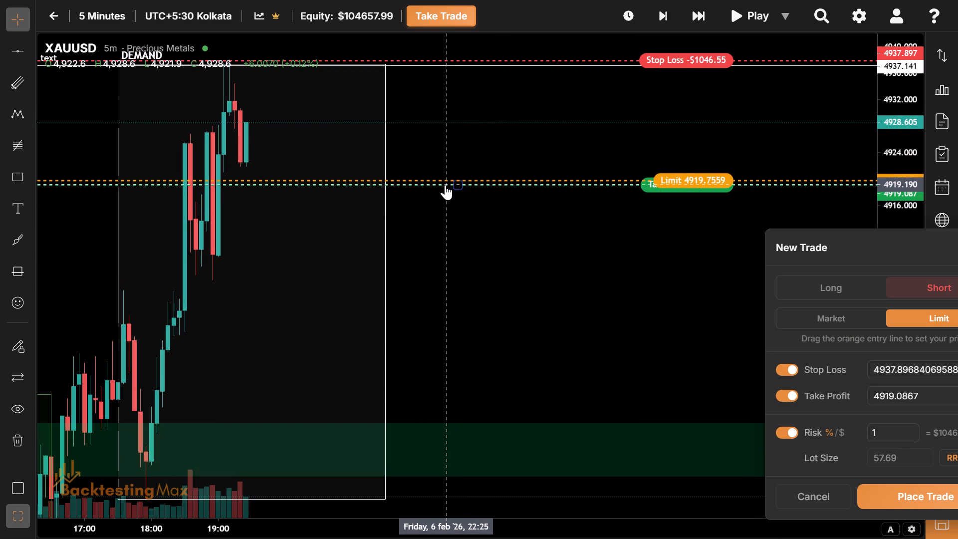
pyautogui.moveTo(445, 185); pyautogui.dragTo(614, 419)
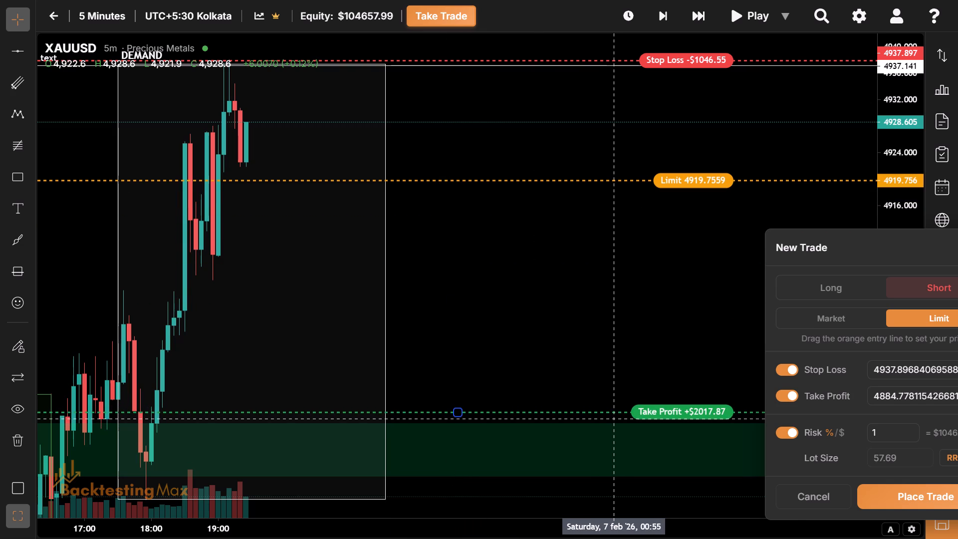
pyautogui.moveTo(864, 244); pyautogui.dragTo(824, 235)
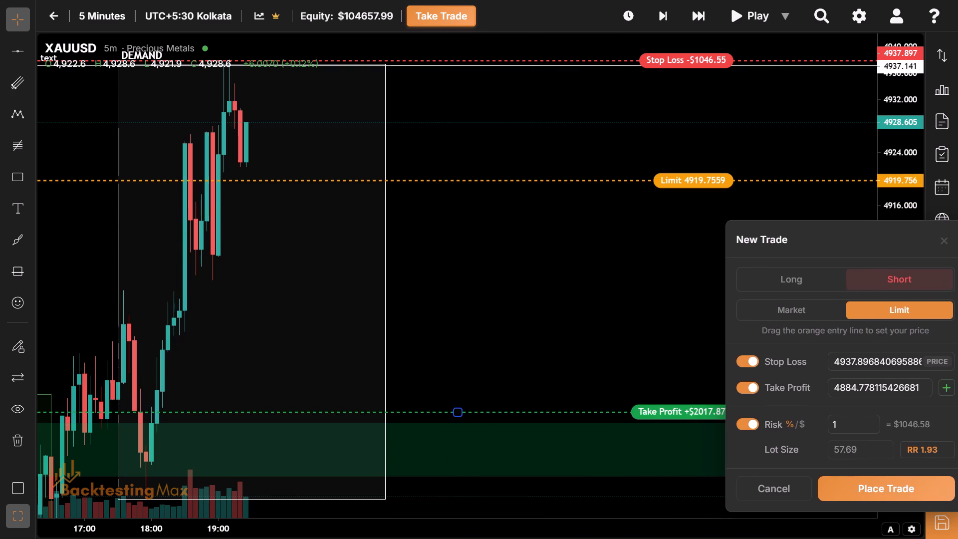
pyautogui.moveTo(824, 235); pyautogui.dragTo(838, 238)
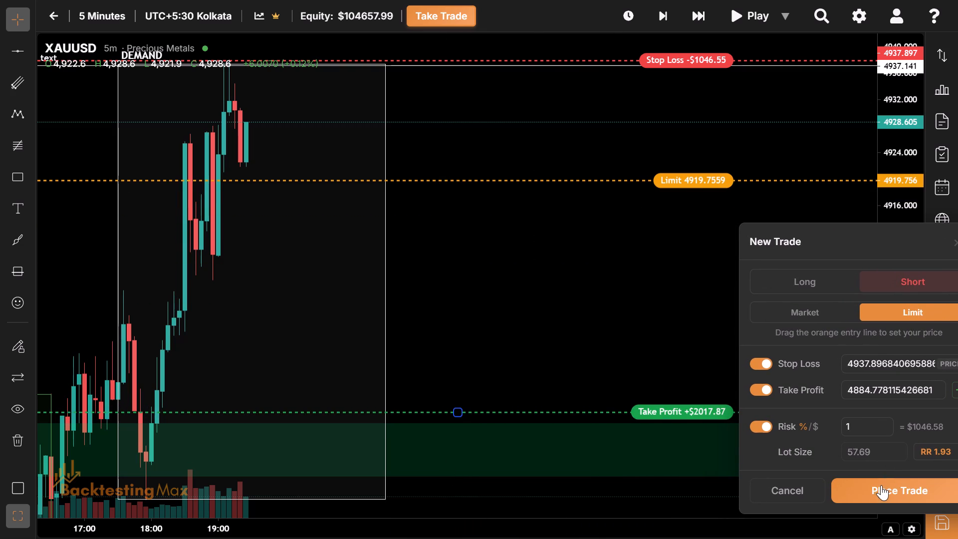
pyautogui.click(881, 485)
# Advance the replay by three 5-minute bars with the short limit order in place.
pyautogui.moveTo(711, 337); pyautogui.dragTo(722, 398)
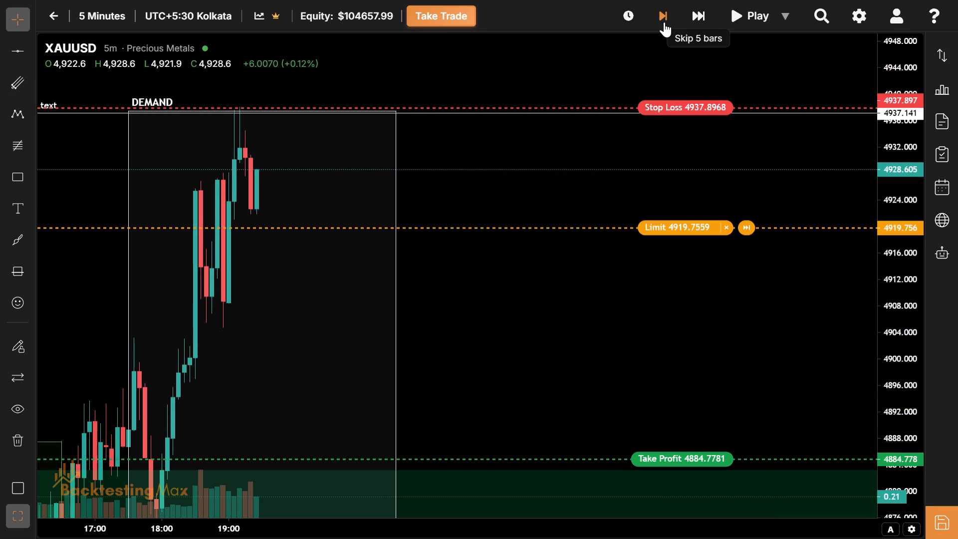
pyautogui.click(664, 22)
pyautogui.click(664, 22)
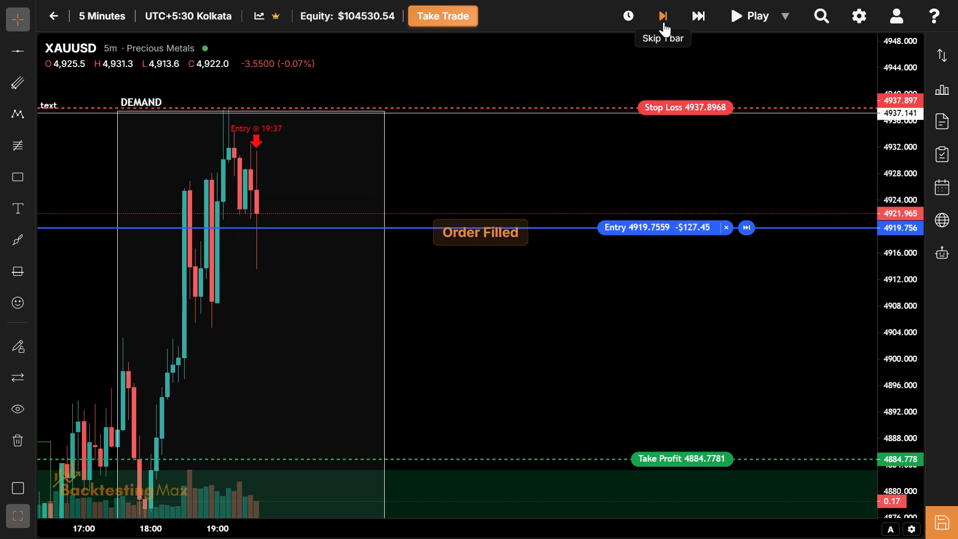
pyautogui.click(664, 22)
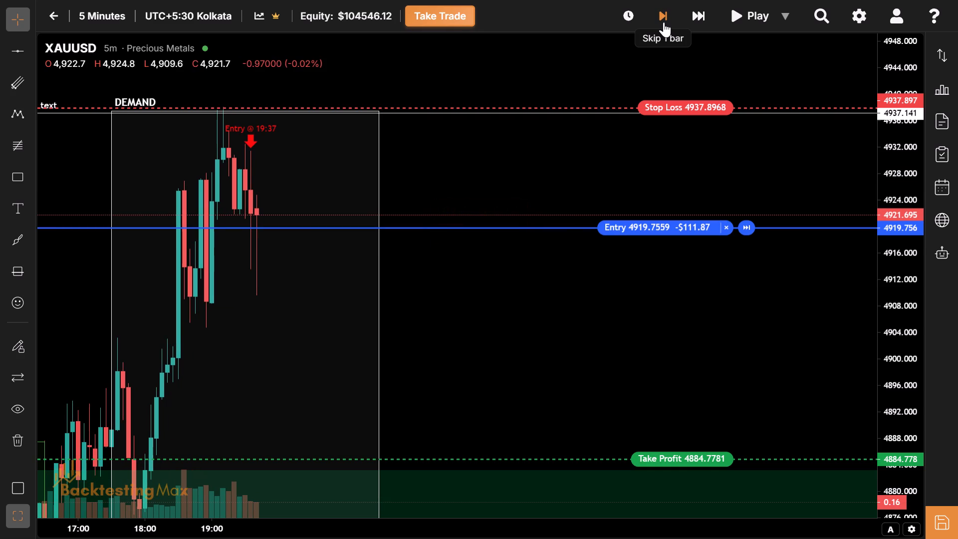
# Check the latest candles around the short entry and advance the replay by two more bars.
pyautogui.moveTo(526, 315); pyautogui.dragTo(622, 328)
pyautogui.moveTo(589, 336); pyautogui.dragTo(559, 337)
pyautogui.moveTo(559, 337); pyautogui.dragTo(517, 342)
pyautogui.moveTo(601, 331); pyautogui.dragTo(513, 326)
pyautogui.moveTo(563, 323); pyautogui.dragTo(554, 326)
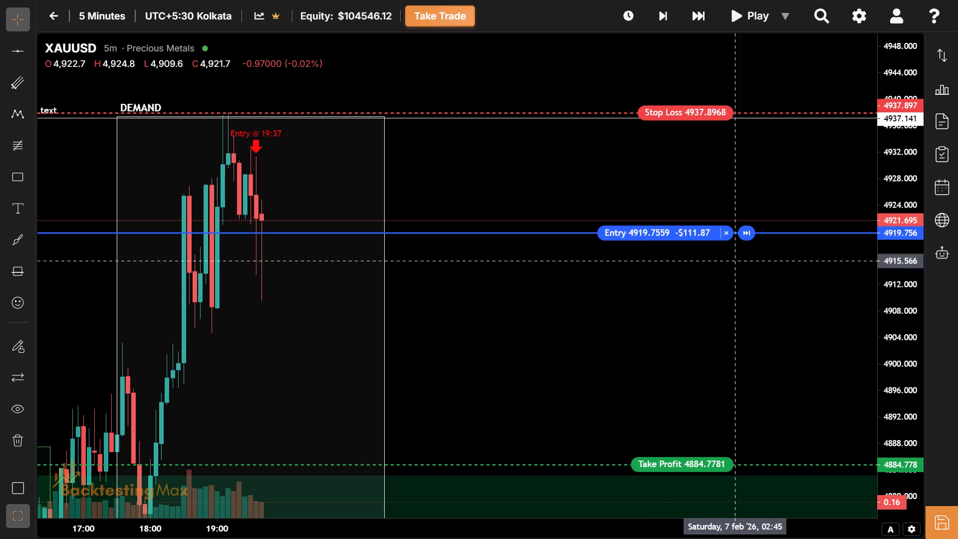
pyautogui.moveTo(677, 304); pyautogui.dragTo(666, 316)
pyautogui.click(658, 26)
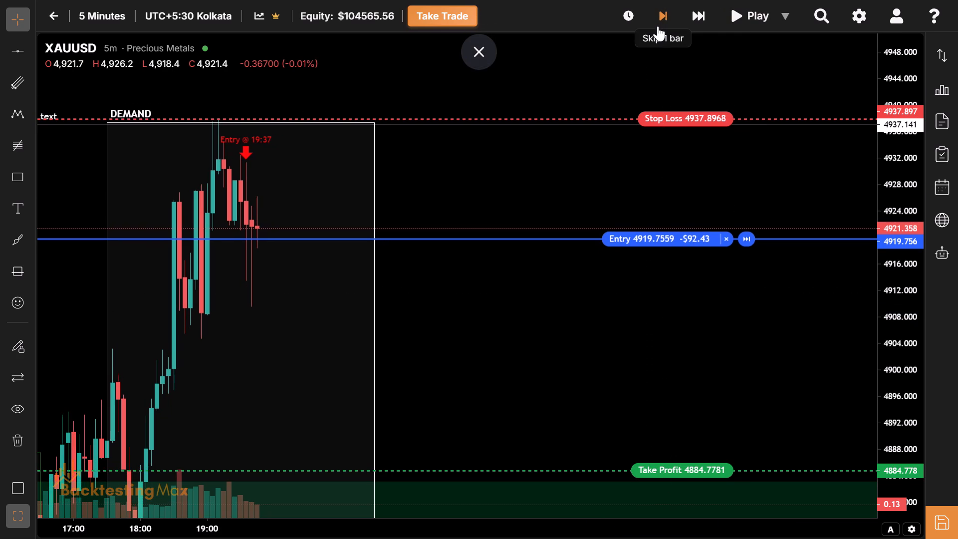
pyautogui.click(658, 26)
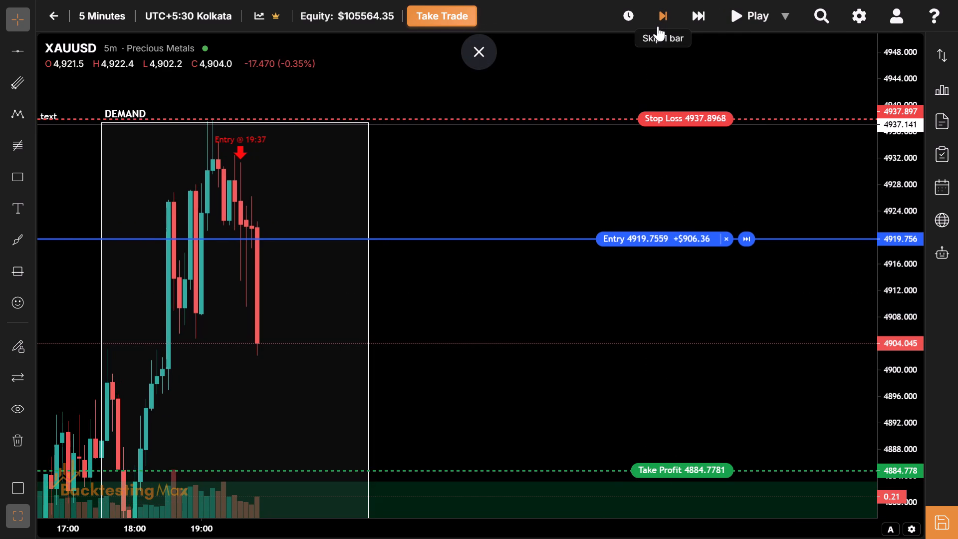
# Move the open short's stop loss to about 4919.89, just above the entry price.
pyautogui.moveTo(599, 256); pyautogui.dragTo(626, 283)
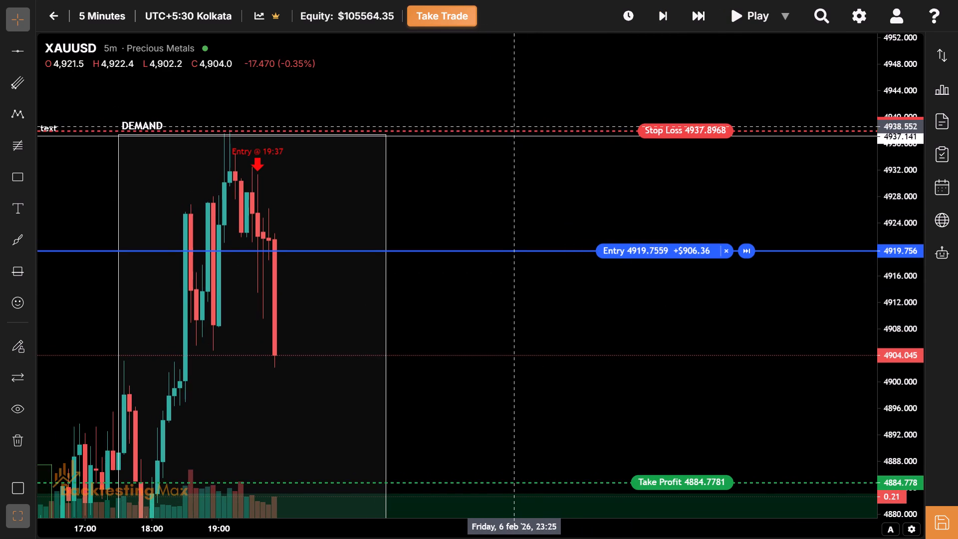
pyautogui.moveTo(510, 132); pyautogui.dragTo(626, 256)
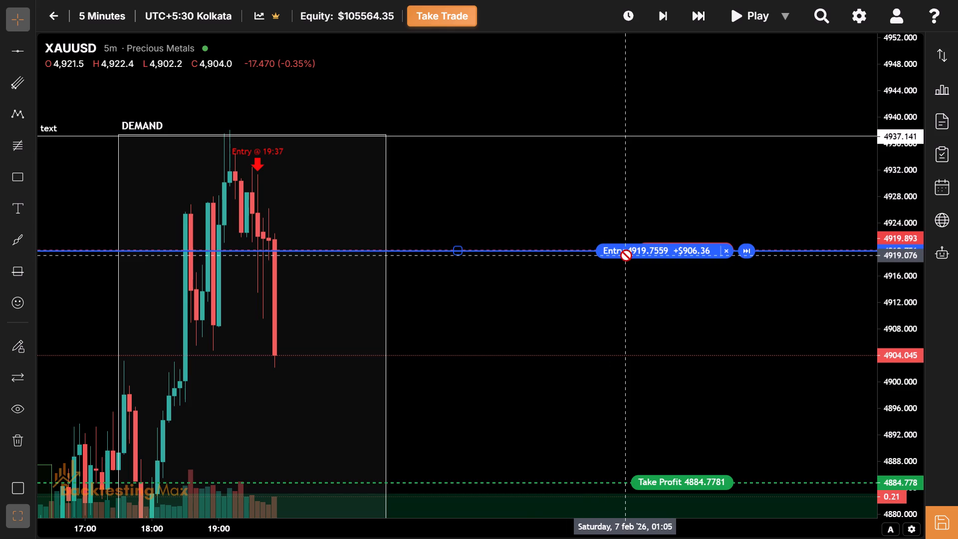
# Advance the replay by two bars with the stop loss near breakeven.
pyautogui.moveTo(578, 359); pyautogui.dragTo(745, 252)
pyautogui.moveTo(745, 252); pyautogui.dragTo(626, 269)
pyautogui.moveTo(608, 274); pyautogui.dragTo(591, 300)
pyautogui.moveTo(473, 315); pyautogui.dragTo(452, 299)
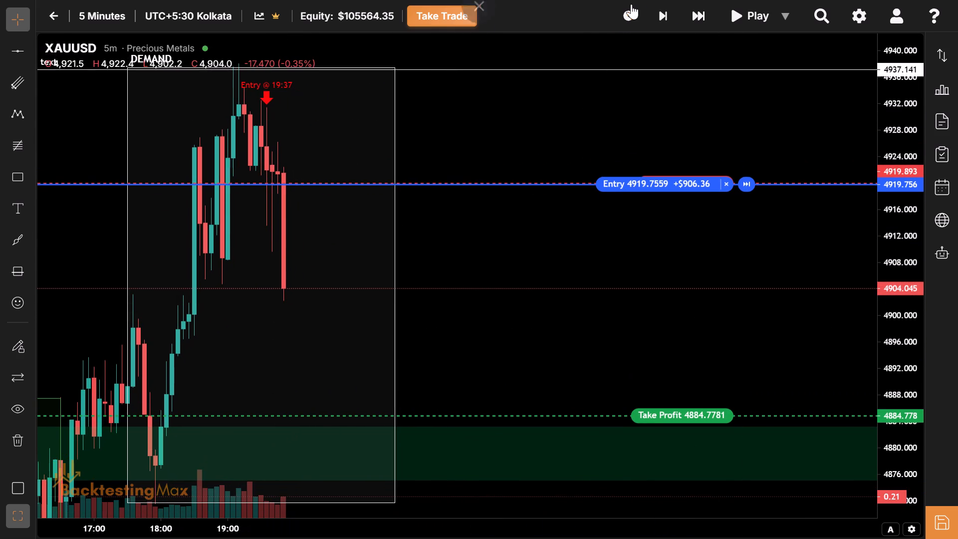
pyautogui.click(662, 21)
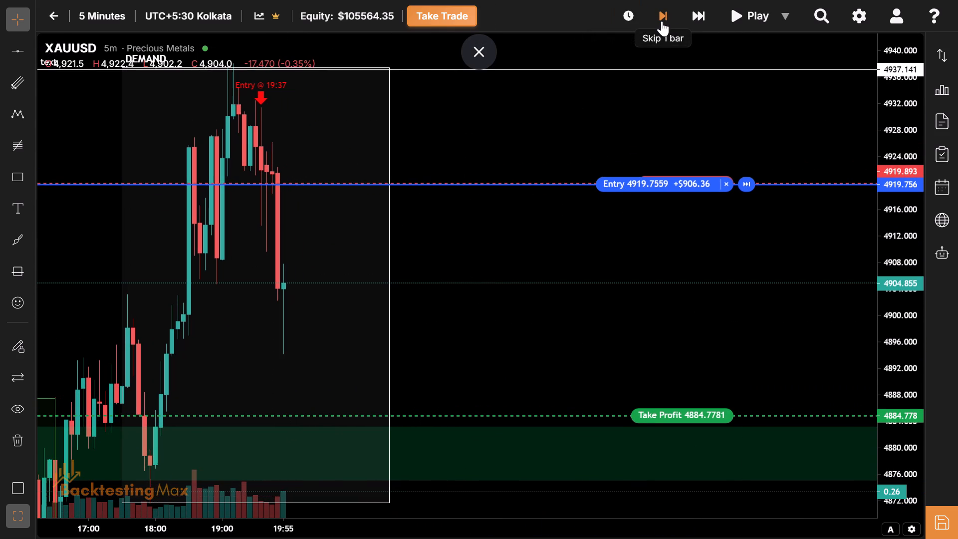
pyautogui.click(662, 21)
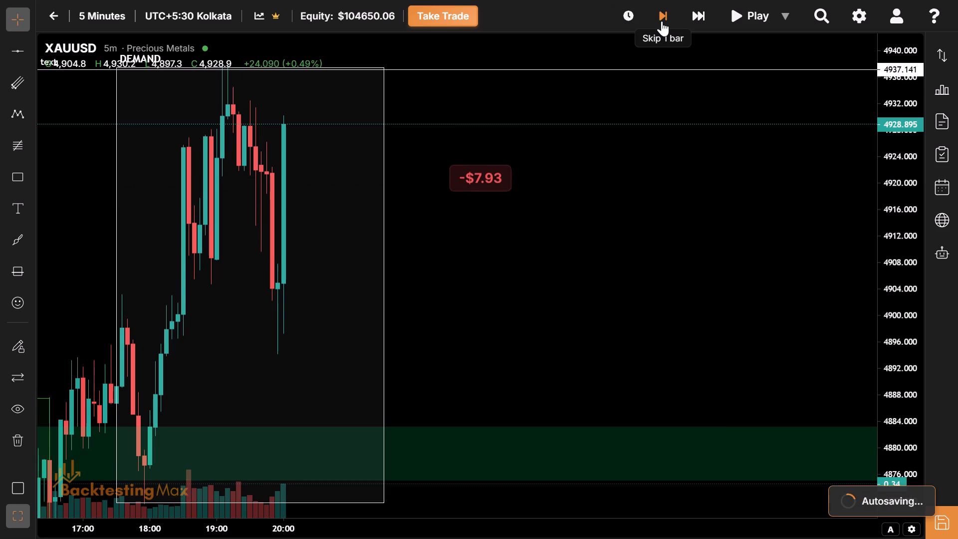
# Examine the New York session candles between the green zone and the horizontal line around the last trade.
pyautogui.moveTo(608, 276); pyautogui.dragTo(772, 235)
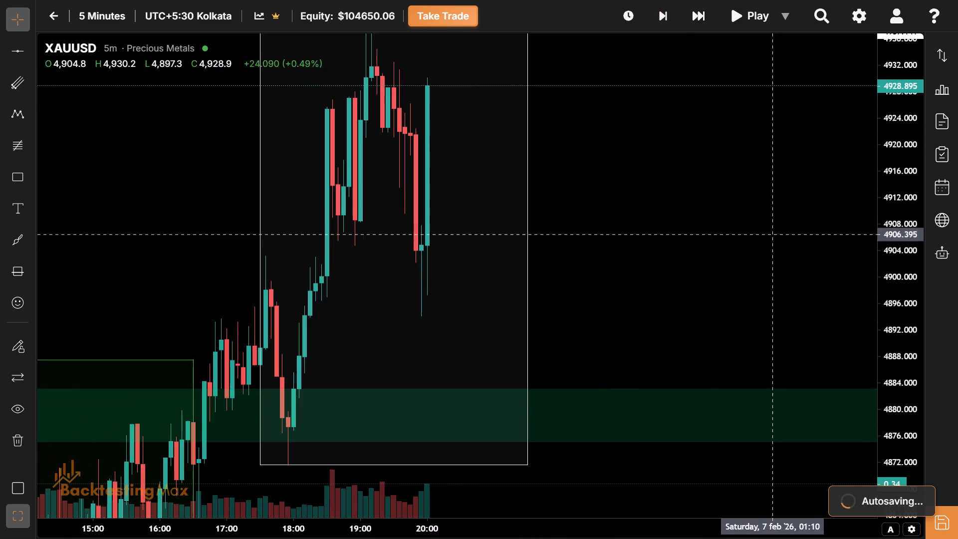
pyautogui.moveTo(672, 276); pyautogui.dragTo(624, 358)
pyautogui.moveTo(681, 247); pyautogui.dragTo(561, 230)
pyautogui.moveTo(561, 230); pyautogui.dragTo(563, 287)
pyautogui.click(563, 287)
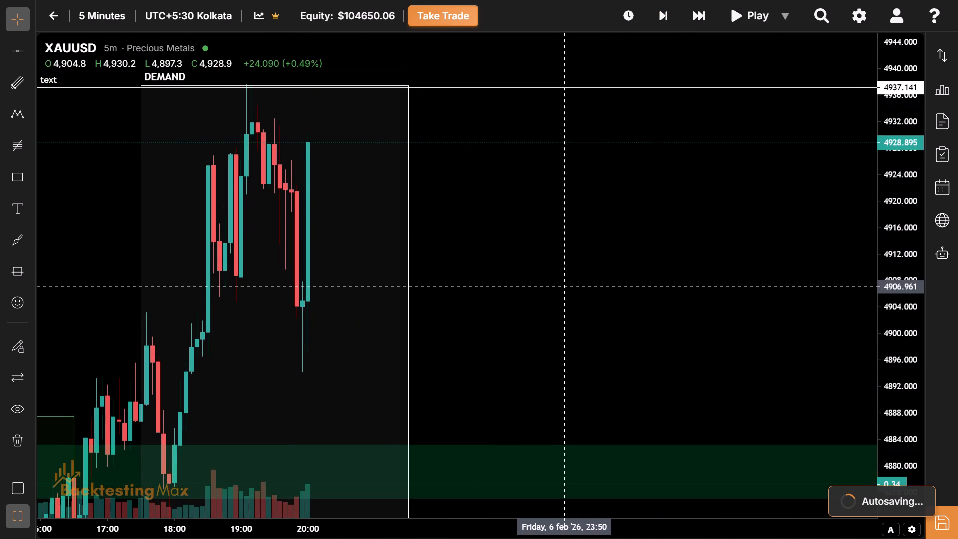
pyautogui.moveTo(563, 287); pyautogui.dragTo(552, 202)
pyautogui.moveTo(555, 203); pyautogui.dragTo(635, 304)
pyautogui.moveTo(635, 304); pyautogui.dragTo(674, 175)
pyautogui.moveTo(617, 289); pyautogui.dragTo(588, 285)
pyautogui.moveTo(588, 285); pyautogui.dragTo(546, 329)
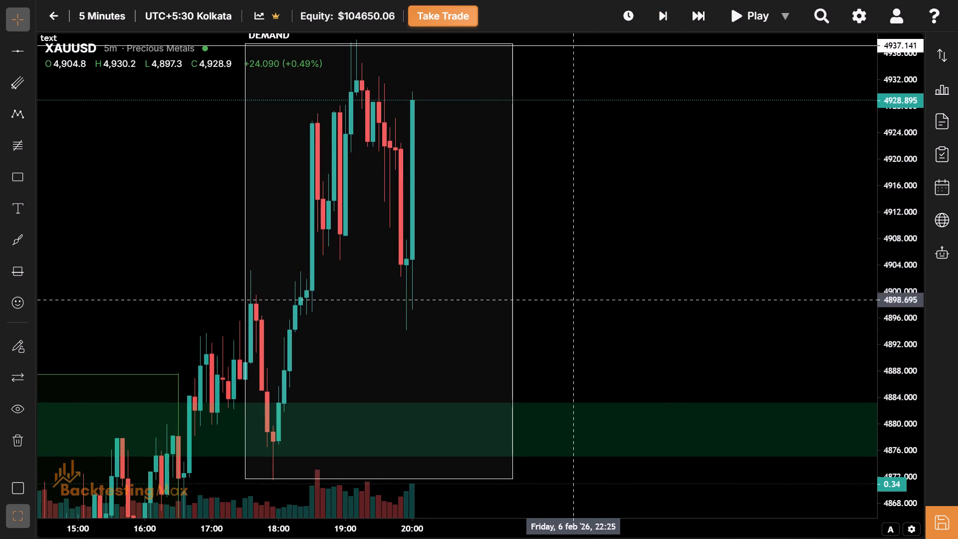
pyautogui.moveTo(546, 329); pyautogui.dragTo(533, 344)
pyautogui.moveTo(580, 301); pyautogui.dragTo(545, 283)
pyautogui.moveTo(624, 303); pyautogui.dragTo(571, 263)
pyautogui.moveTo(571, 263); pyautogui.dragTo(531, 307)
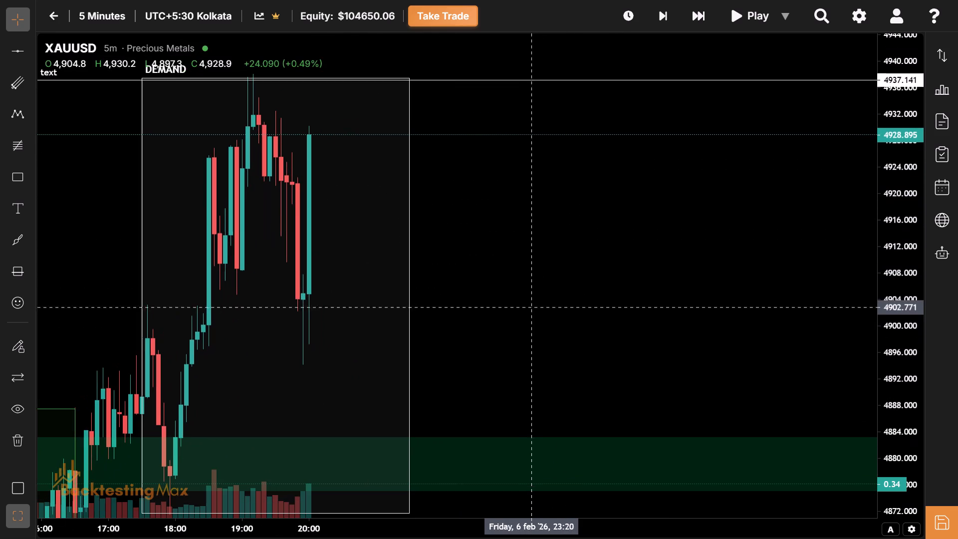
pyautogui.moveTo(310, 201); pyautogui.dragTo(297, 237)
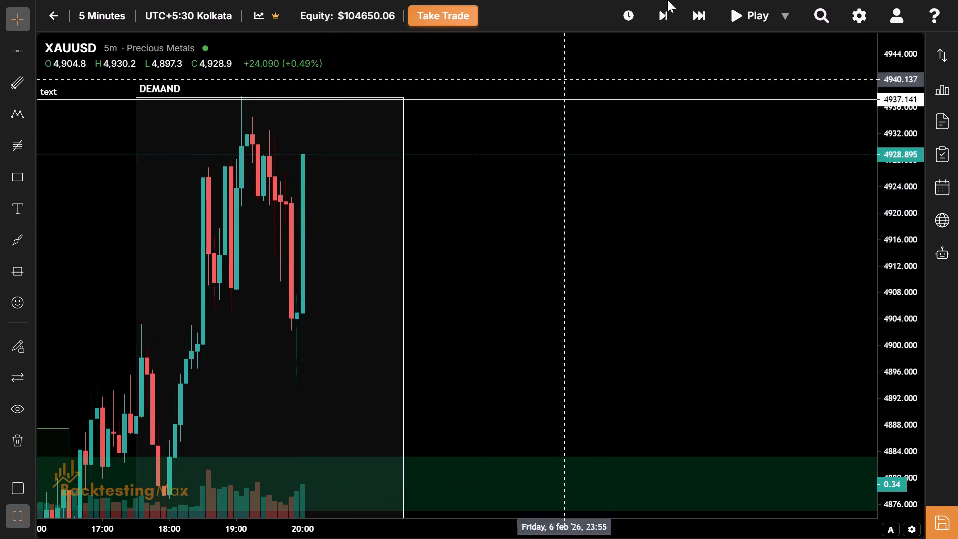
# Advance the replay by one bar and raise the session box's top edge to the new high at about 4946.9.
pyautogui.click(661, 20)
pyautogui.moveTo(541, 296); pyautogui.dragTo(770, 458)
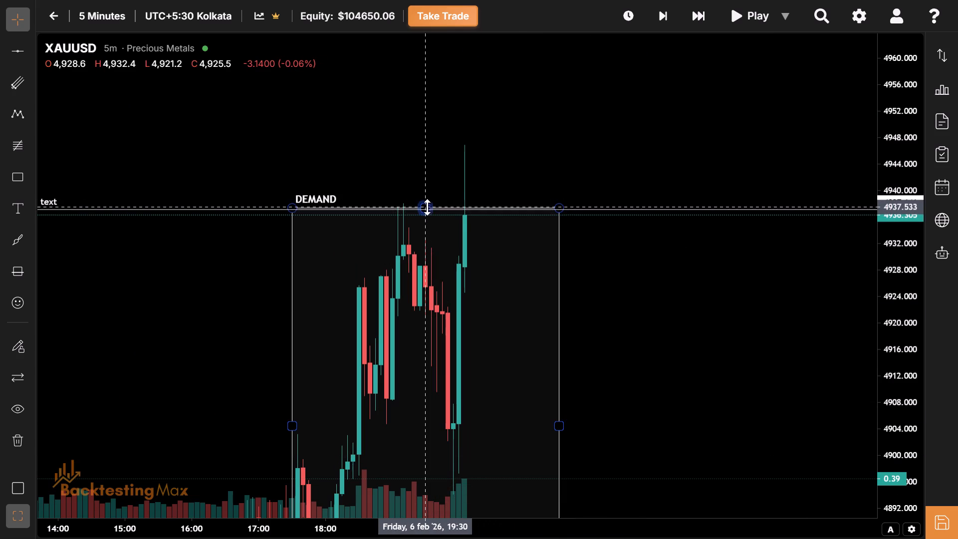
pyautogui.moveTo(427, 207); pyautogui.dragTo(424, 146)
pyautogui.moveTo(498, 358); pyautogui.dragTo(412, 246)
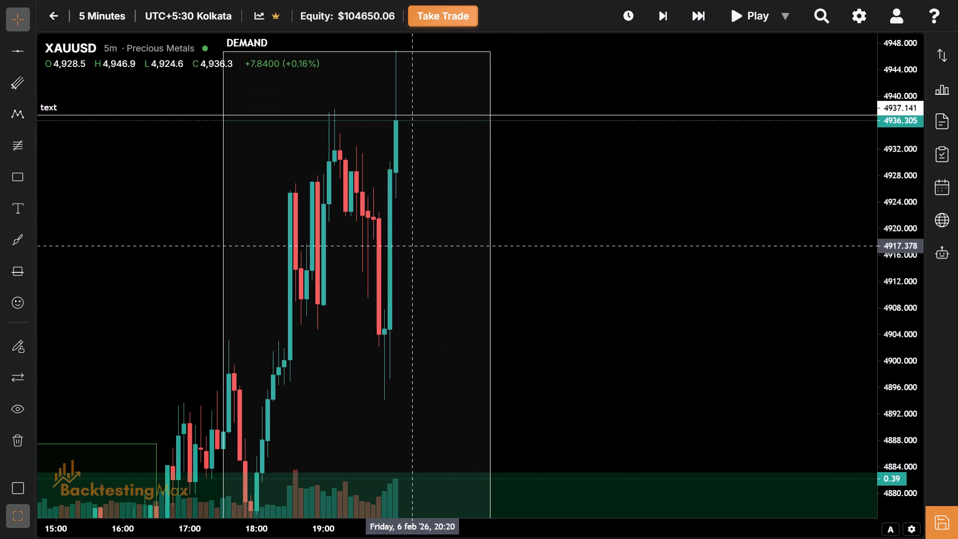
# Advance the replay by one more 5-minute bar.
pyautogui.click(654, 18)
# Examine the latest 5-minute candles around the 4937.141 horizontal line inside the New York session box.
pyautogui.moveTo(579, 302); pyautogui.dragTo(568, 325)
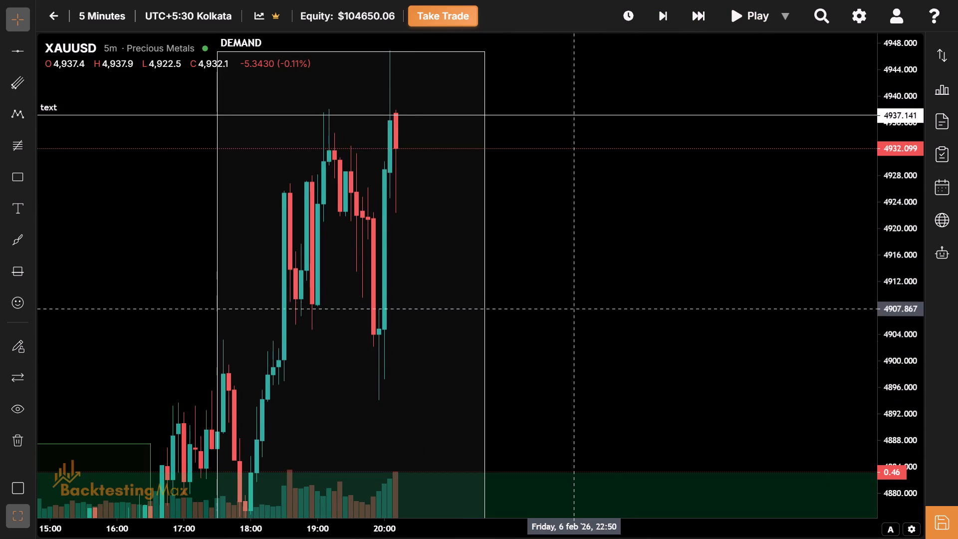
pyautogui.moveTo(568, 325); pyautogui.dragTo(520, 389)
pyautogui.moveTo(646, 301); pyautogui.dragTo(695, 243)
pyautogui.moveTo(683, 317); pyautogui.dragTo(416, 274)
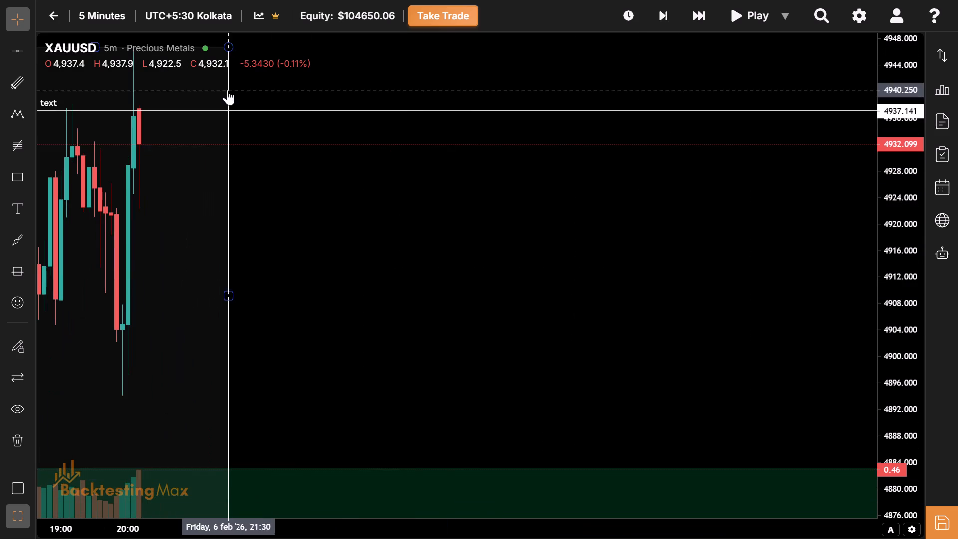
pyautogui.moveTo(244, 166); pyautogui.dragTo(459, 333)
pyautogui.moveTo(460, 350); pyautogui.dragTo(340, 268)
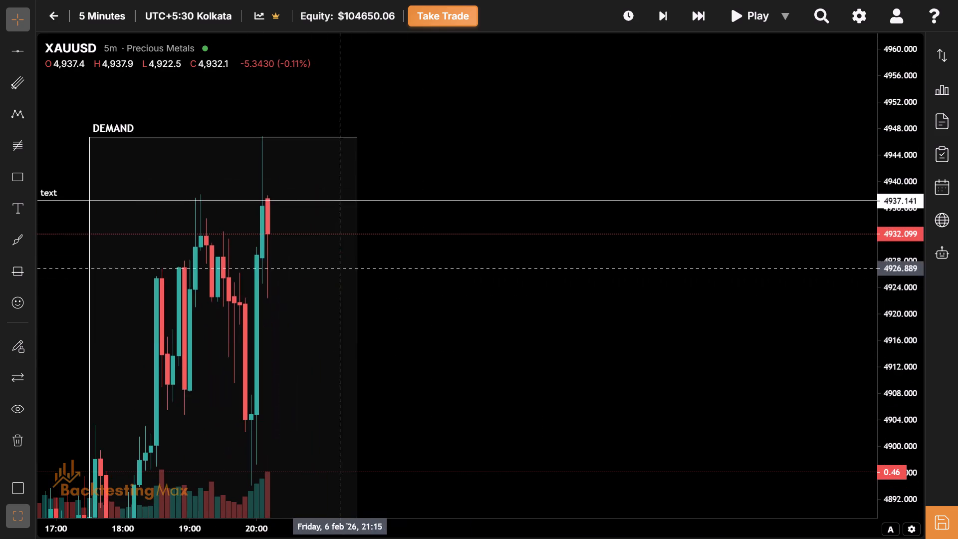
pyautogui.moveTo(483, 359); pyautogui.dragTo(542, 288)
pyautogui.moveTo(512, 309); pyautogui.dragTo(568, 282)
pyautogui.moveTo(568, 282); pyautogui.dragTo(512, 294)
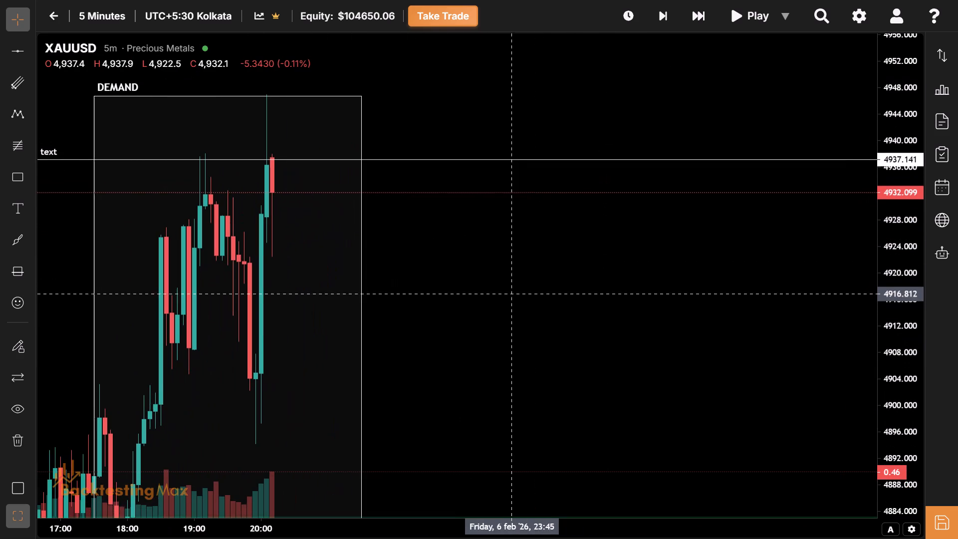
# Switch the chart to the 15-minute timeframe to view the session candles against the horizontal line.
pyautogui.moveTo(88, 0); pyautogui.dragTo(88, 12)
pyautogui.click(88, 12)
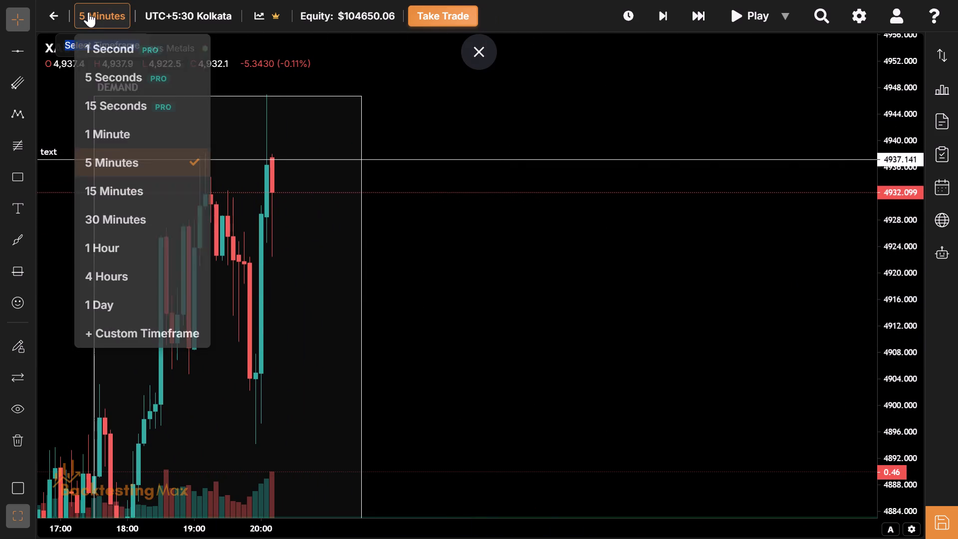
pyautogui.click(165, 200)
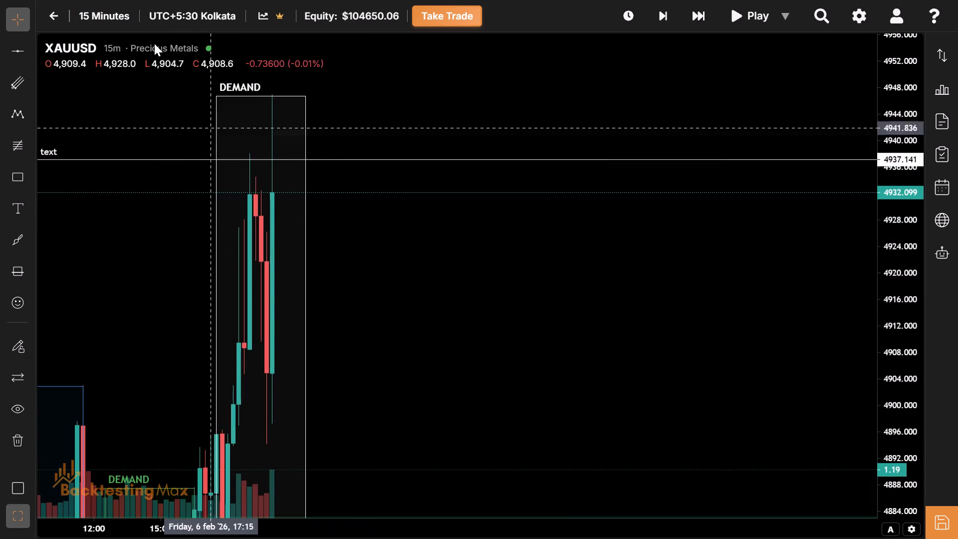
# Switch the chart back to the 5-minute timeframe.
pyautogui.click(103, 3)
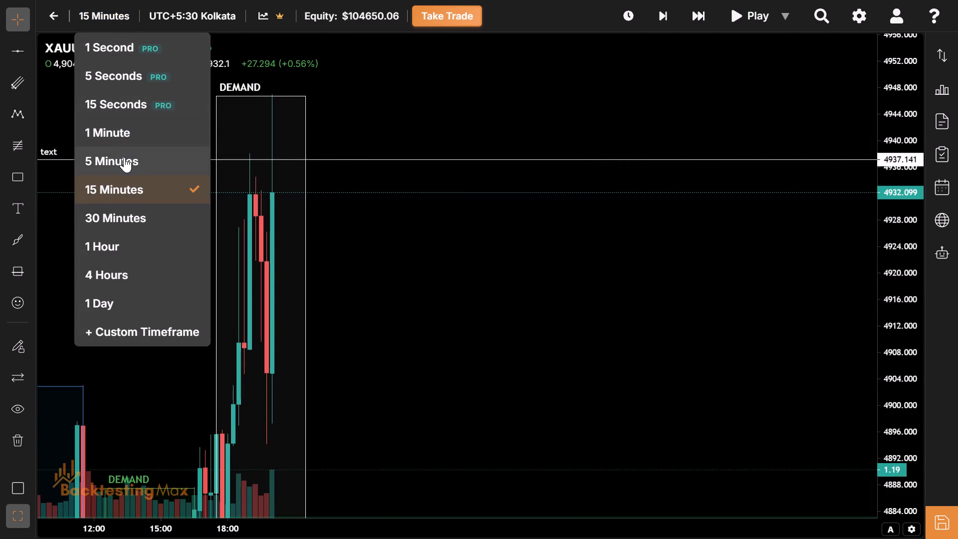
pyautogui.click(124, 157)
pyautogui.moveTo(223, 191); pyautogui.dragTo(231, 223)
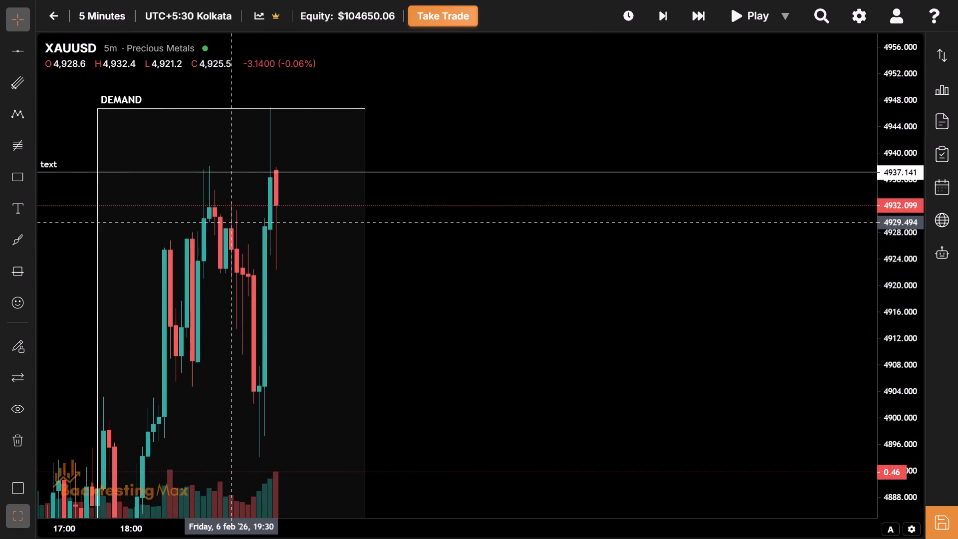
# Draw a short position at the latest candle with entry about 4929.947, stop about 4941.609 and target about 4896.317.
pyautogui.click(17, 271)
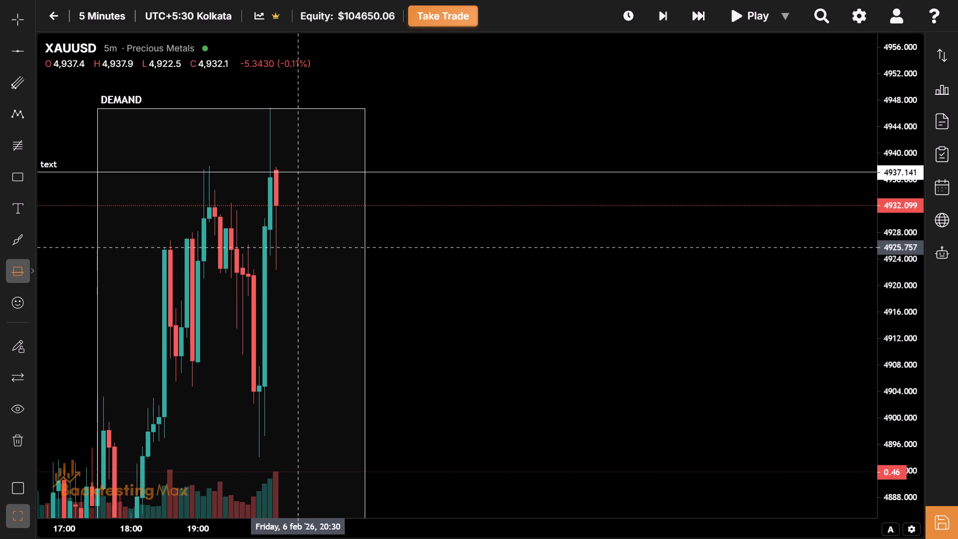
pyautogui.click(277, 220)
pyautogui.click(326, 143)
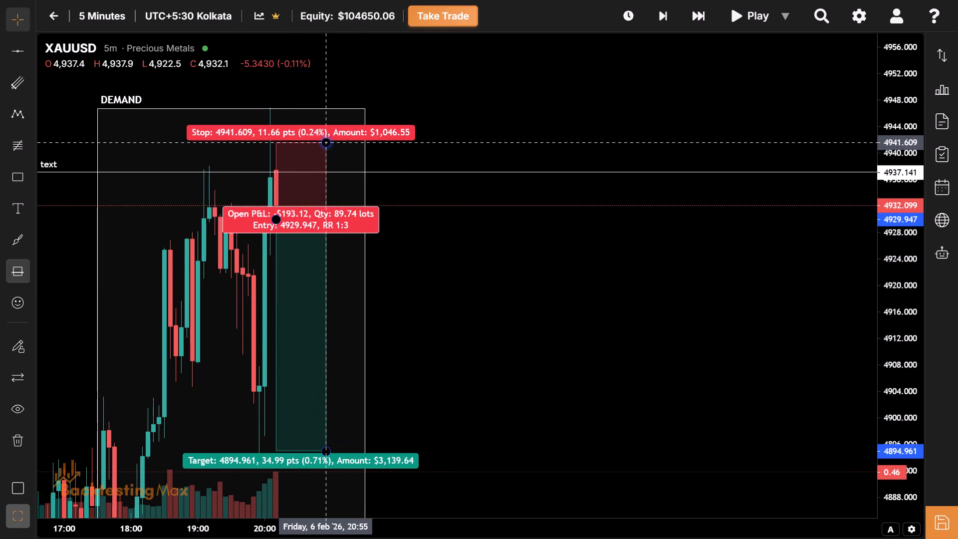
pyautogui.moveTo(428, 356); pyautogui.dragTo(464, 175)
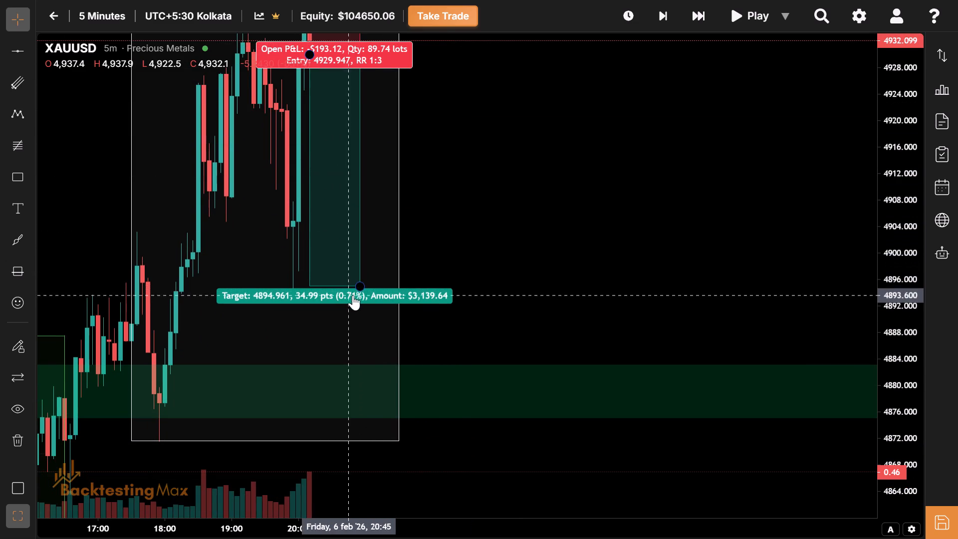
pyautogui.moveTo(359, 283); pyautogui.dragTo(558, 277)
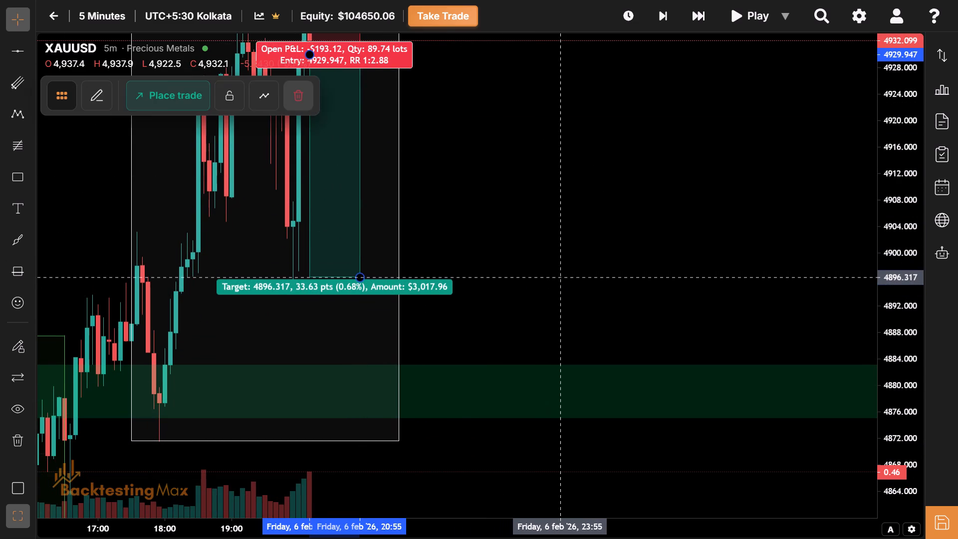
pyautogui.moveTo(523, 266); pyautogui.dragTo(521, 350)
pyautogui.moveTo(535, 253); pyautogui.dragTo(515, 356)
# Advance the replay by two 5-minute bars.
pyautogui.click(661, 20)
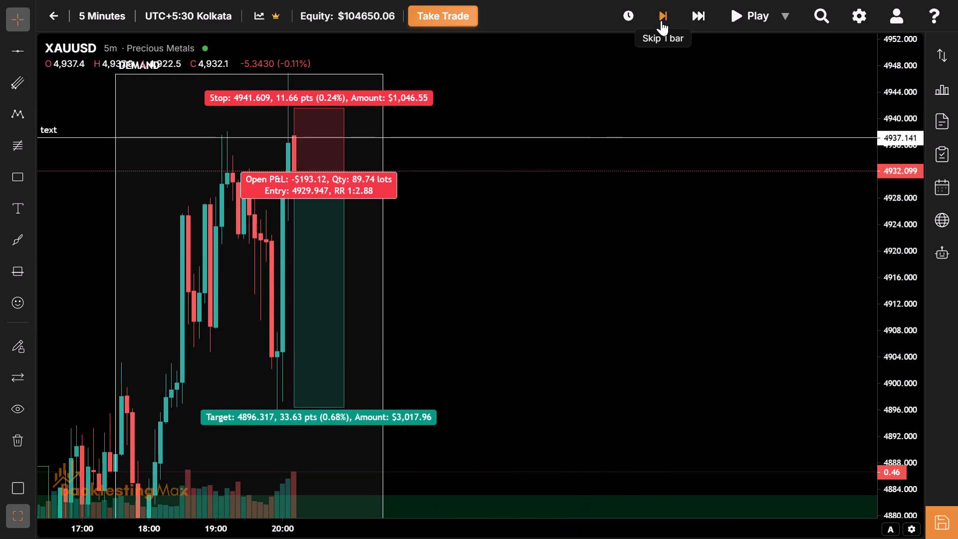
pyautogui.click(661, 20)
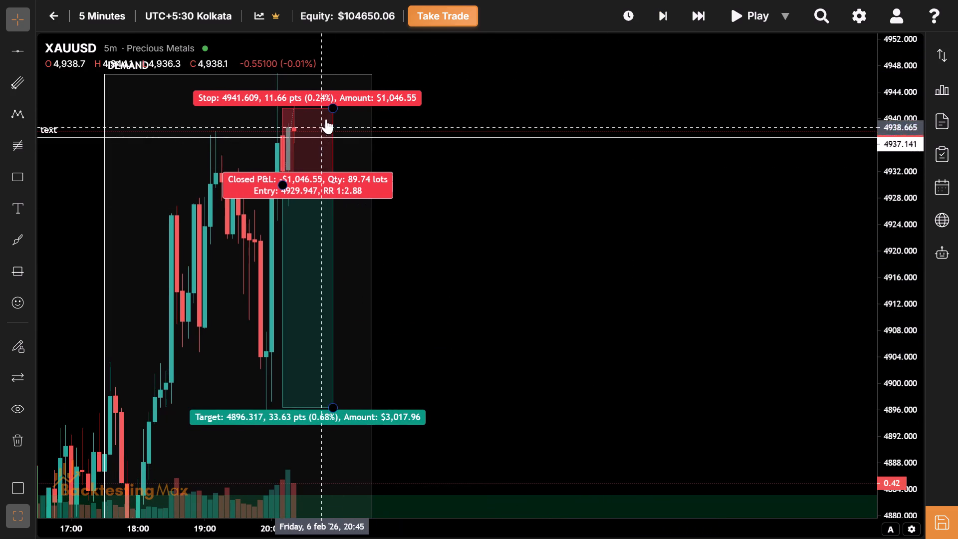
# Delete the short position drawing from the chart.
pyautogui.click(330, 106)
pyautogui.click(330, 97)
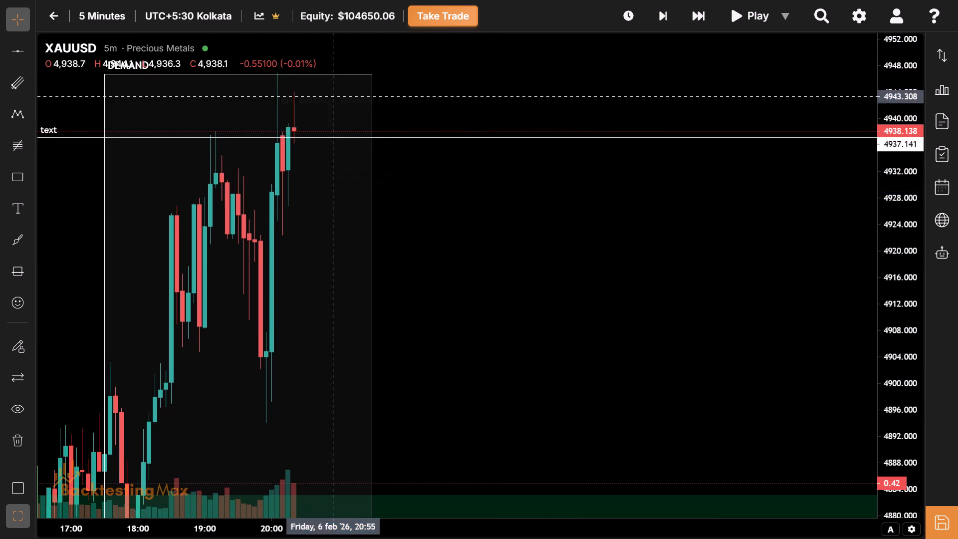
# Advance the replay by three more 5-minute bars.
pyautogui.moveTo(428, 193); pyautogui.dragTo(468, 254)
pyautogui.click(669, 20)
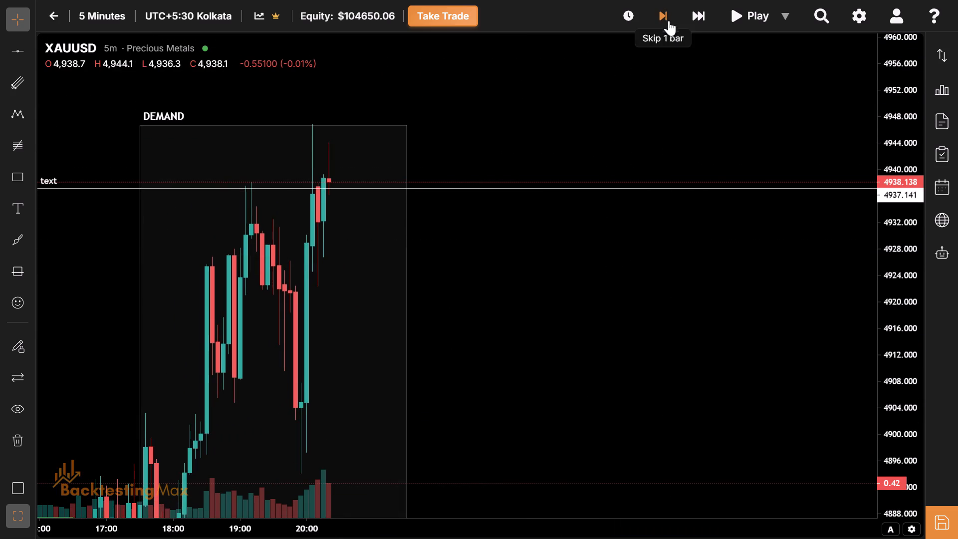
pyautogui.click(669, 20)
pyautogui.click(669, 20)
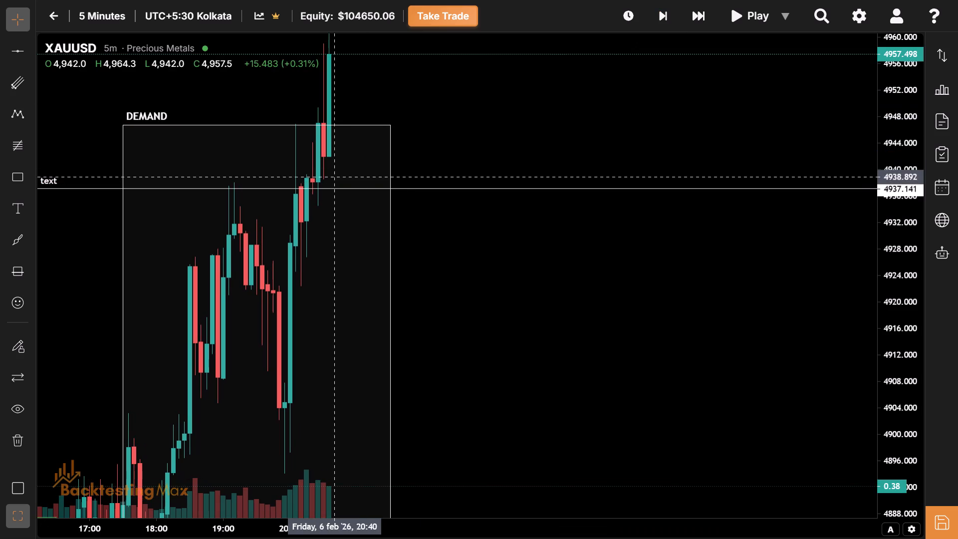
# Raise the session box's top edge to the new session high at about 4964.4.
pyautogui.moveTo(294, 281); pyautogui.dragTo(448, 489)
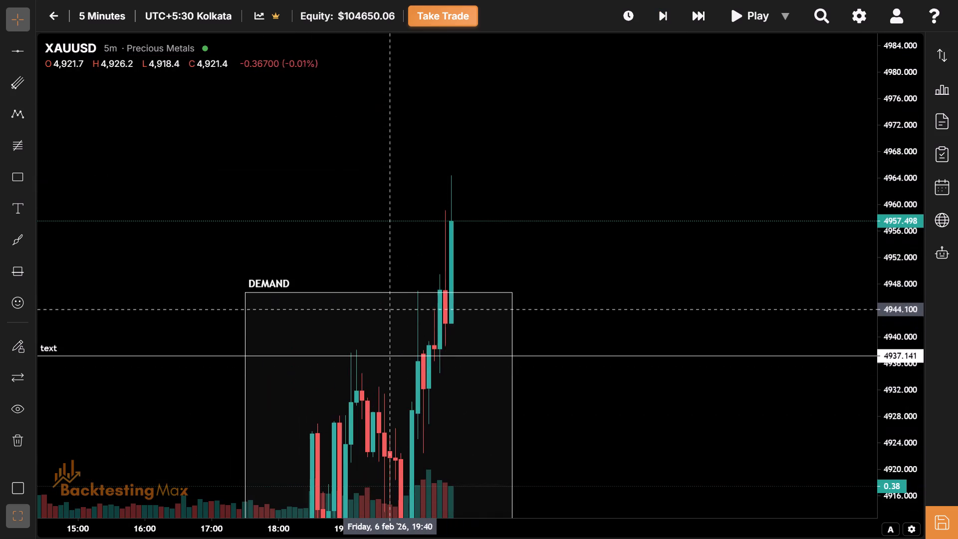
pyautogui.moveTo(381, 293); pyautogui.dragTo(381, 161)
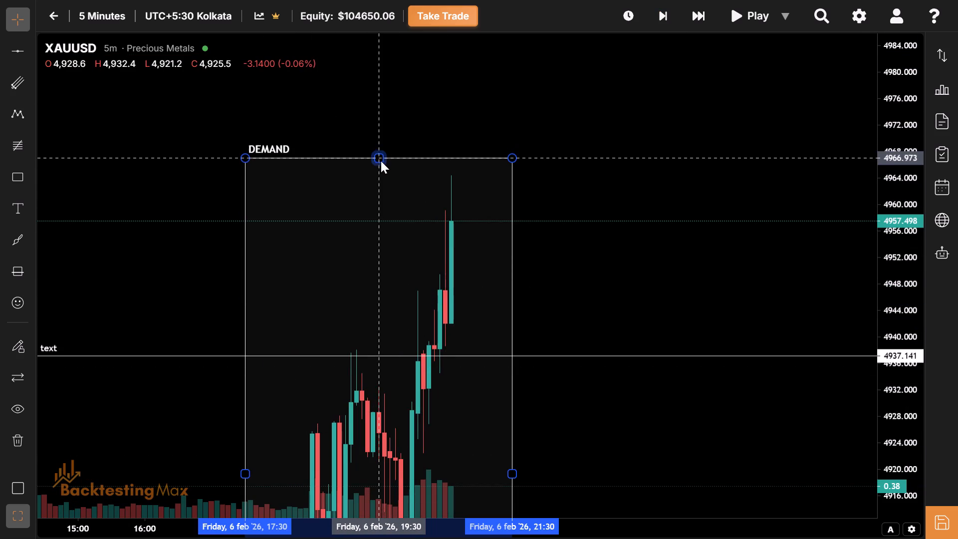
pyautogui.moveTo(381, 161); pyautogui.dragTo(380, 175)
# Advance the replay by eleven 5-minute bars to the session box's end at 21:30.
pyautogui.moveTo(451, 247); pyautogui.dragTo(325, 50)
pyautogui.click(668, 18)
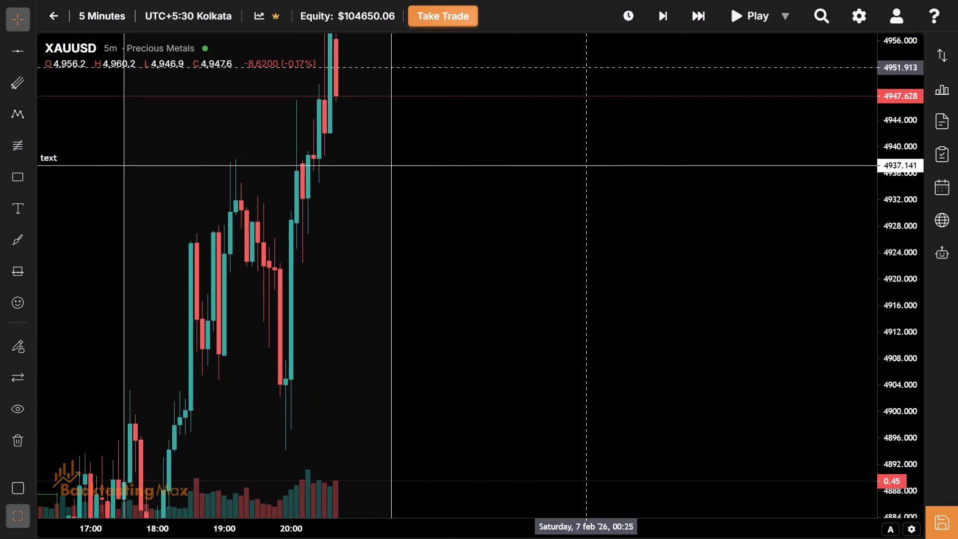
pyautogui.moveTo(489, 89); pyautogui.dragTo(524, 185)
pyautogui.click(676, 16)
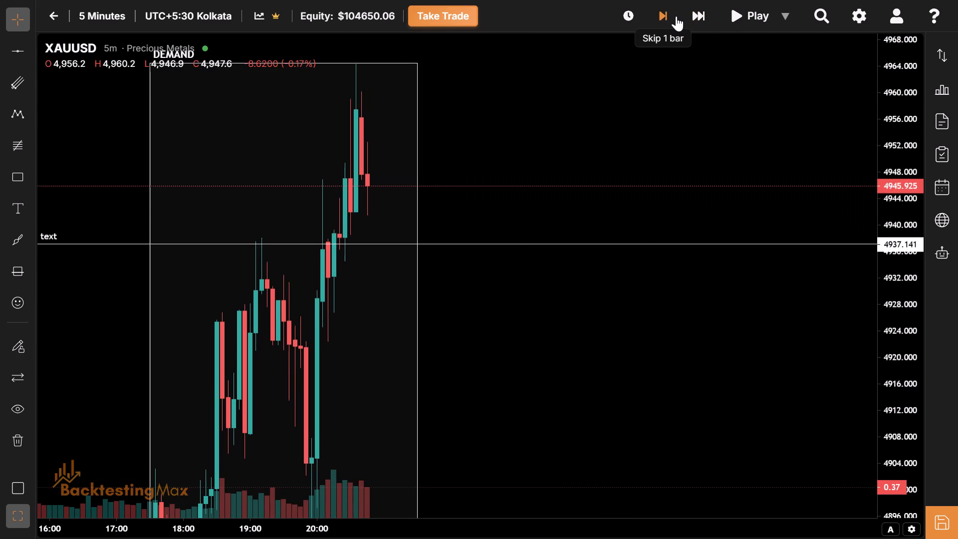
pyautogui.click(676, 16)
pyautogui.click(676, 16)
pyautogui.click(676, 16)
pyautogui.click(676, 16)
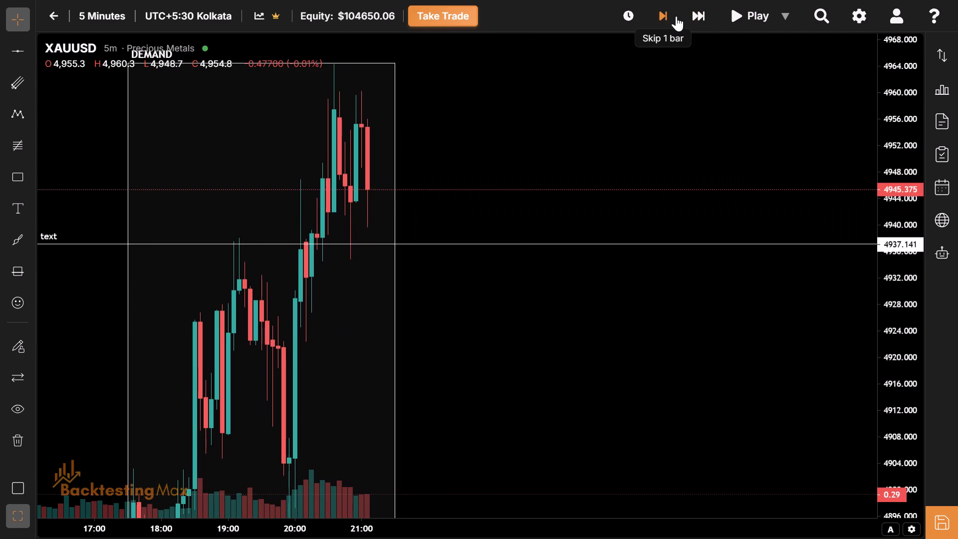
pyautogui.click(676, 16)
pyautogui.click(676, 16)
pyautogui.click(657, 26)
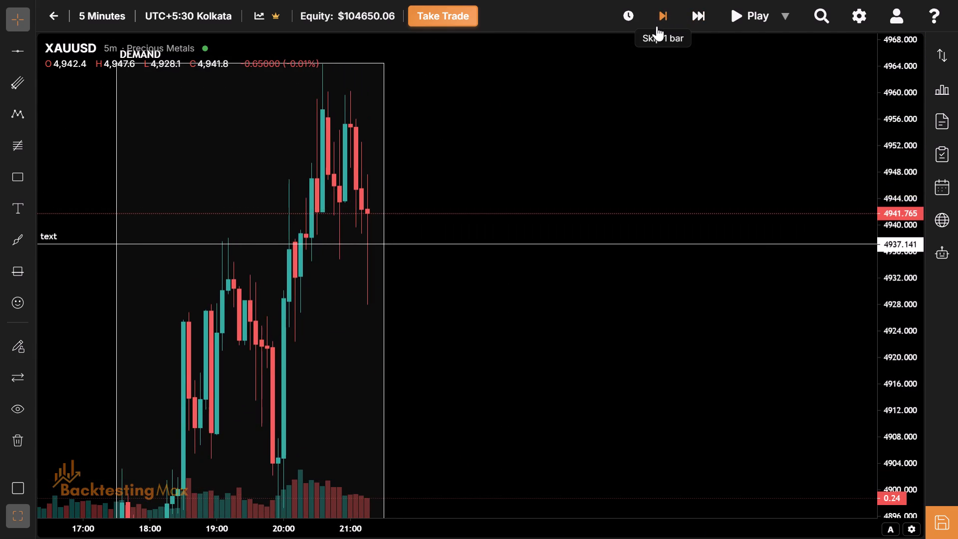
pyautogui.moveTo(537, 138); pyautogui.dragTo(556, 147)
pyautogui.click(666, 20)
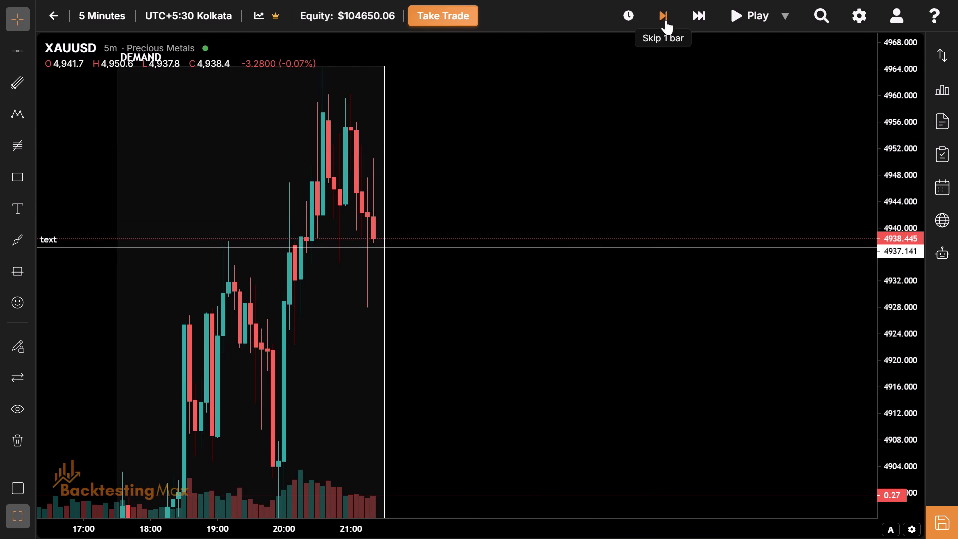
pyautogui.moveTo(513, 192); pyautogui.dragTo(652, 122)
pyautogui.click(660, 16)
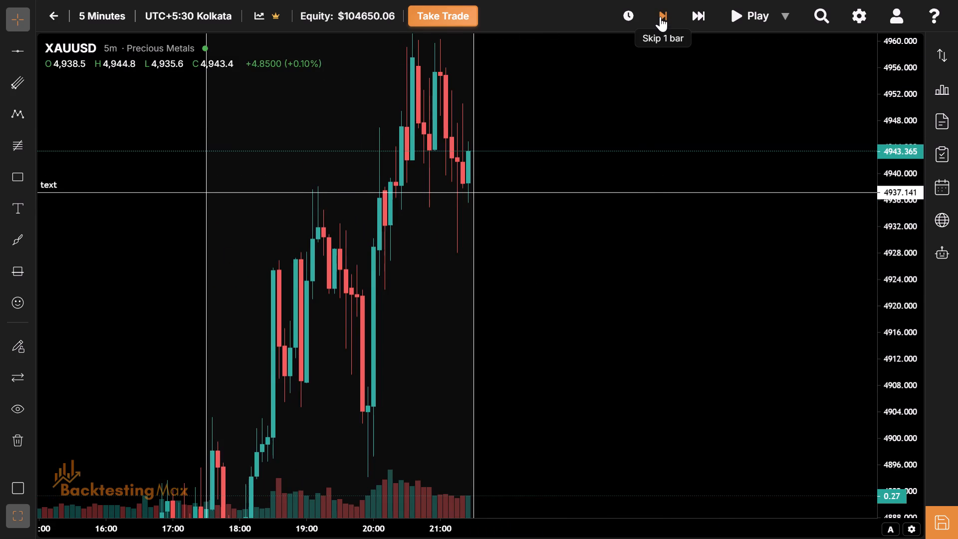
# Examine the full New York session box, from its low to its high, against the 4937.141 horizontal line.
pyautogui.moveTo(571, 288); pyautogui.dragTo(534, 181)
pyautogui.moveTo(519, 188); pyautogui.dragTo(579, 67)
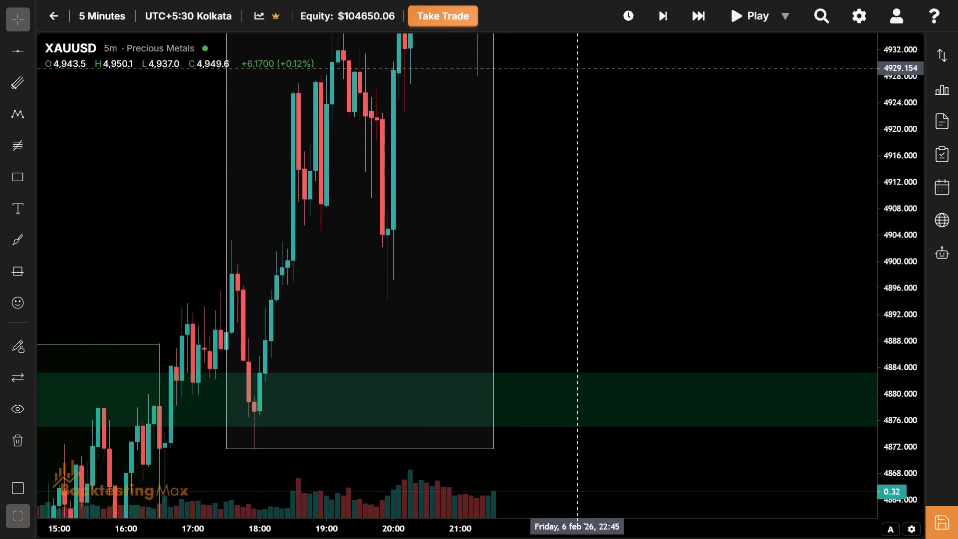
pyautogui.moveTo(579, 67); pyautogui.dragTo(541, 210)
pyautogui.moveTo(506, 290); pyautogui.dragTo(498, 279)
pyautogui.moveTo(498, 279); pyautogui.dragTo(547, 360)
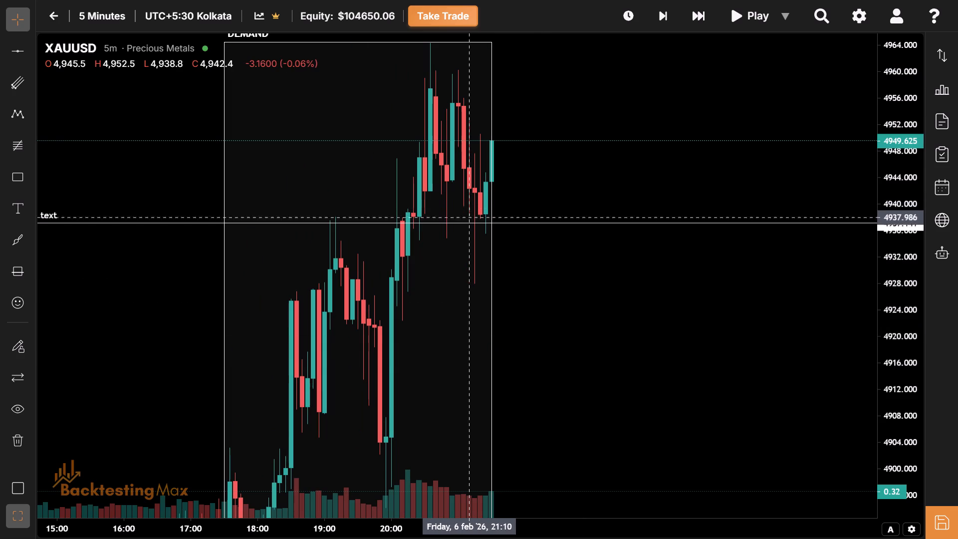
pyautogui.click(466, 224)
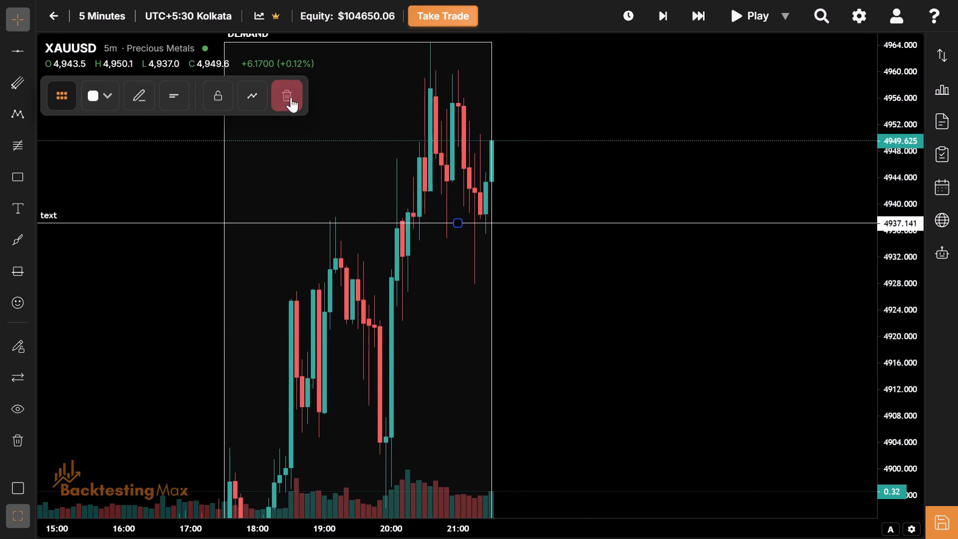
pyautogui.moveTo(628, 206); pyautogui.dragTo(639, 188)
pyautogui.moveTo(559, 323); pyautogui.dragTo(687, 309)
# Save the progress of the XAUUSD NY SESSION STRATEGY session by updating it without finishing it.
pyautogui.hotkey('ctrl', 's')
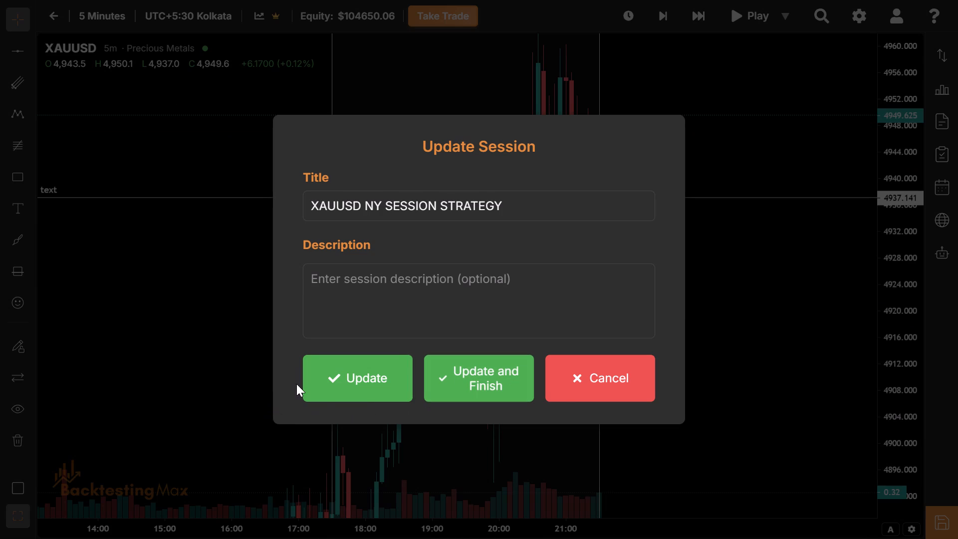
pyautogui.click(339, 385)
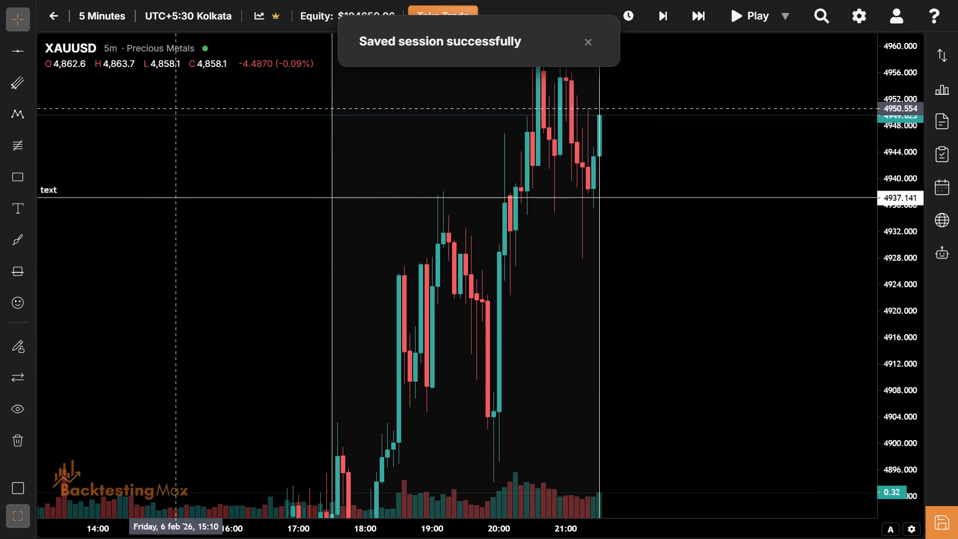
# Exit the full-screen view.
pyautogui.press('Escape')
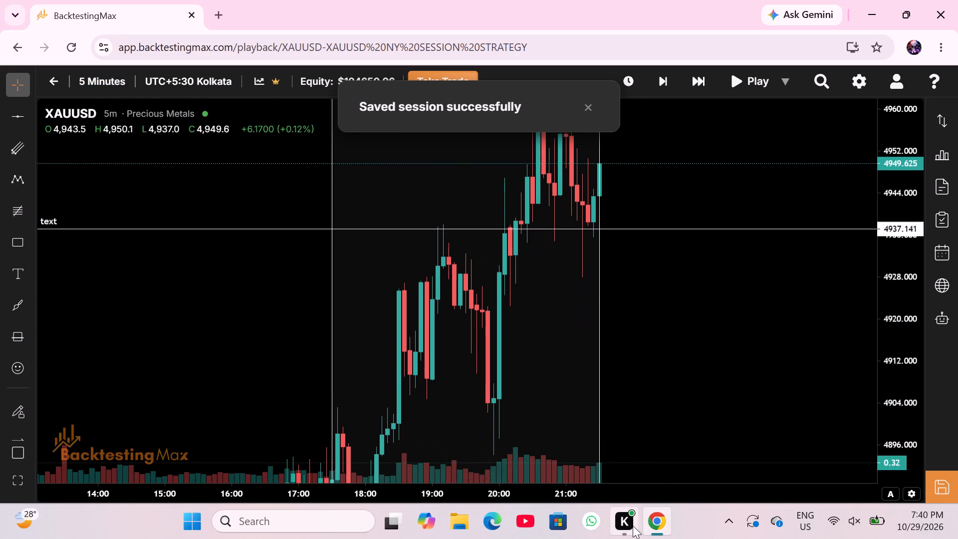